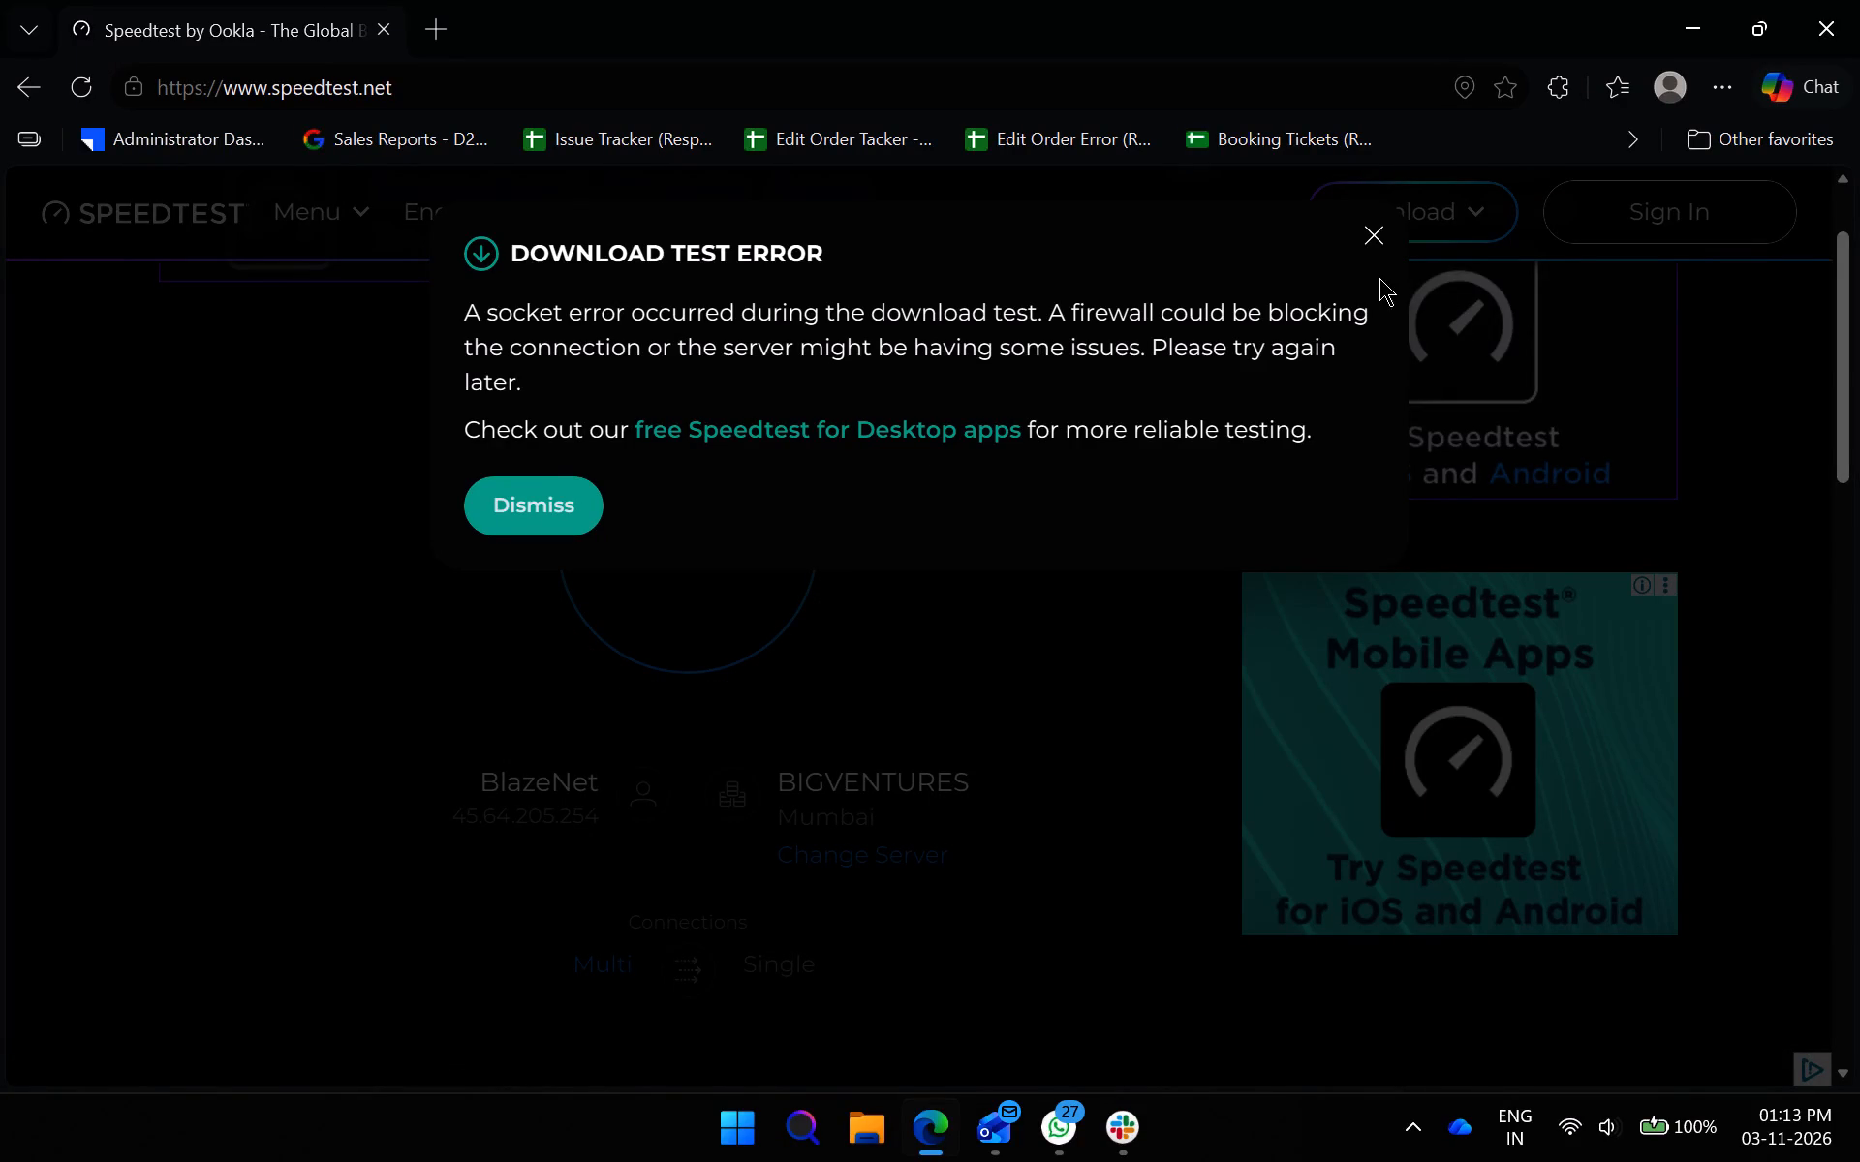
Replace the speed test tab with a new tab and open the suggested "jira" address, the TSC service desk queue.
click(1380, 240)
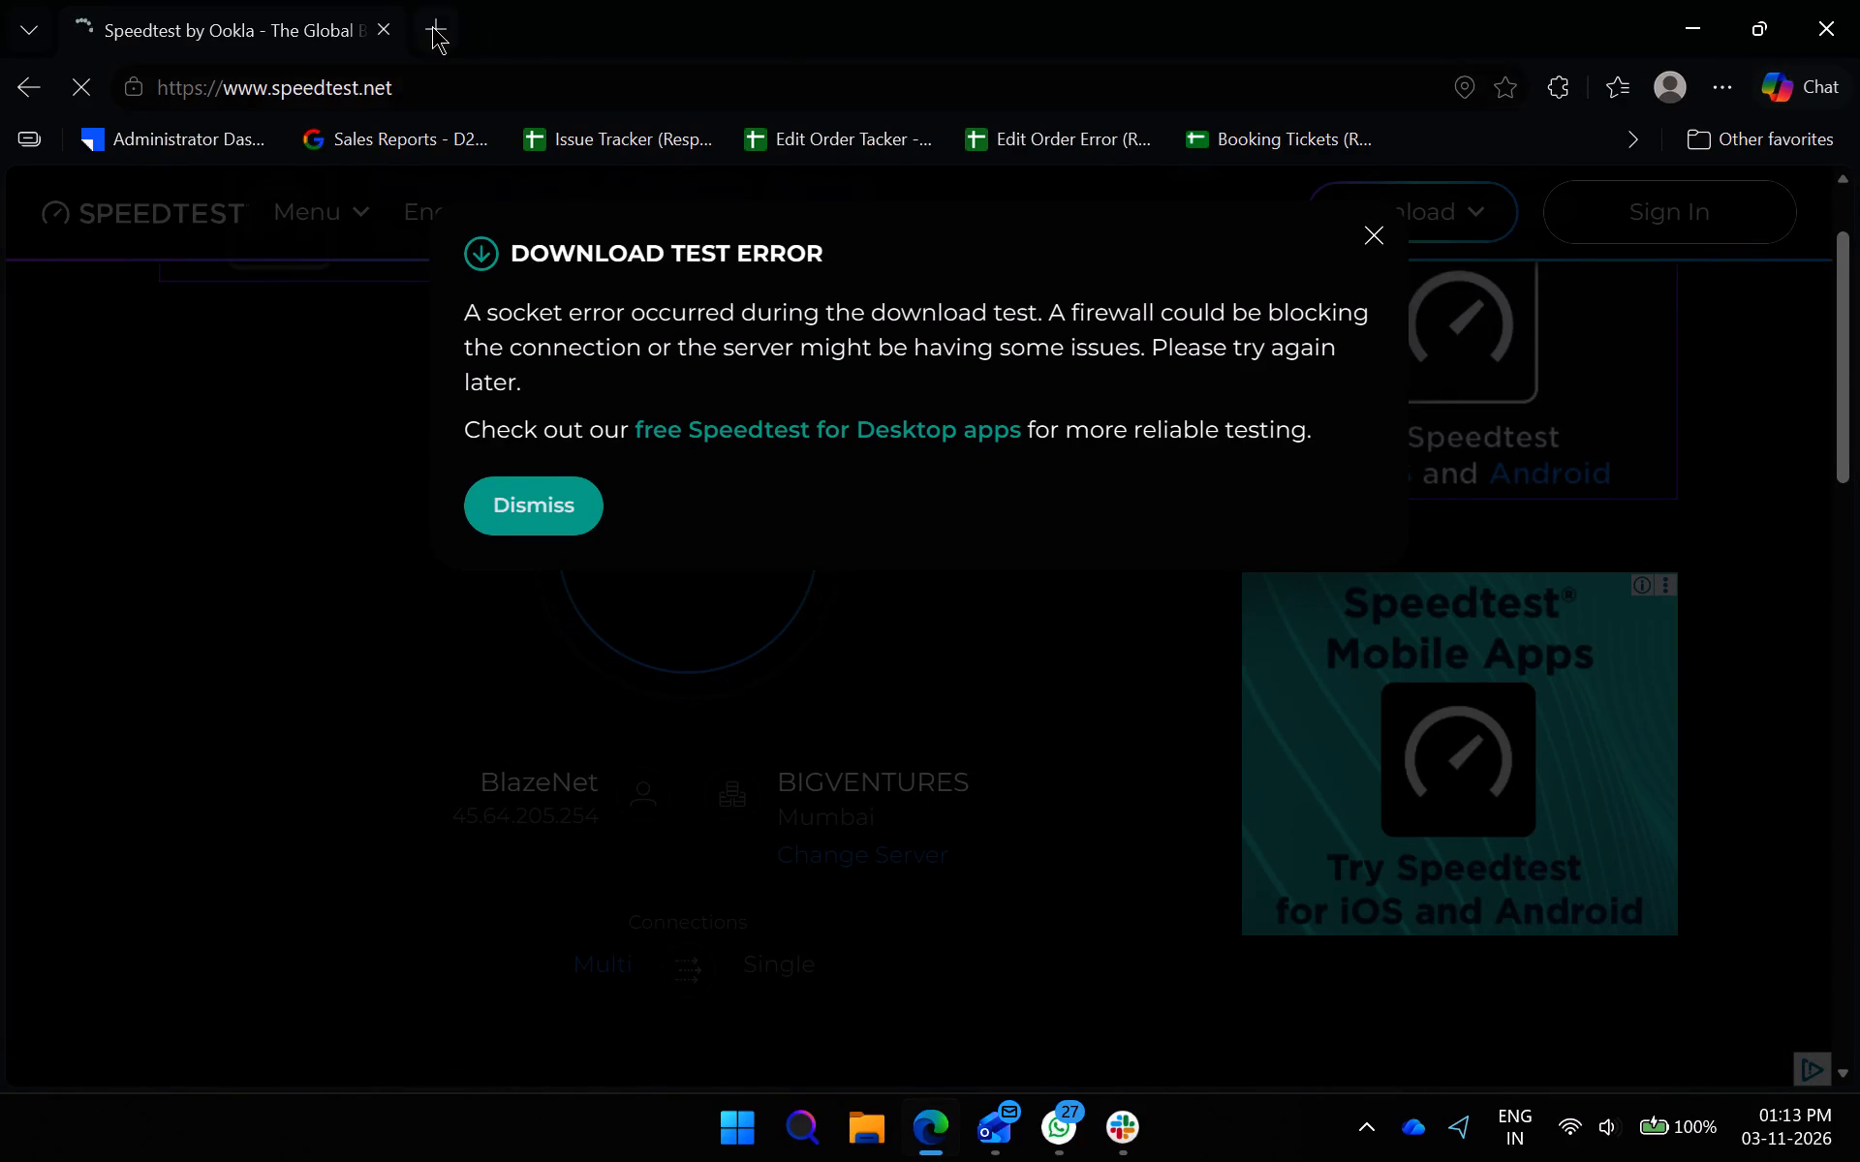
click(432, 26)
click(374, 31)
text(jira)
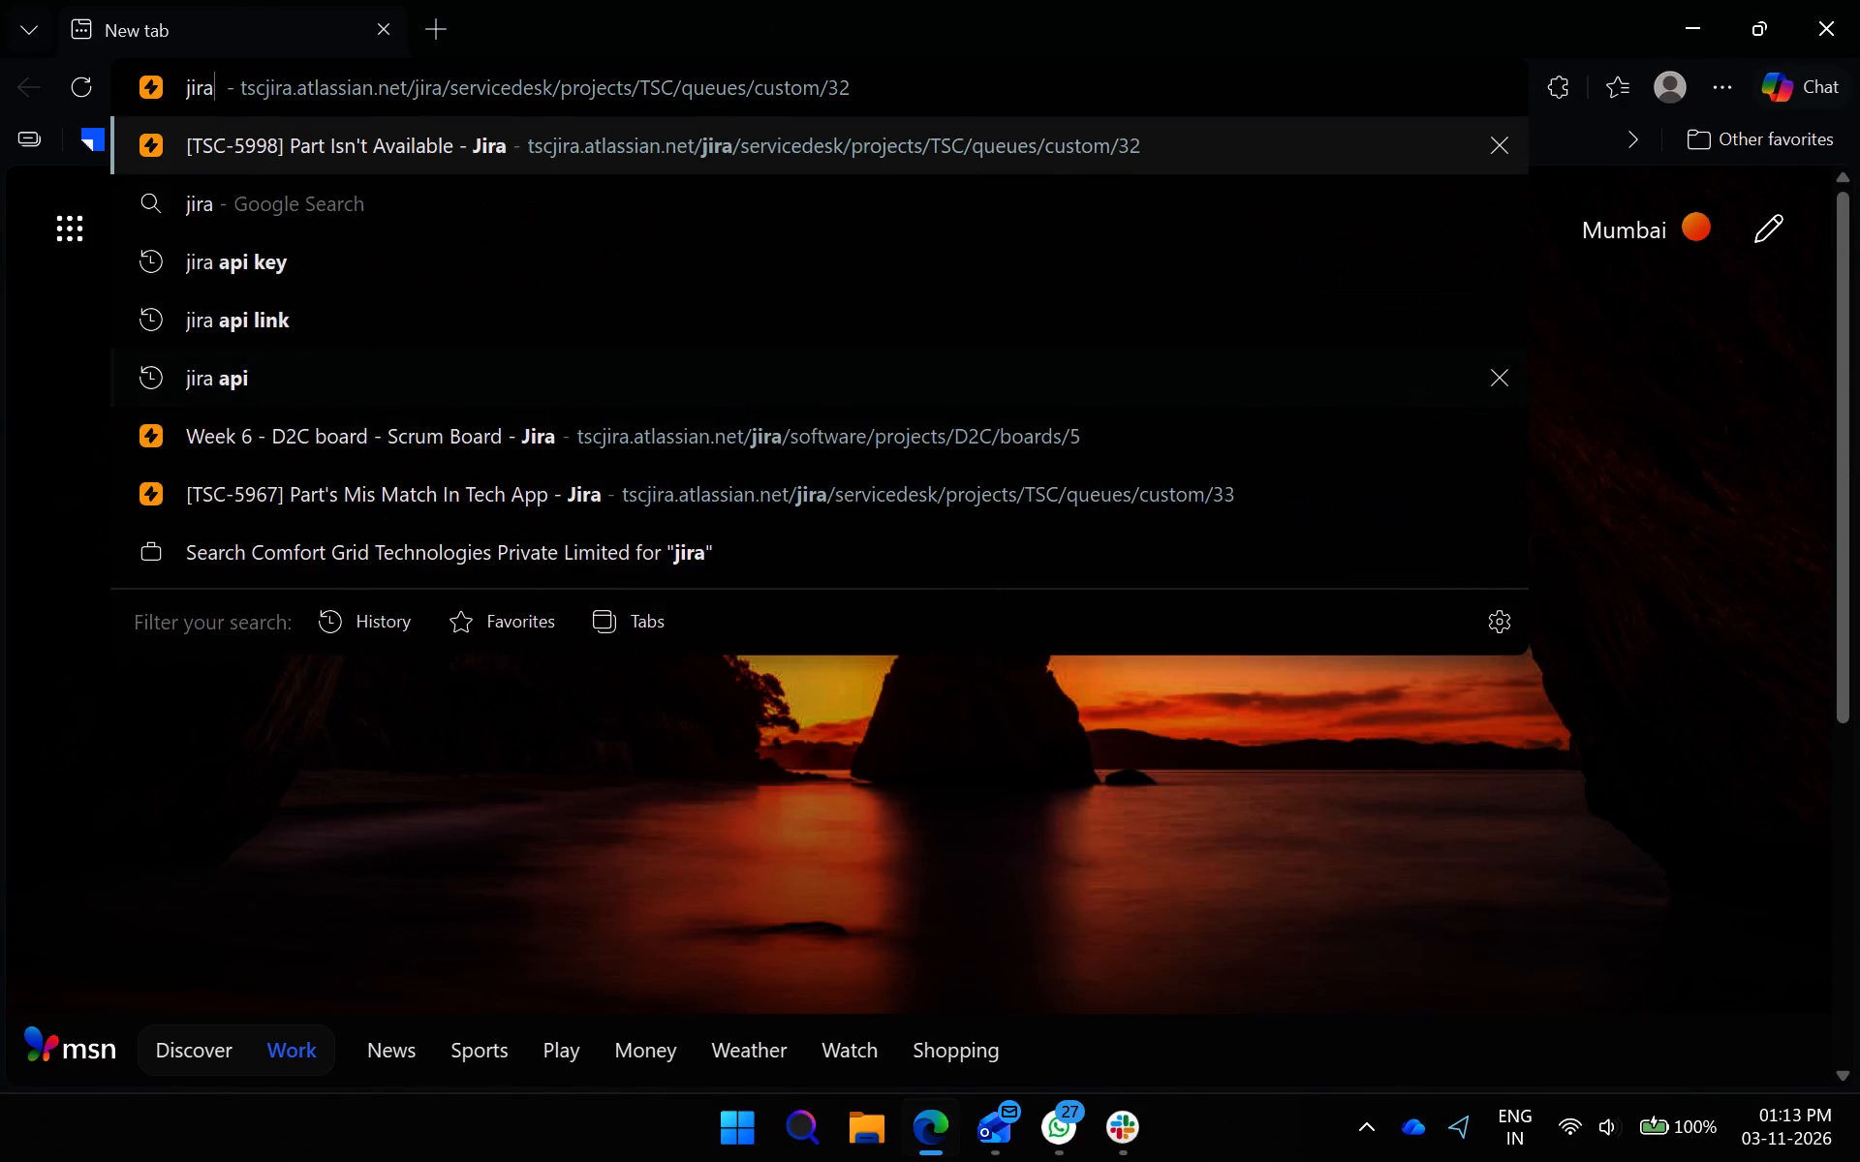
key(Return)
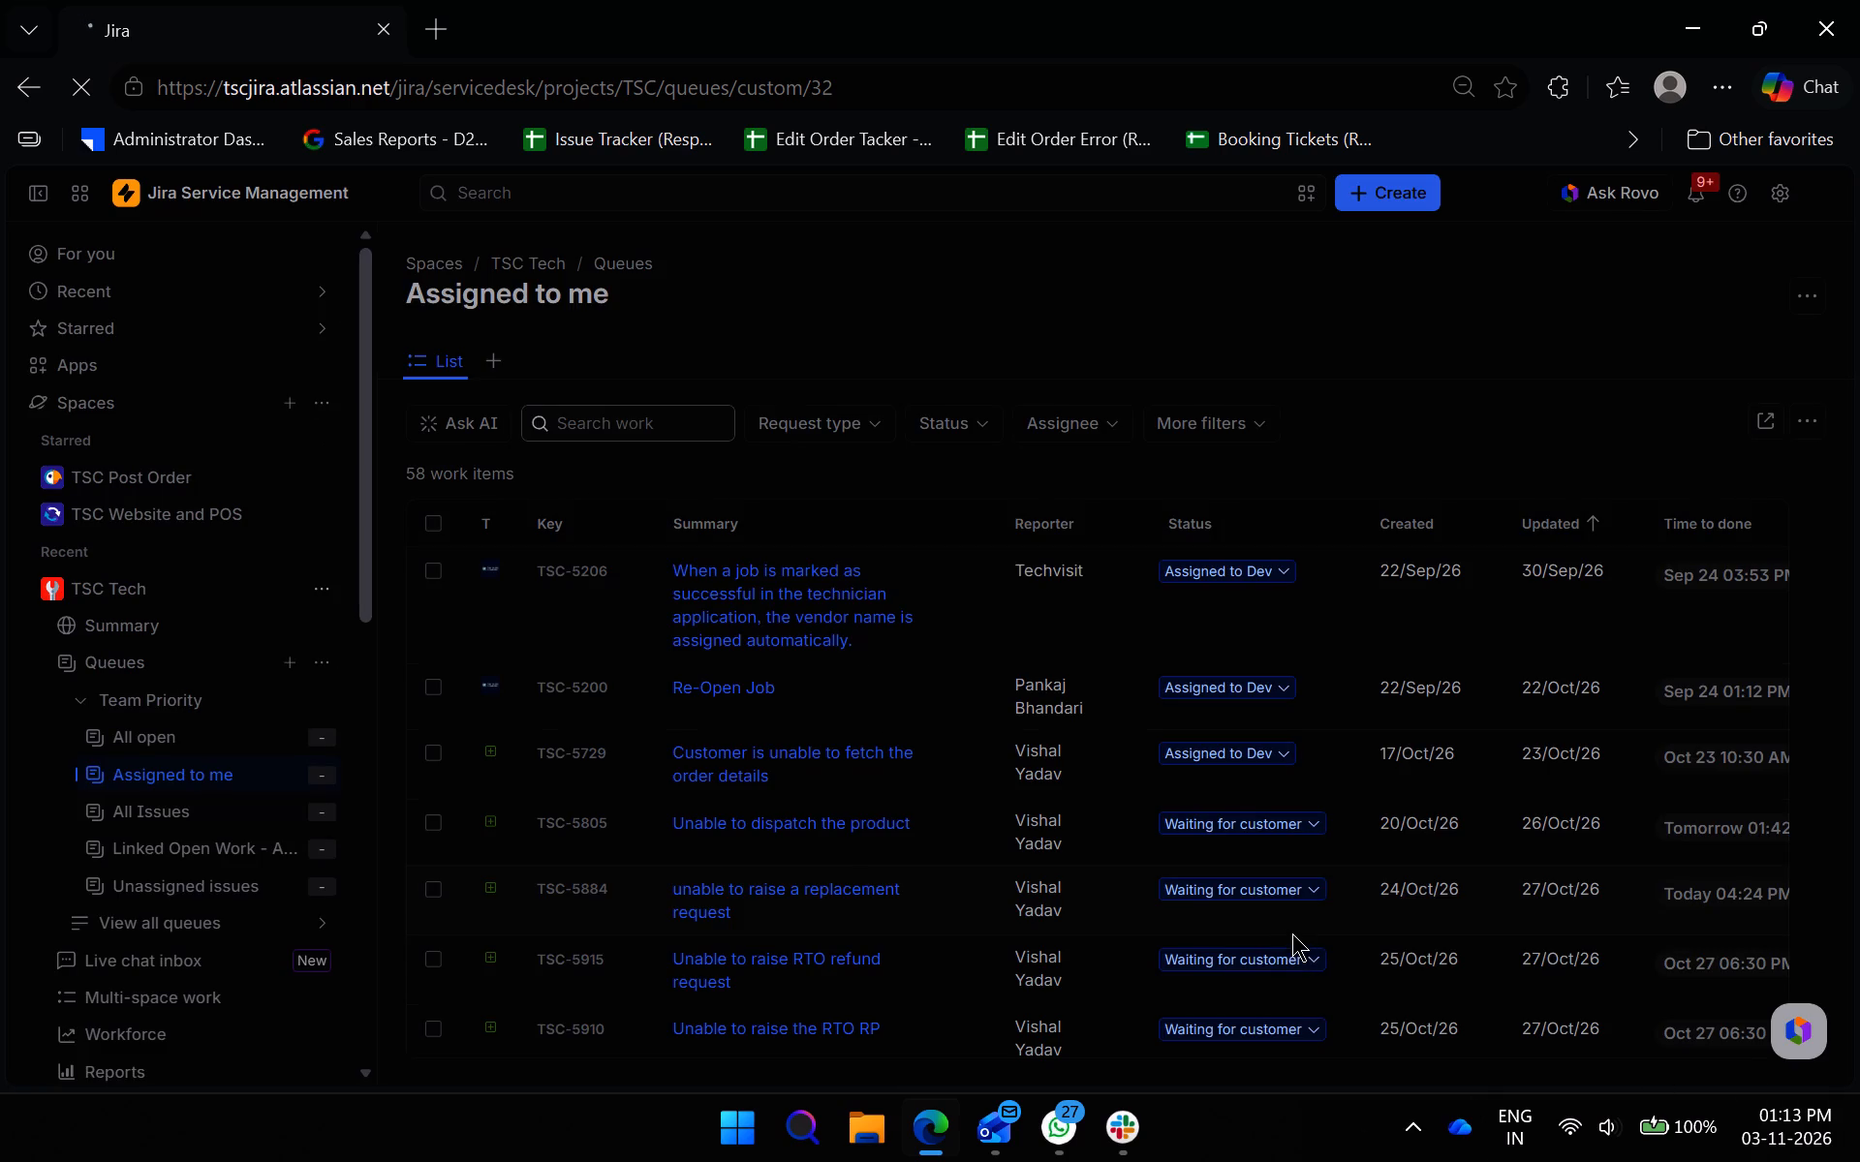
Filter the Assigned to me queue by the status Waiting for Internal Confirmation.
click(973, 430)
click(989, 425)
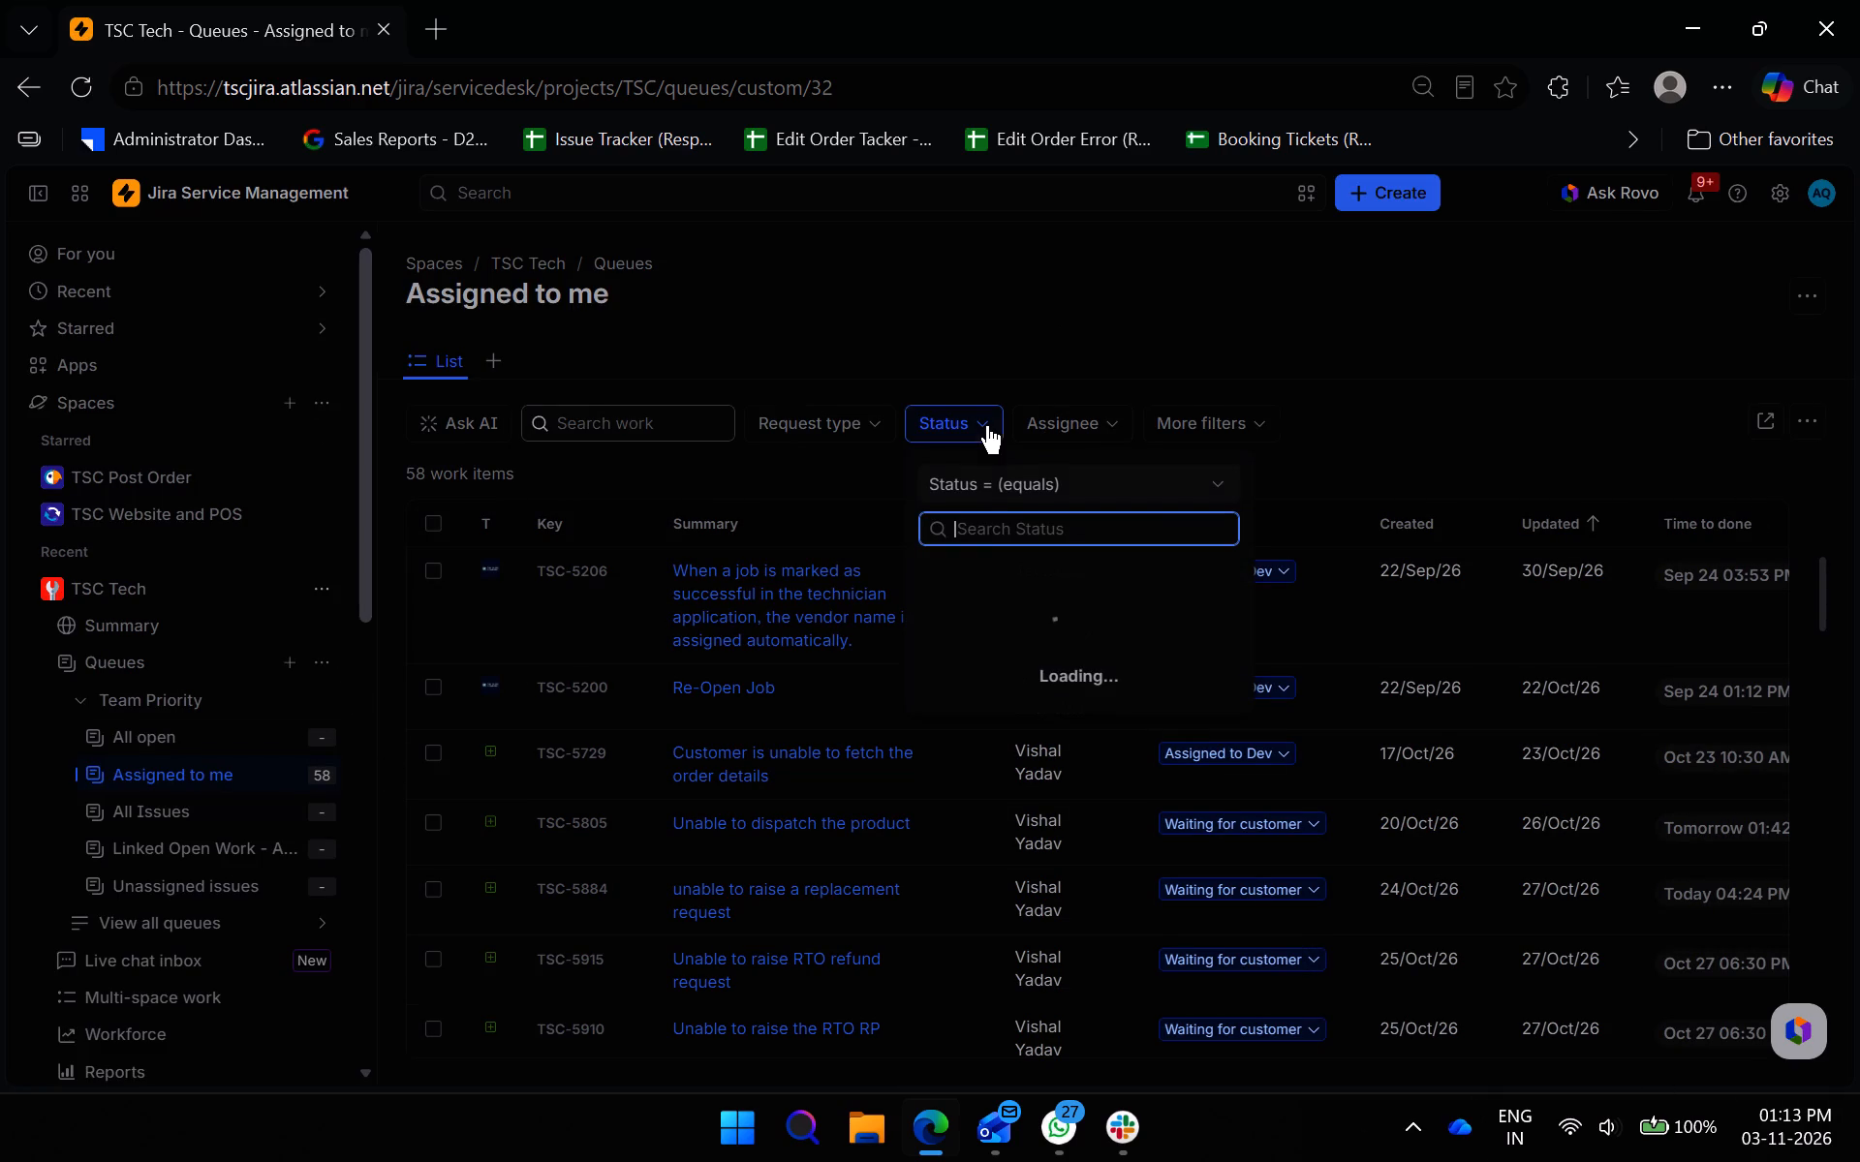
click(1019, 826)
click(1393, 463)
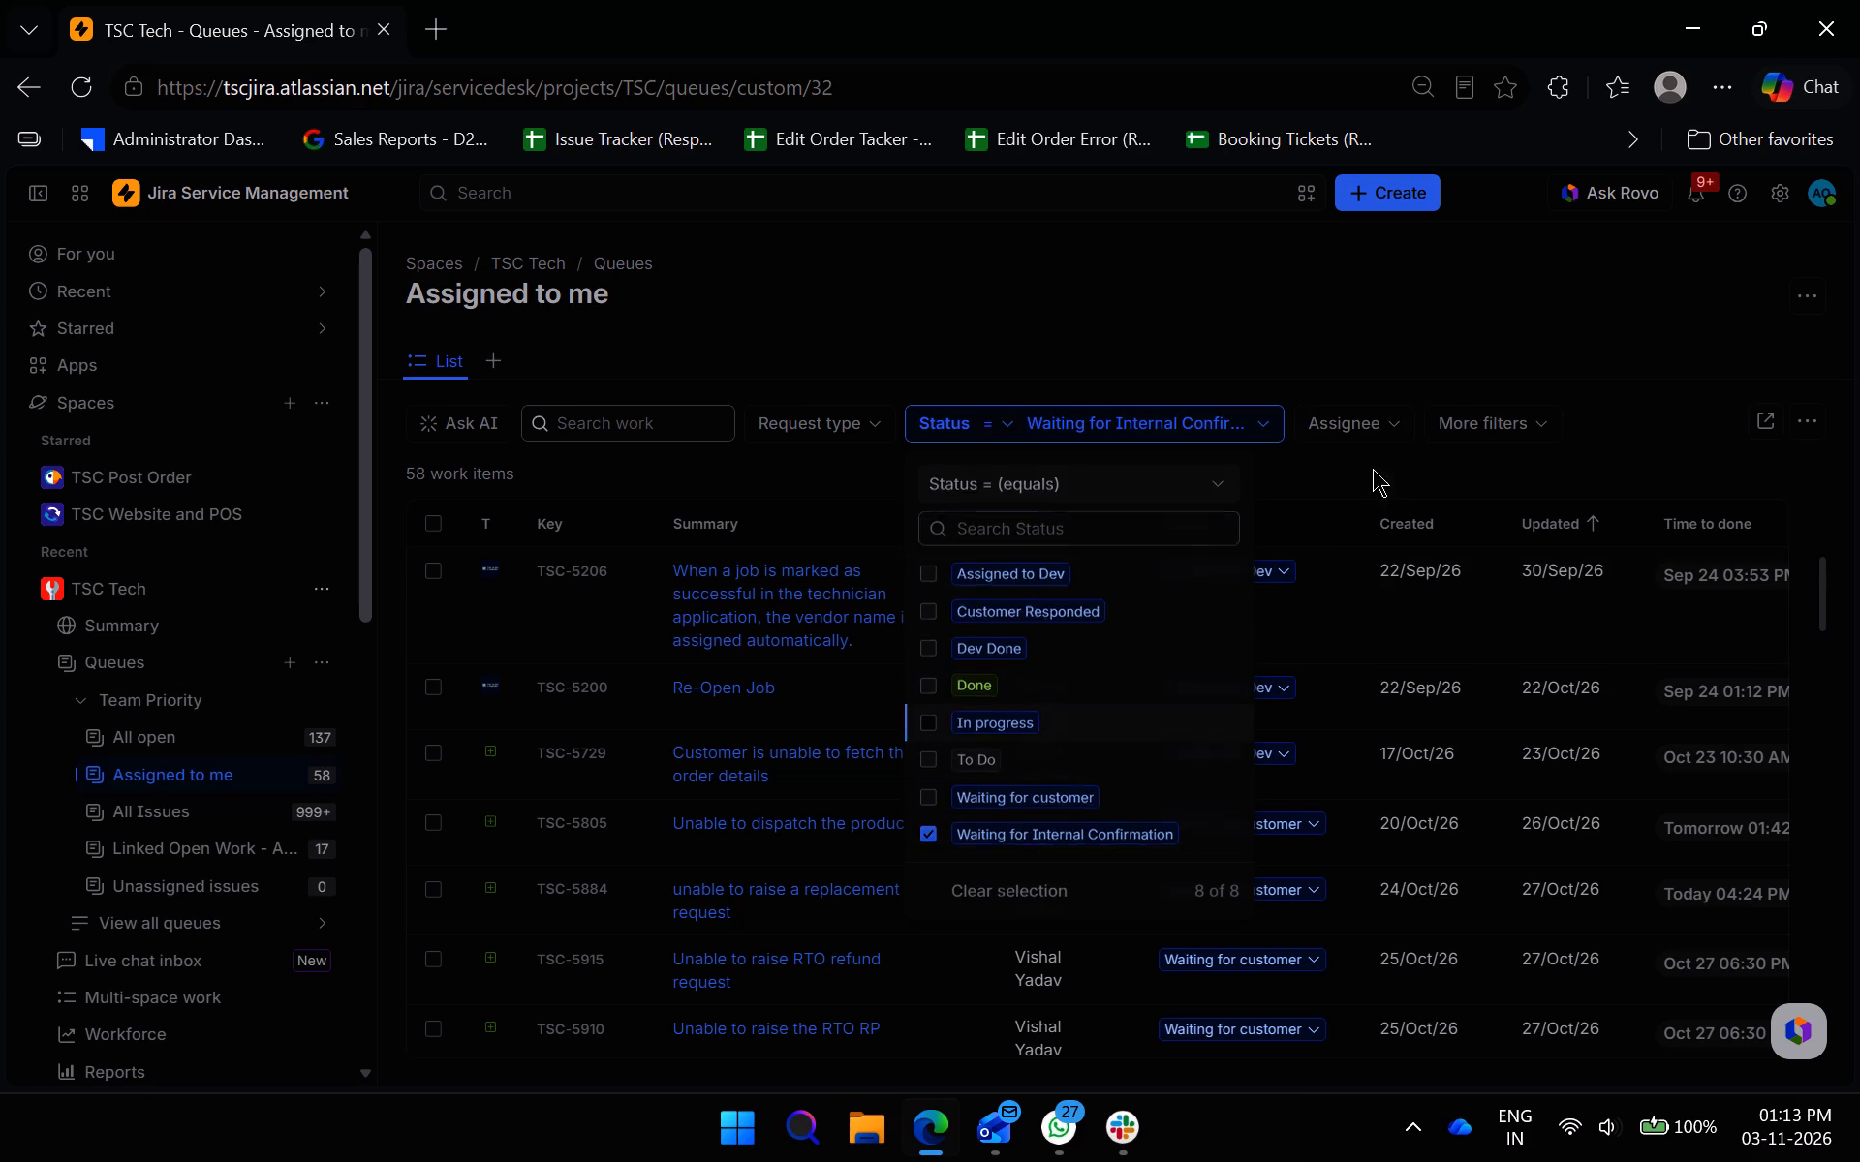
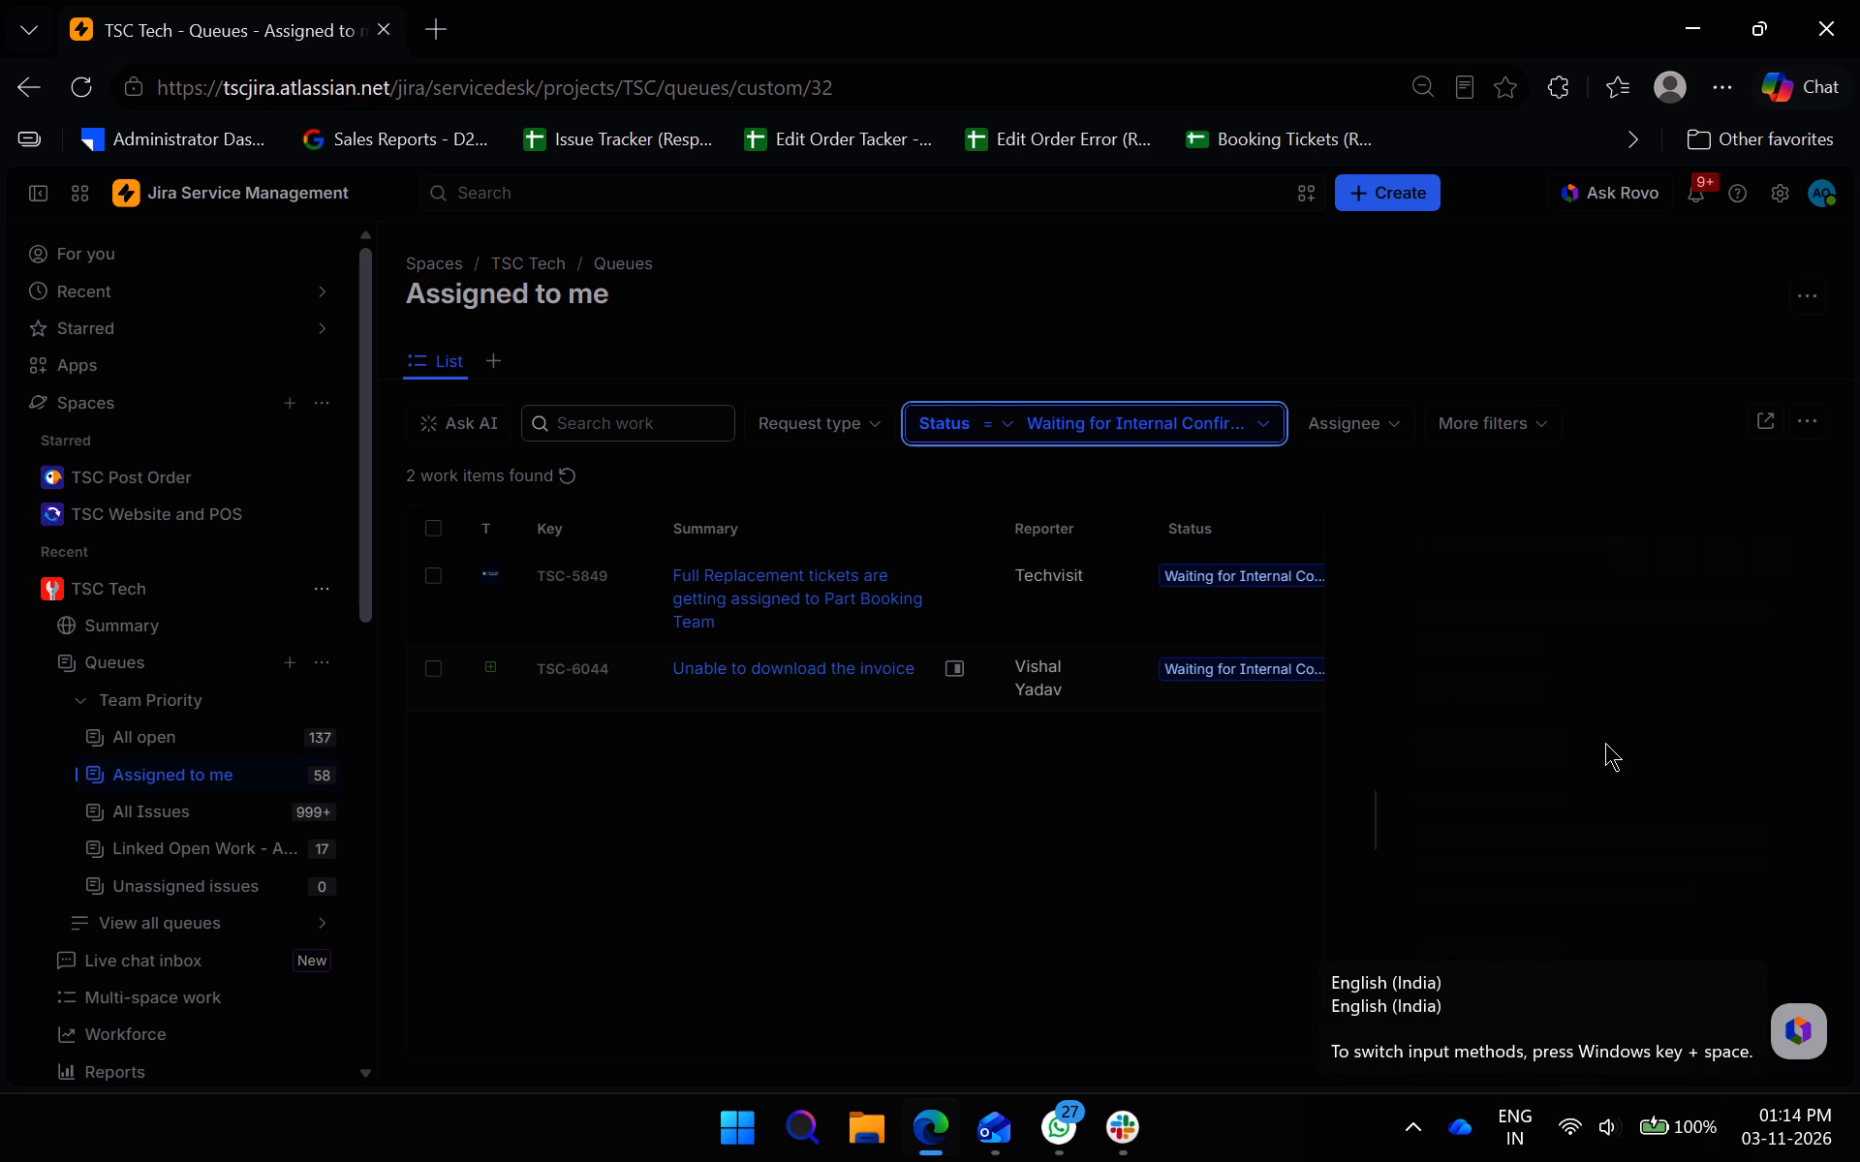
Open the internet speed test page from the Windows list of available Wi-Fi networks.
click(1565, 1120)
click(1473, 586)
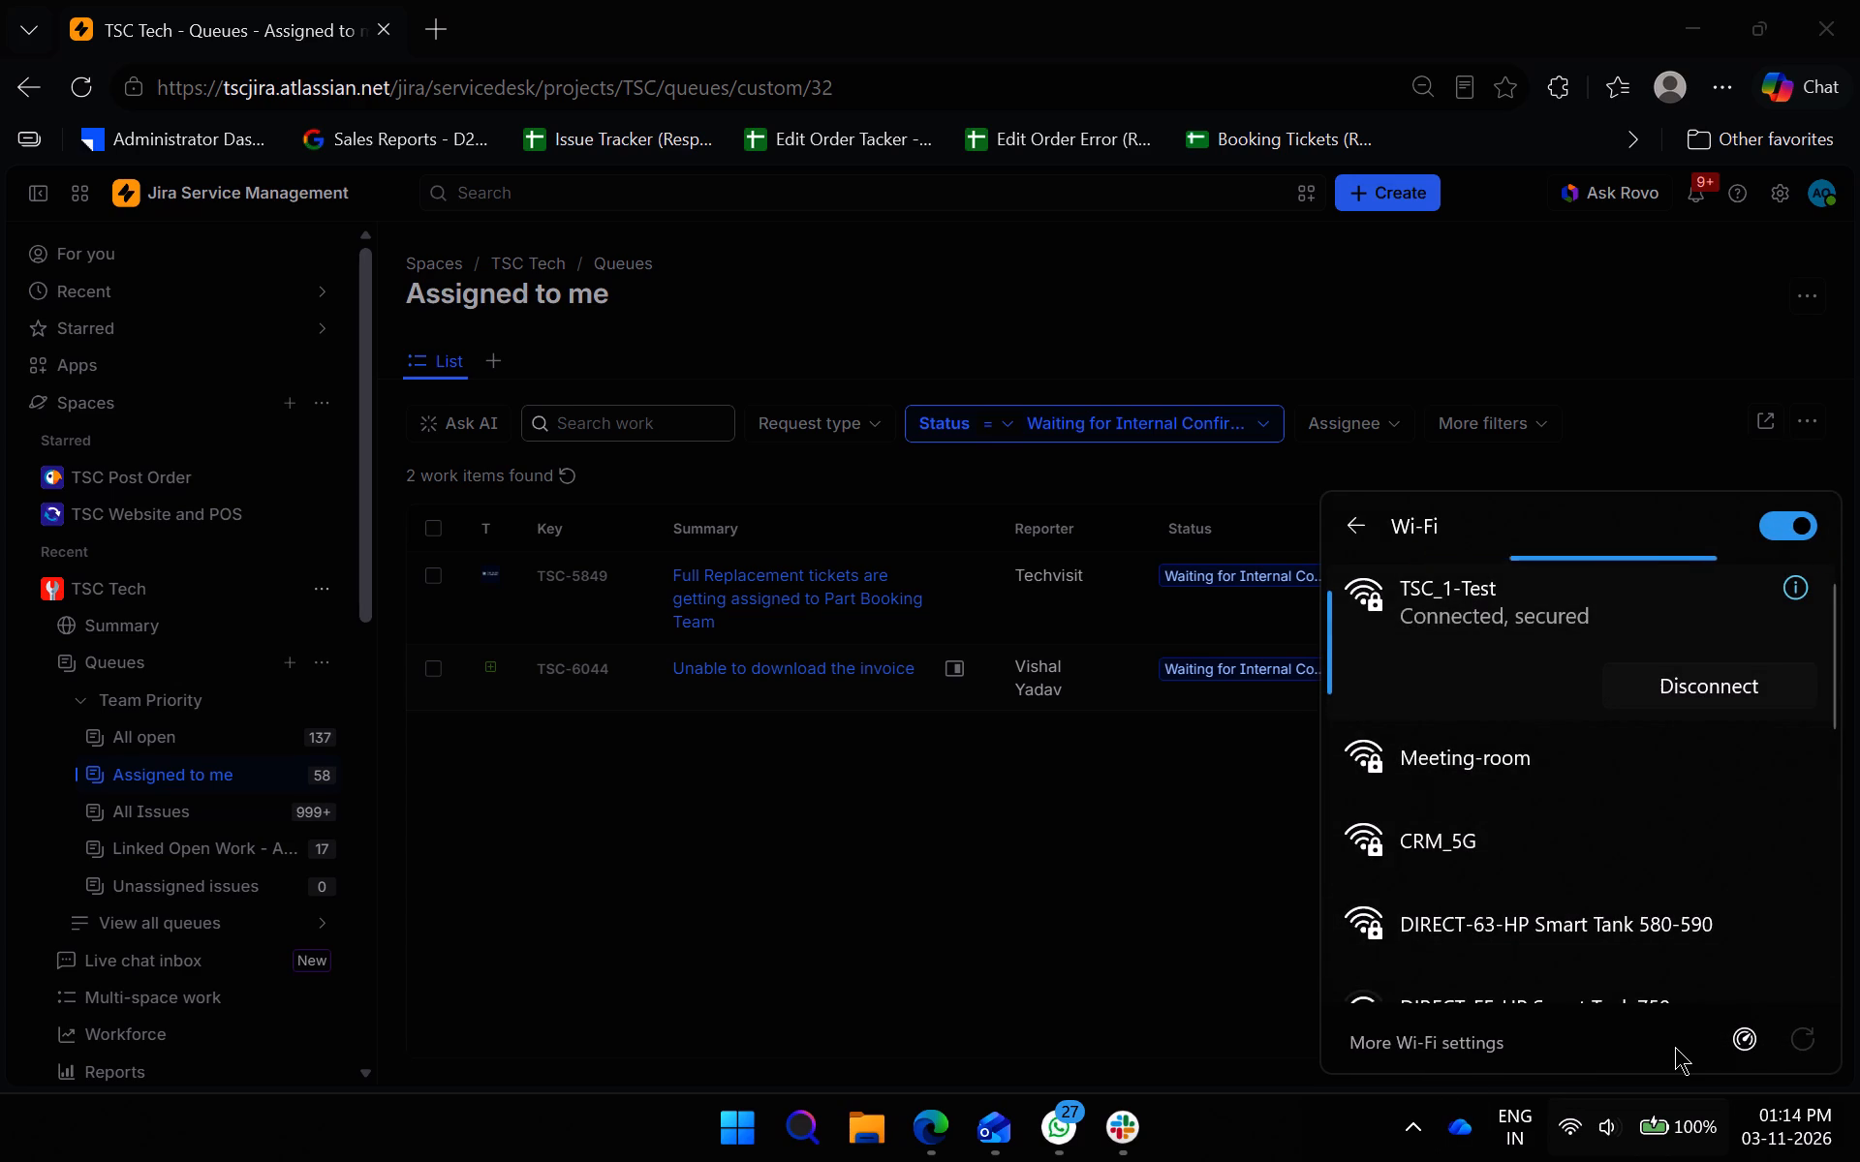
click(1742, 1042)
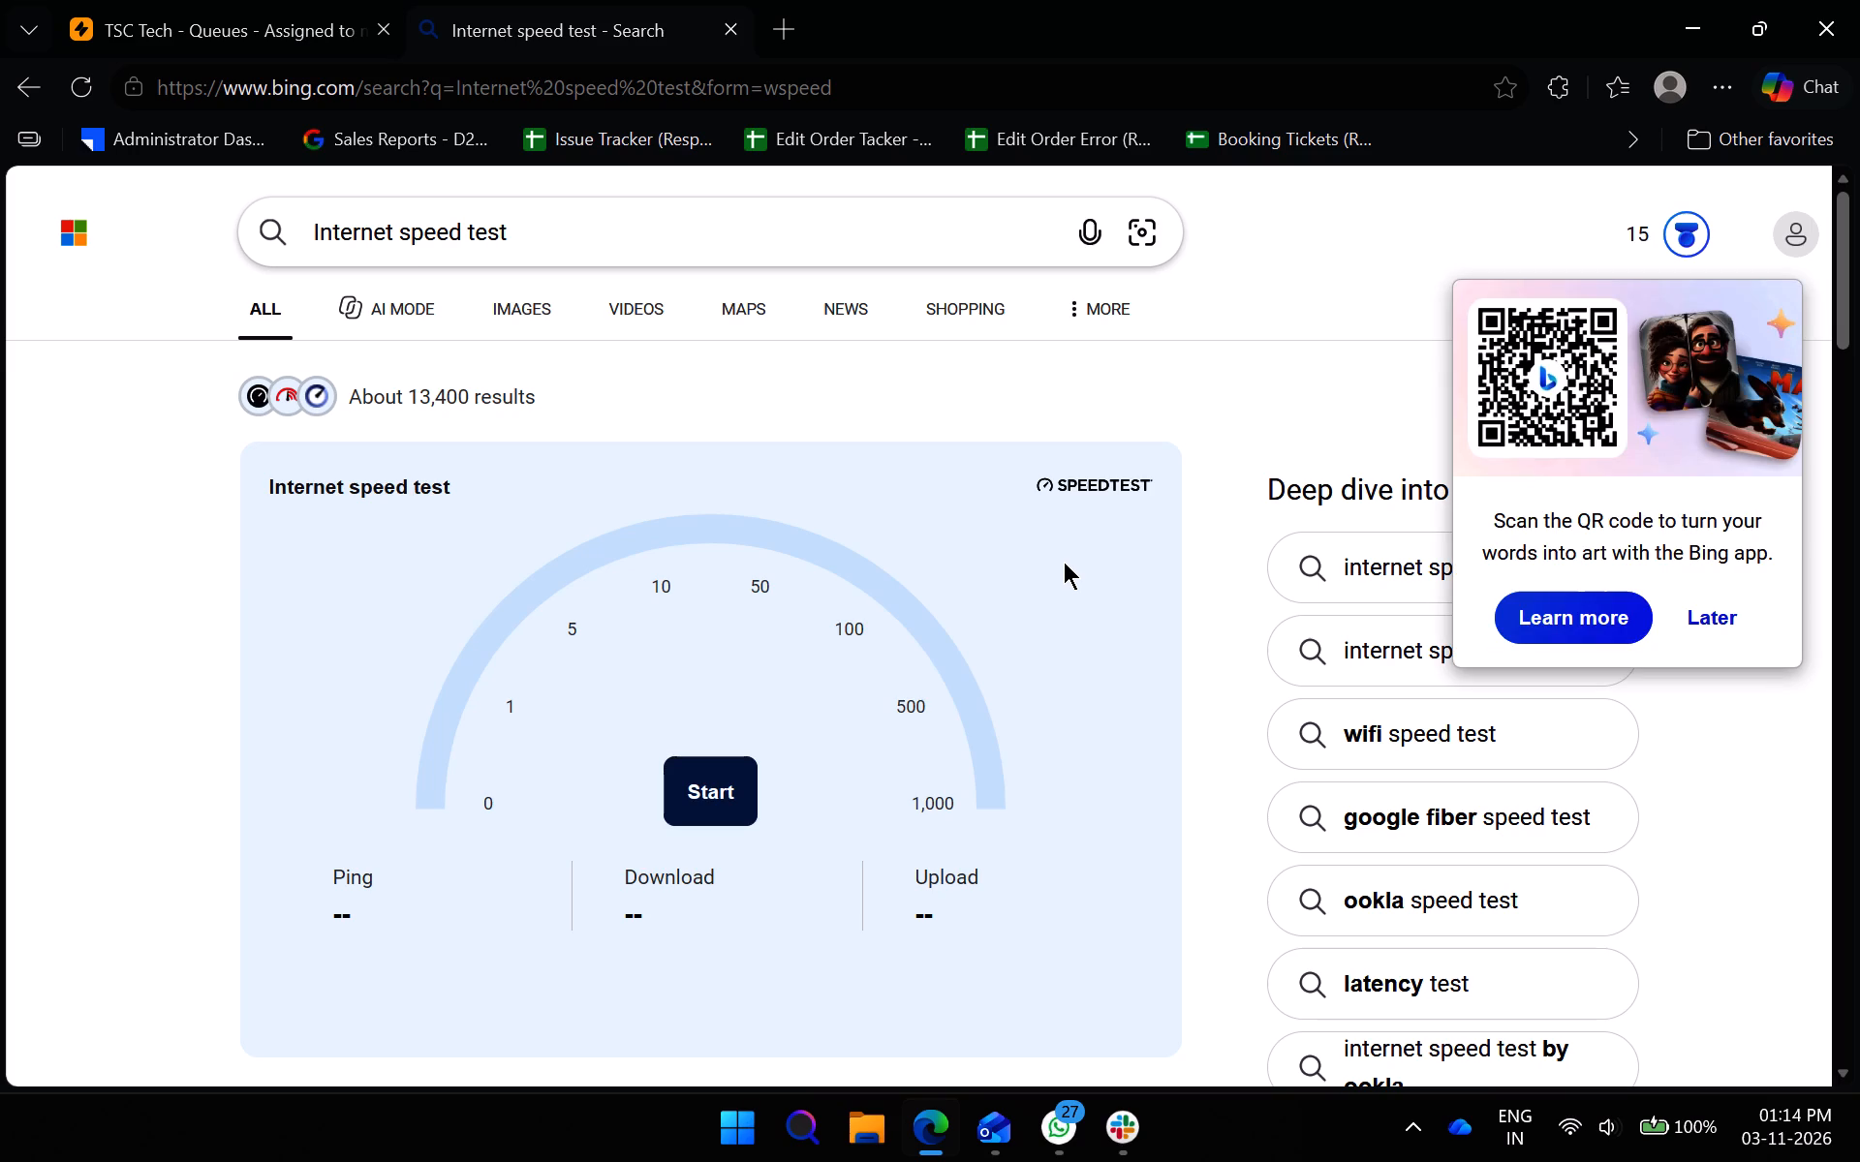
Run the internet speed test on the search results page.
click(723, 780)
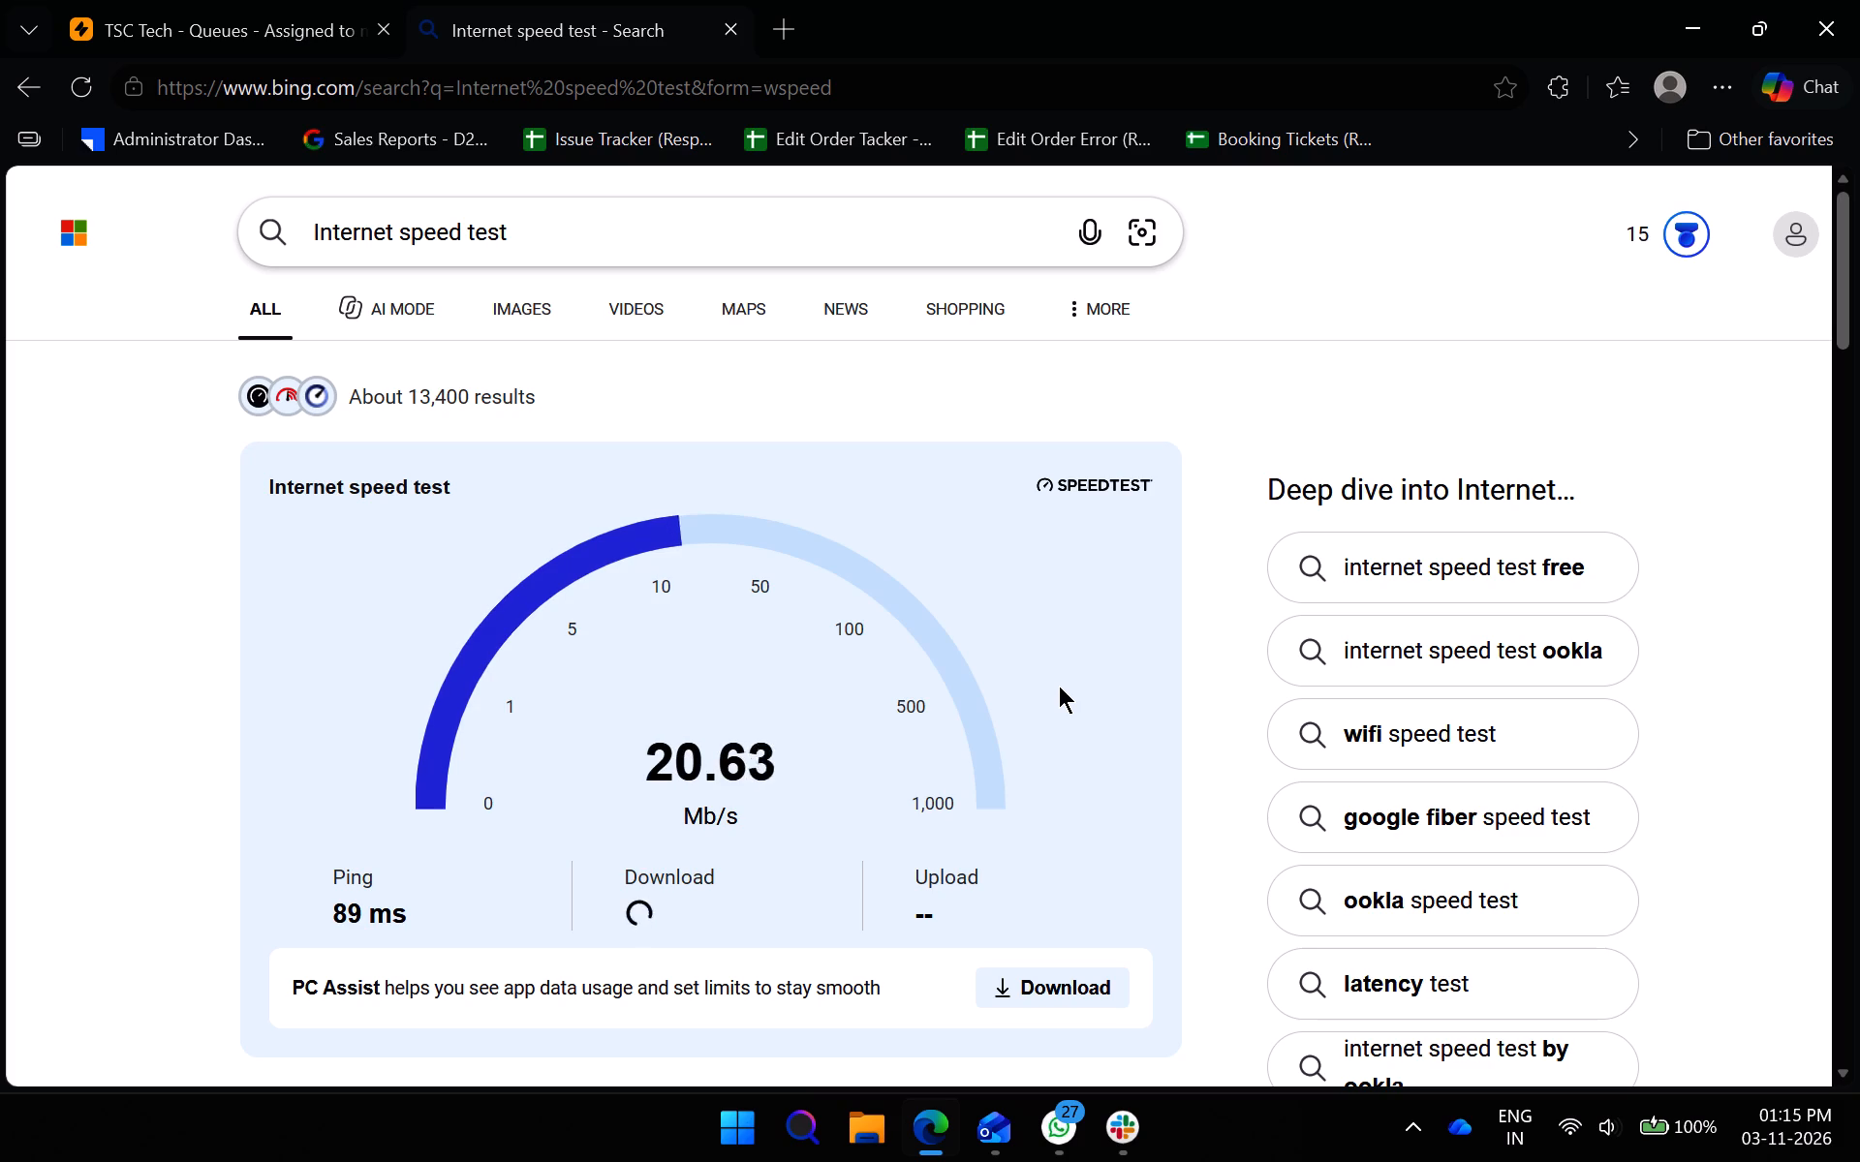
click(337, 0)
click(504, 0)
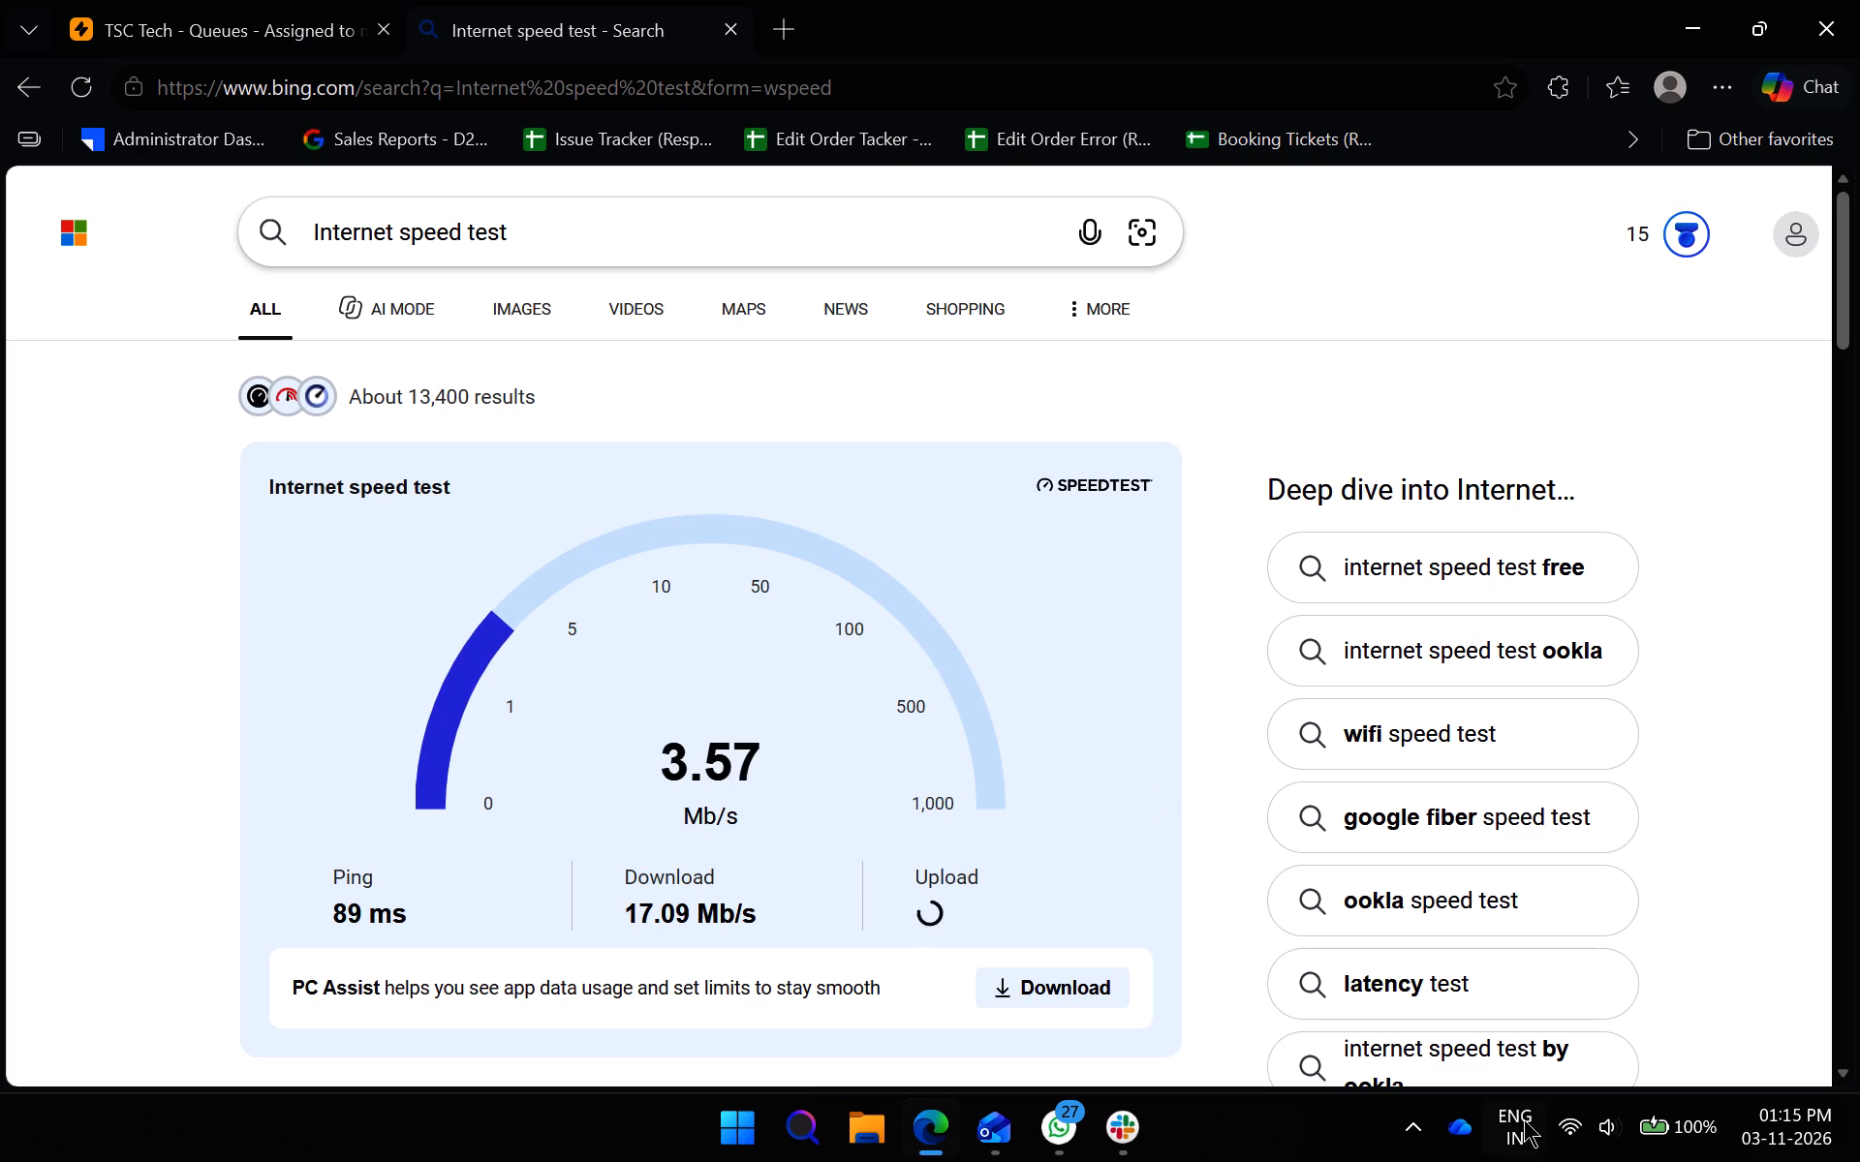
Switch the Wi-Fi connection from TSC_1-Test to the Meeting-room network.
click(1597, 1136)
click(1467, 577)
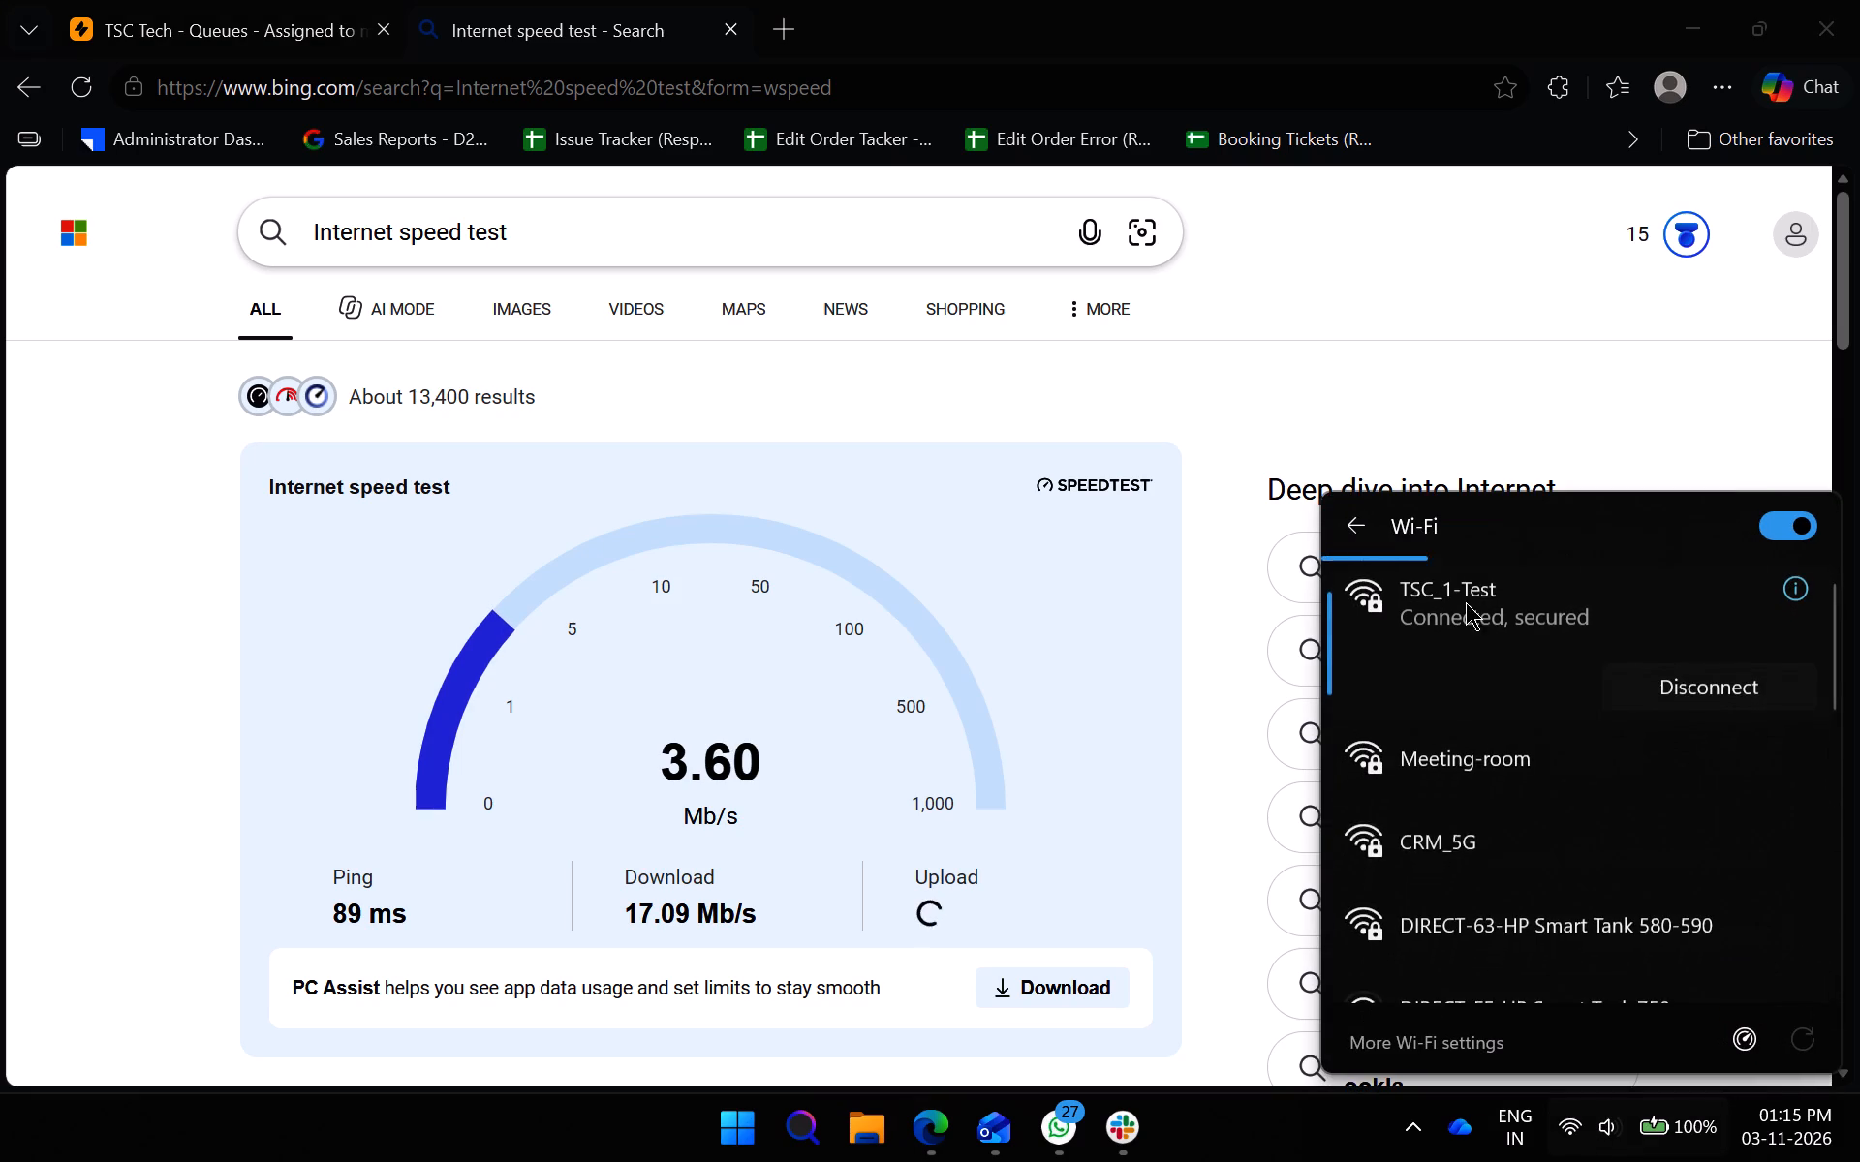
click(1469, 767)
click(1666, 807)
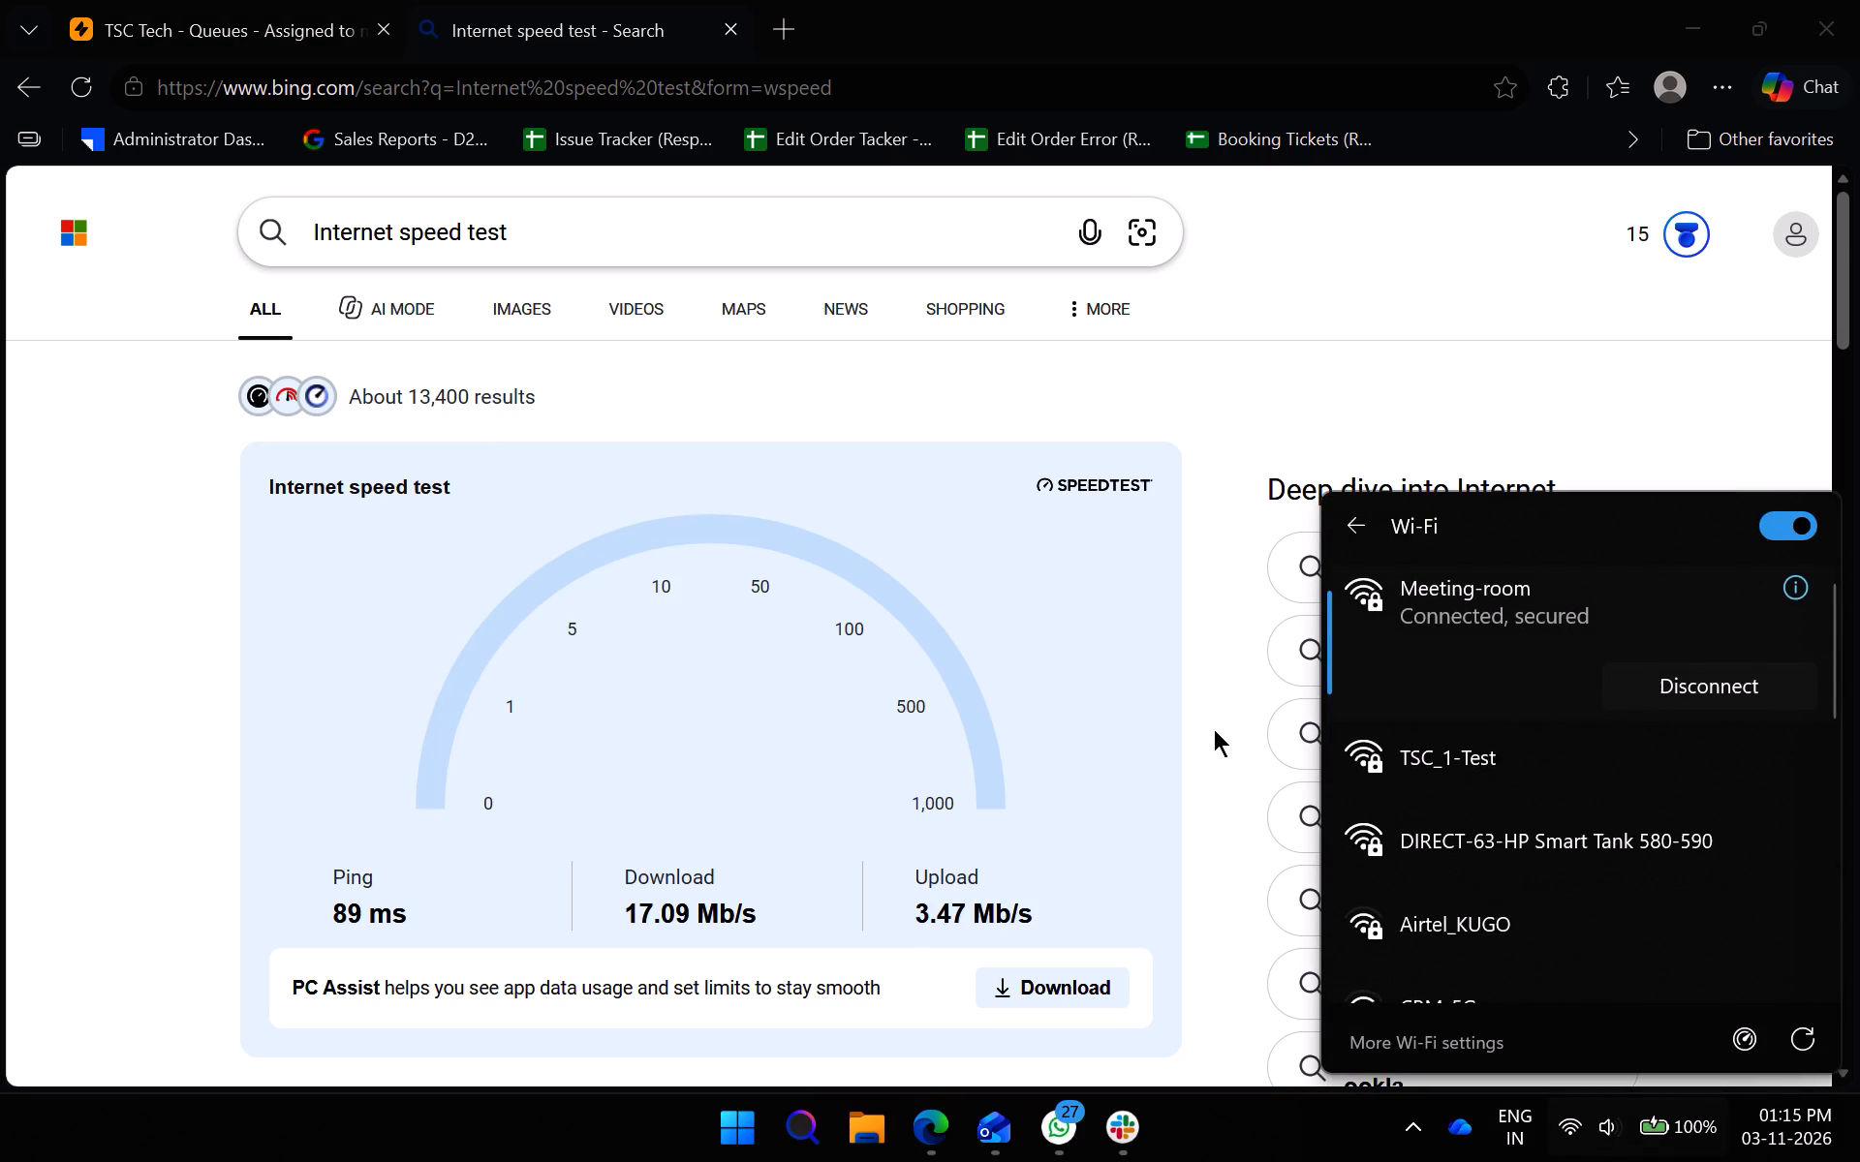
click(1173, 724)
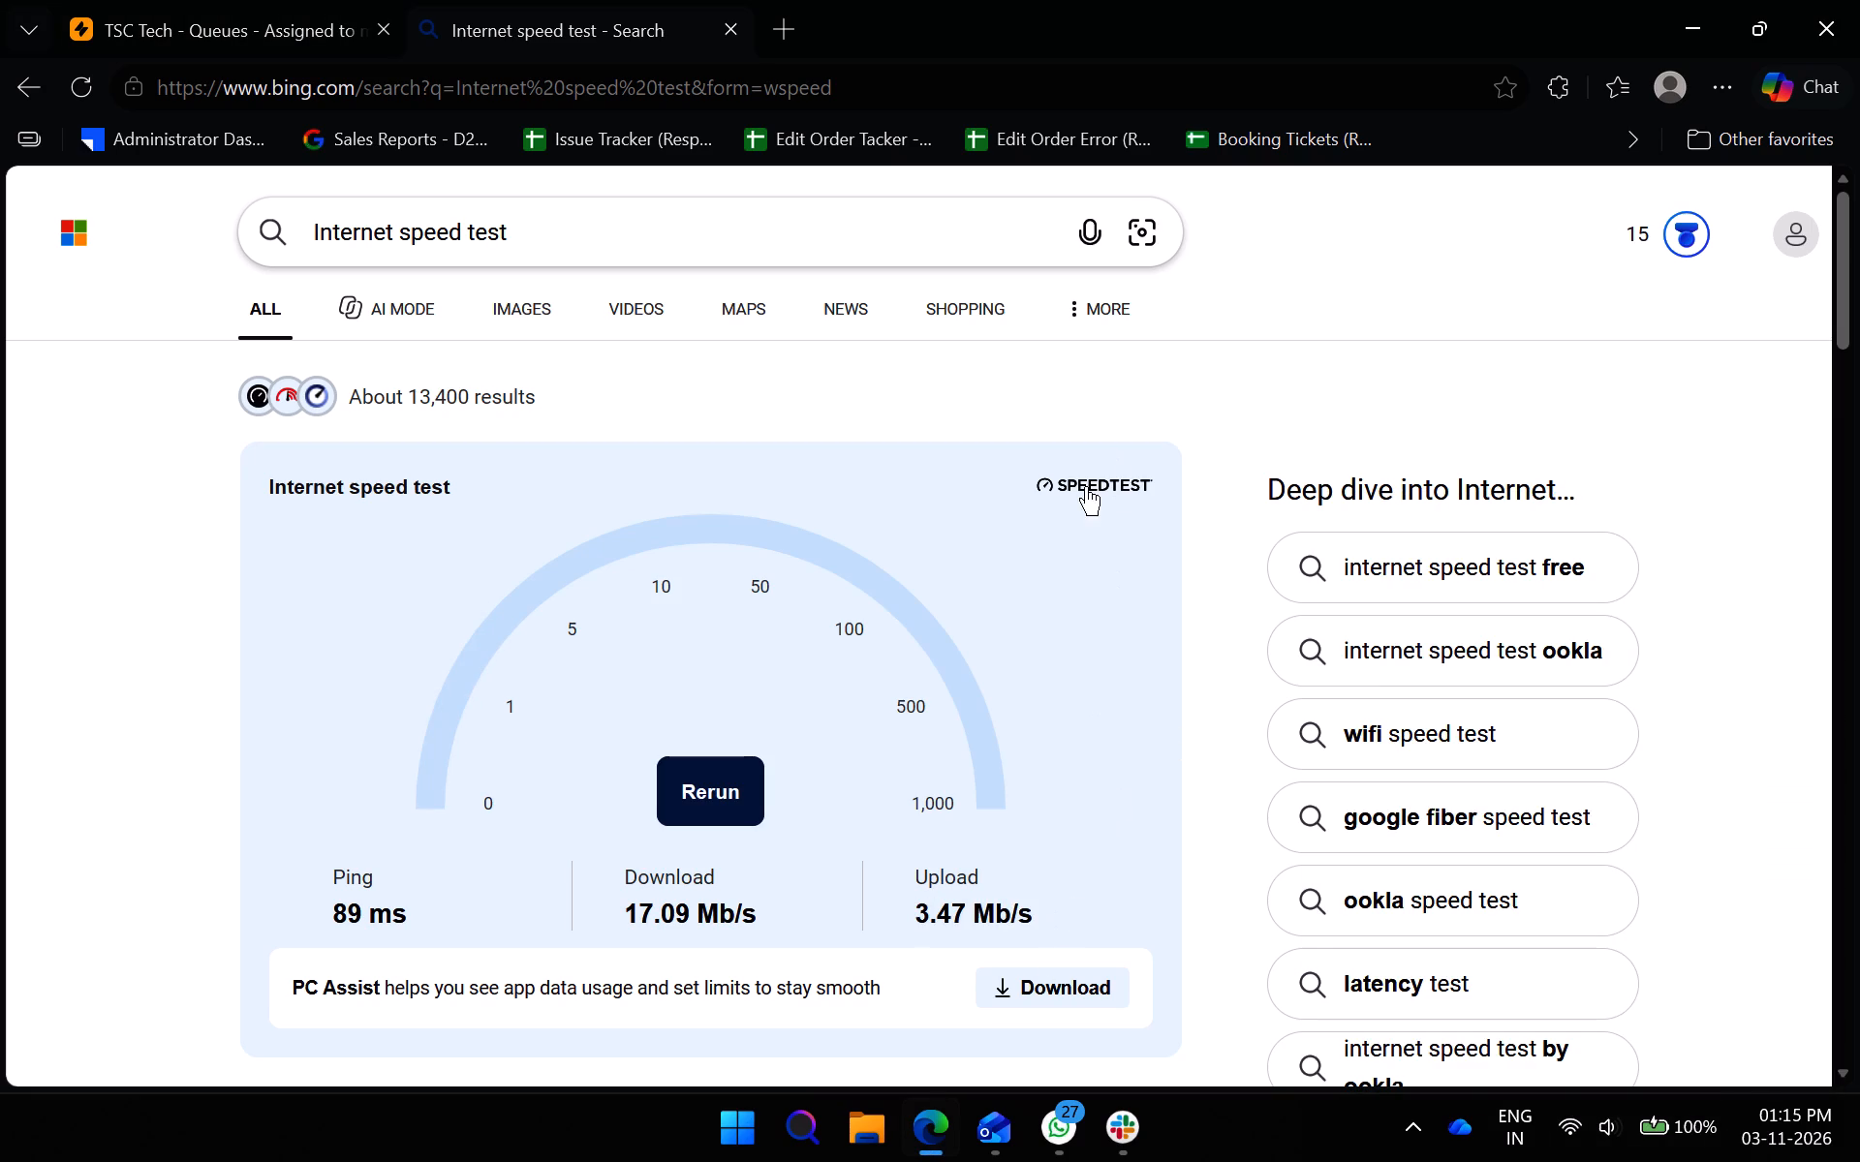
Rerun the internet speed test on the Meeting-room network.
click(717, 779)
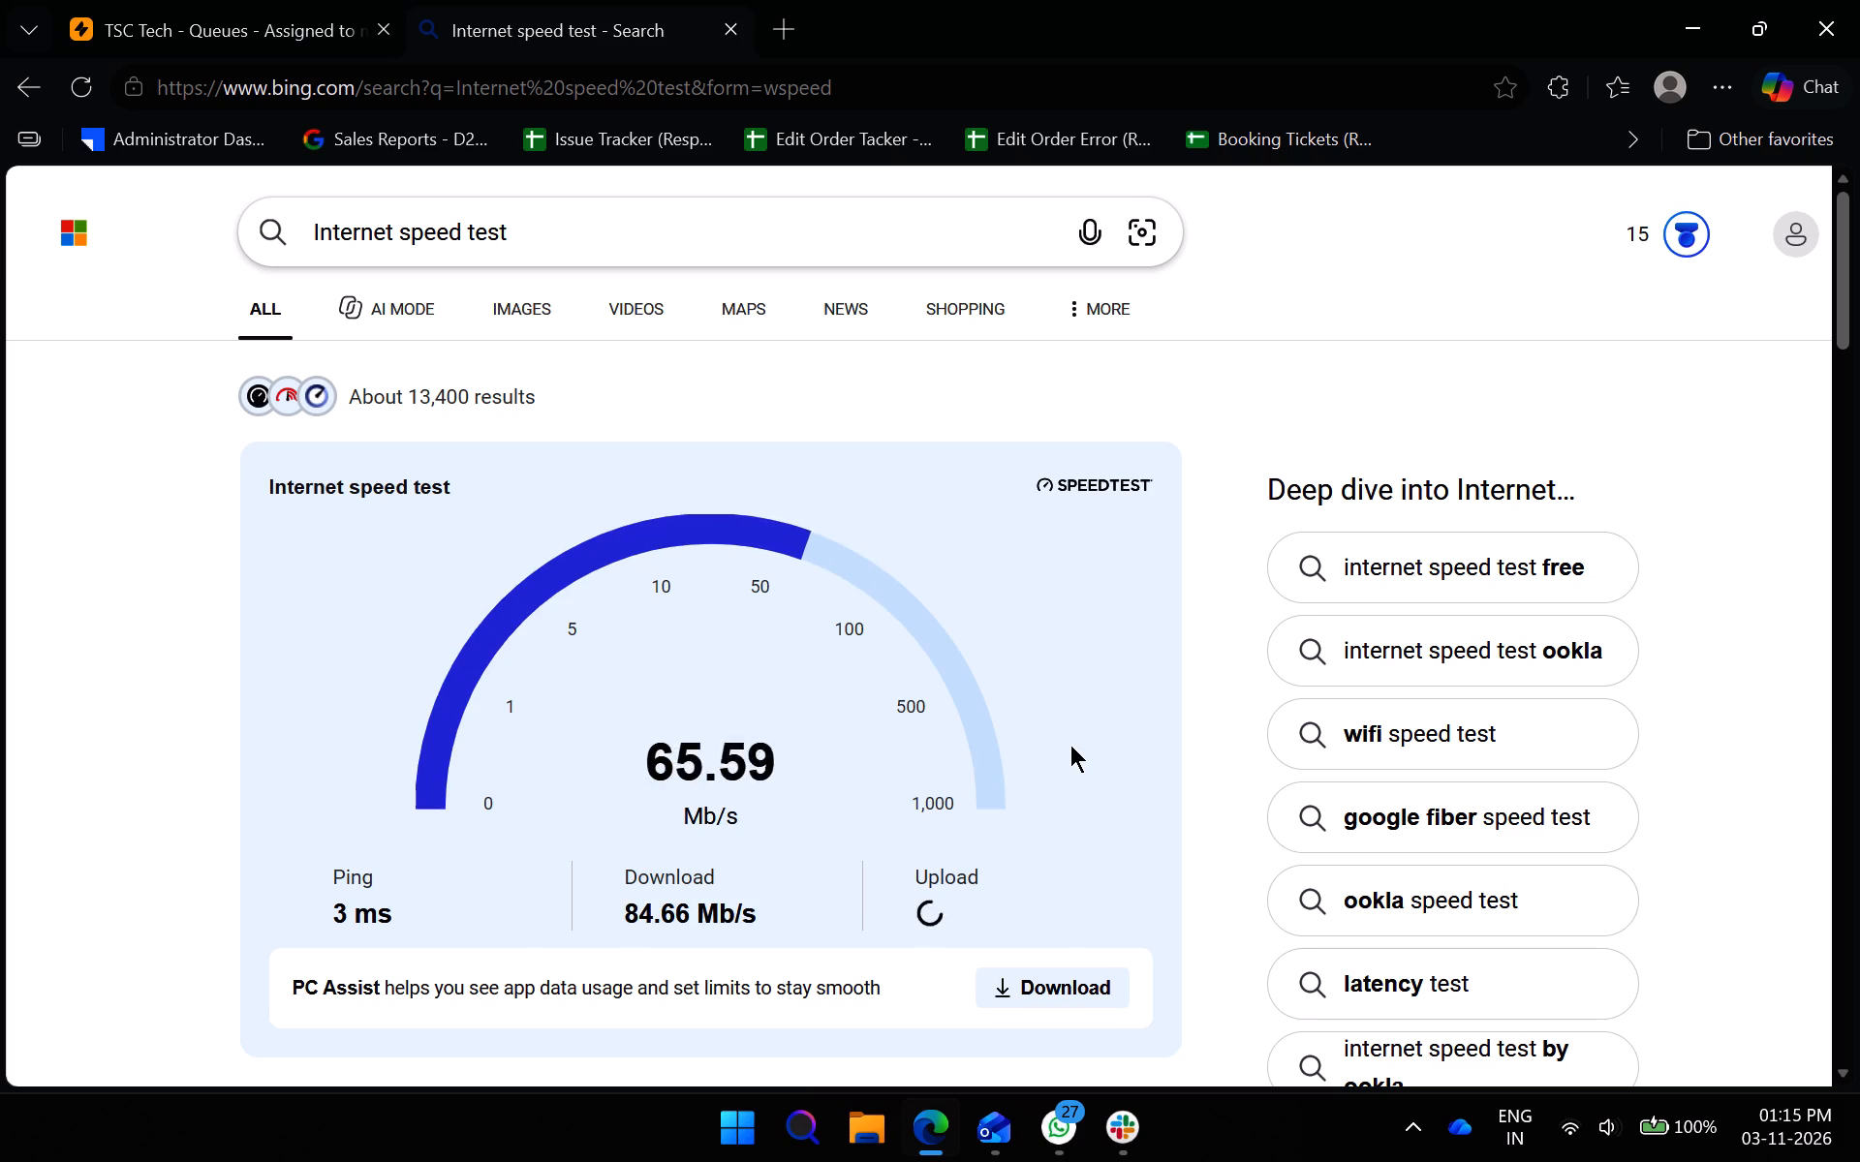
Return to the Jira Assigned to me queue and preview work items TSC-5849 and TSC-6044 beside the list.
click(210, 0)
click(967, 668)
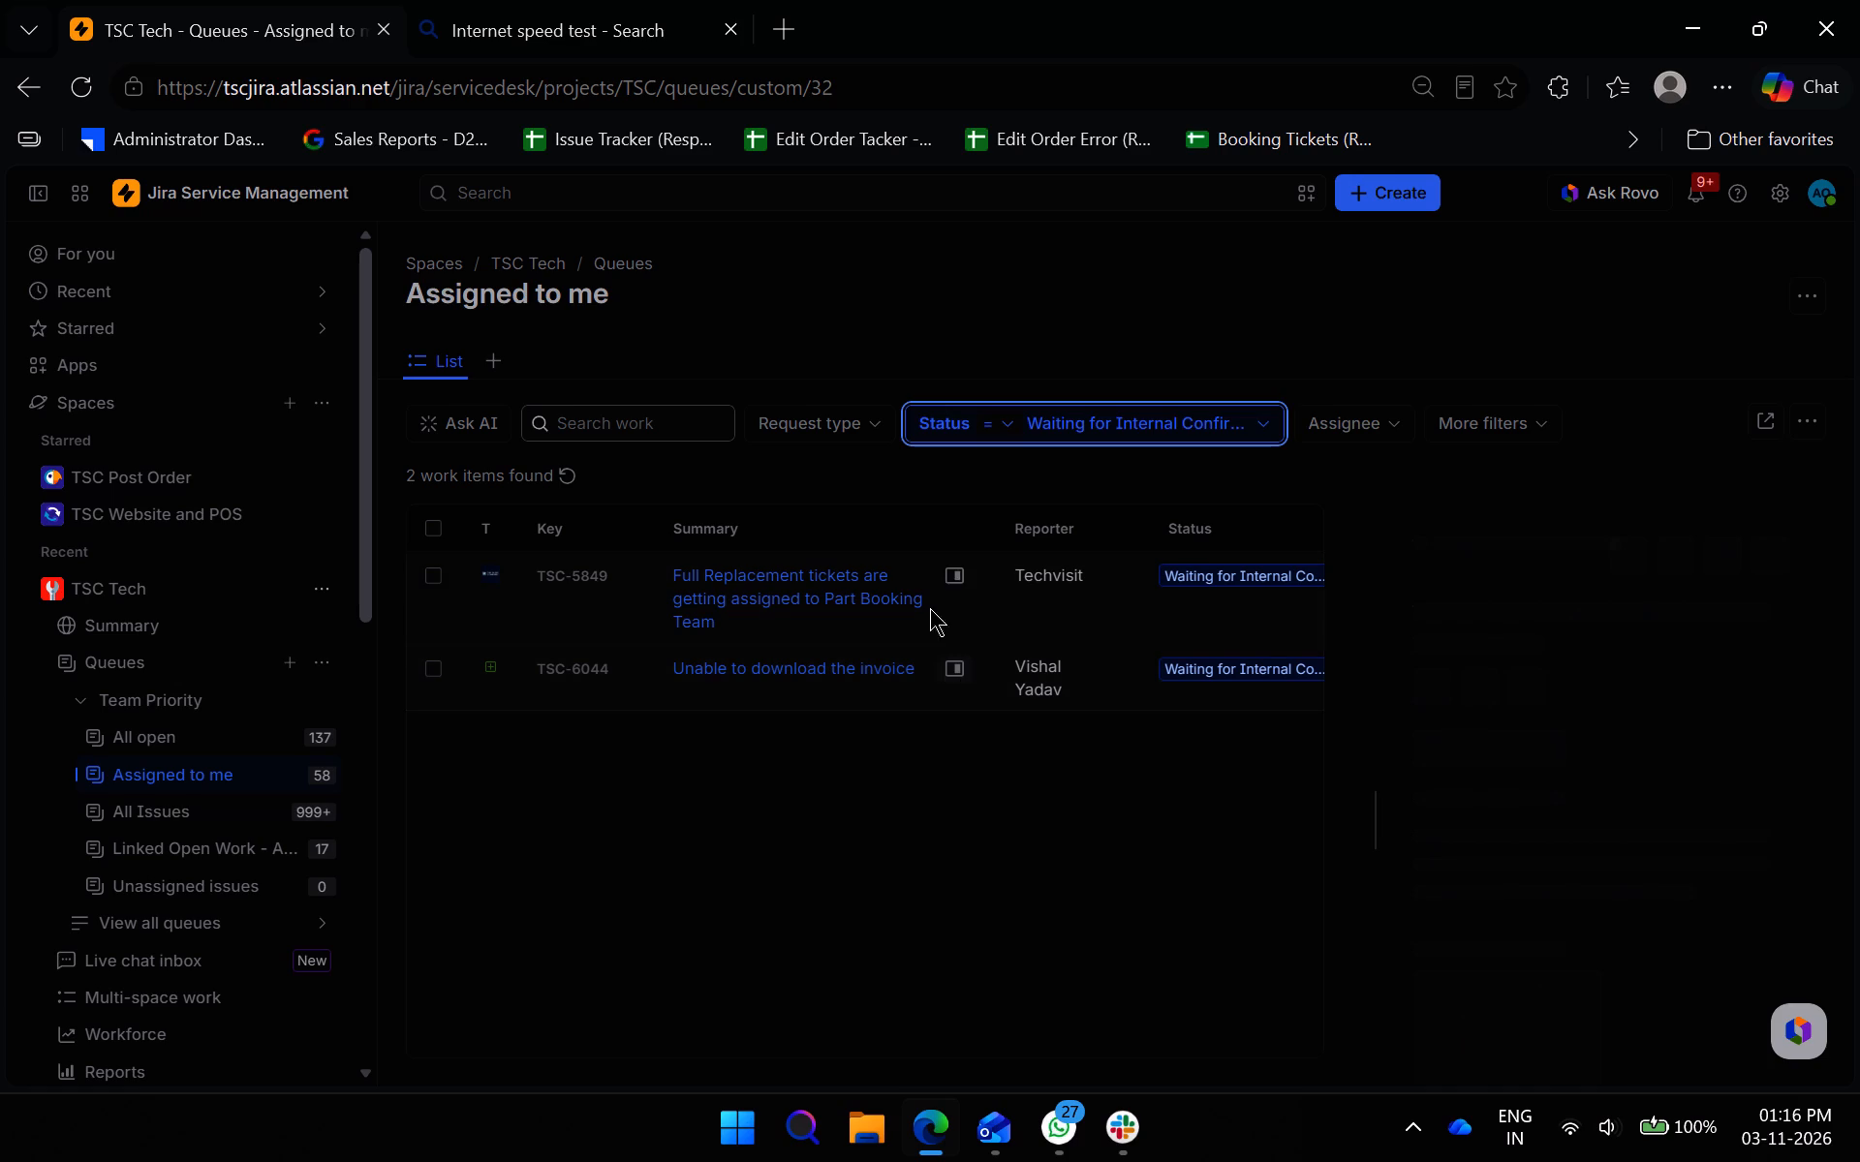
click(949, 572)
click(952, 667)
Reload the Jira "Assigned to me" queue and filter it by the status Waiting for Internal Confirmation.
click(77, 94)
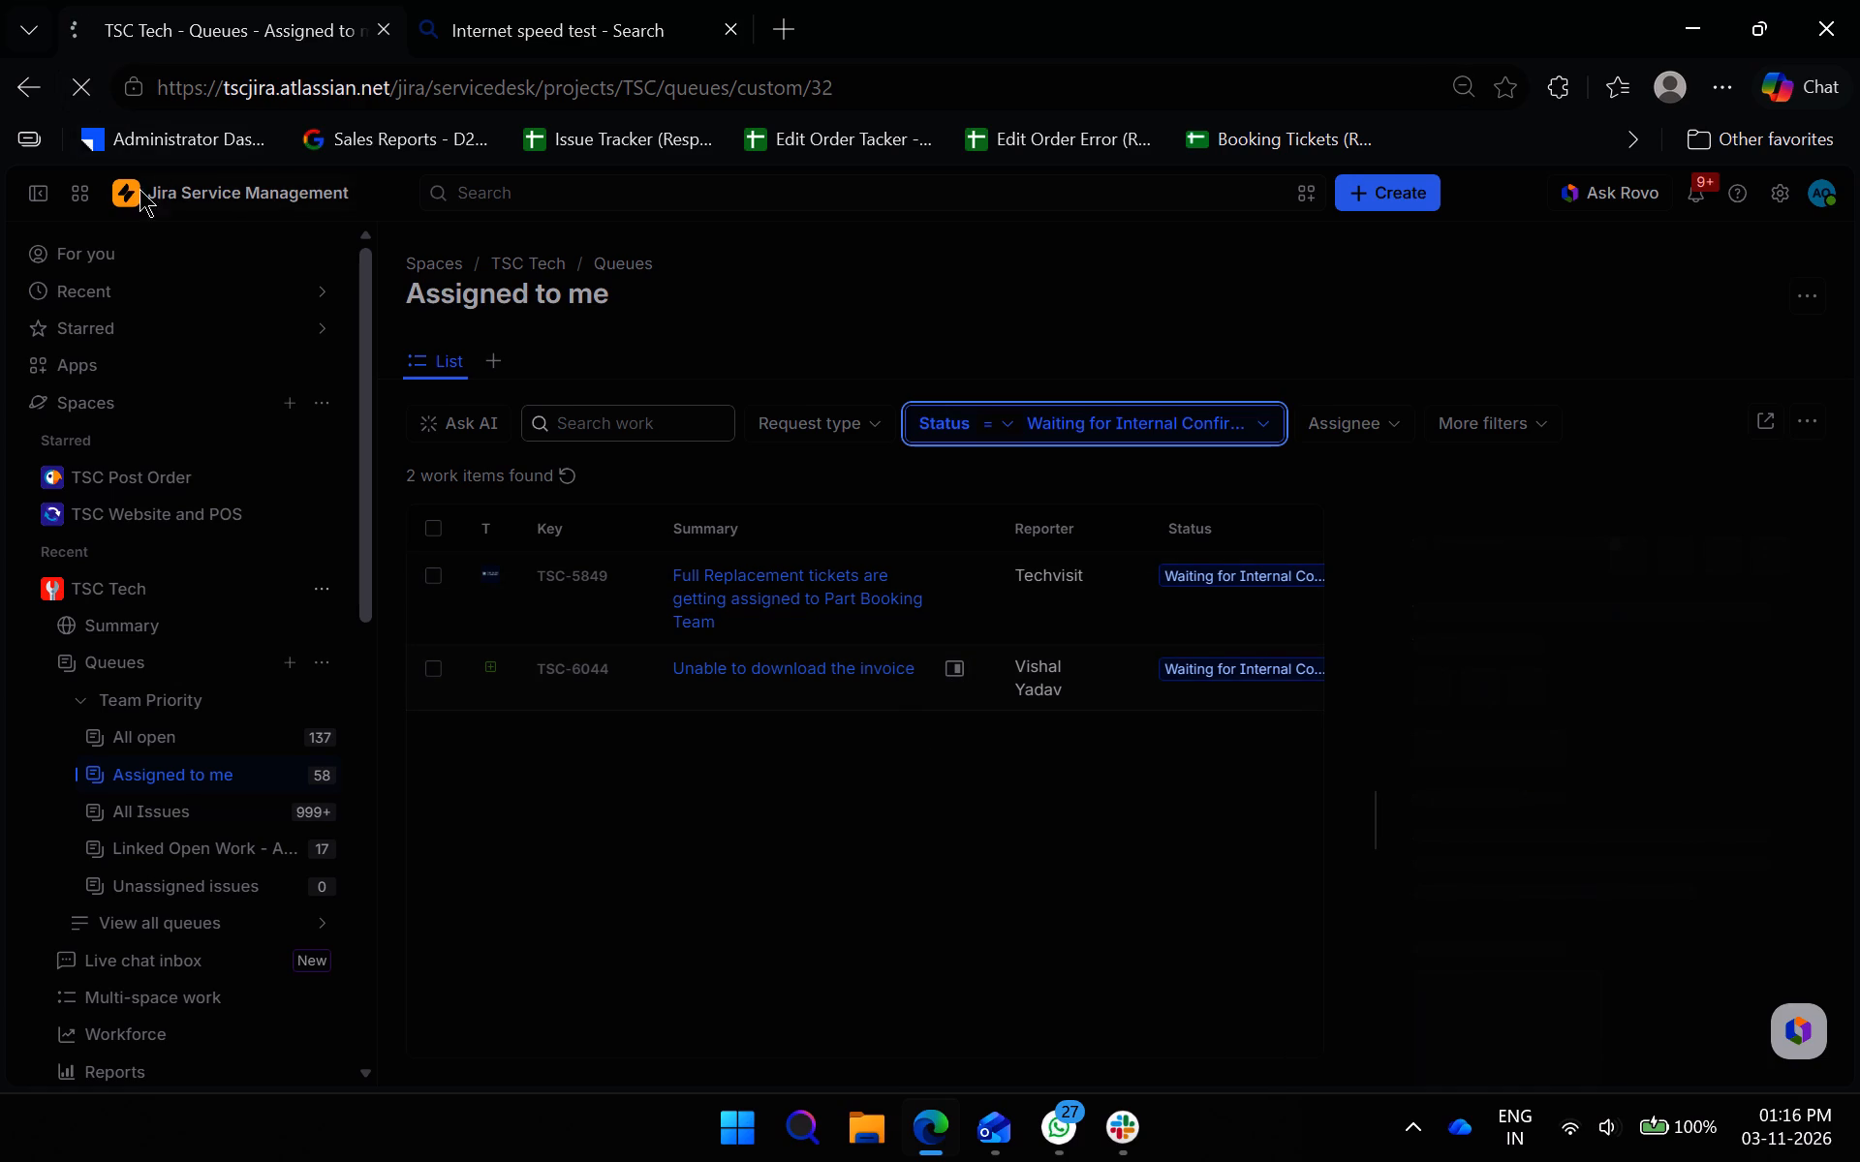
click(700, 25)
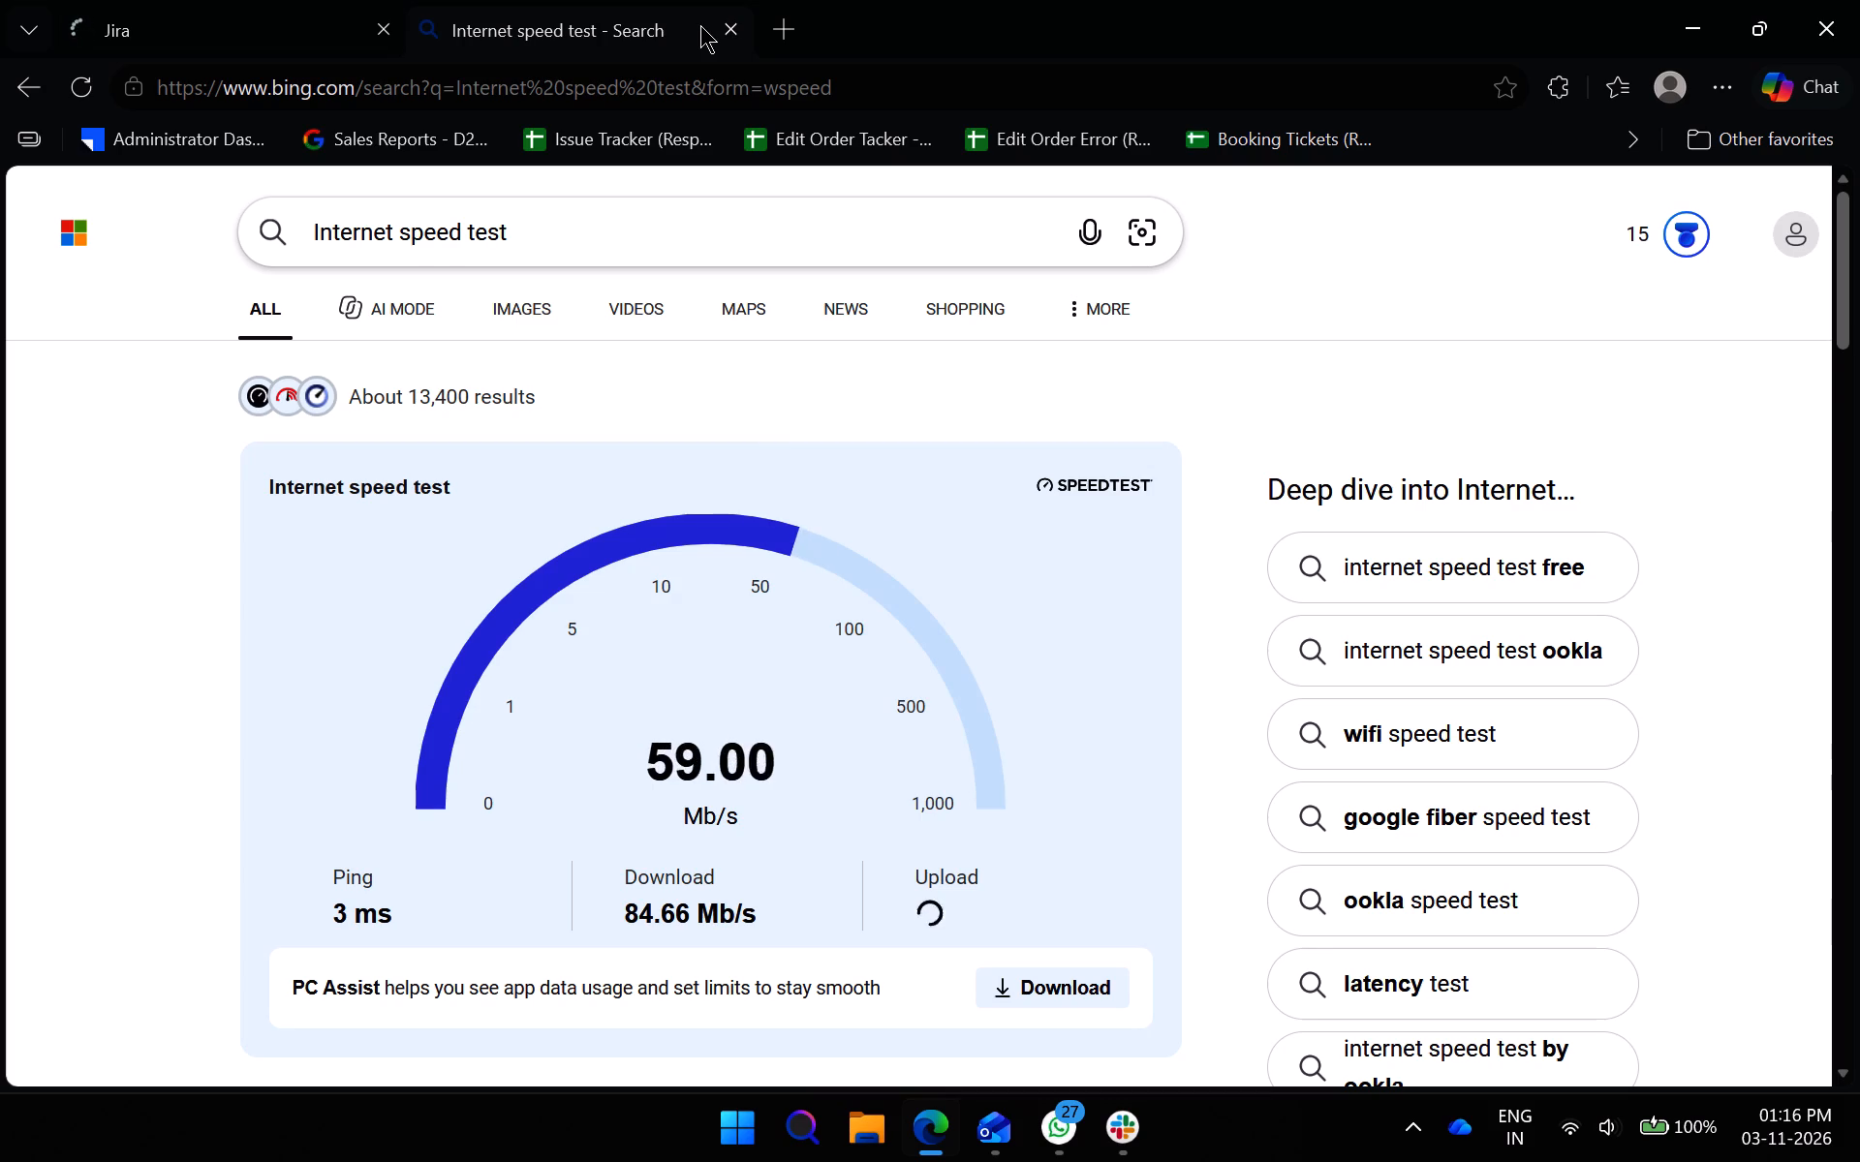
click(260, 0)
click(449, 0)
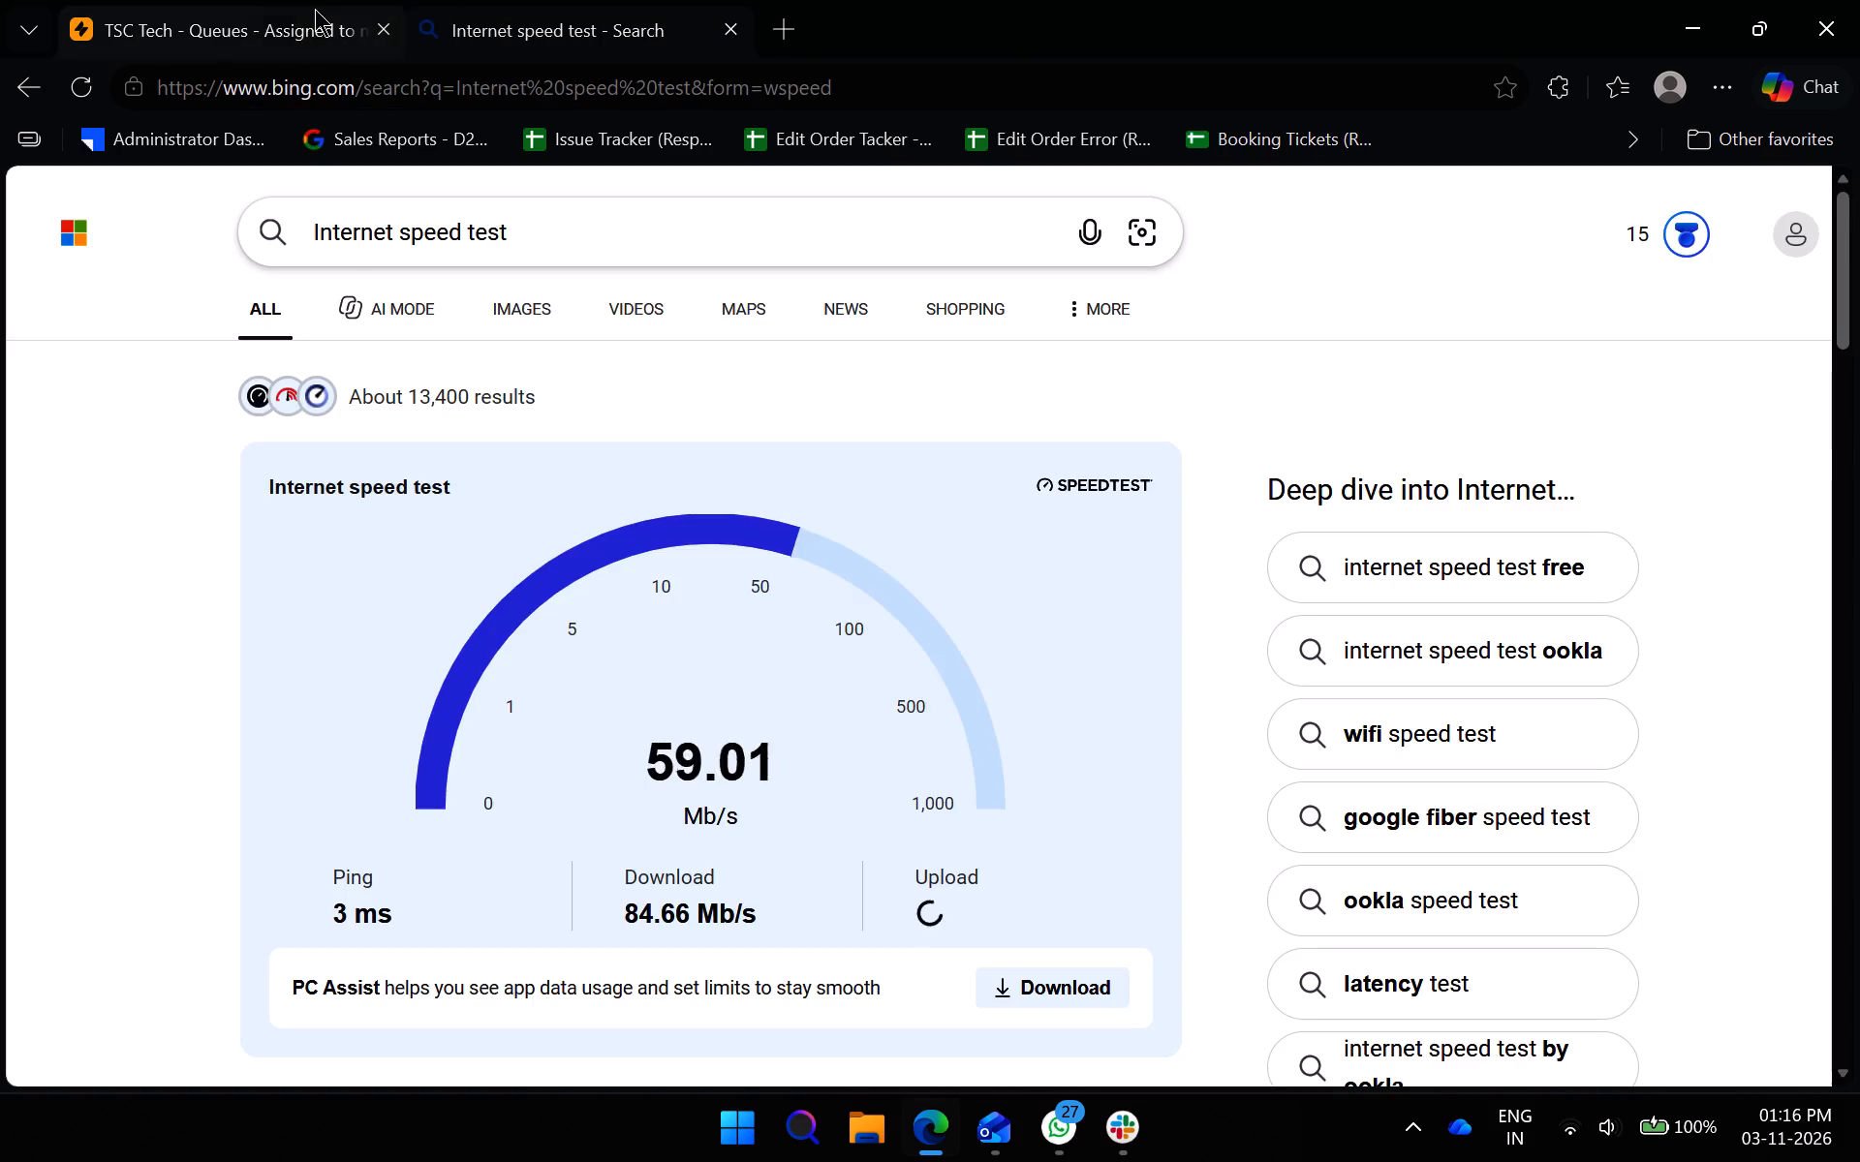
click(306, 9)
click(946, 420)
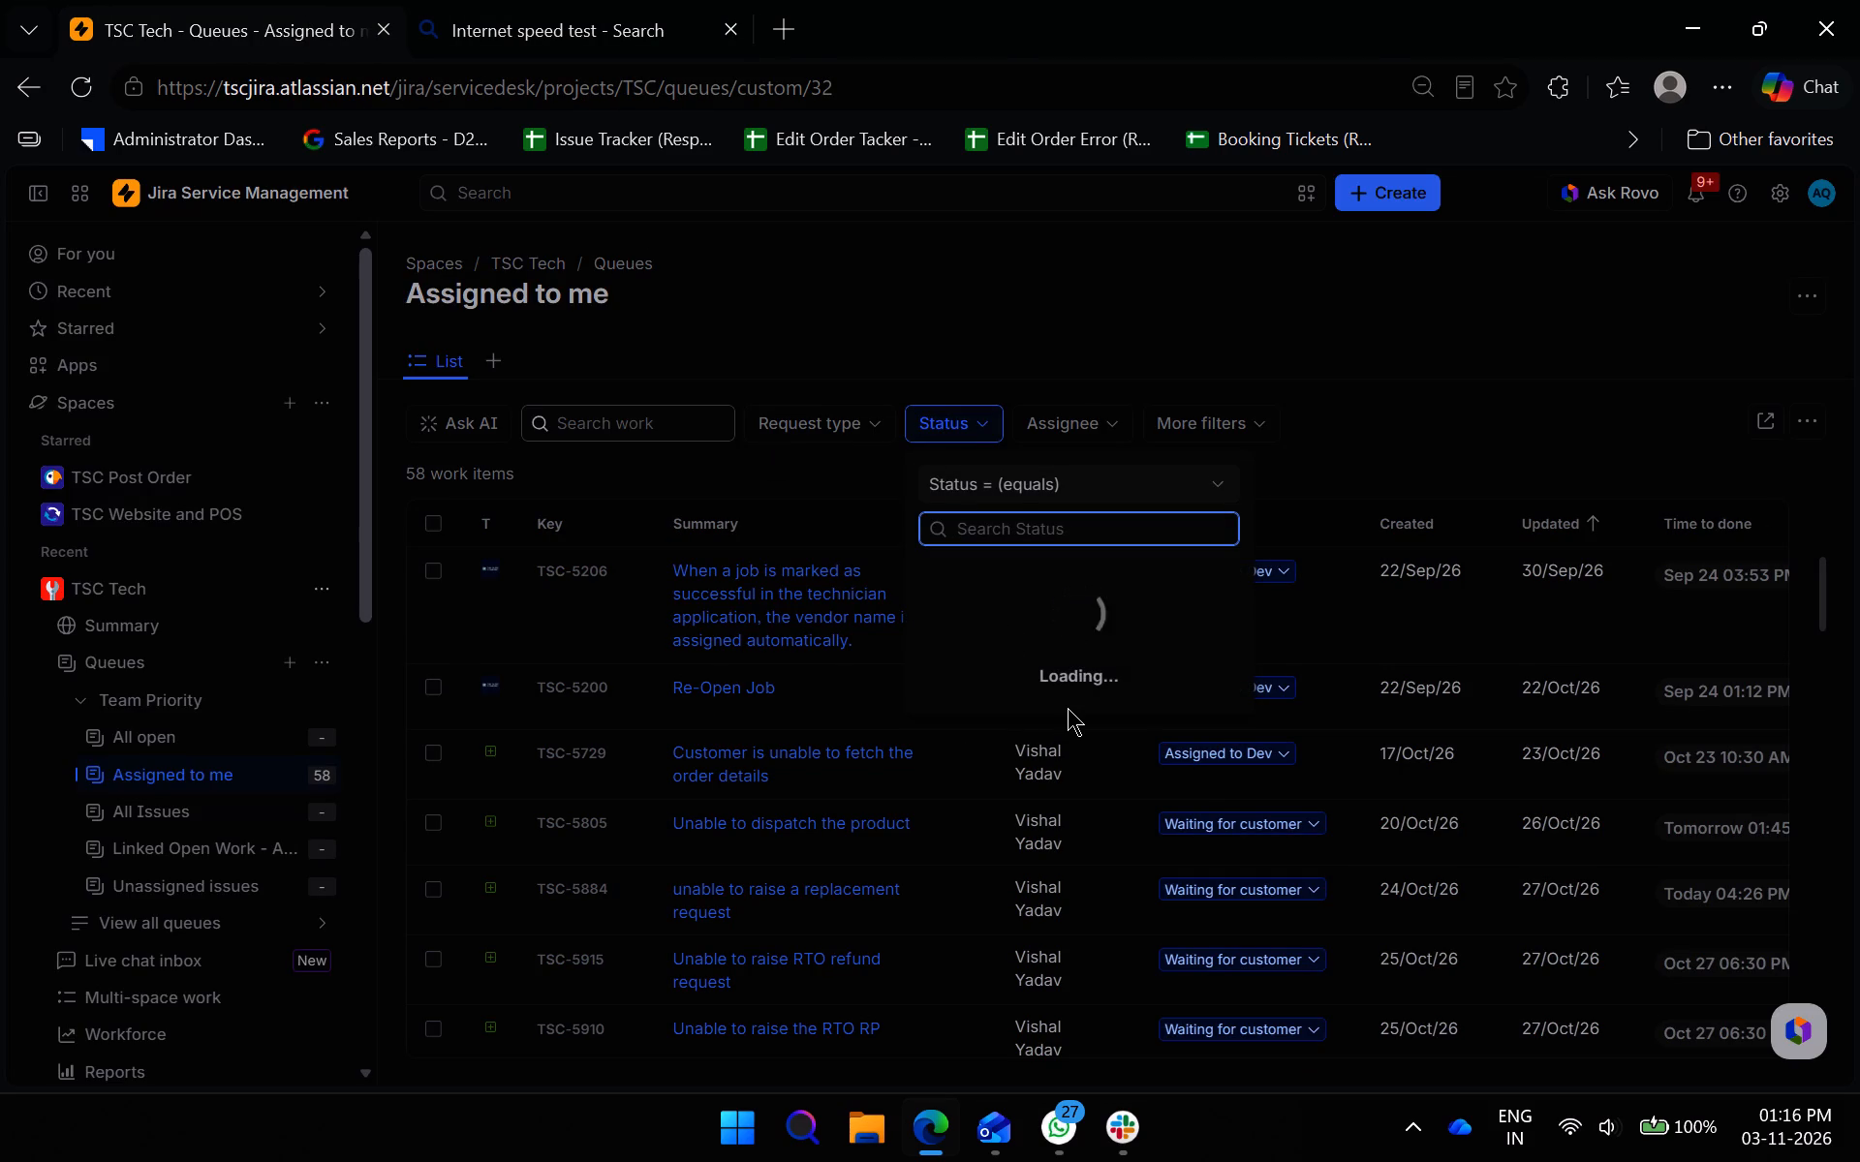
click(1026, 843)
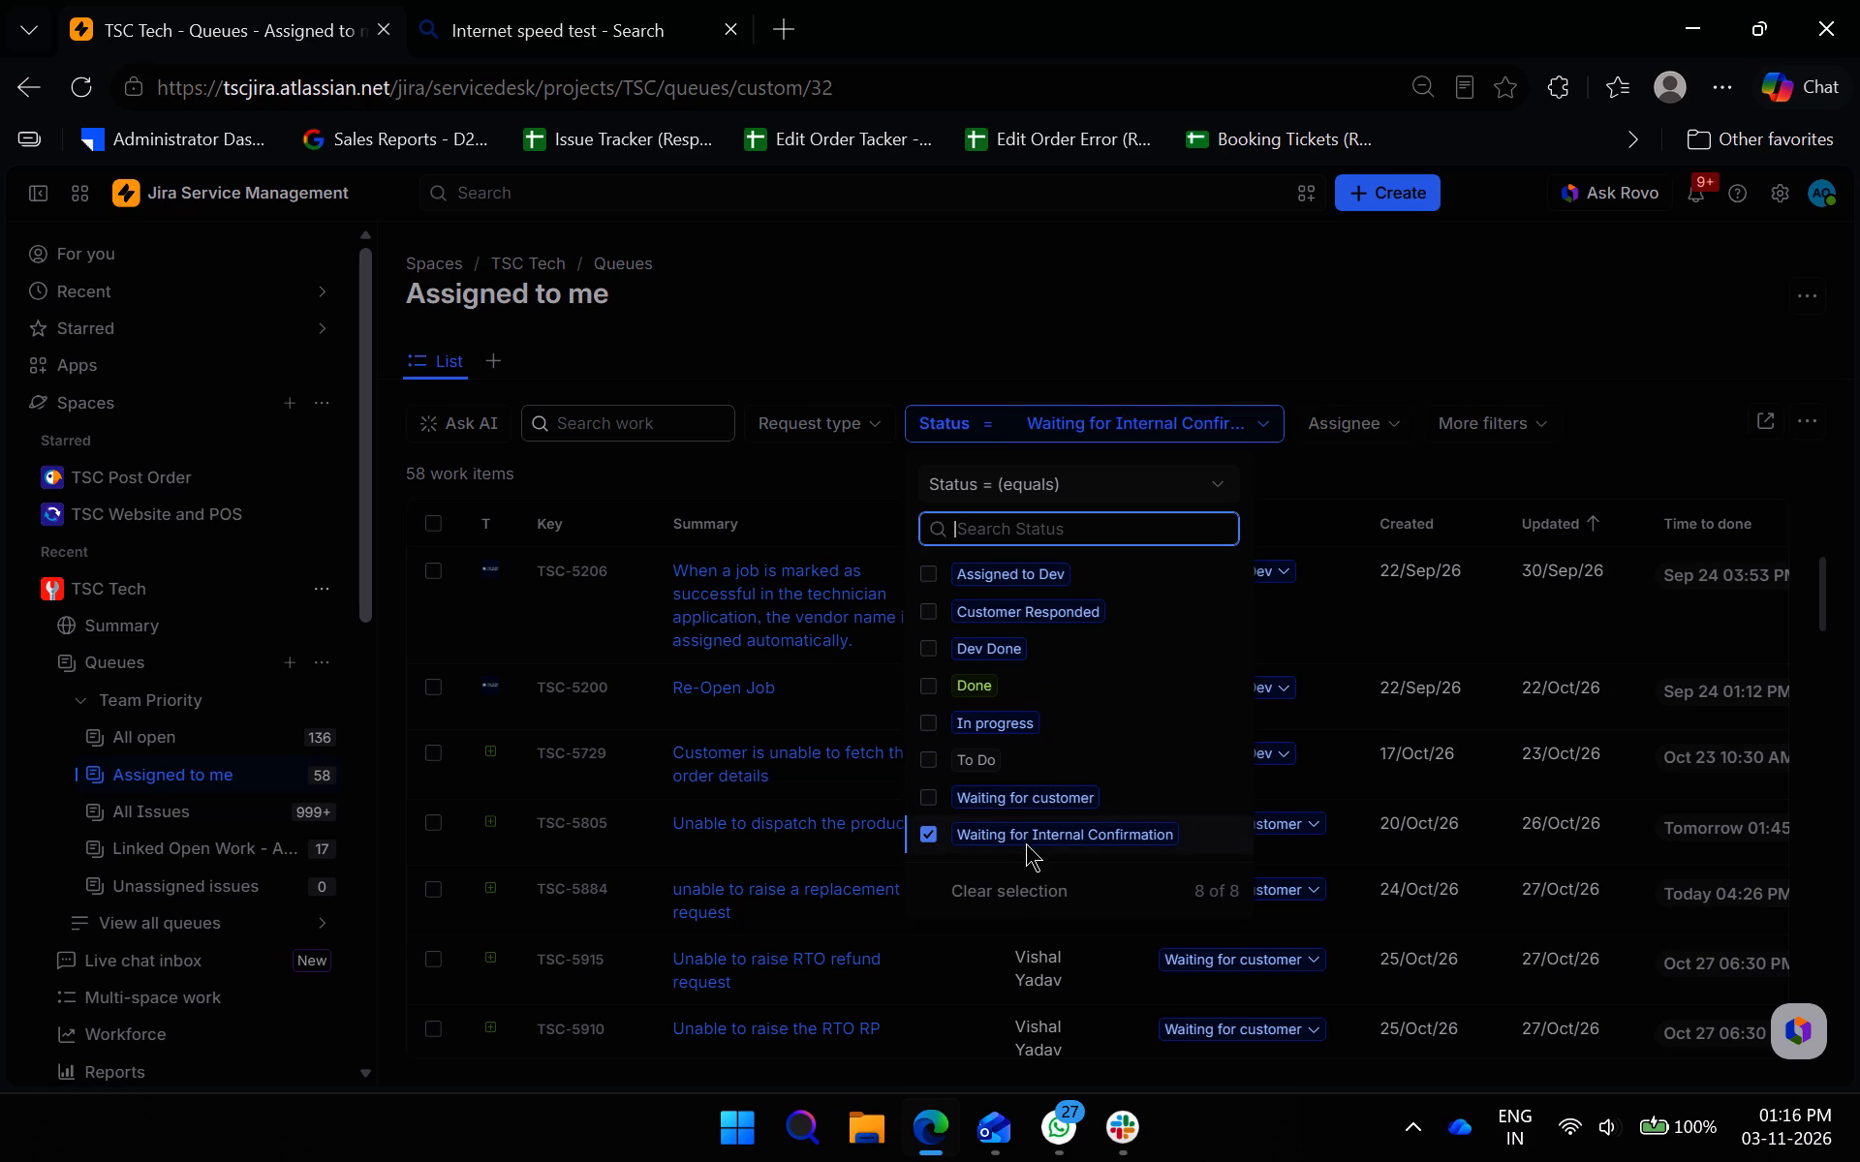
click(1516, 471)
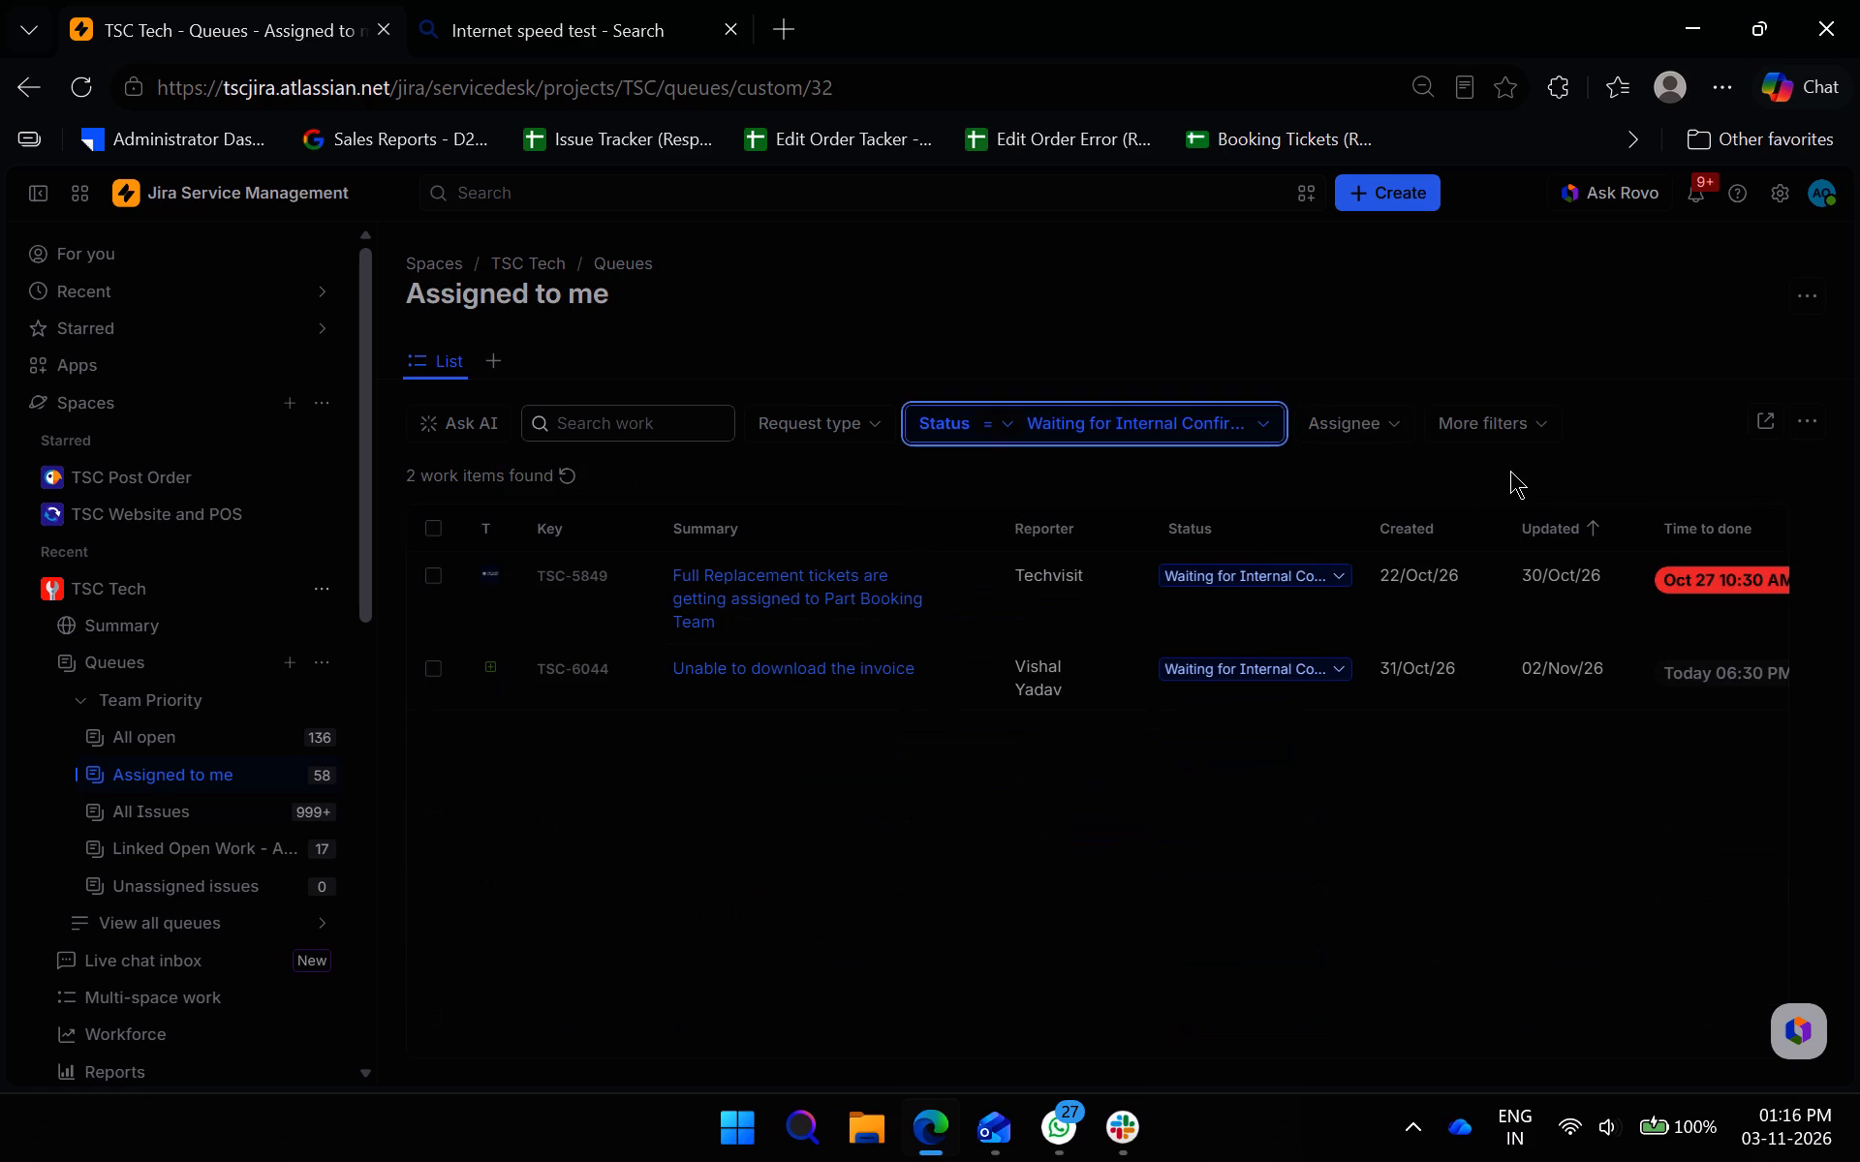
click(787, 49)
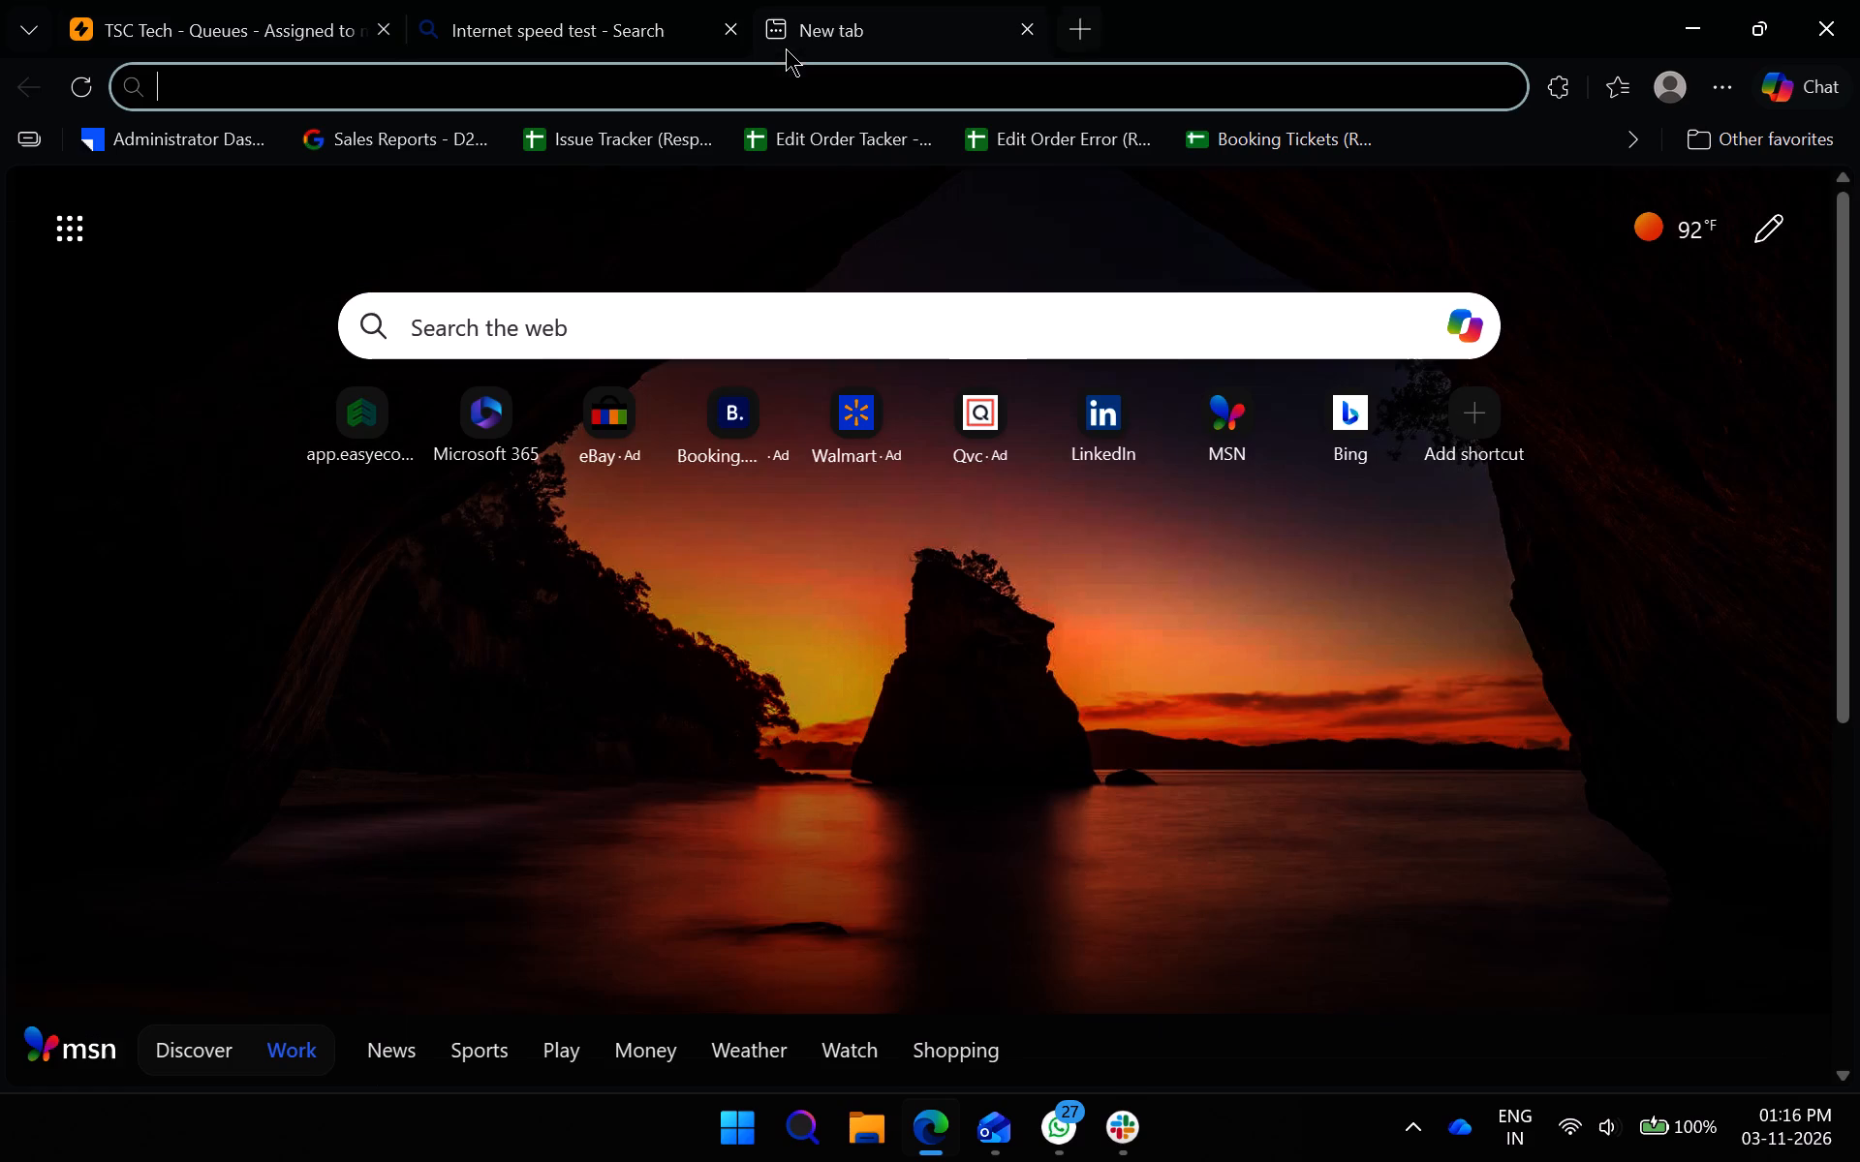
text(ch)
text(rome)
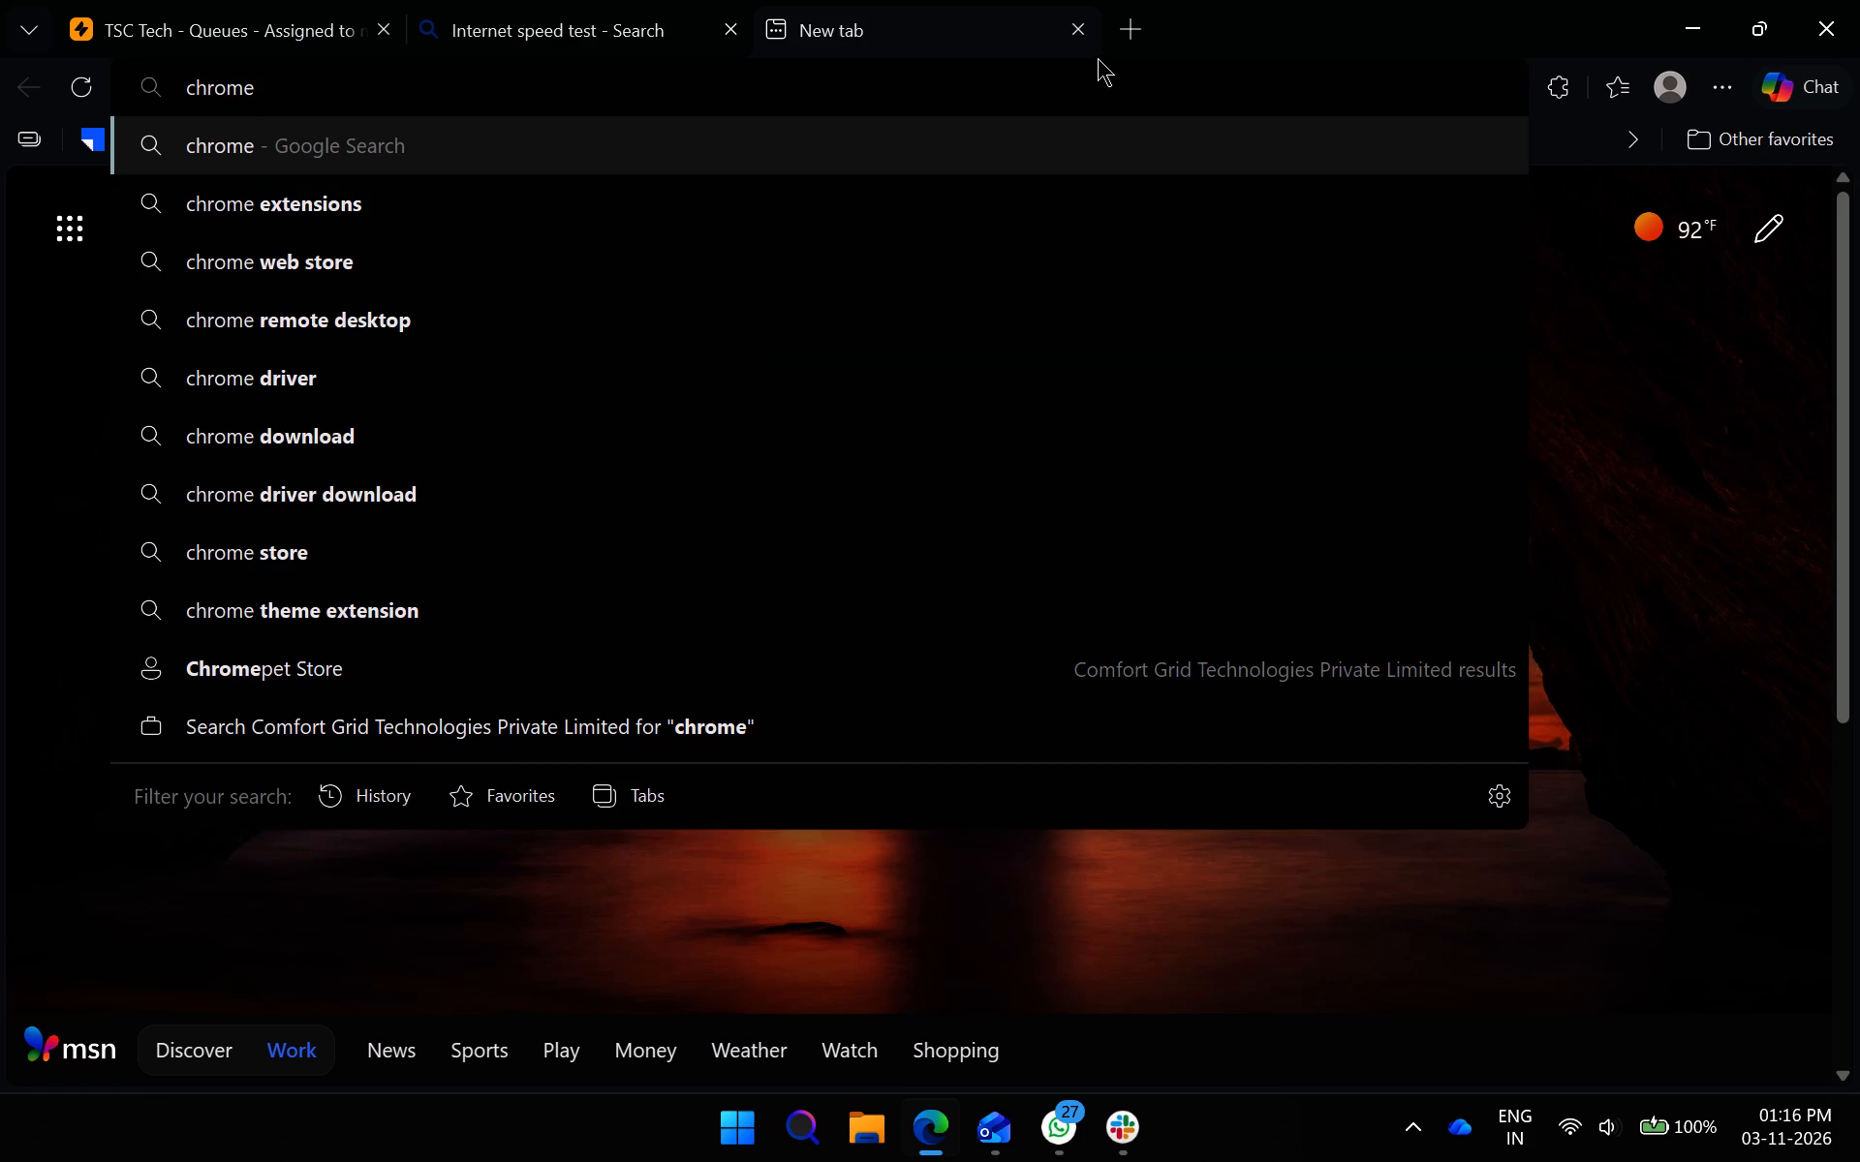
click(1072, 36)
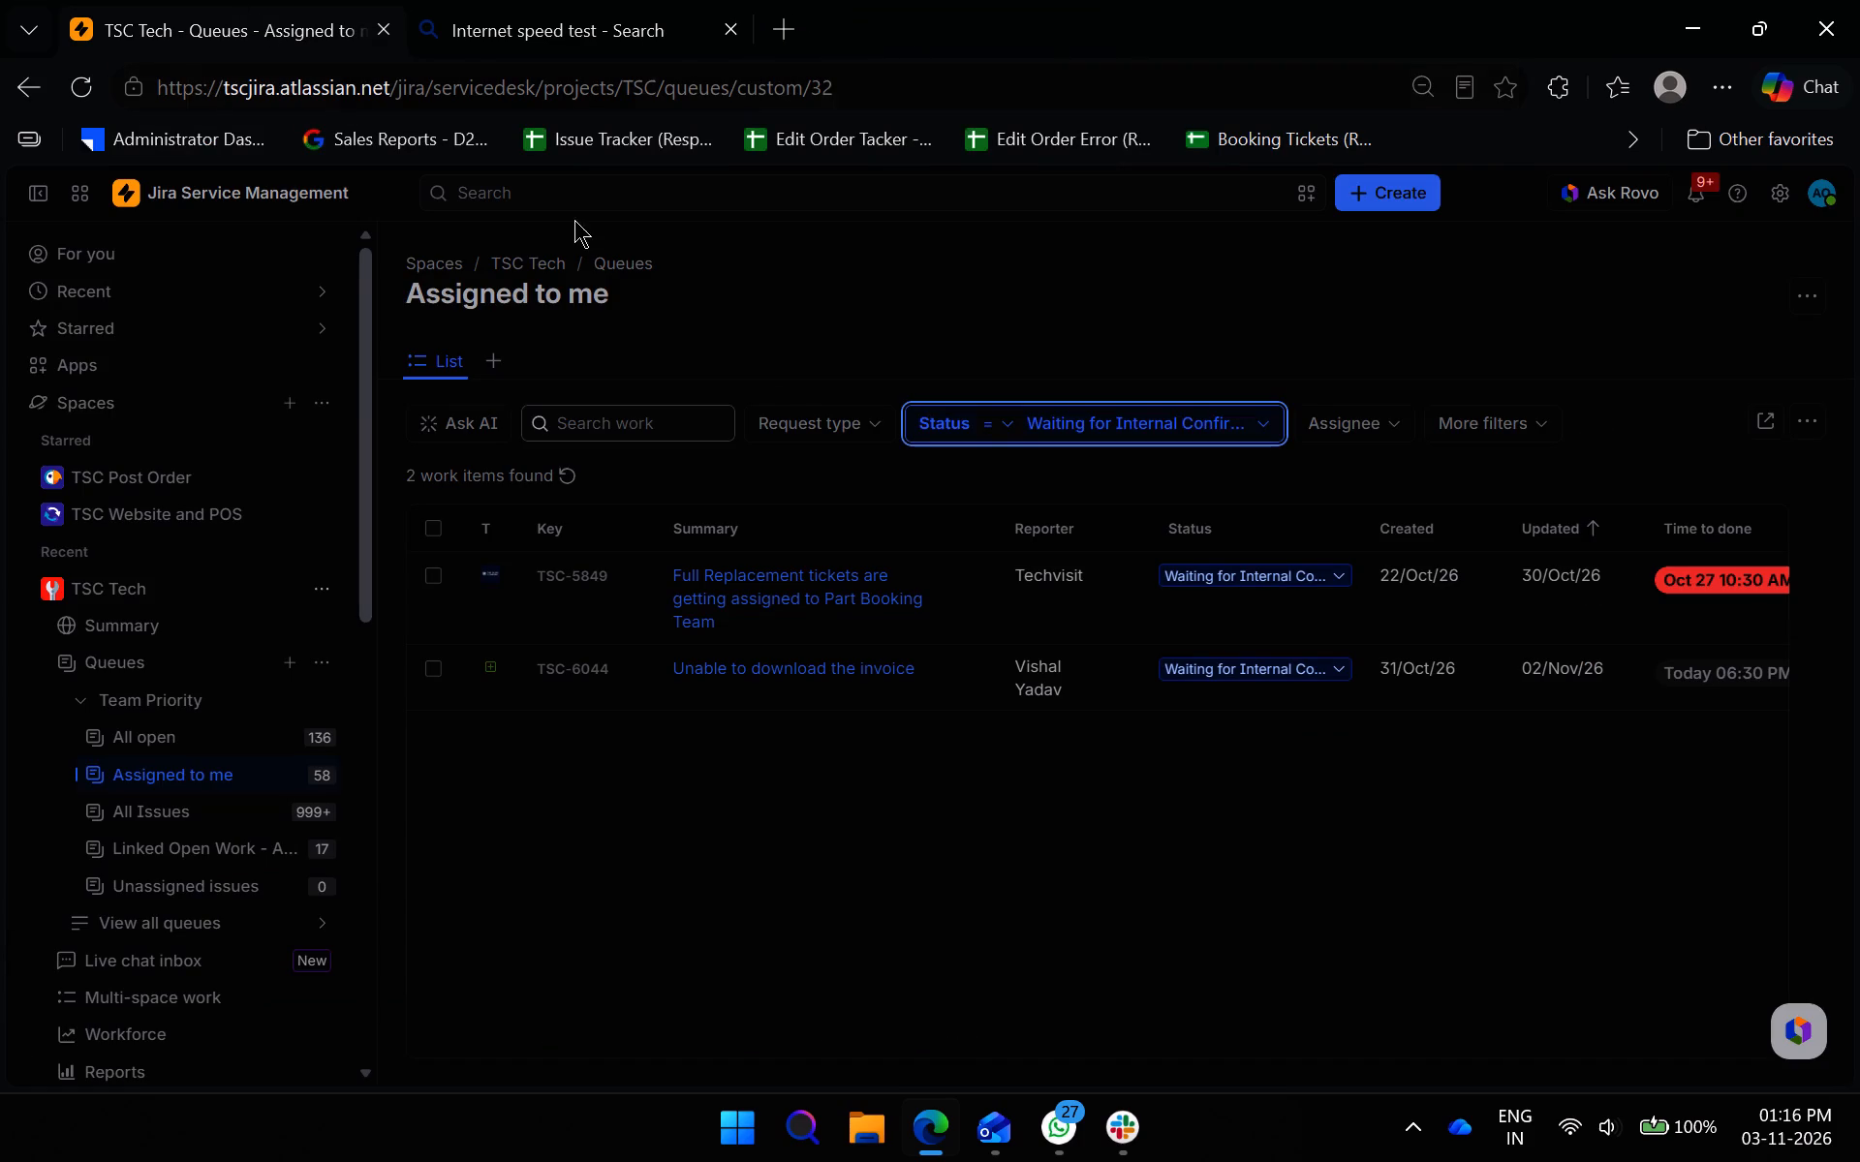
Open ticket TSC-6044 "Unable to download the invoice" and draft a customer reply reading "Here is the invoice:" above the signature.
click(959, 671)
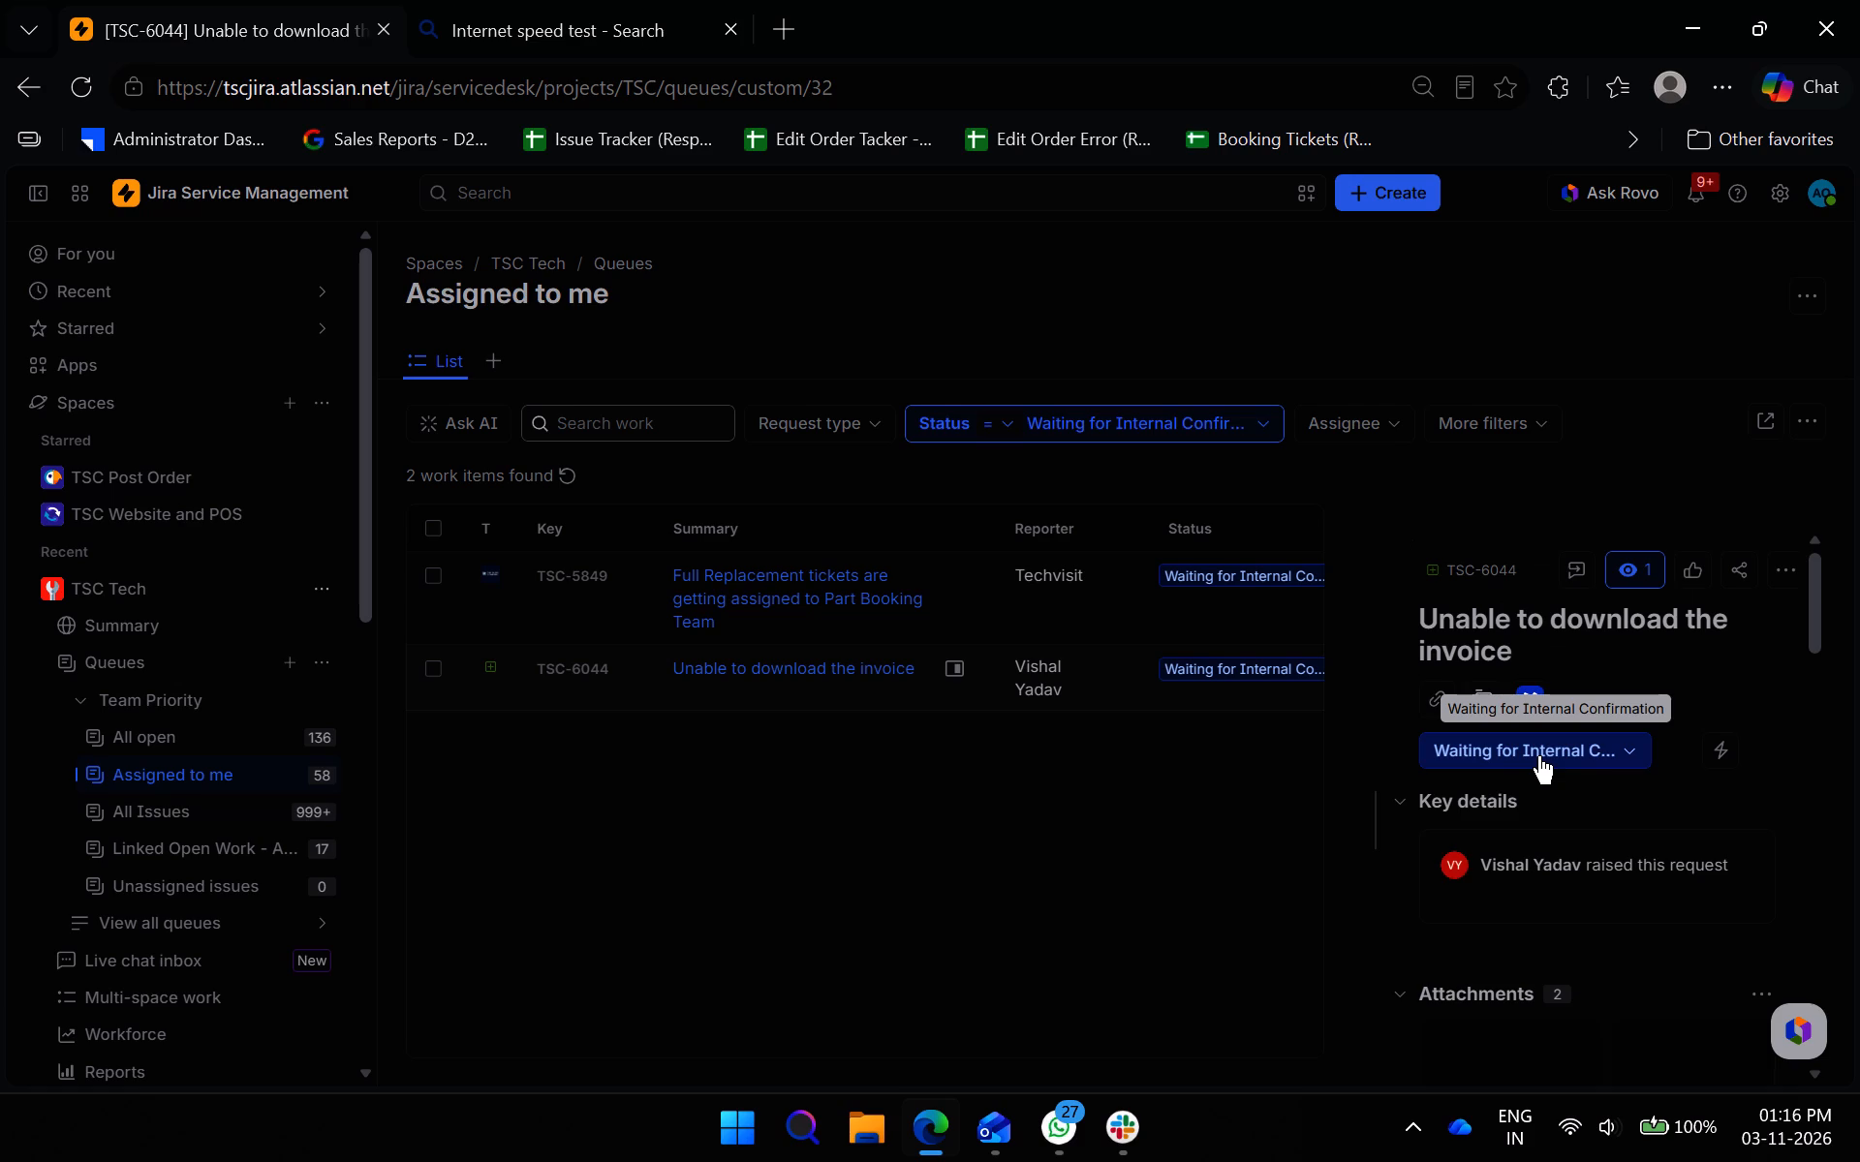
scroll(1626, 853, up, 7)
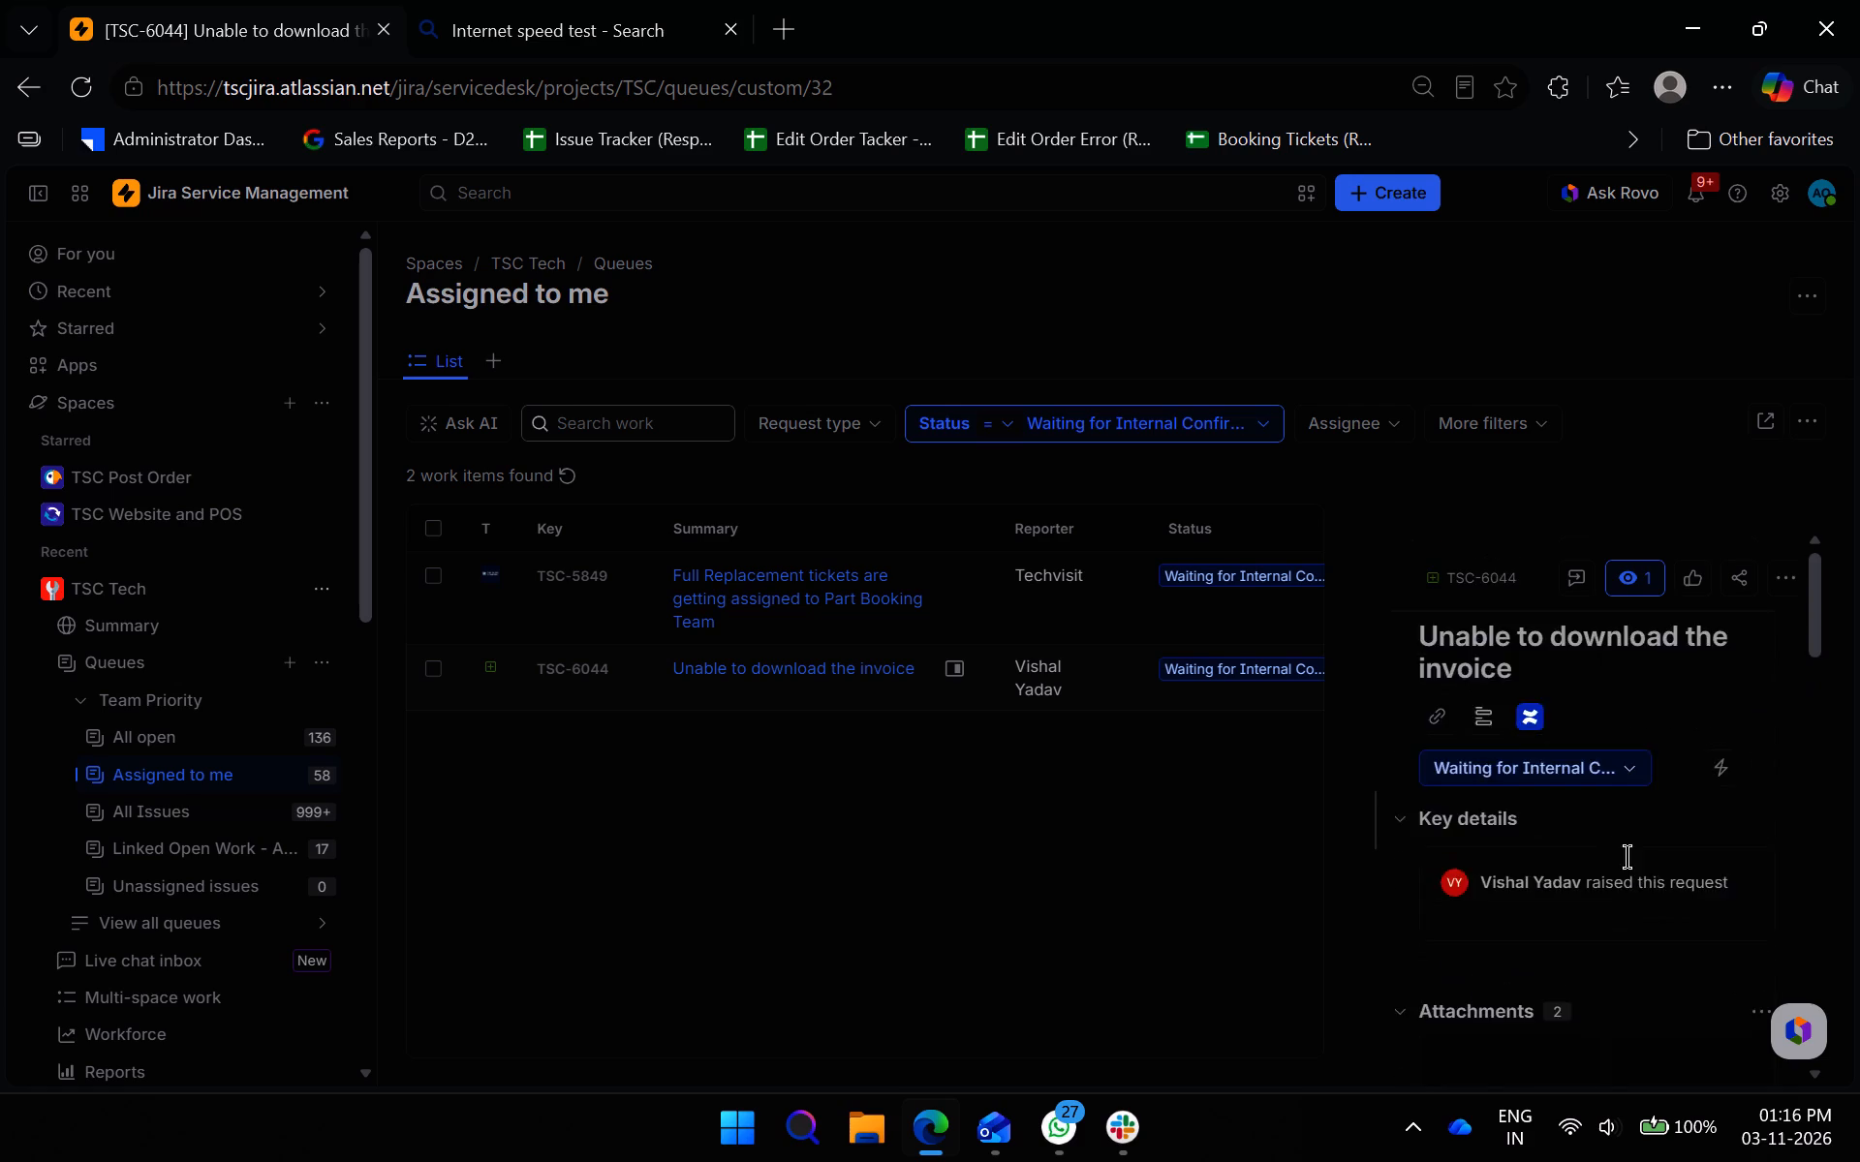
scroll(1627, 858, down, 20)
scroll(1627, 858, down, 1)
scroll(1656, 914, up, 5)
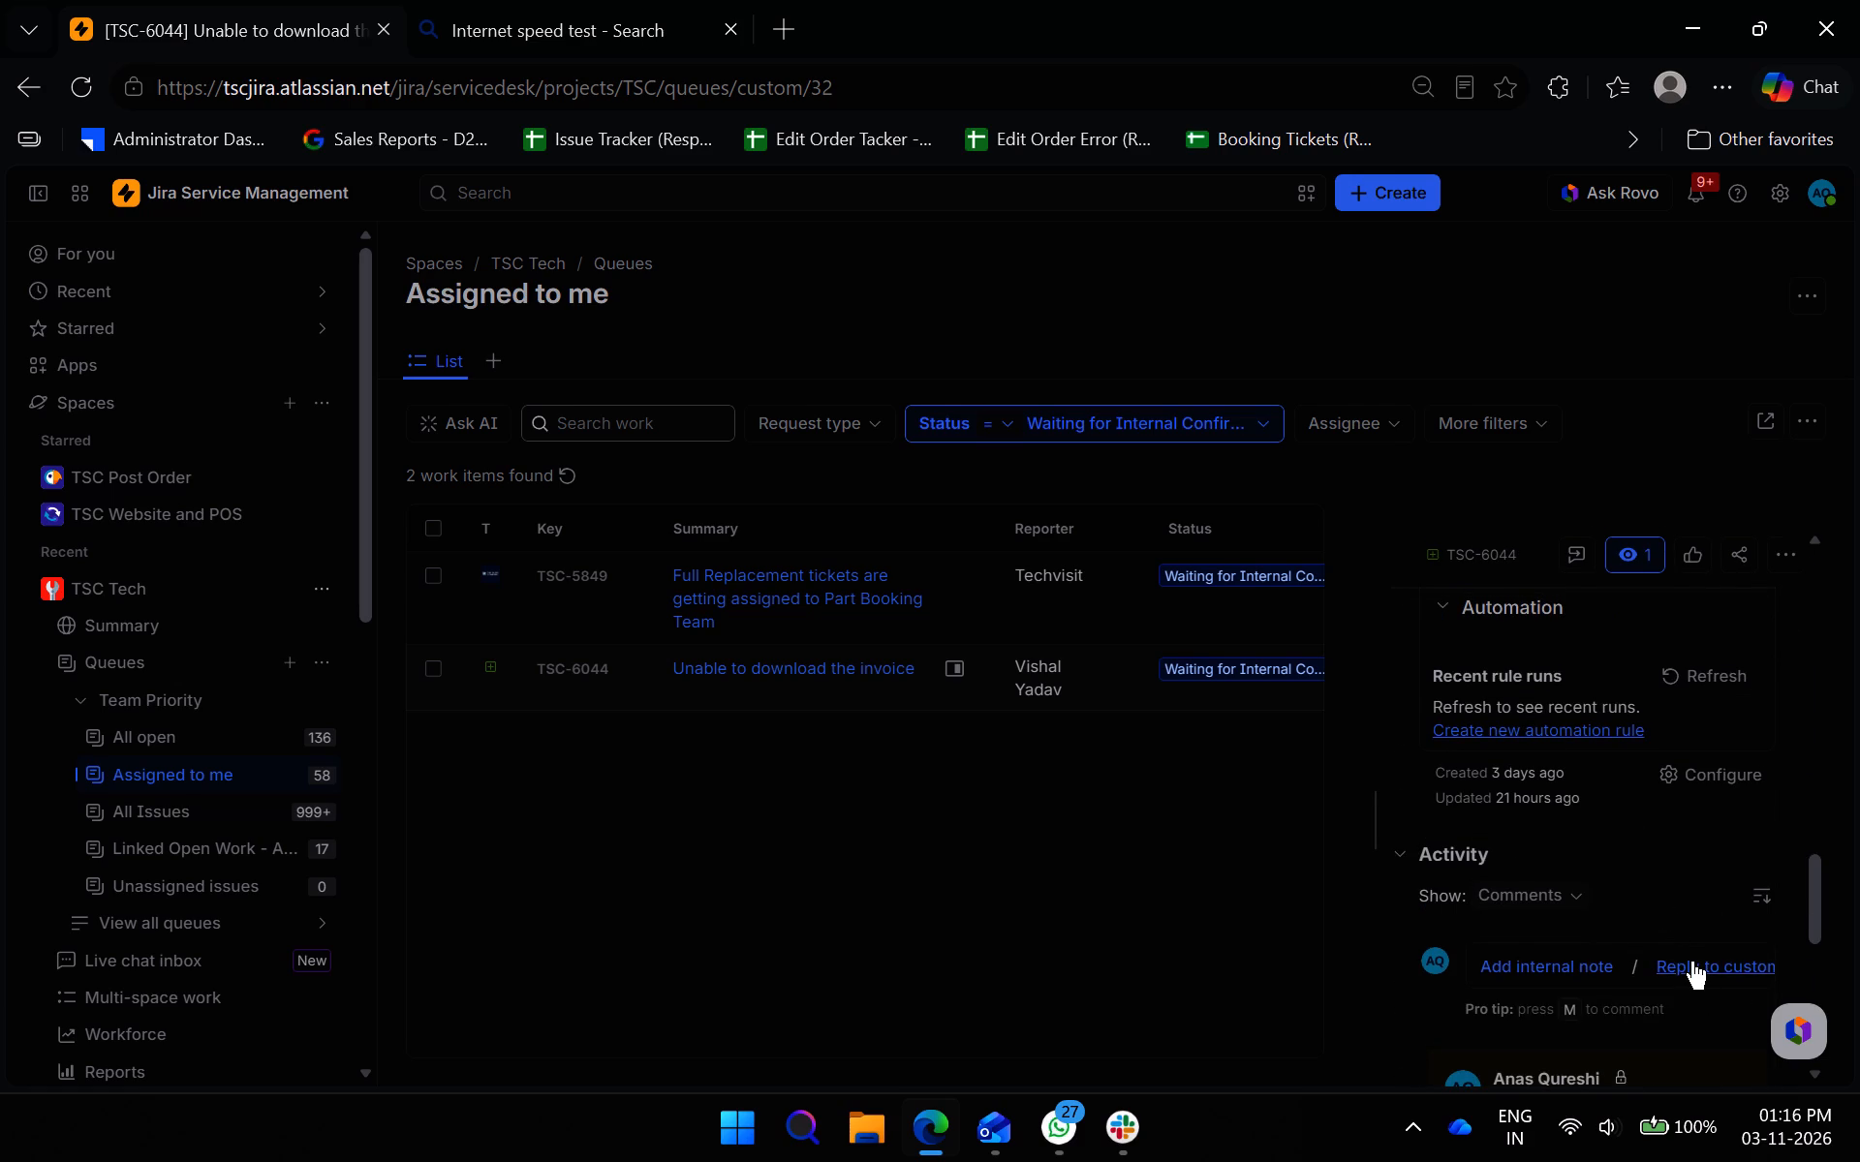
click(1692, 962)
scroll(1678, 851, down, 3)
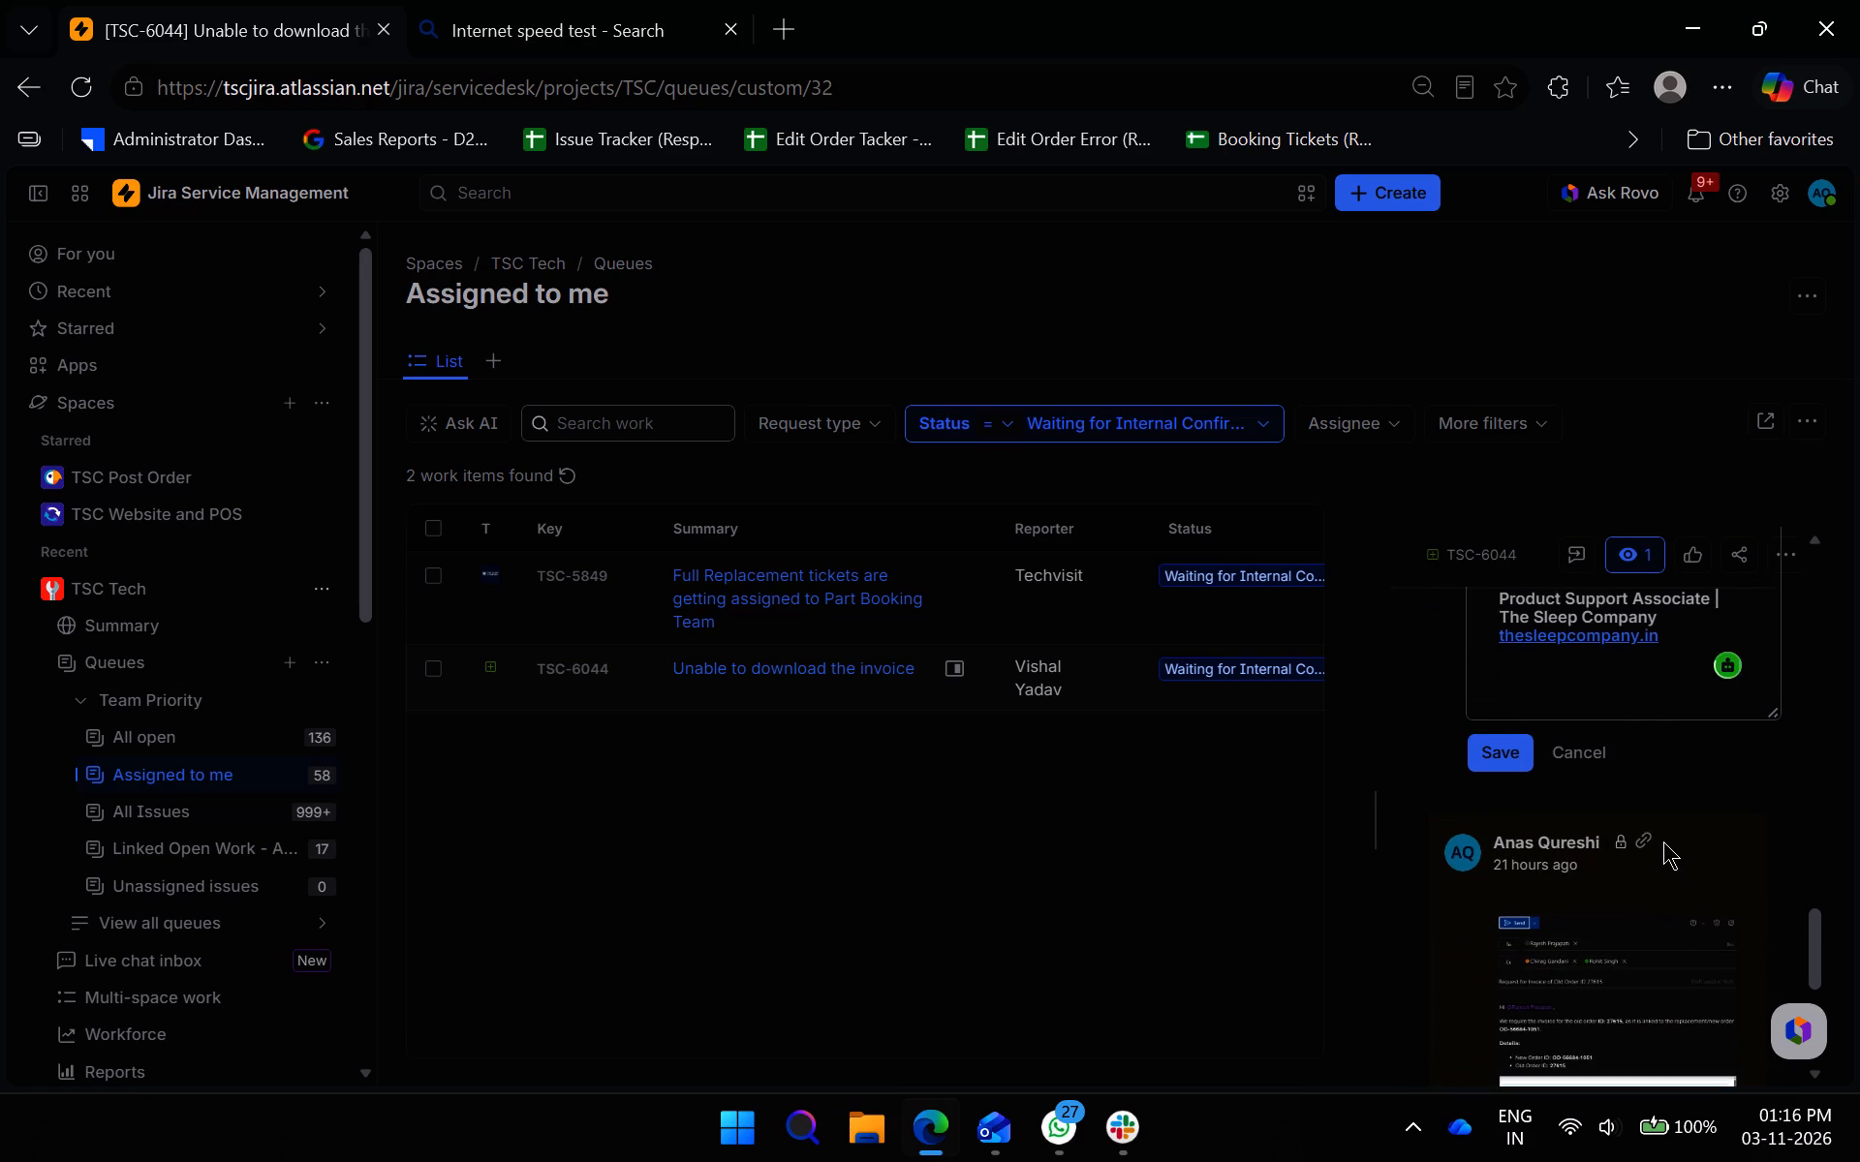
text(Here oi)
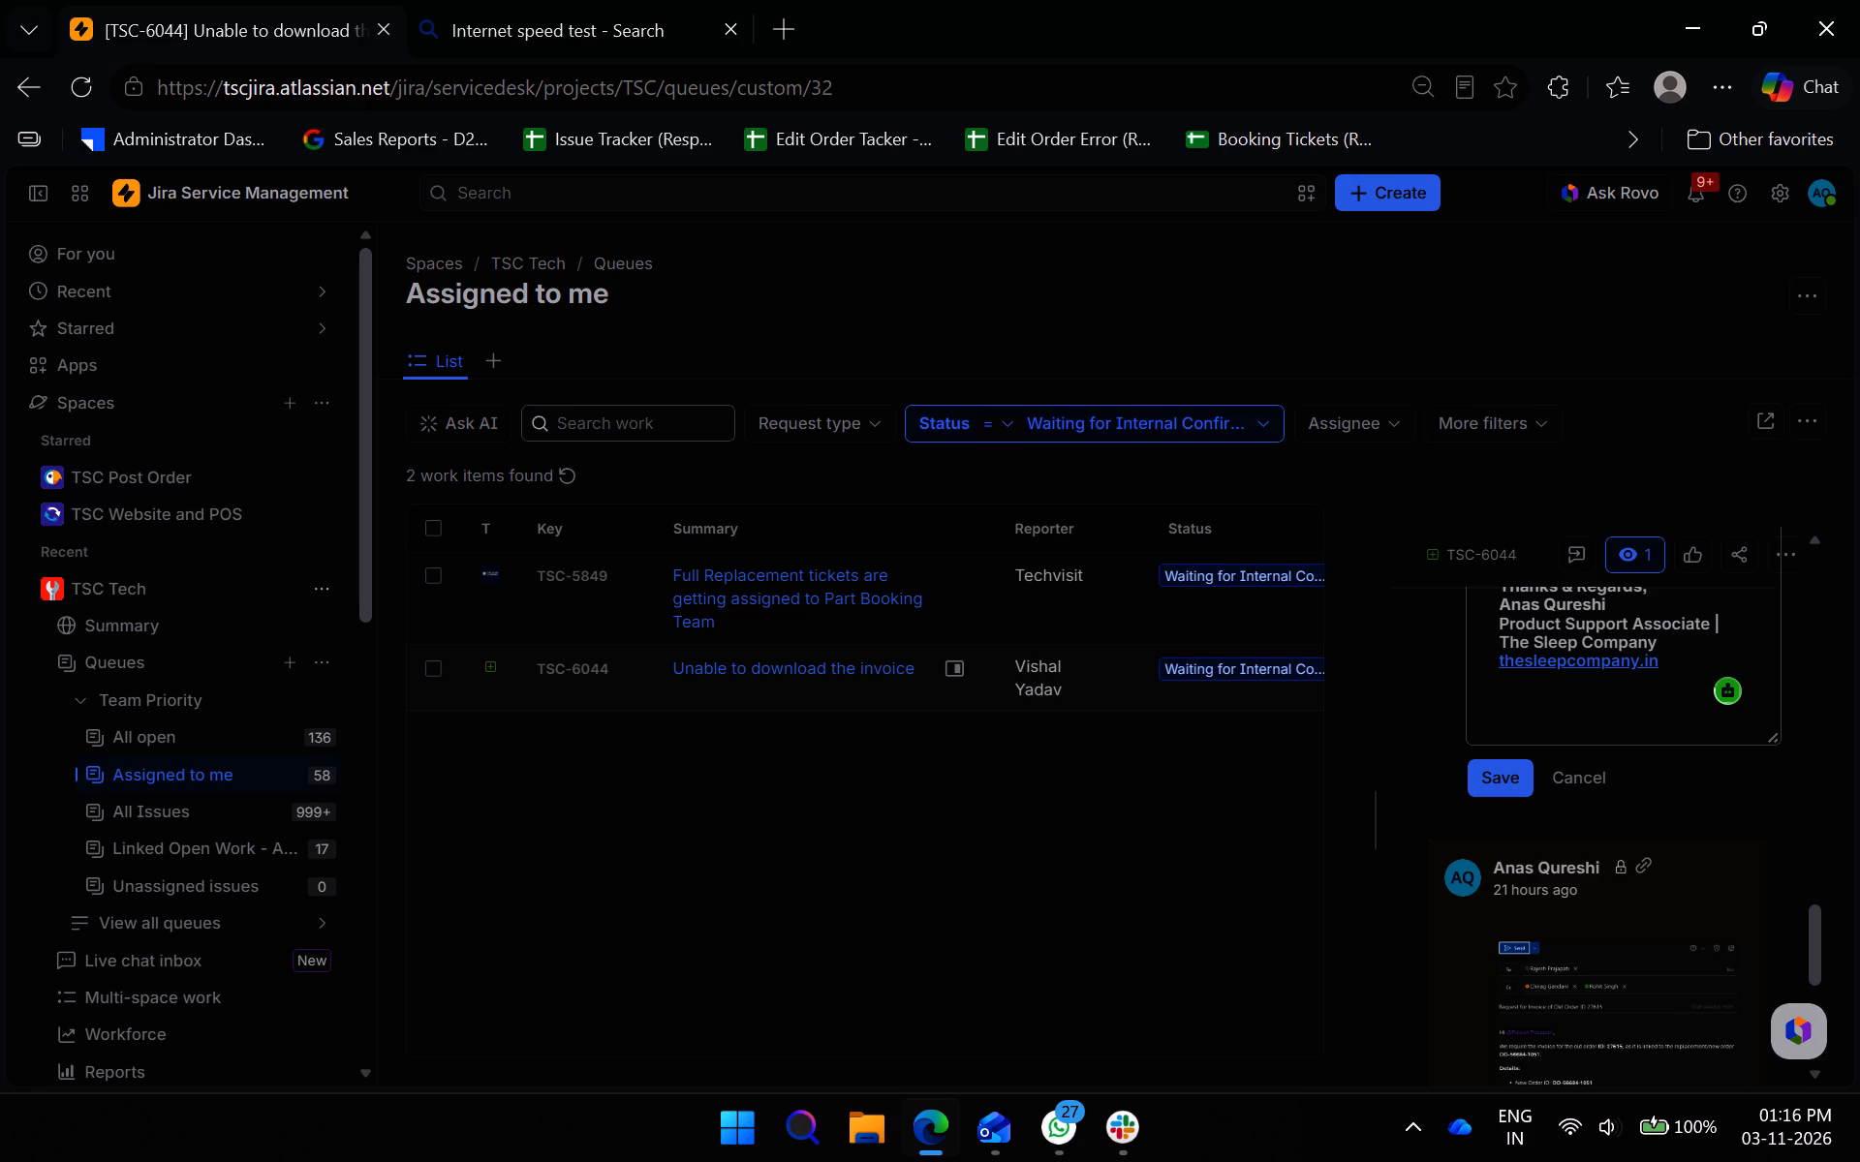
scroll(1620, 783, up, 1)
key(BackSpace)
key(BackSpace)
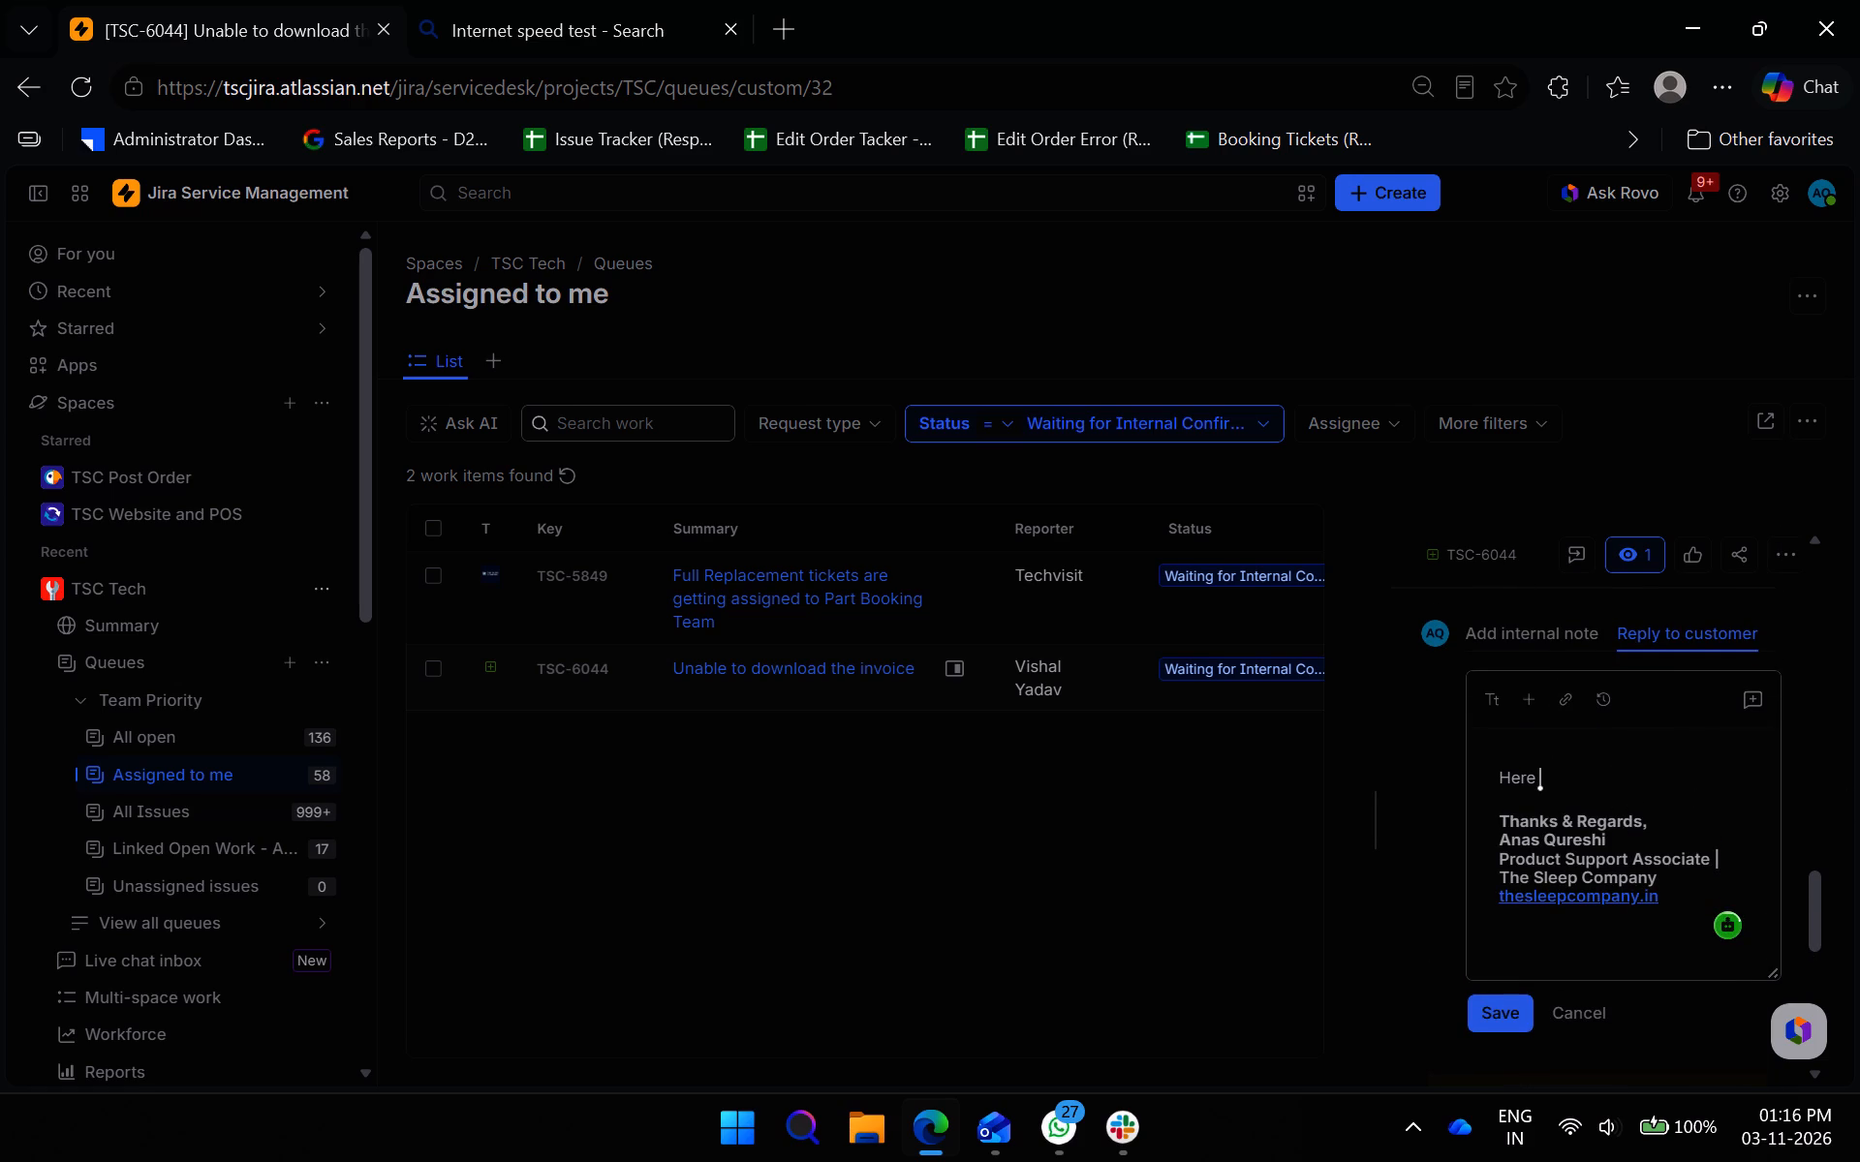
text(is the)
key(space)
text(invoice:)
key(space)
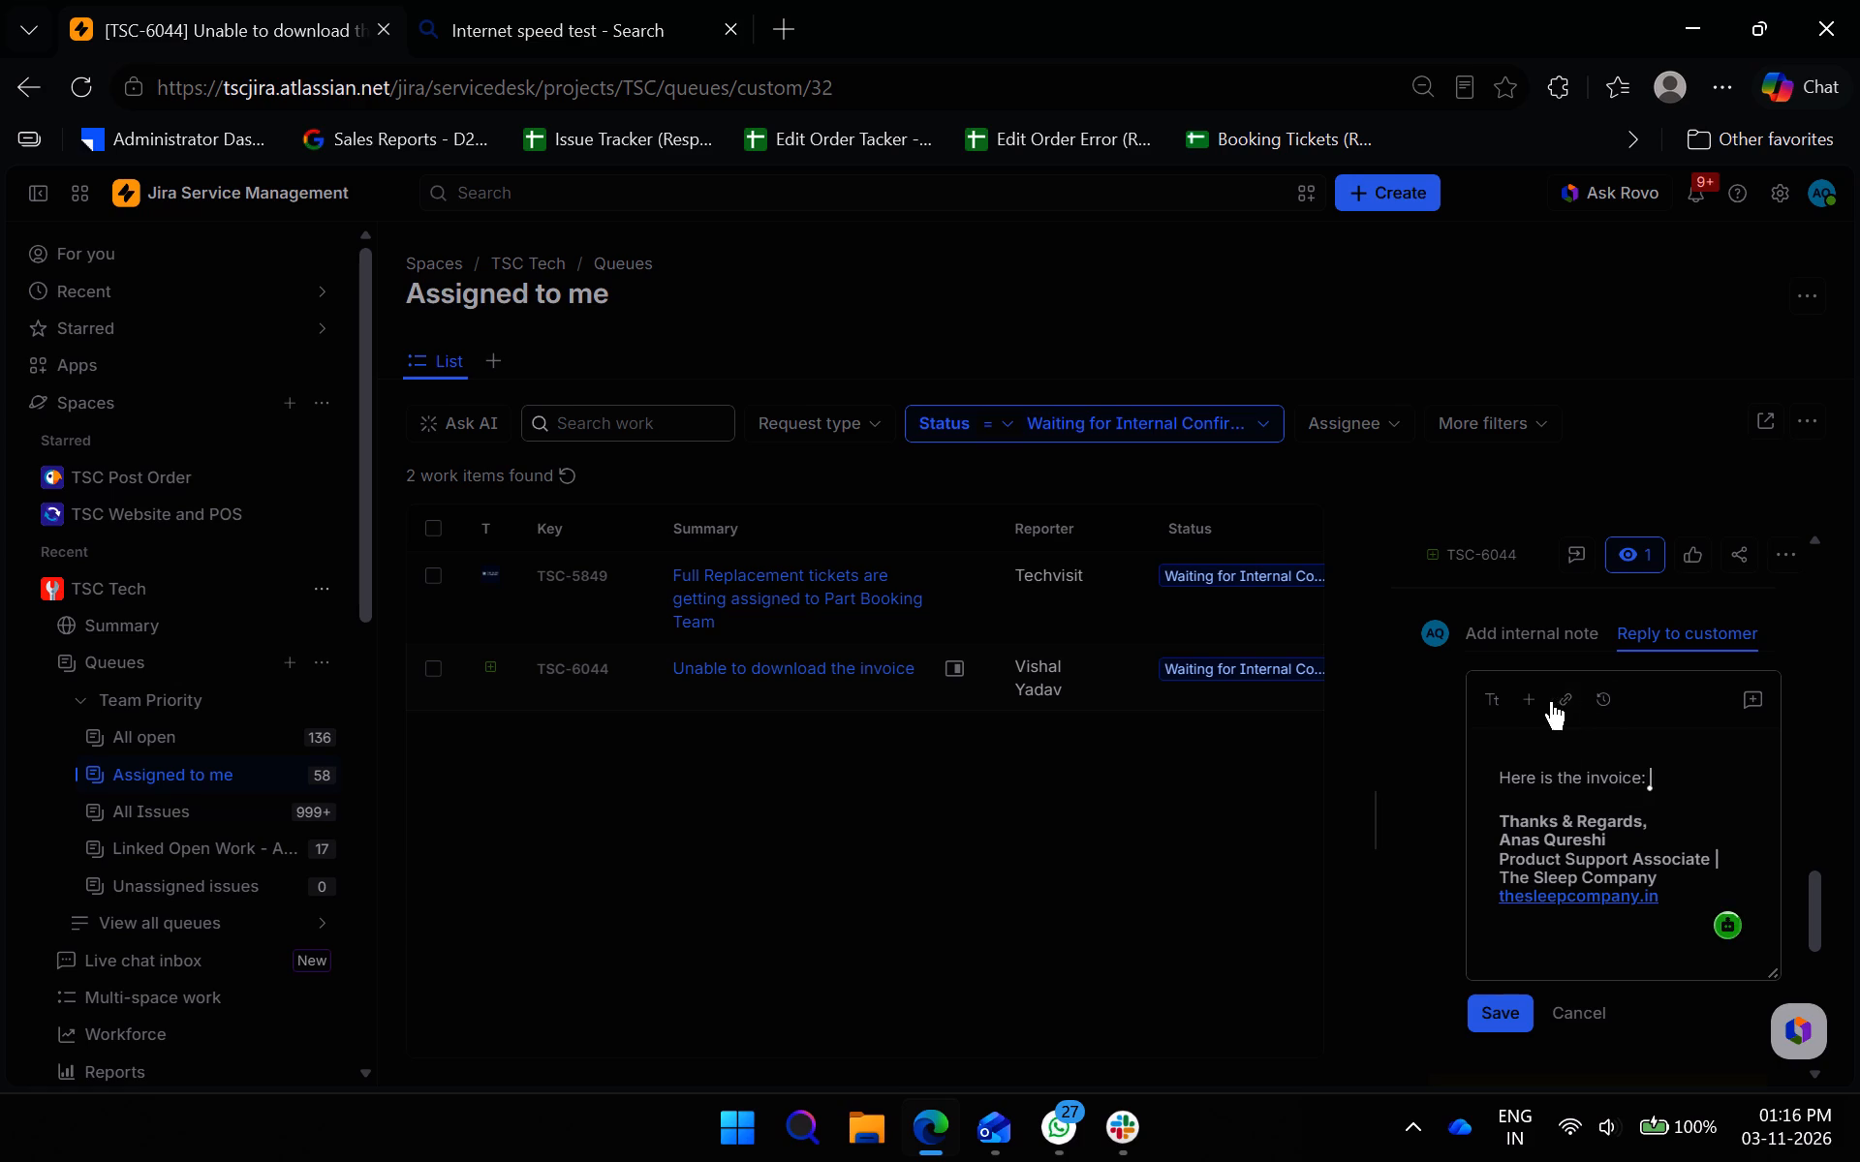
click(1538, 700)
text(ima)
key(Return)
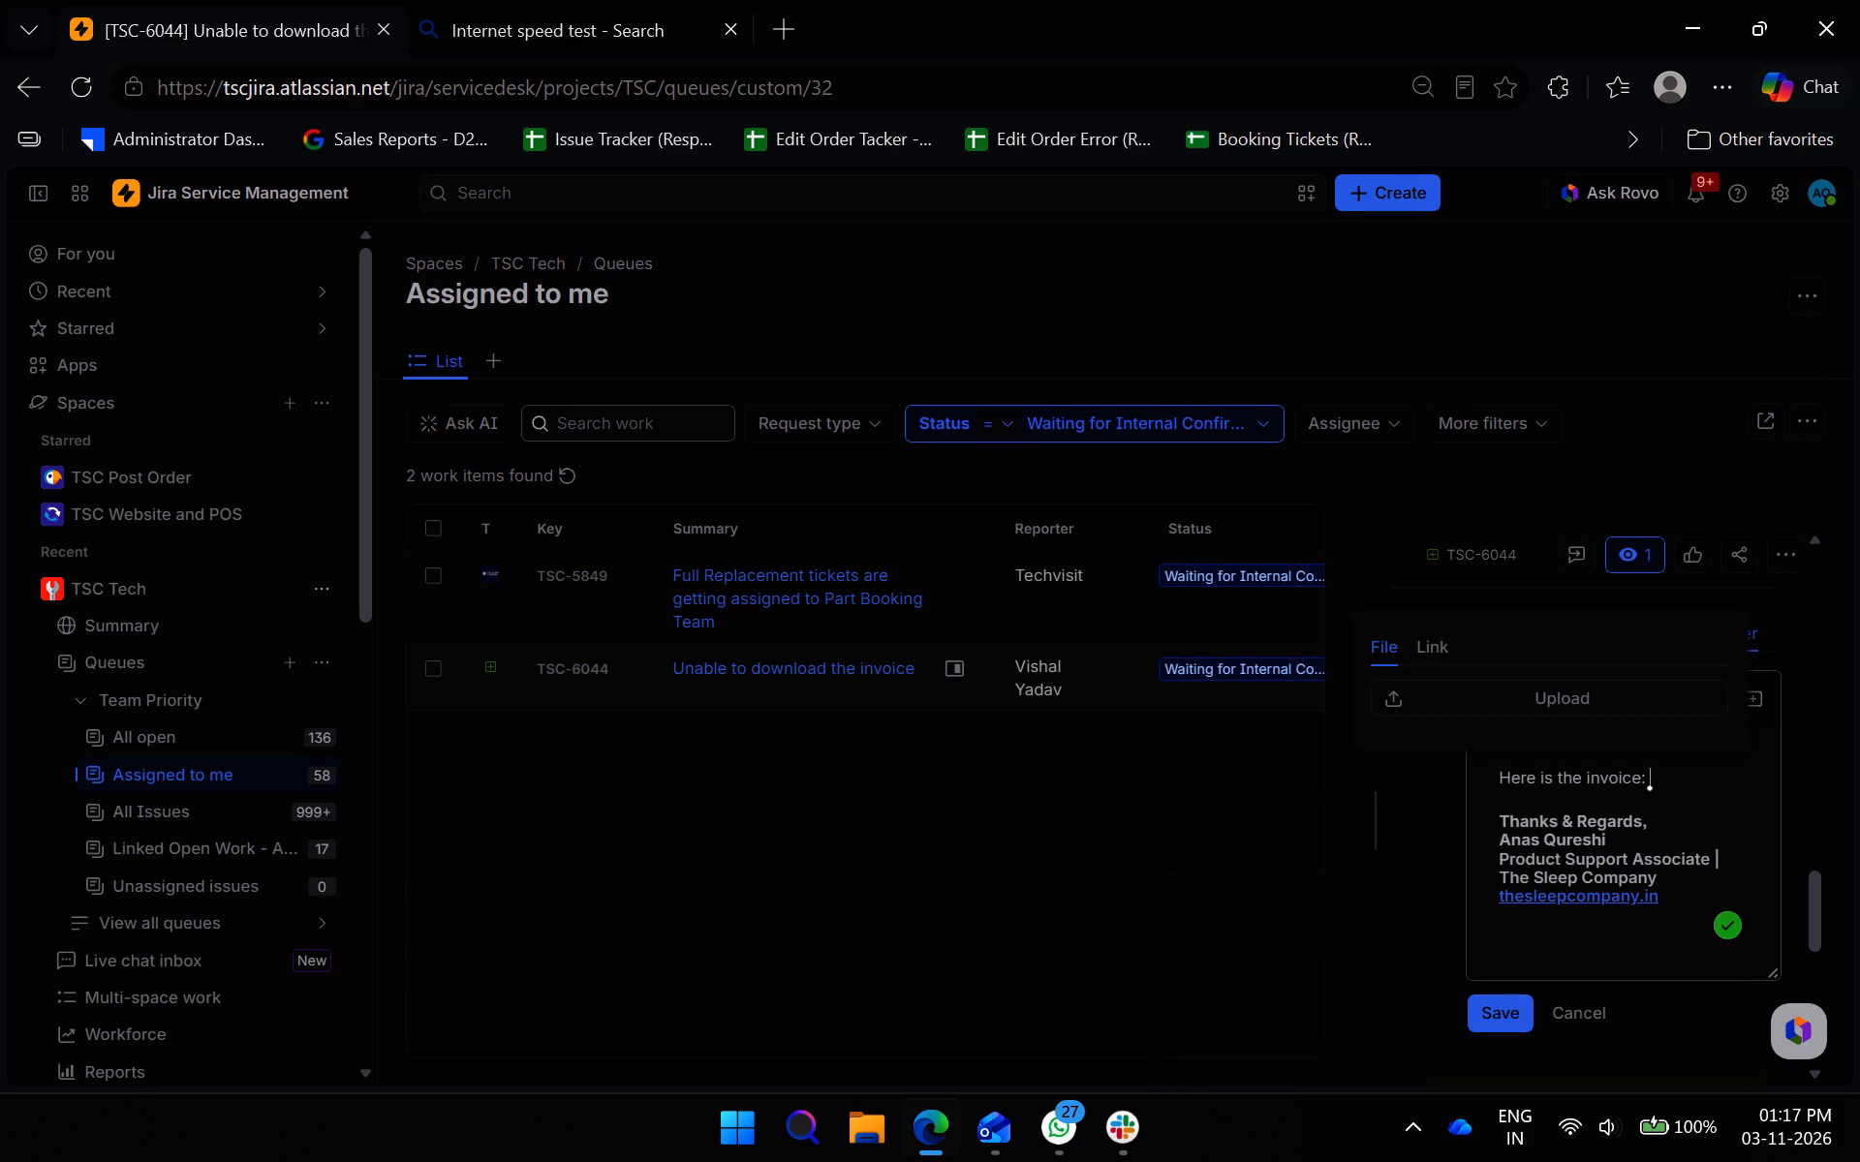
click(1446, 711)
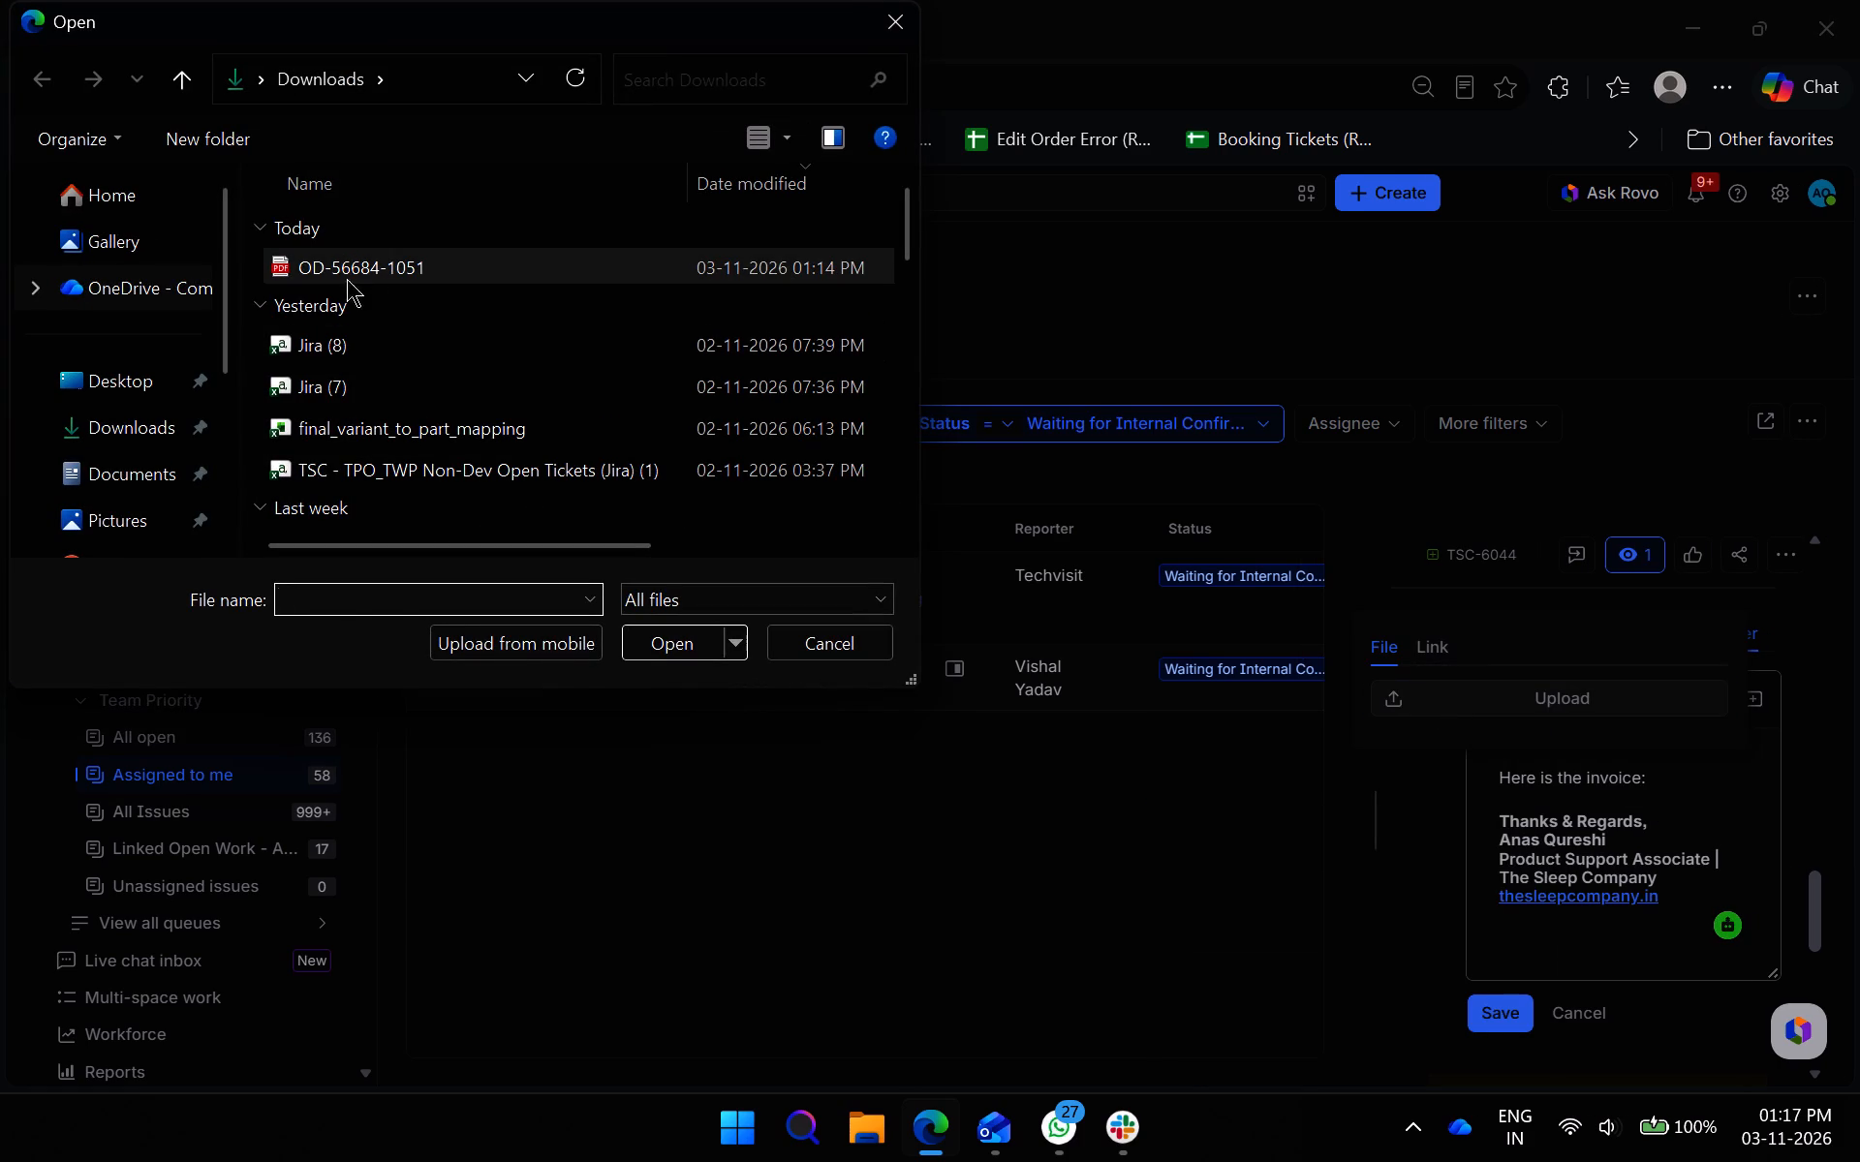
click(365, 267)
click(703, 657)
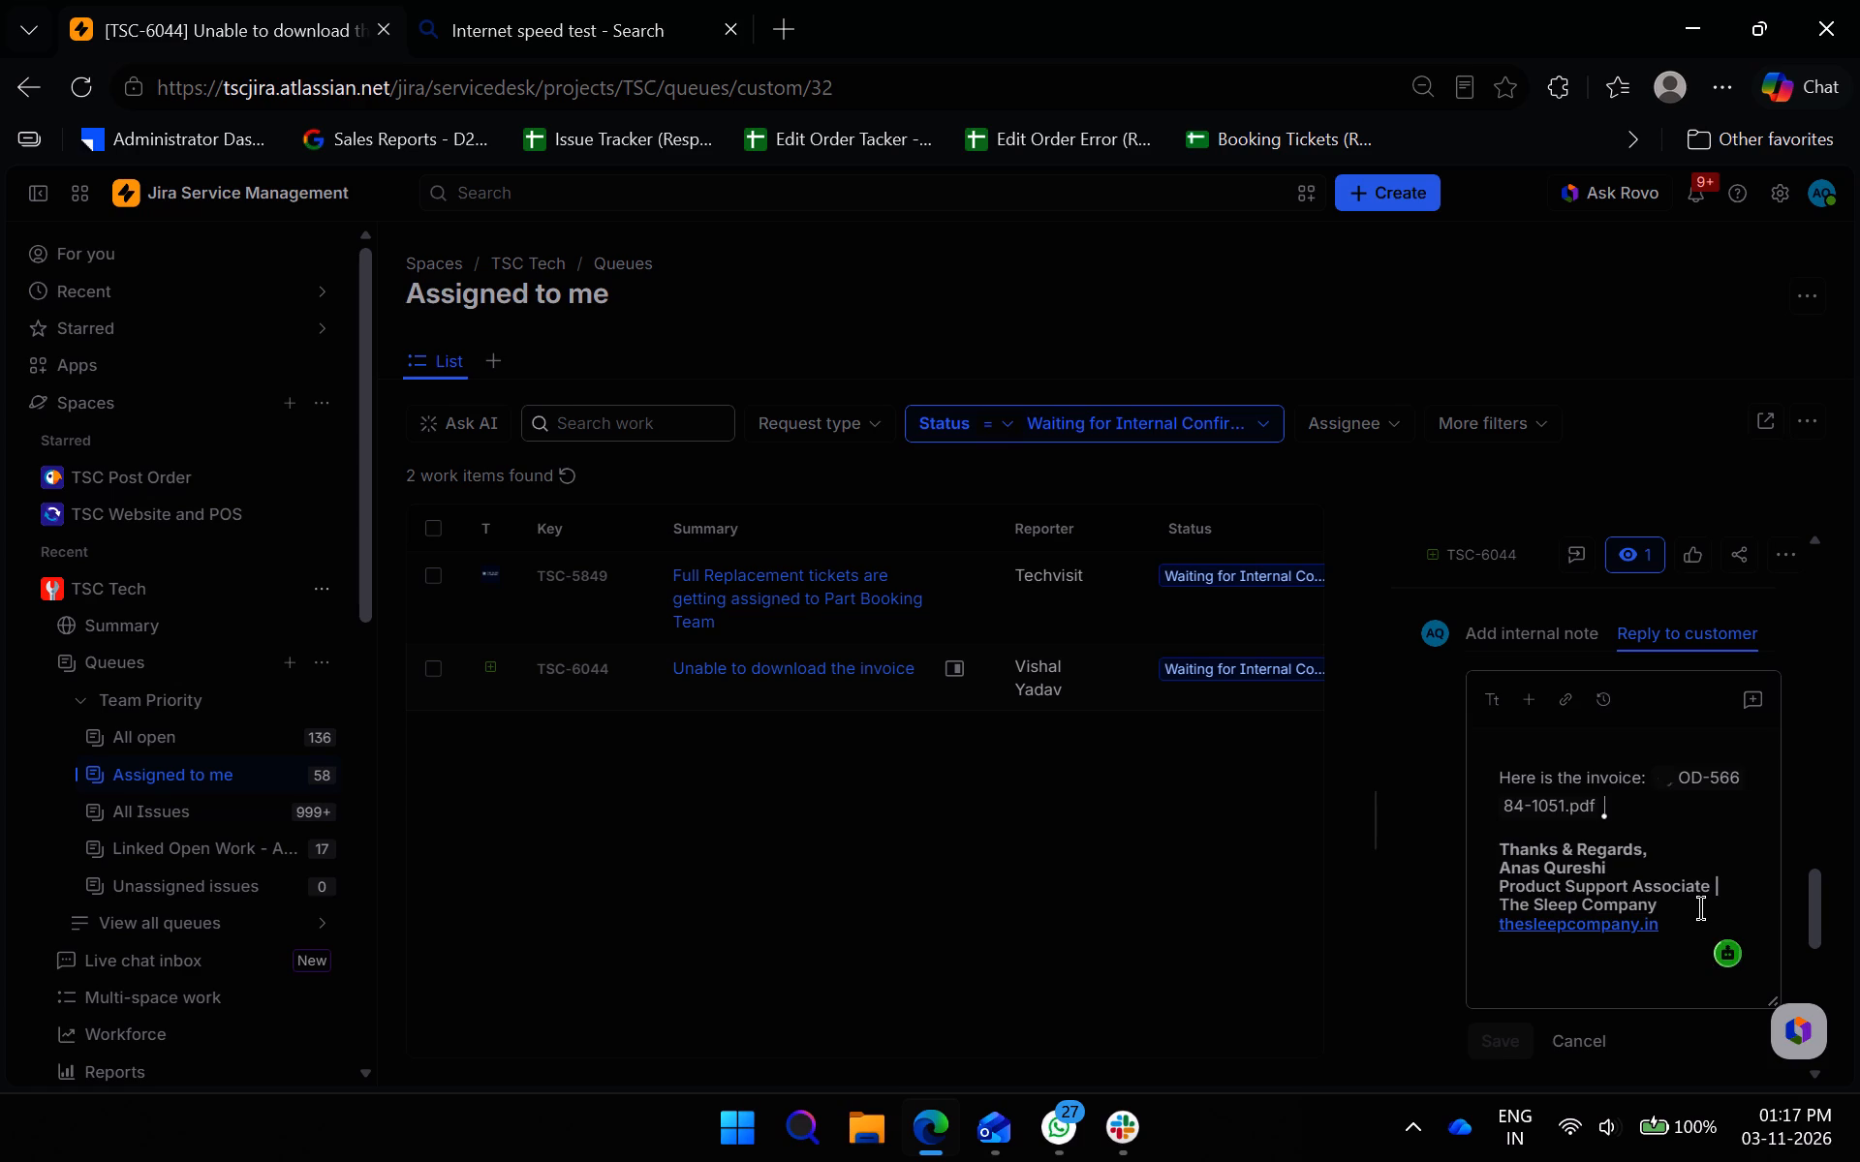
scroll(1697, 907, up, 11)
click(1737, 765)
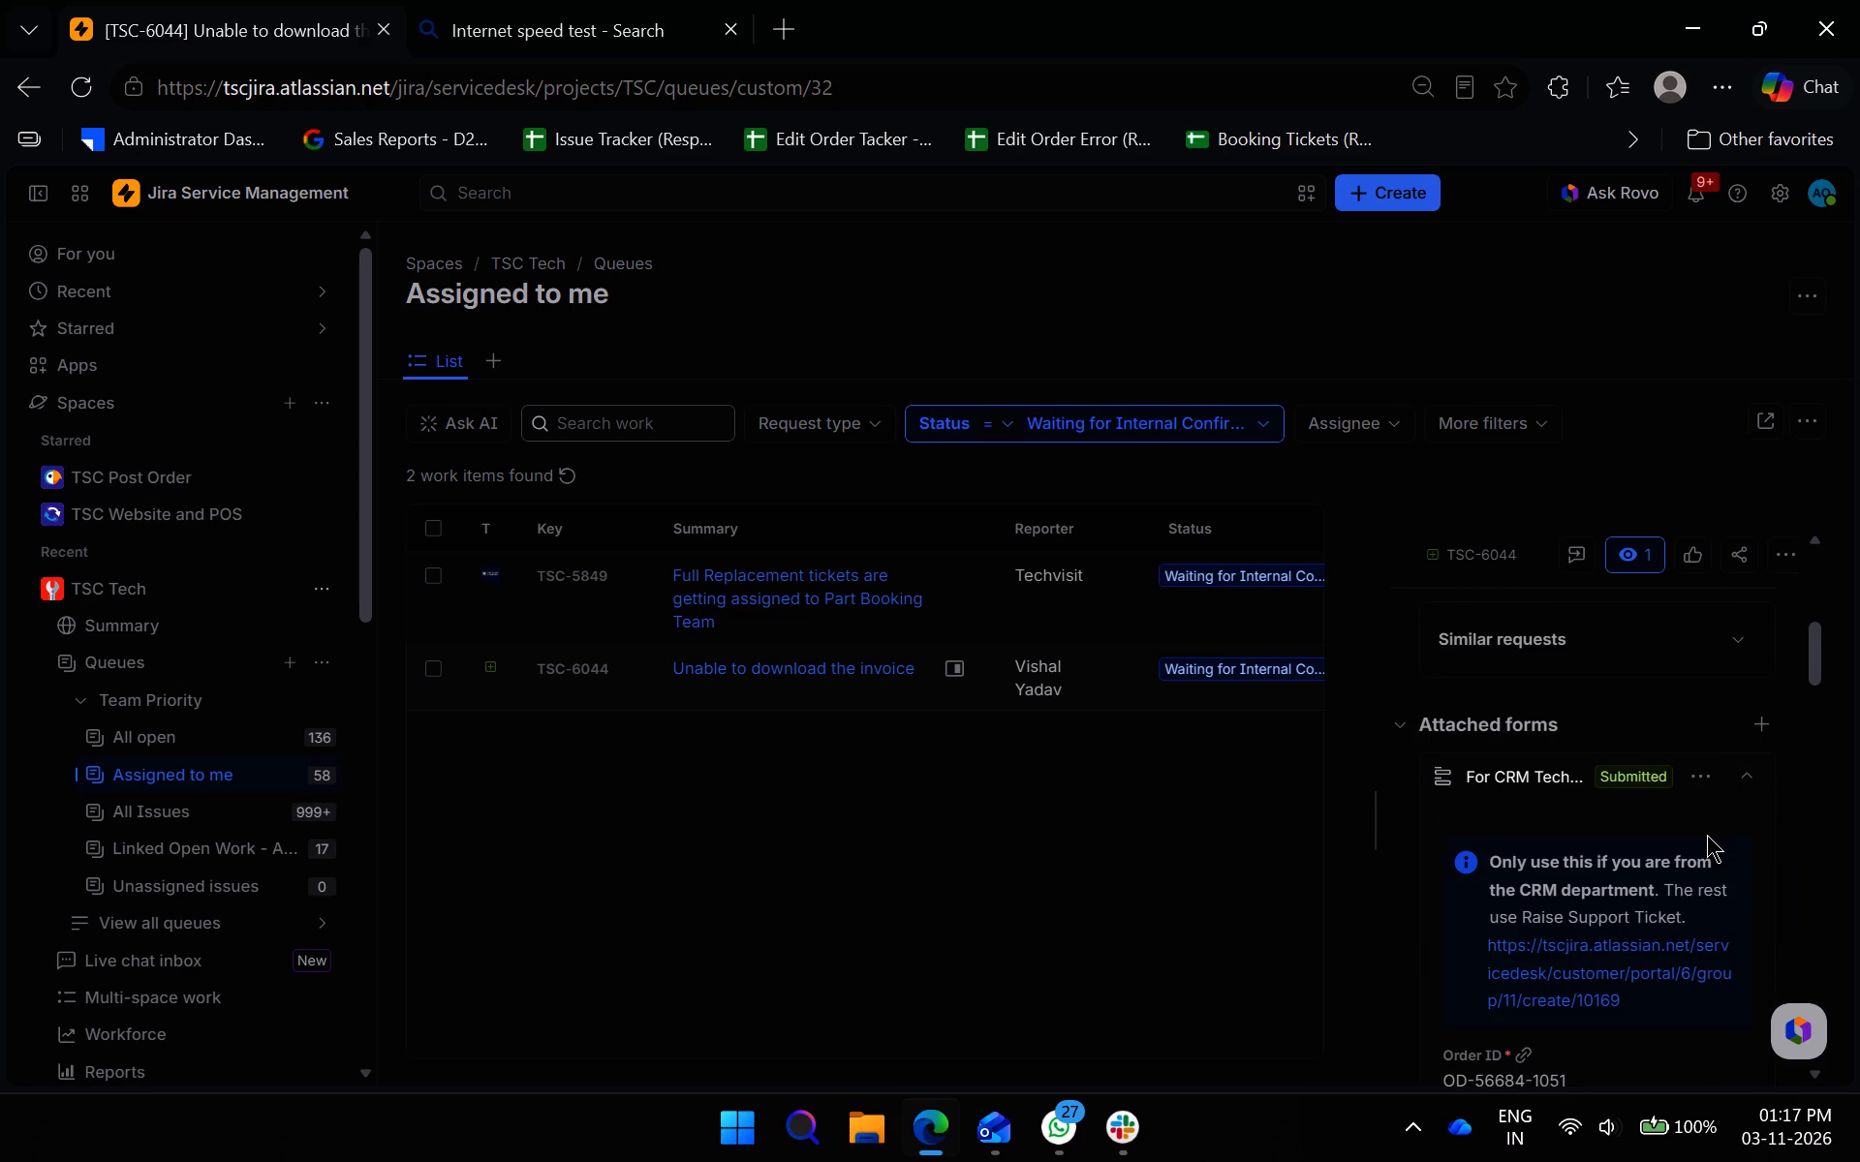
scroll(1707, 835, down, 17)
scroll(1639, 989, down, 1)
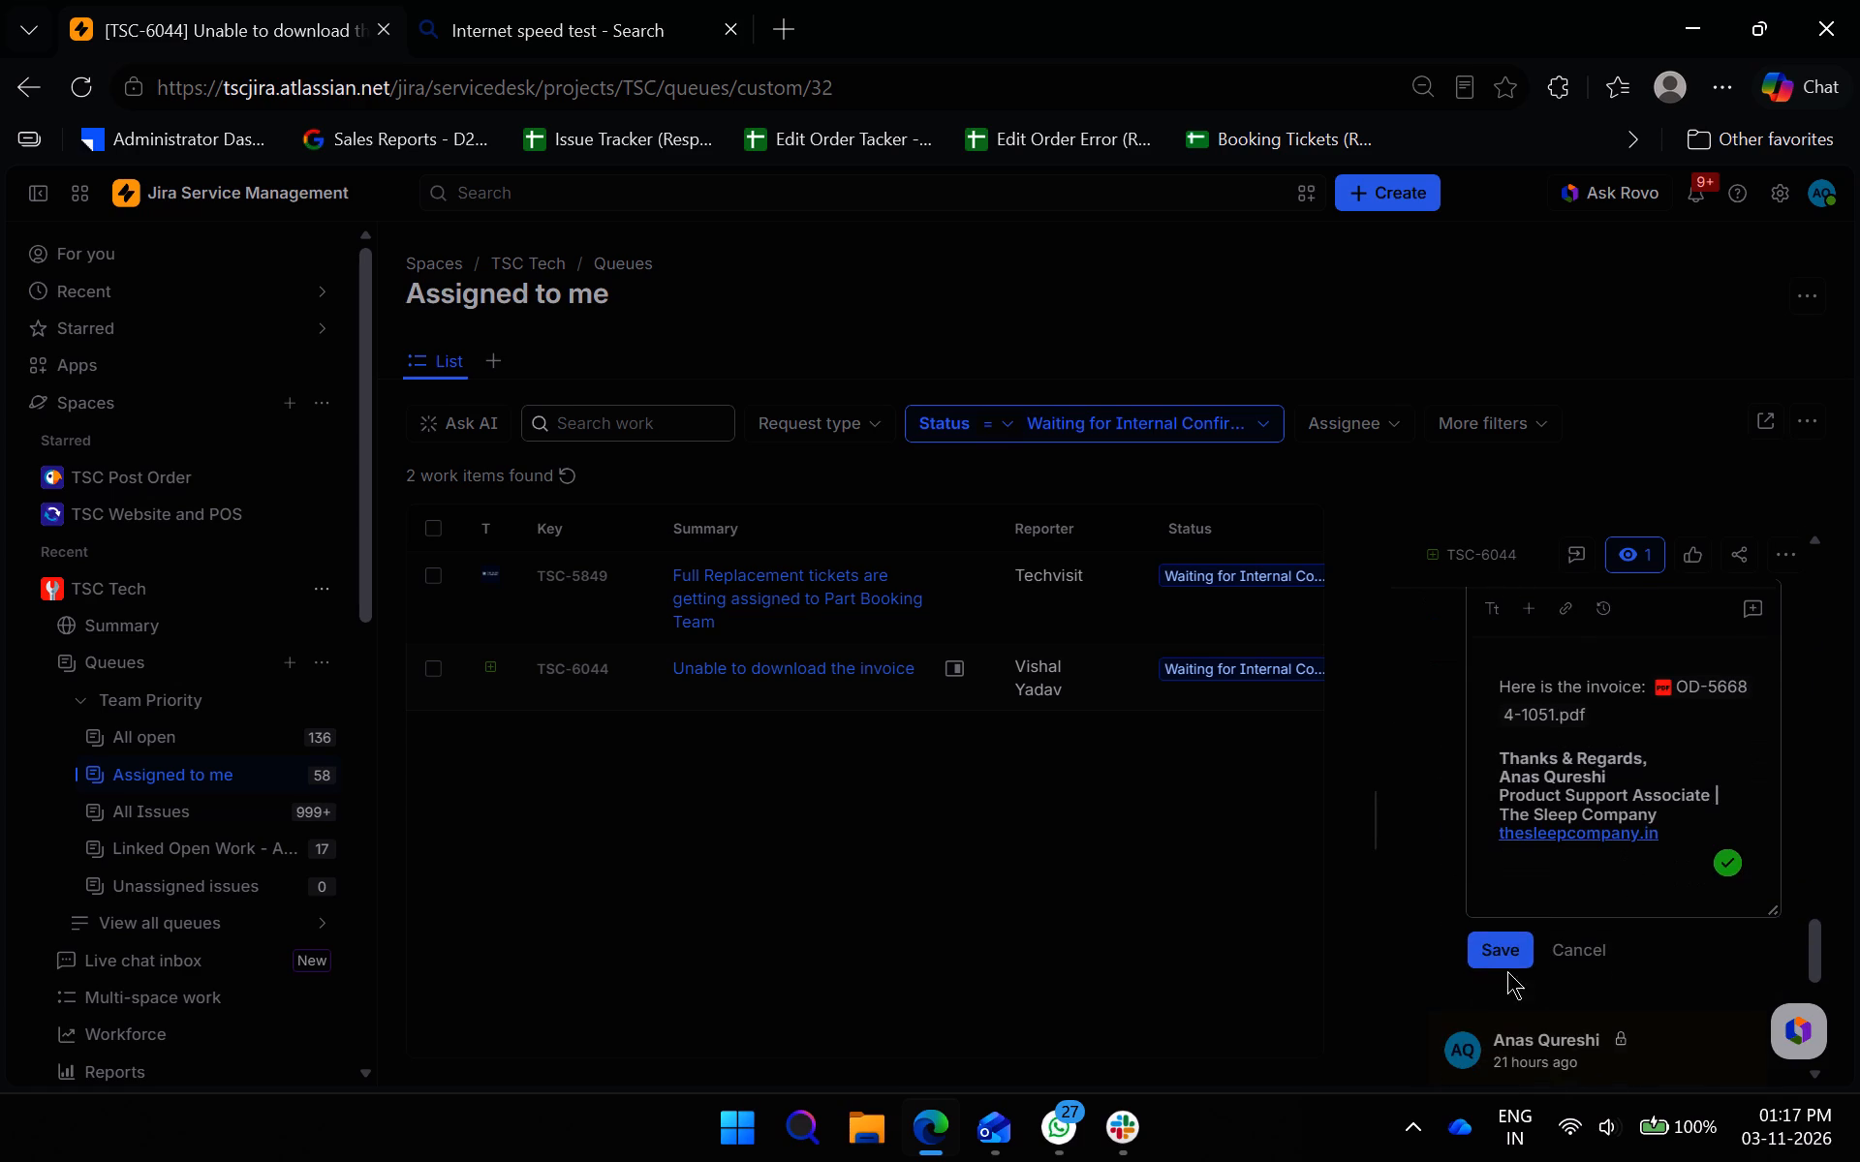
click(1491, 953)
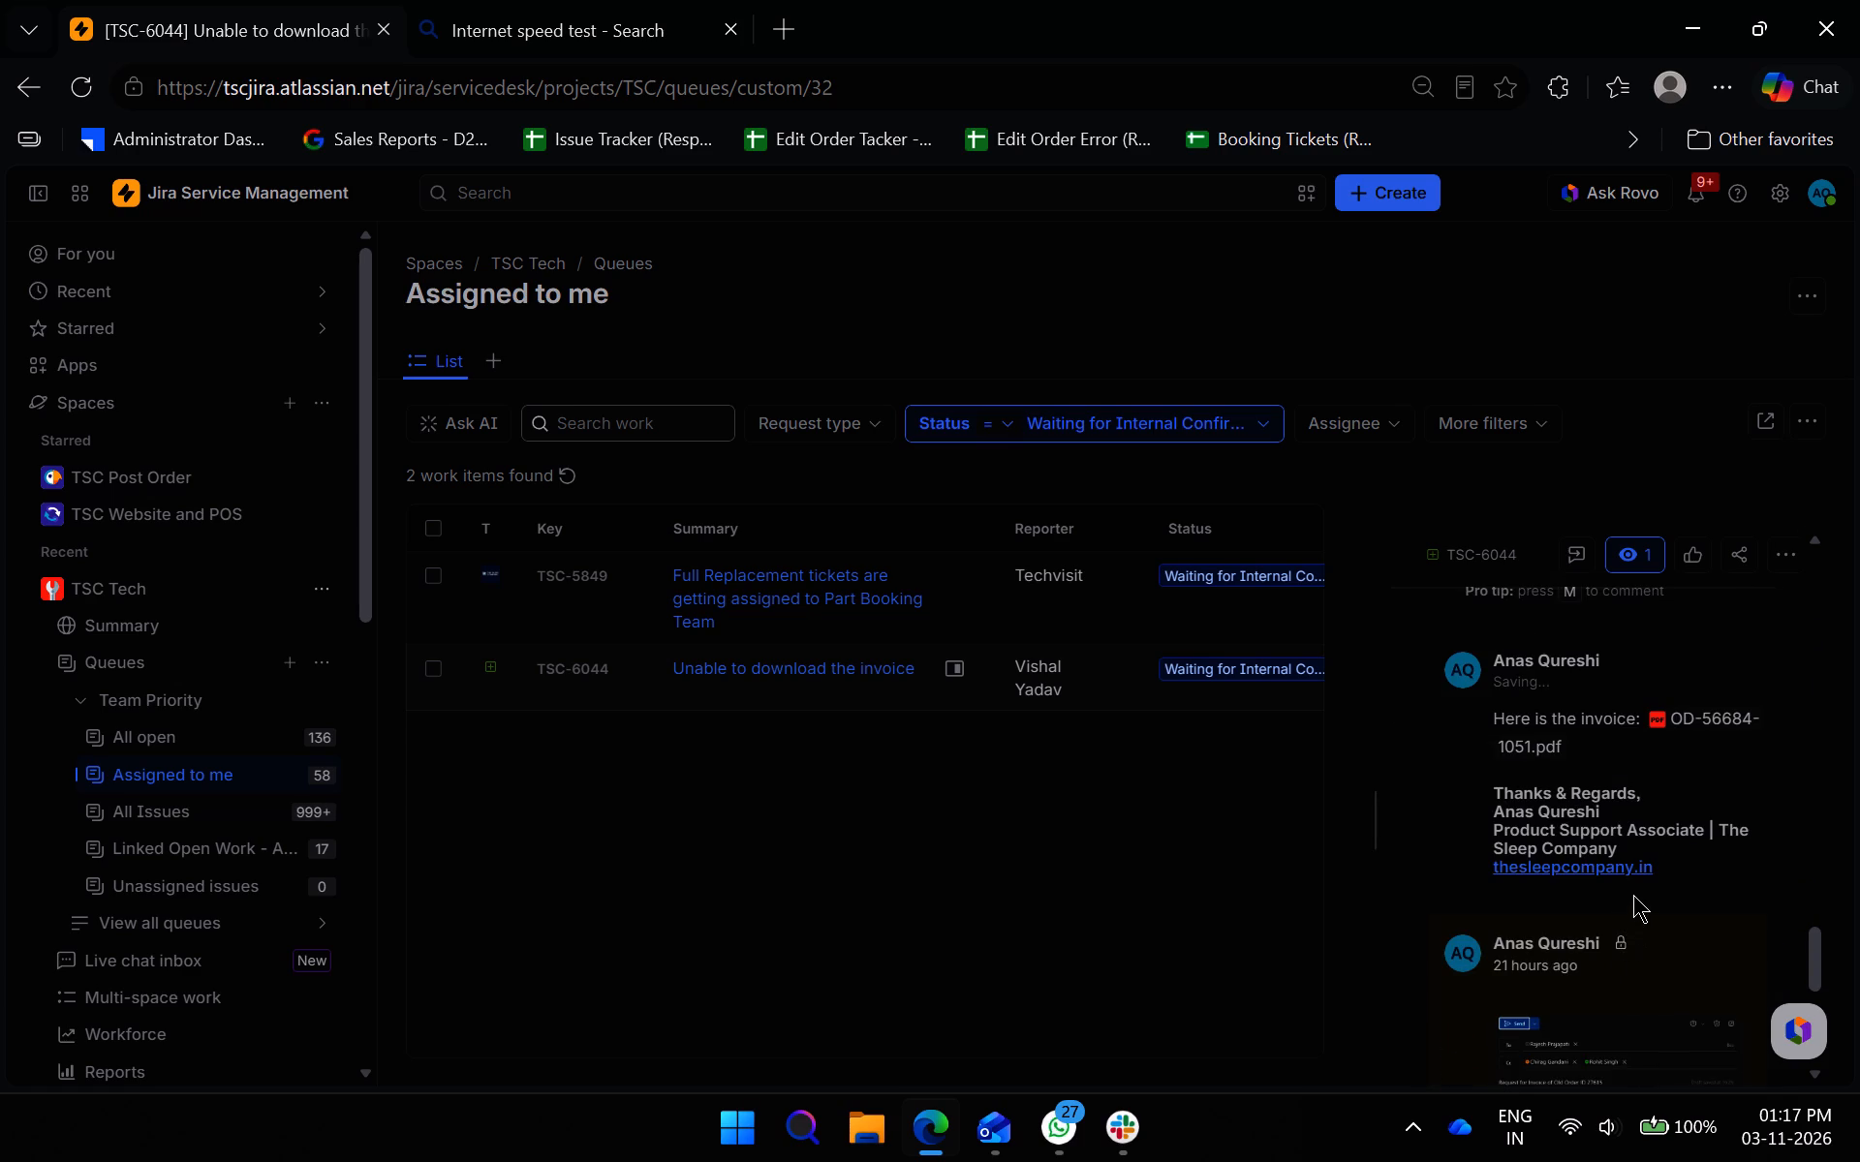
Change the status of ticket TSC-6044 to Waiting for customer.
scroll(1673, 857, up, 10)
scroll(1631, 960, up, 3)
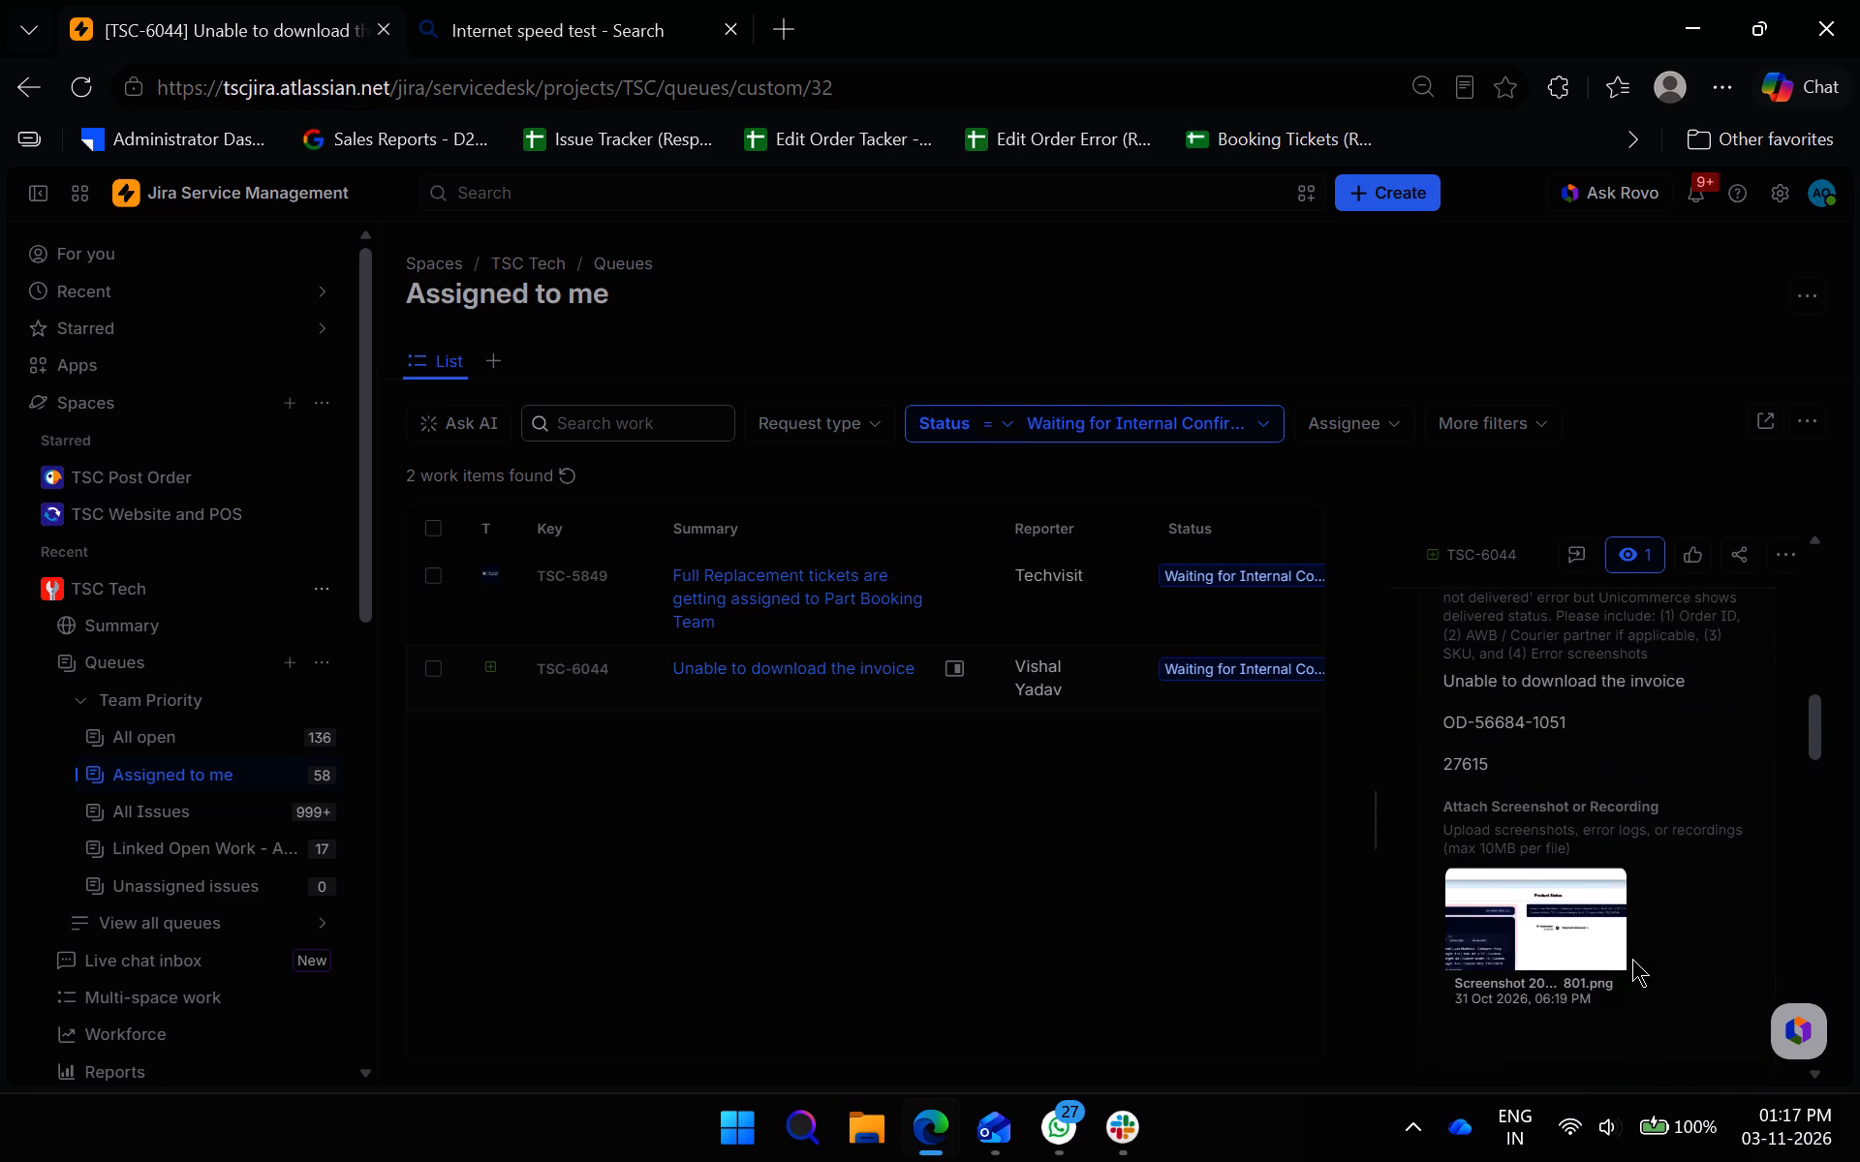
scroll(1659, 936, up, 12)
click(1538, 748)
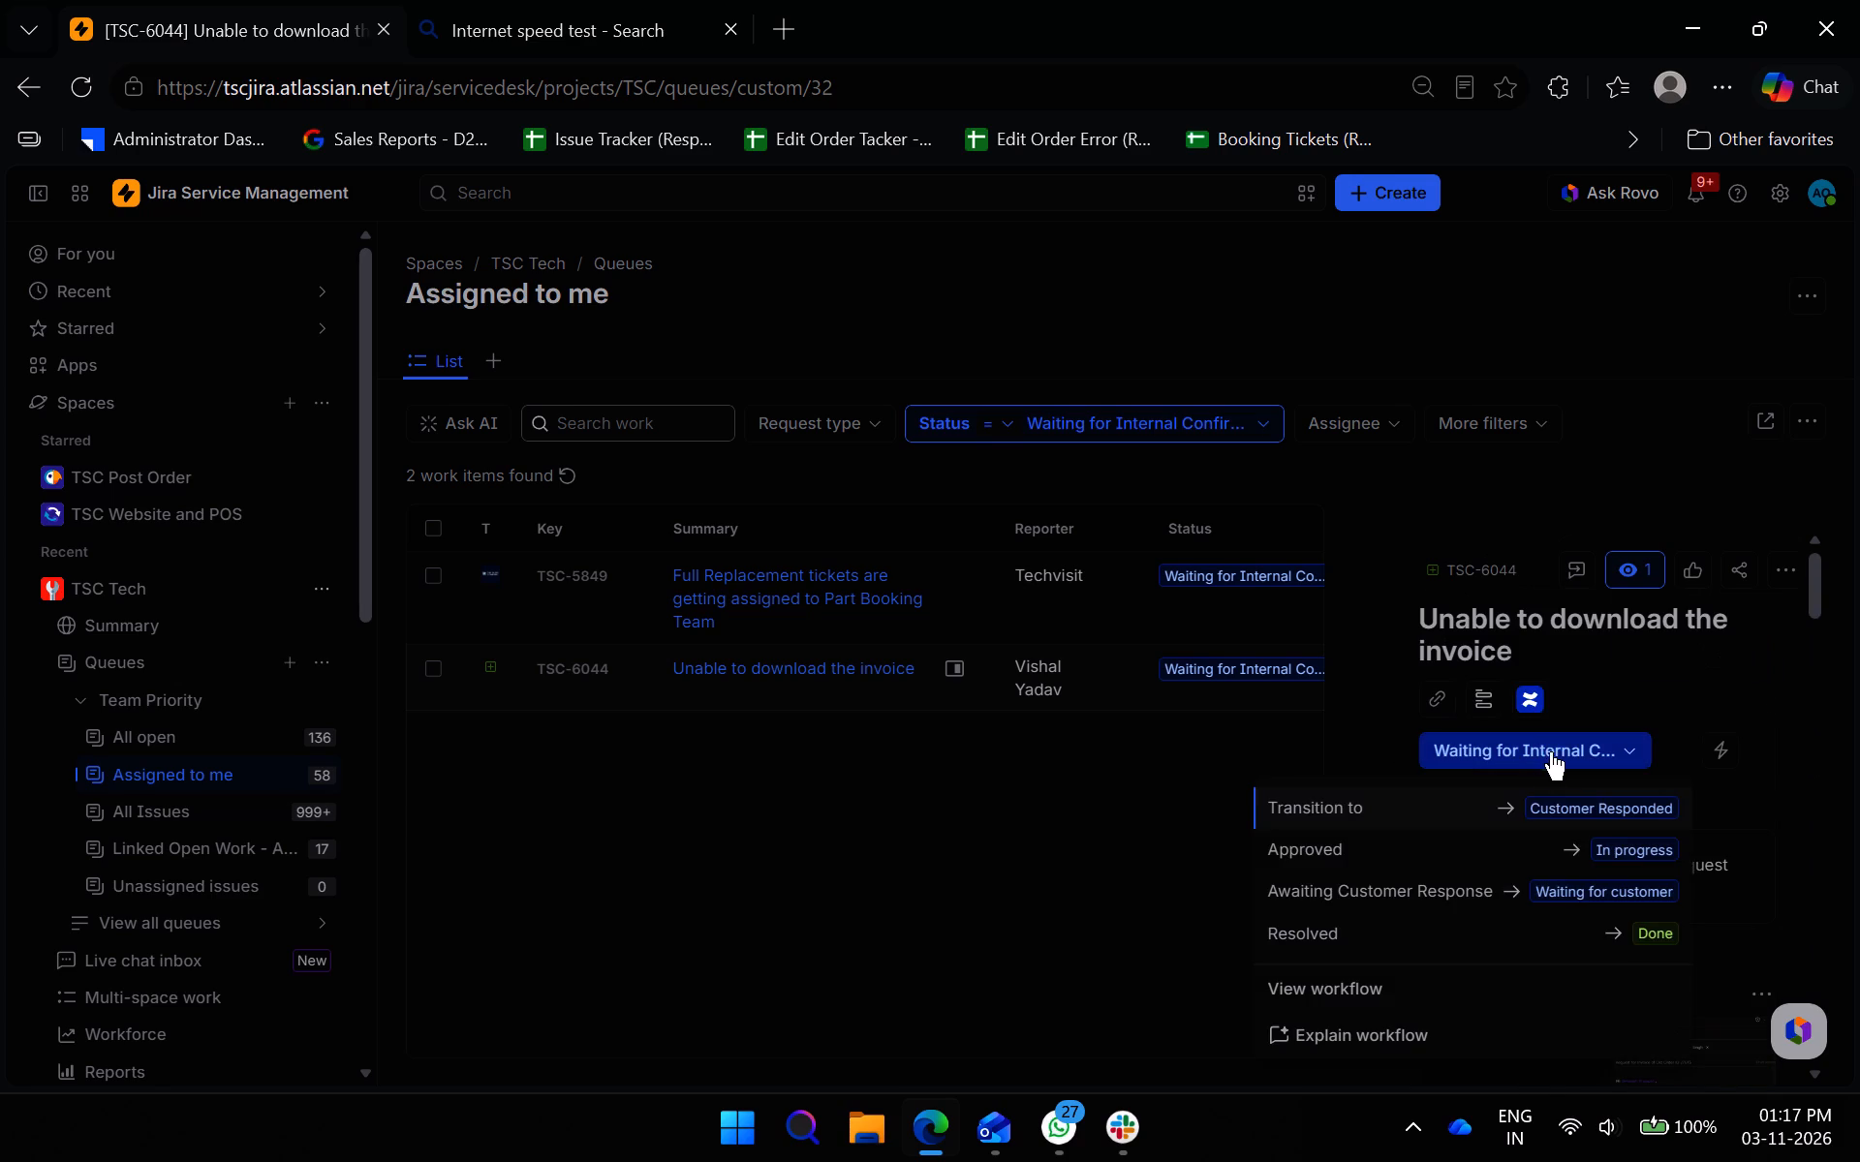
click(1555, 902)
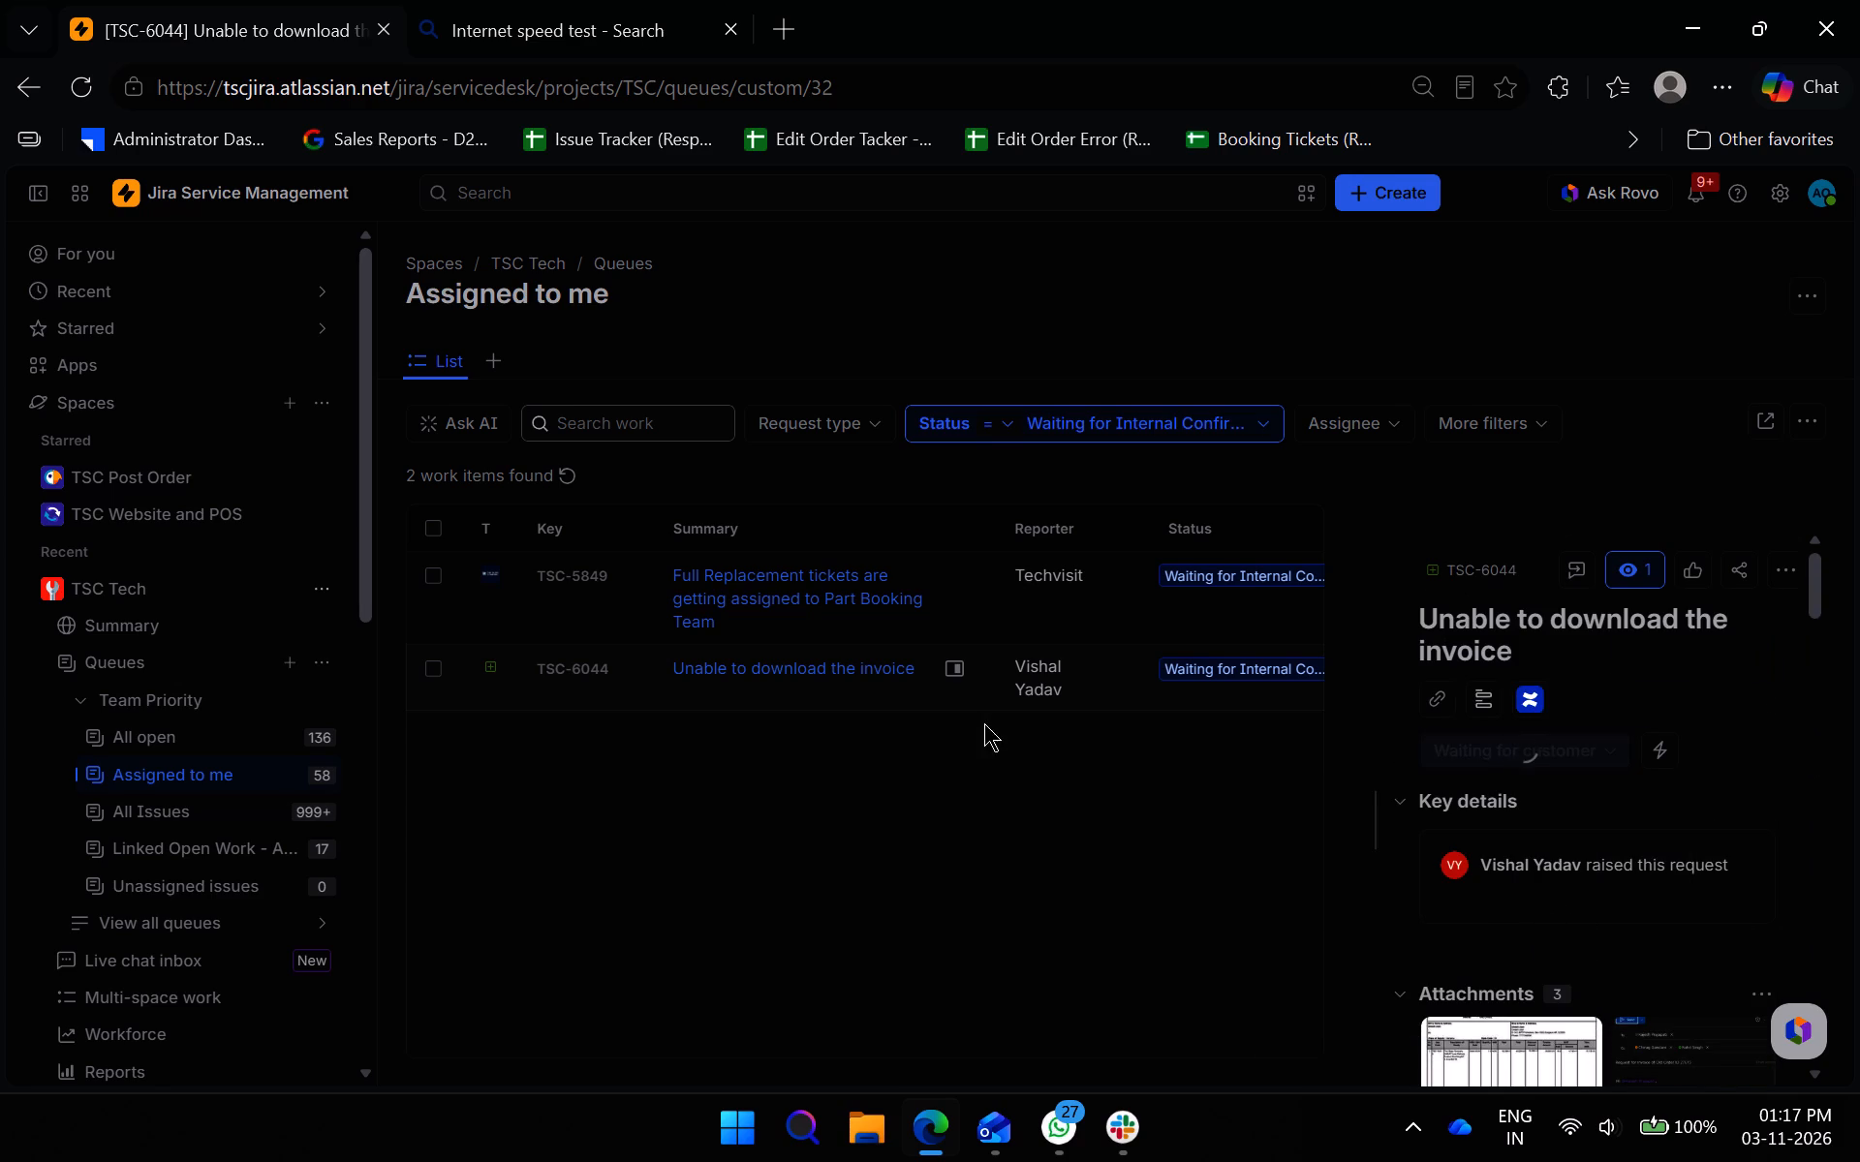
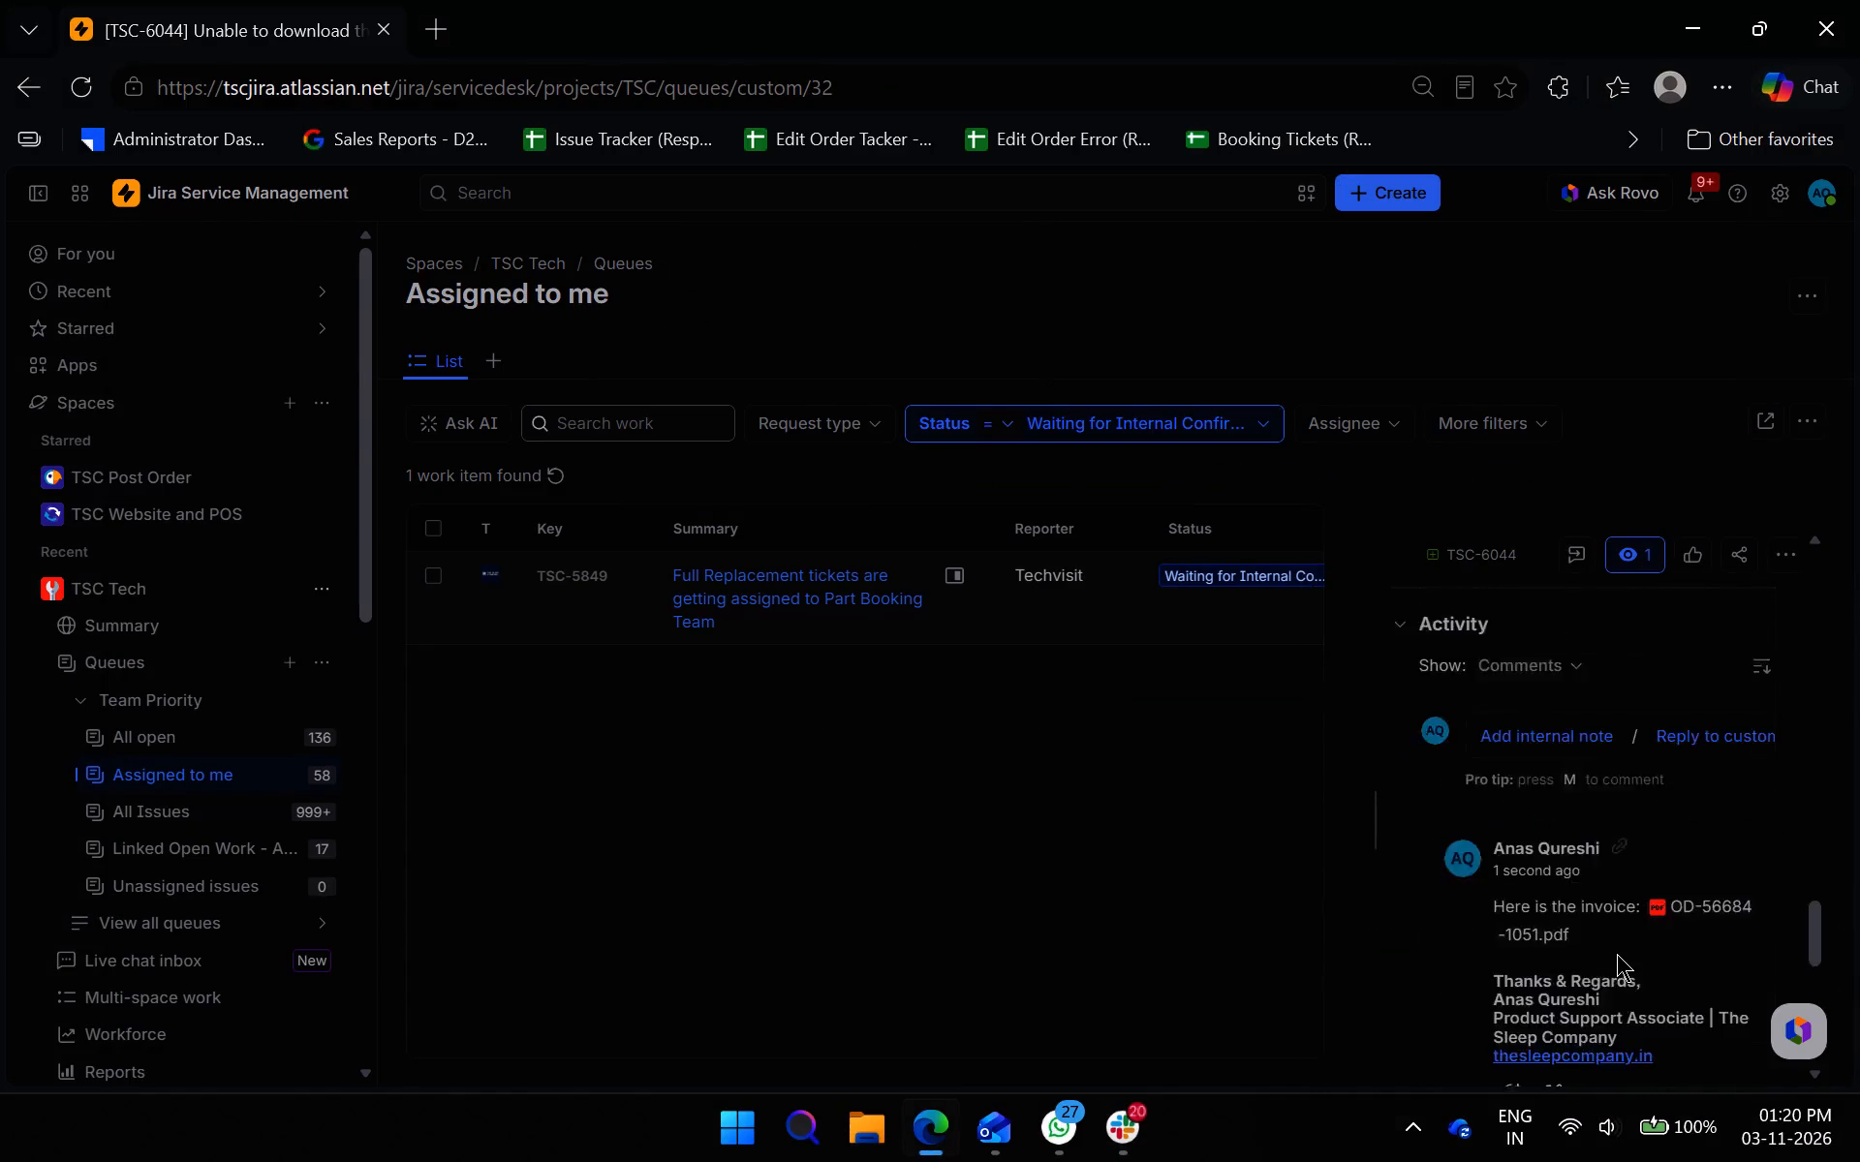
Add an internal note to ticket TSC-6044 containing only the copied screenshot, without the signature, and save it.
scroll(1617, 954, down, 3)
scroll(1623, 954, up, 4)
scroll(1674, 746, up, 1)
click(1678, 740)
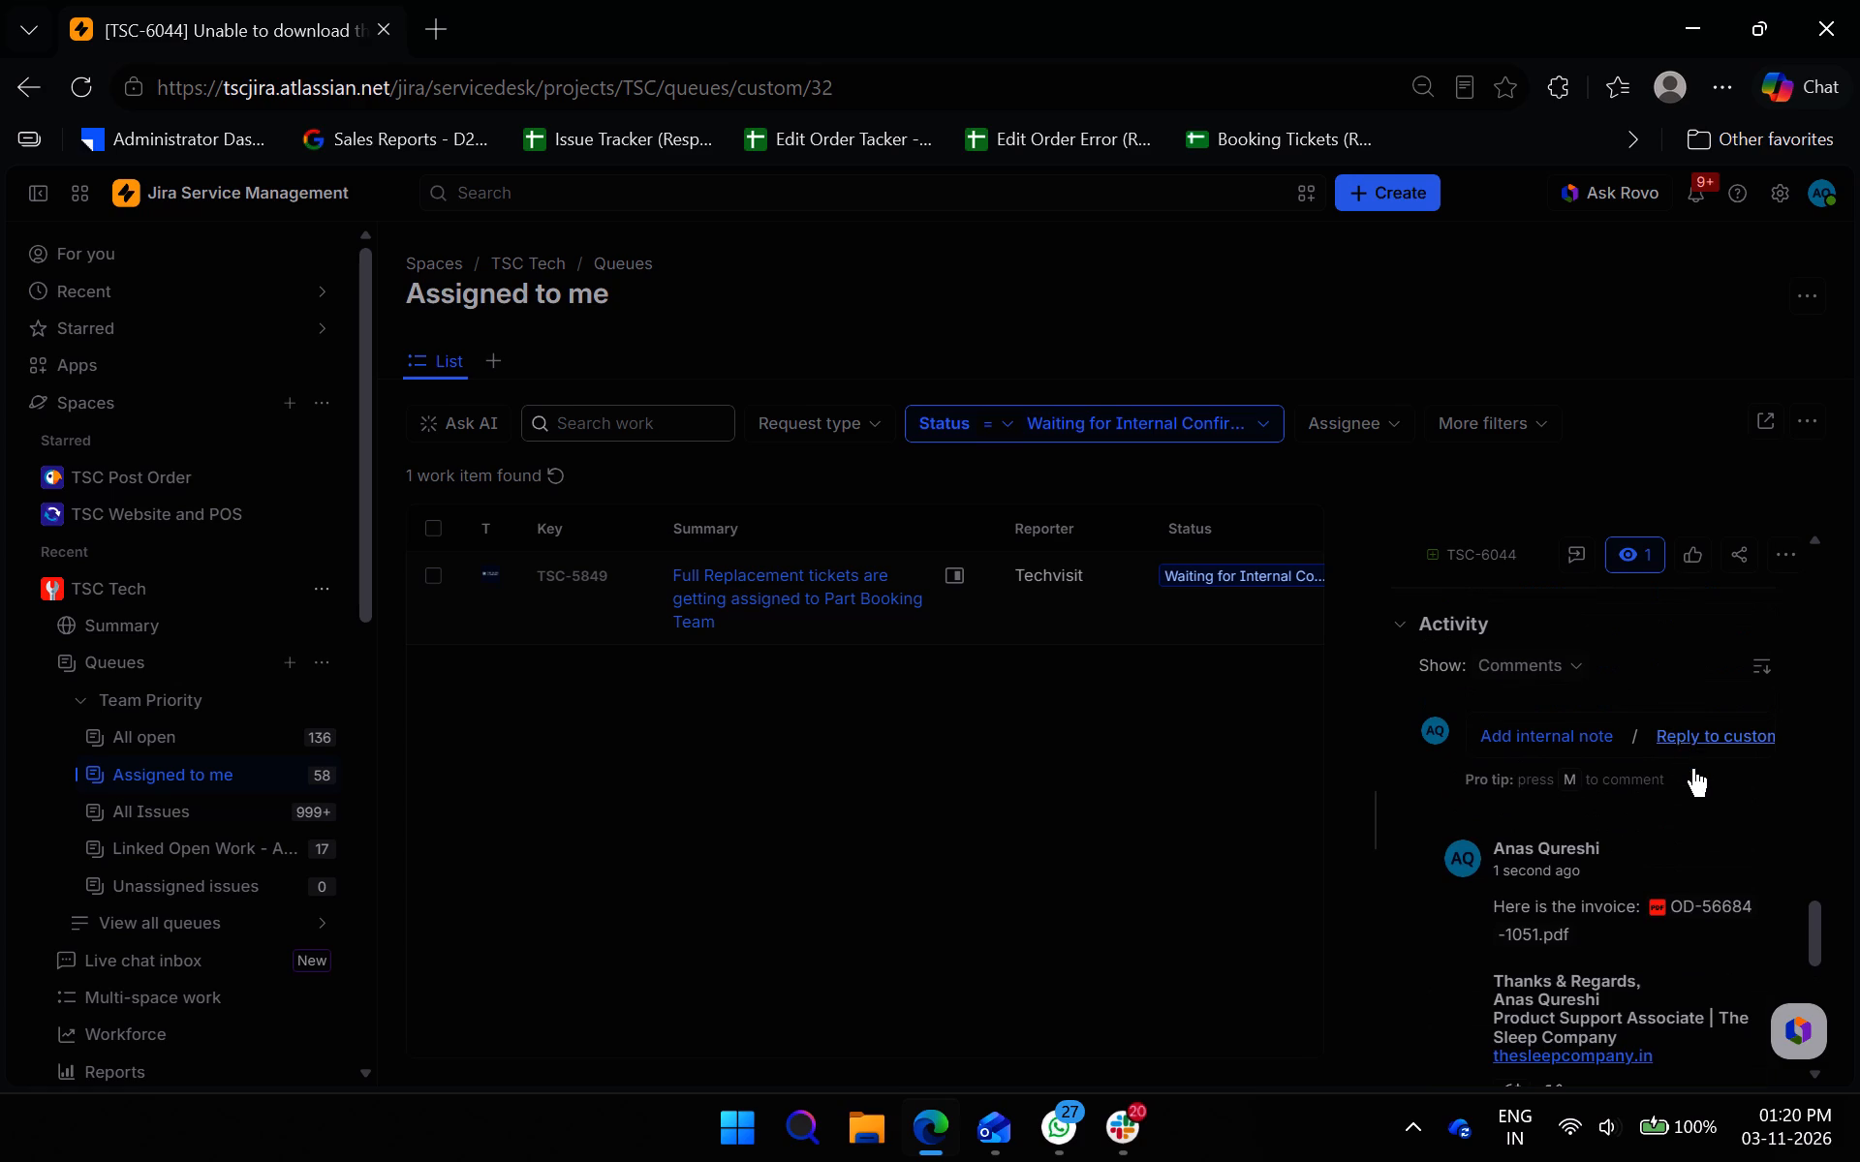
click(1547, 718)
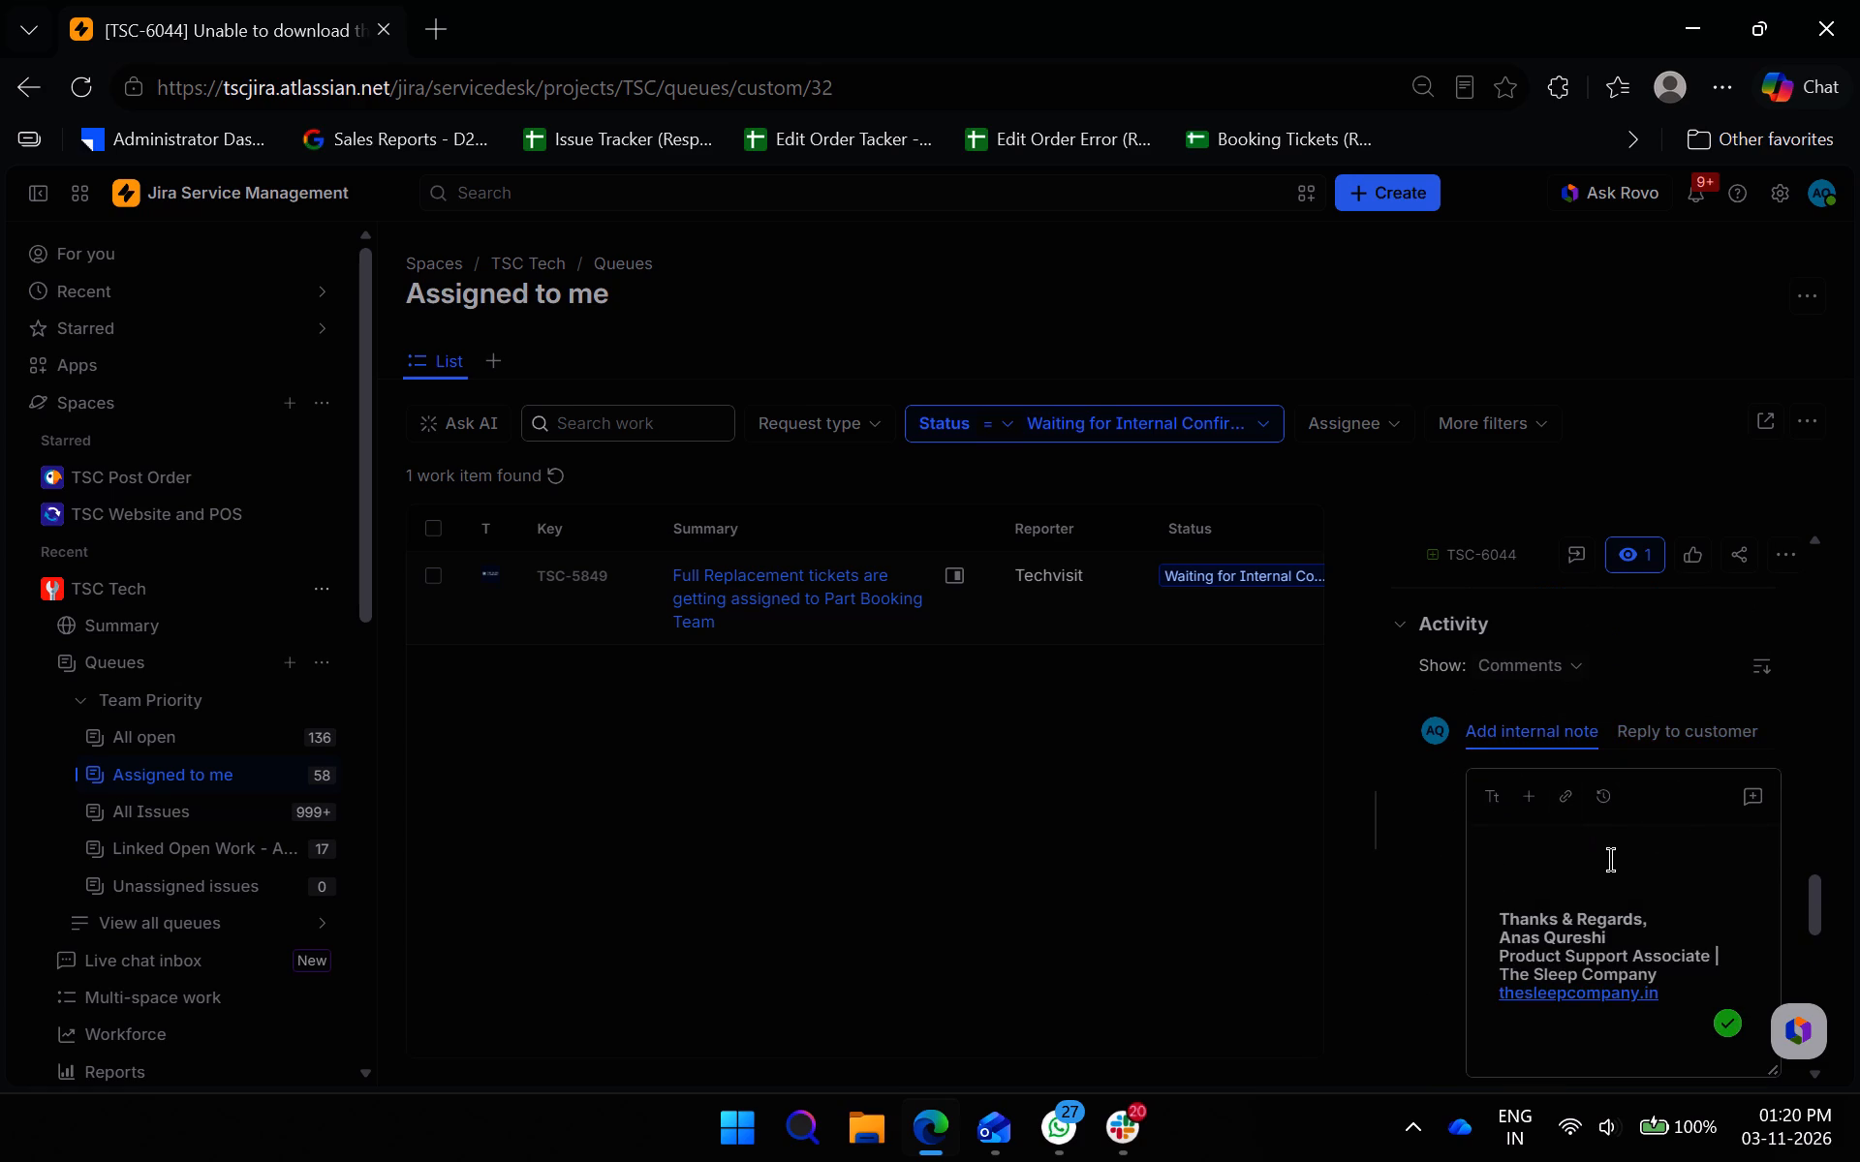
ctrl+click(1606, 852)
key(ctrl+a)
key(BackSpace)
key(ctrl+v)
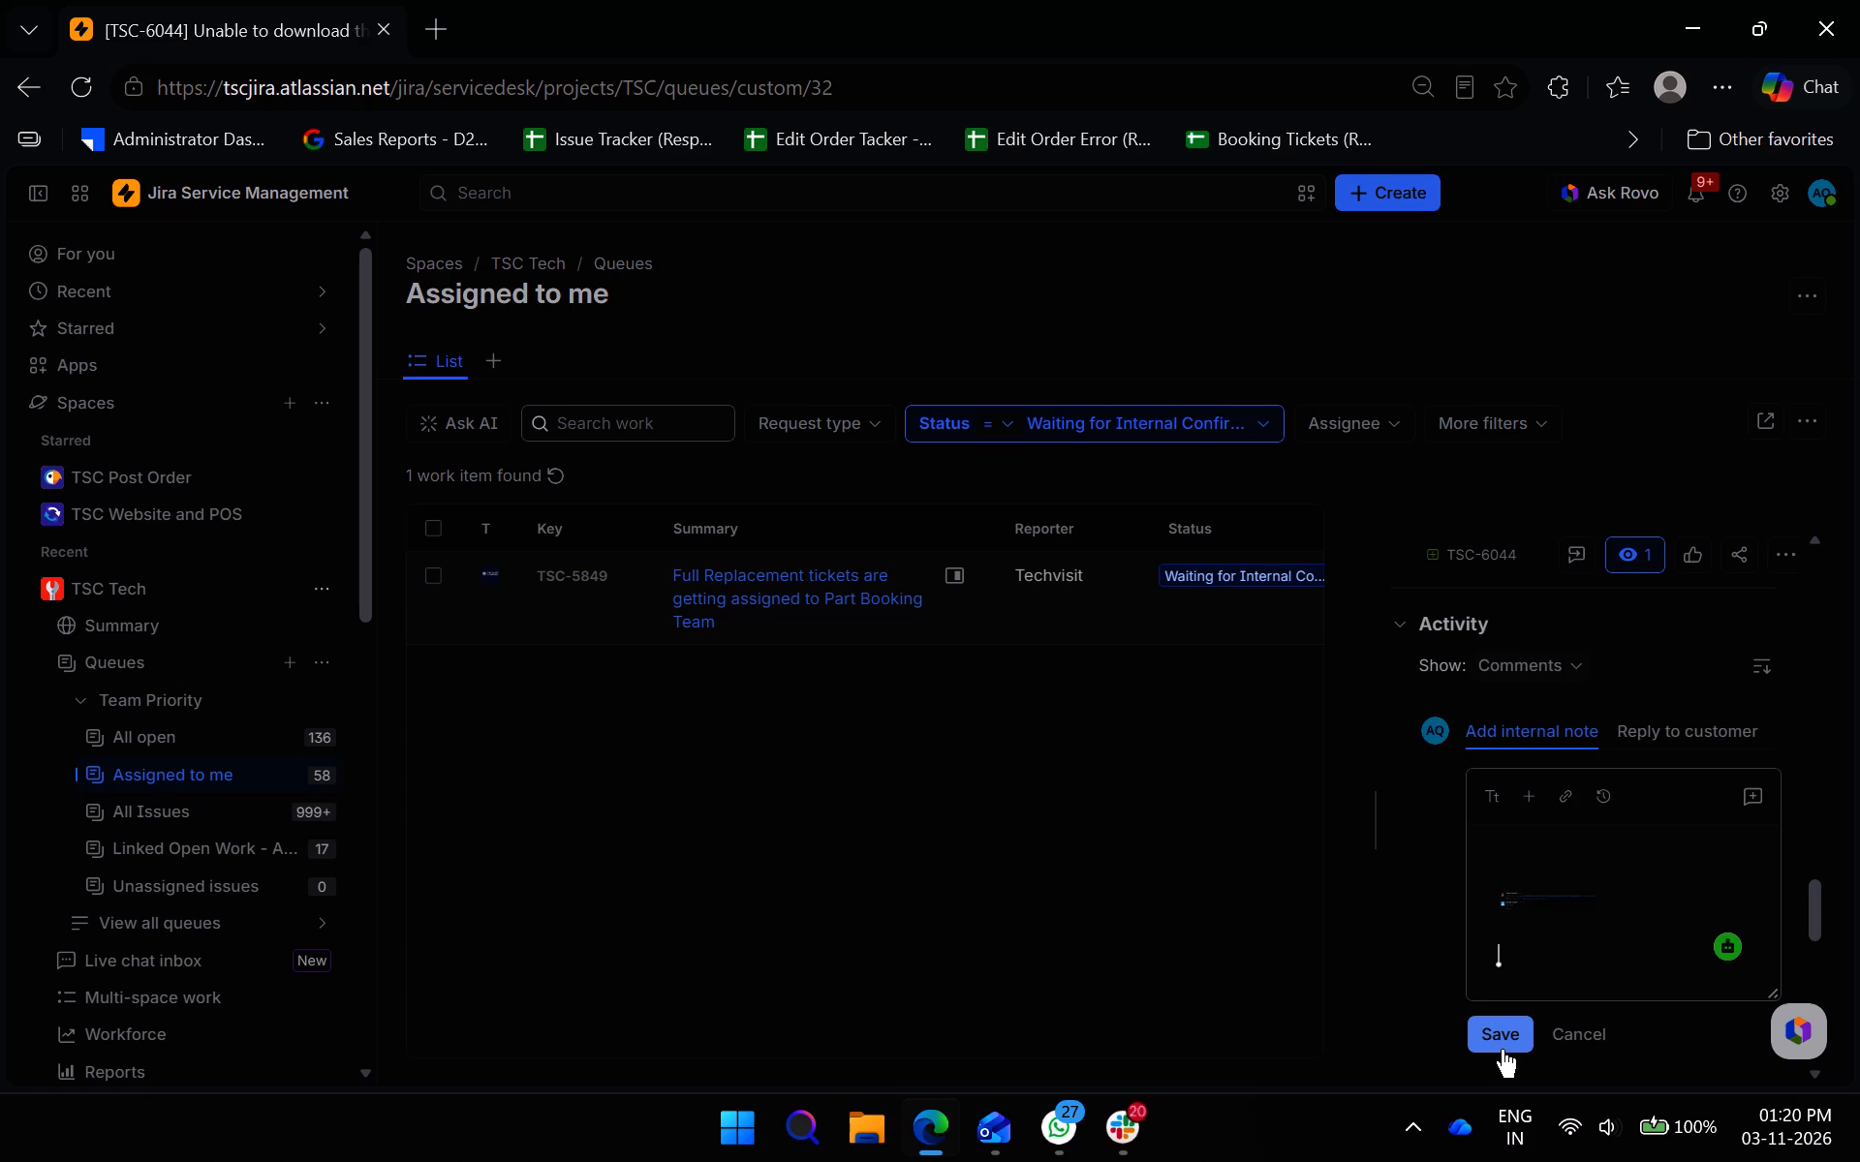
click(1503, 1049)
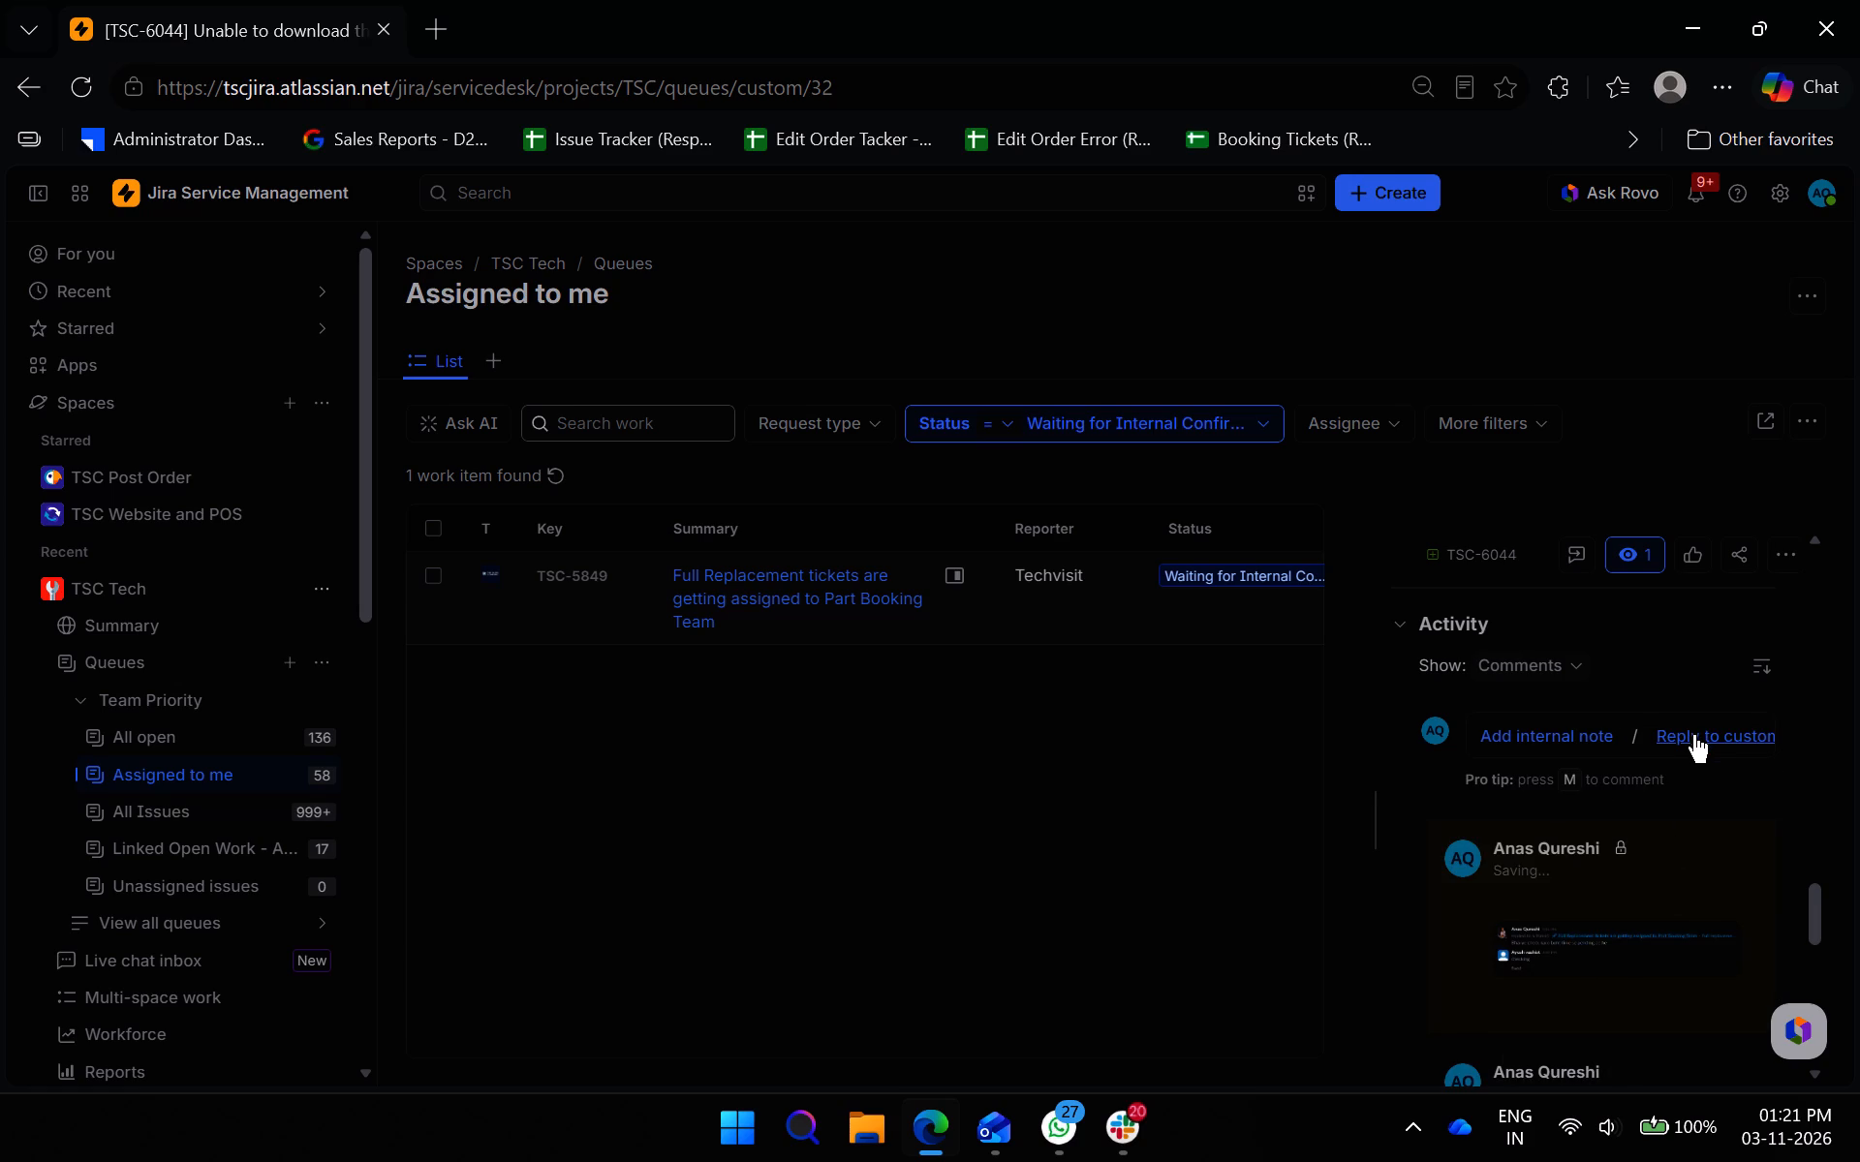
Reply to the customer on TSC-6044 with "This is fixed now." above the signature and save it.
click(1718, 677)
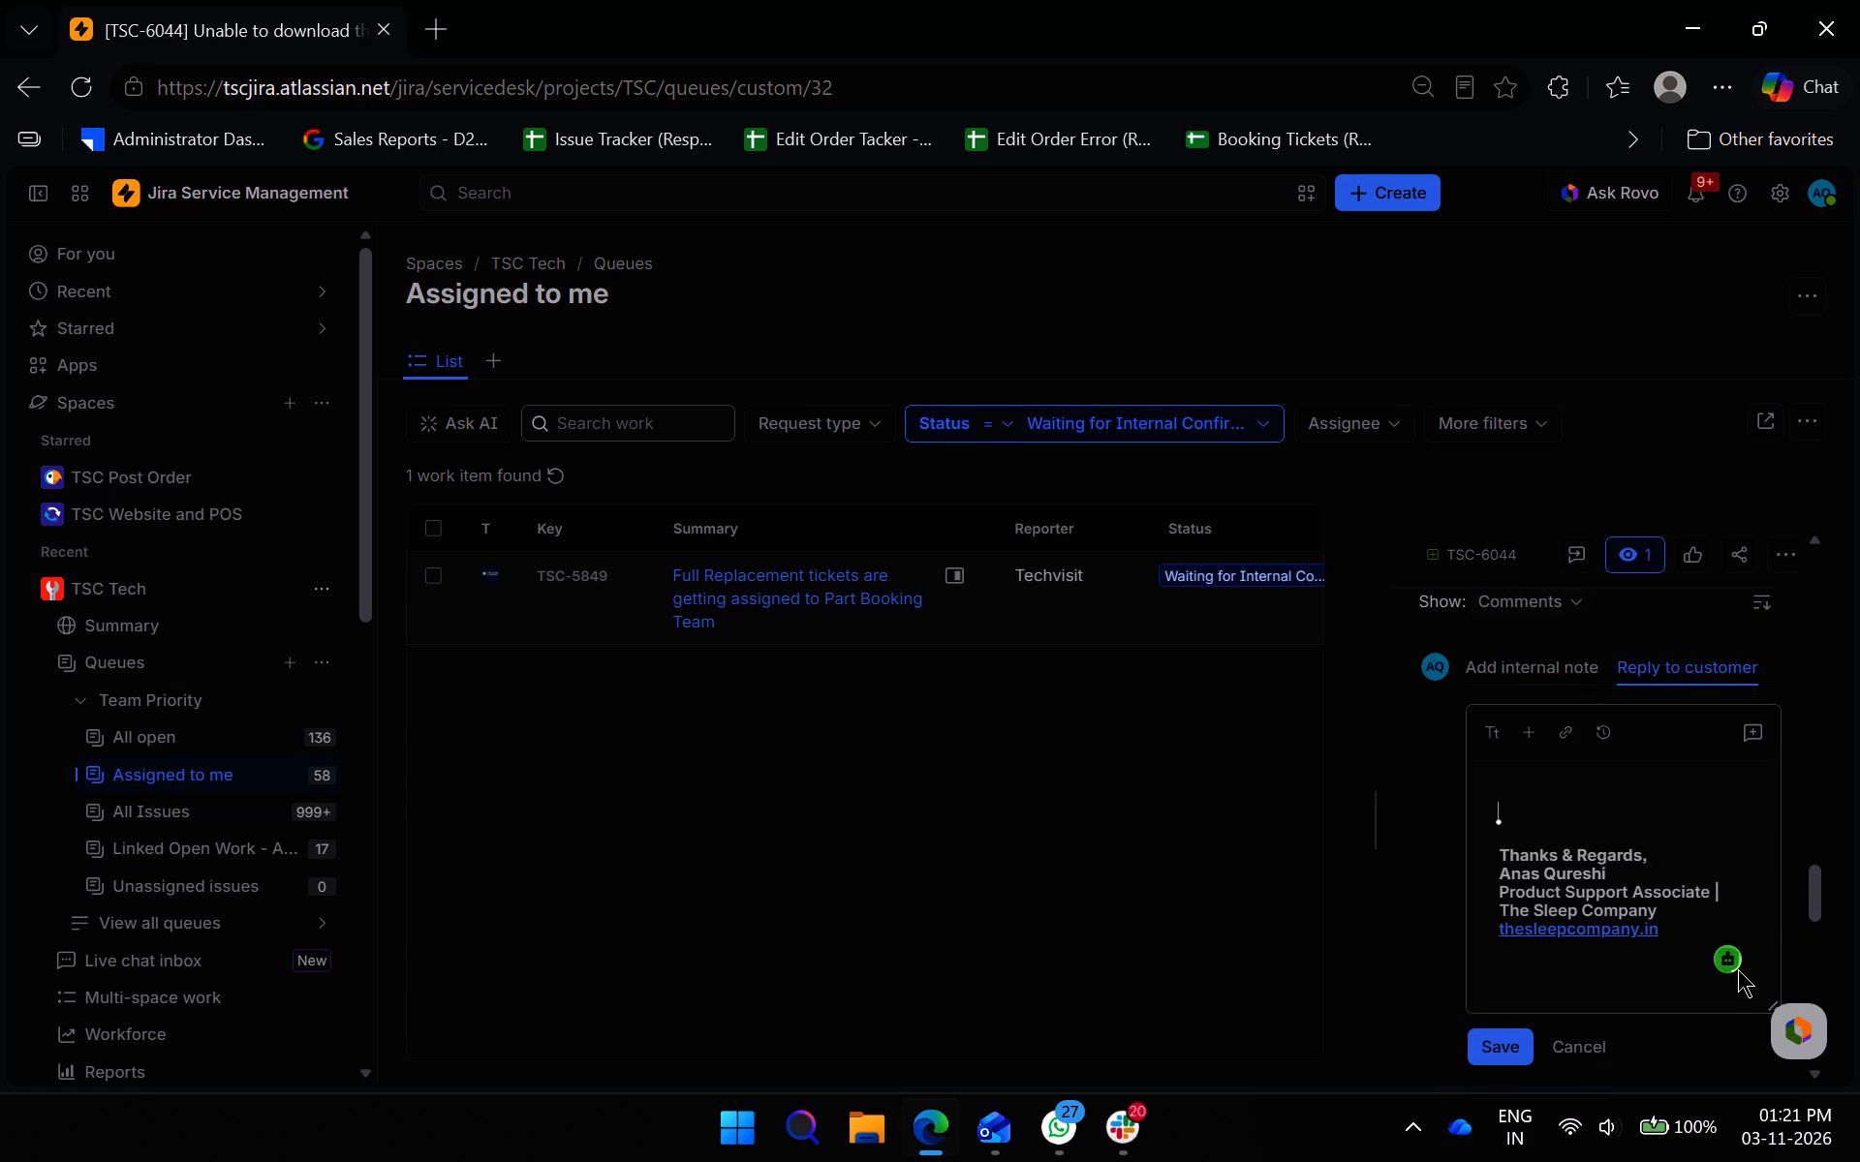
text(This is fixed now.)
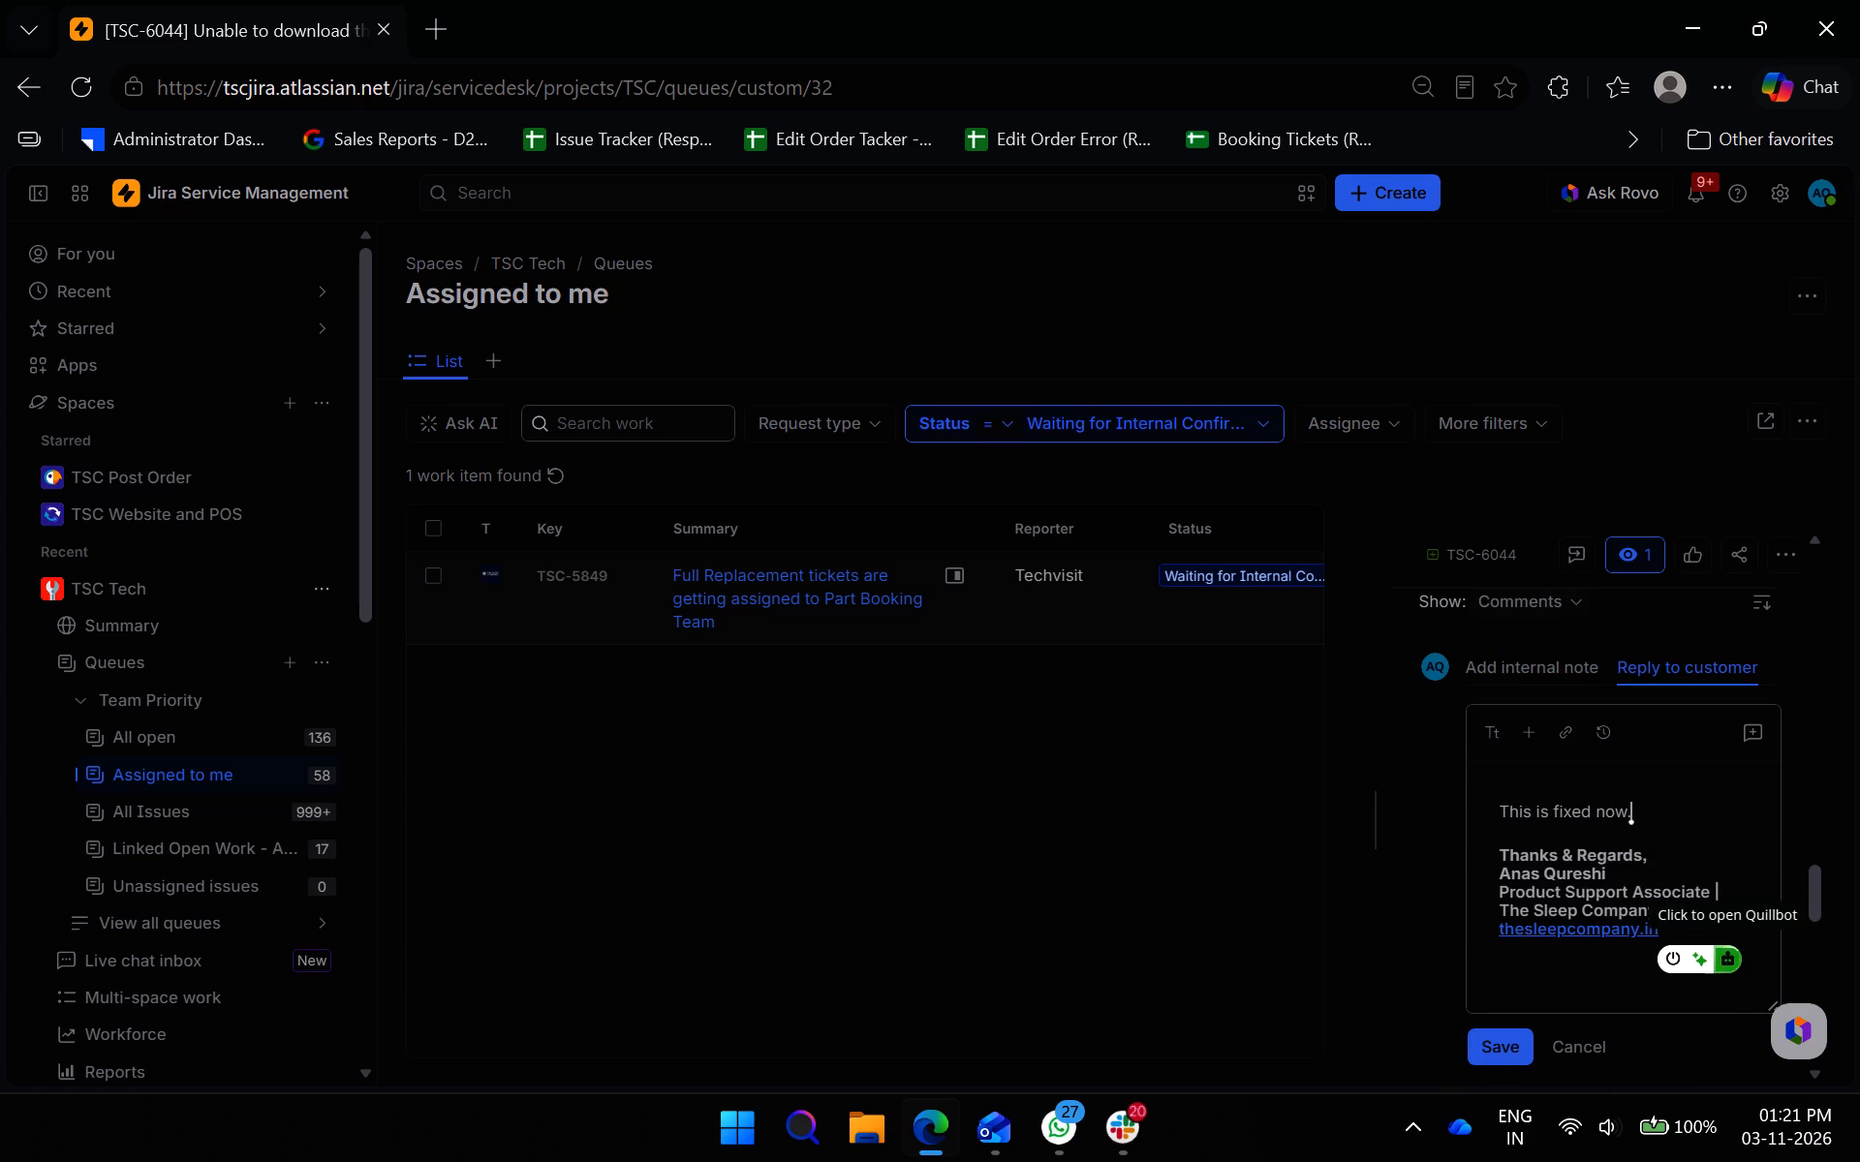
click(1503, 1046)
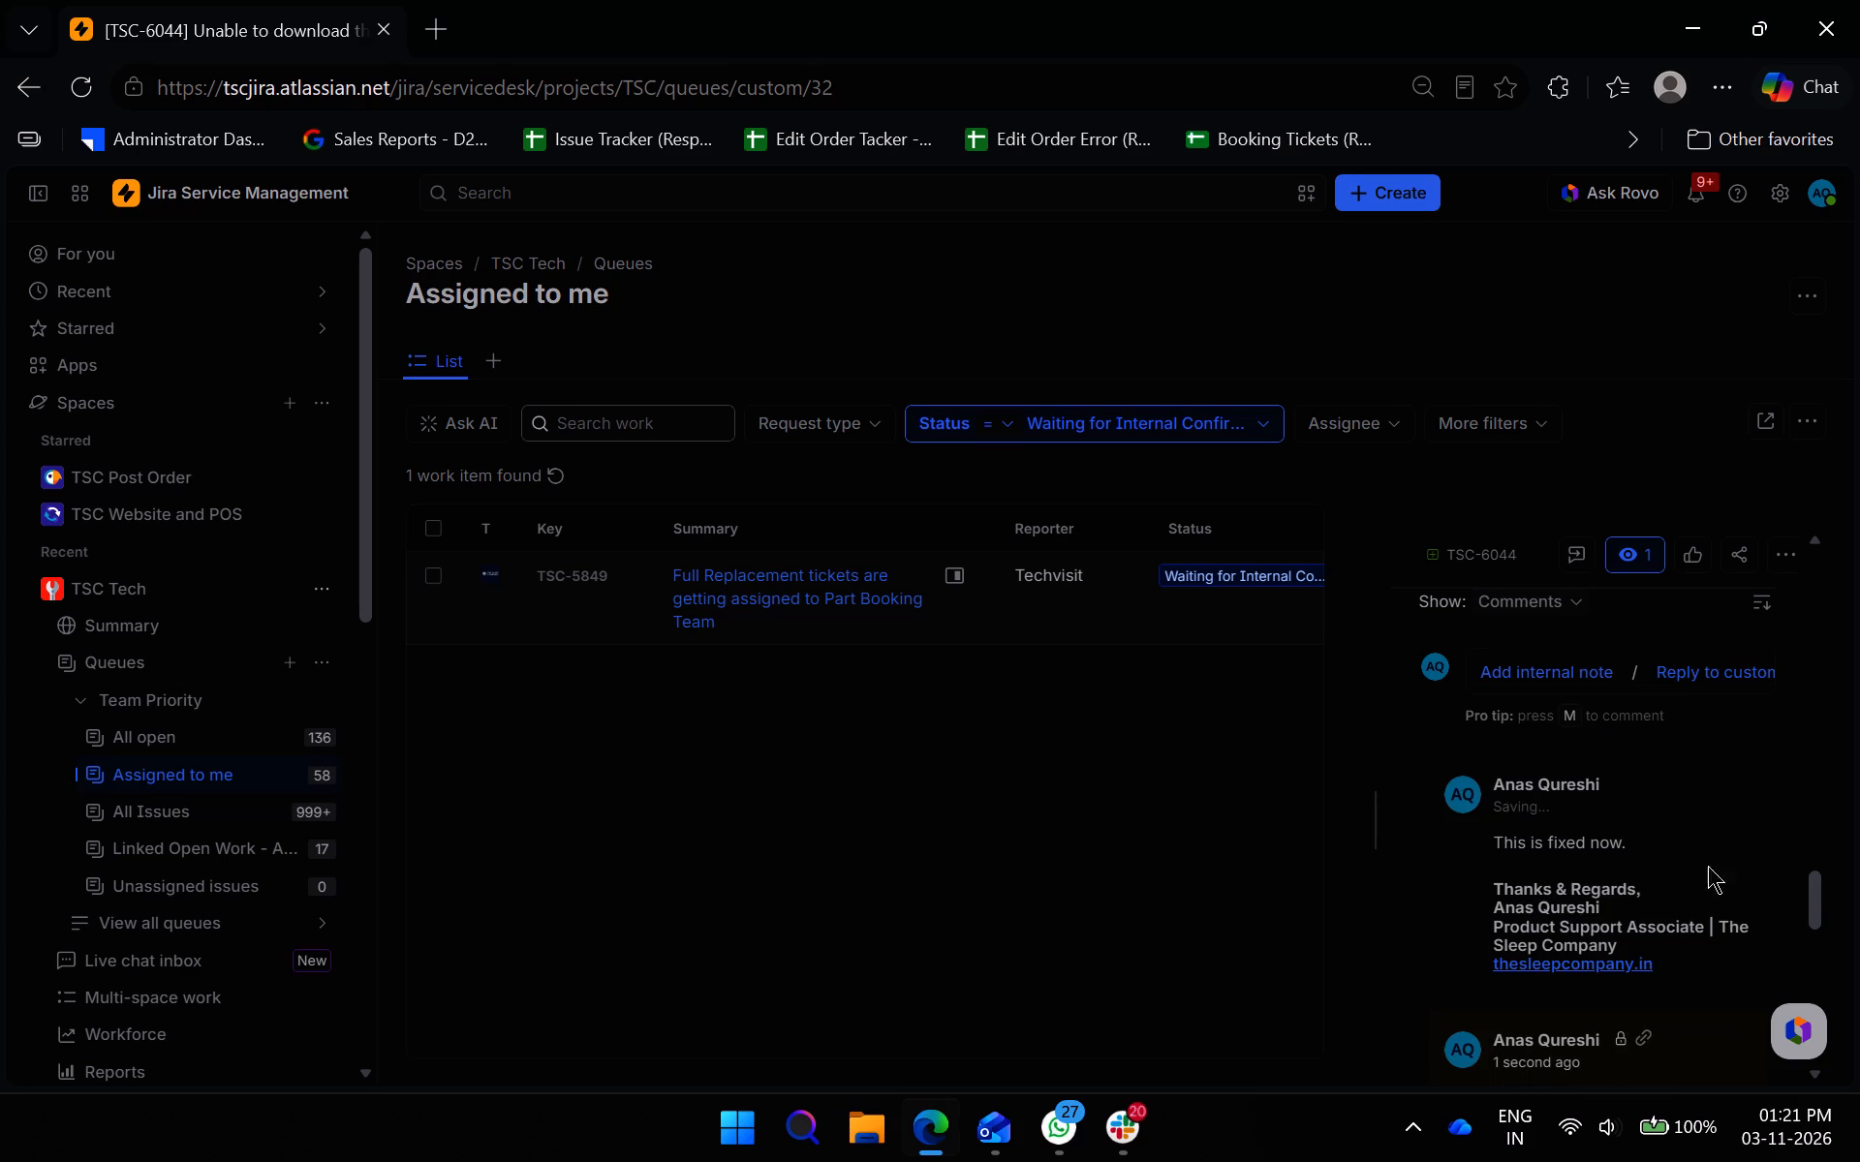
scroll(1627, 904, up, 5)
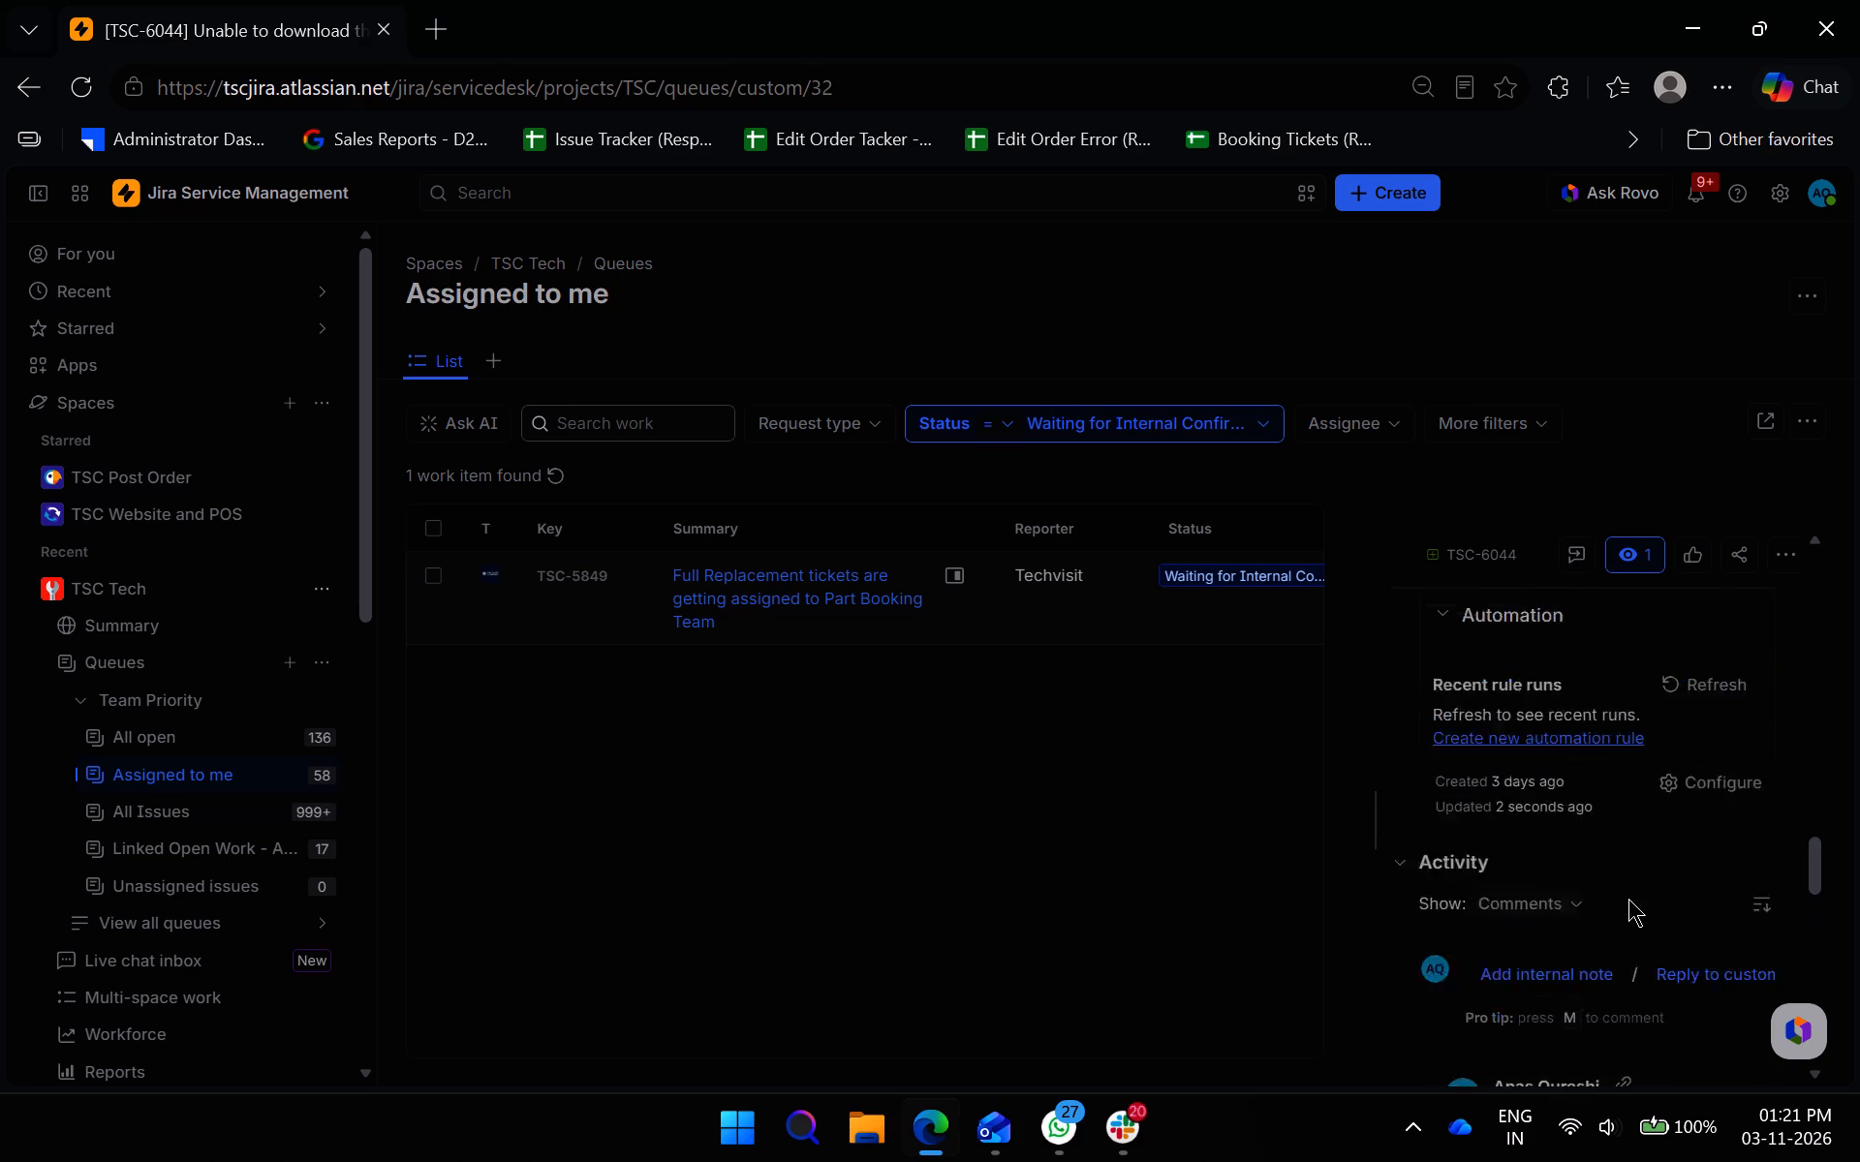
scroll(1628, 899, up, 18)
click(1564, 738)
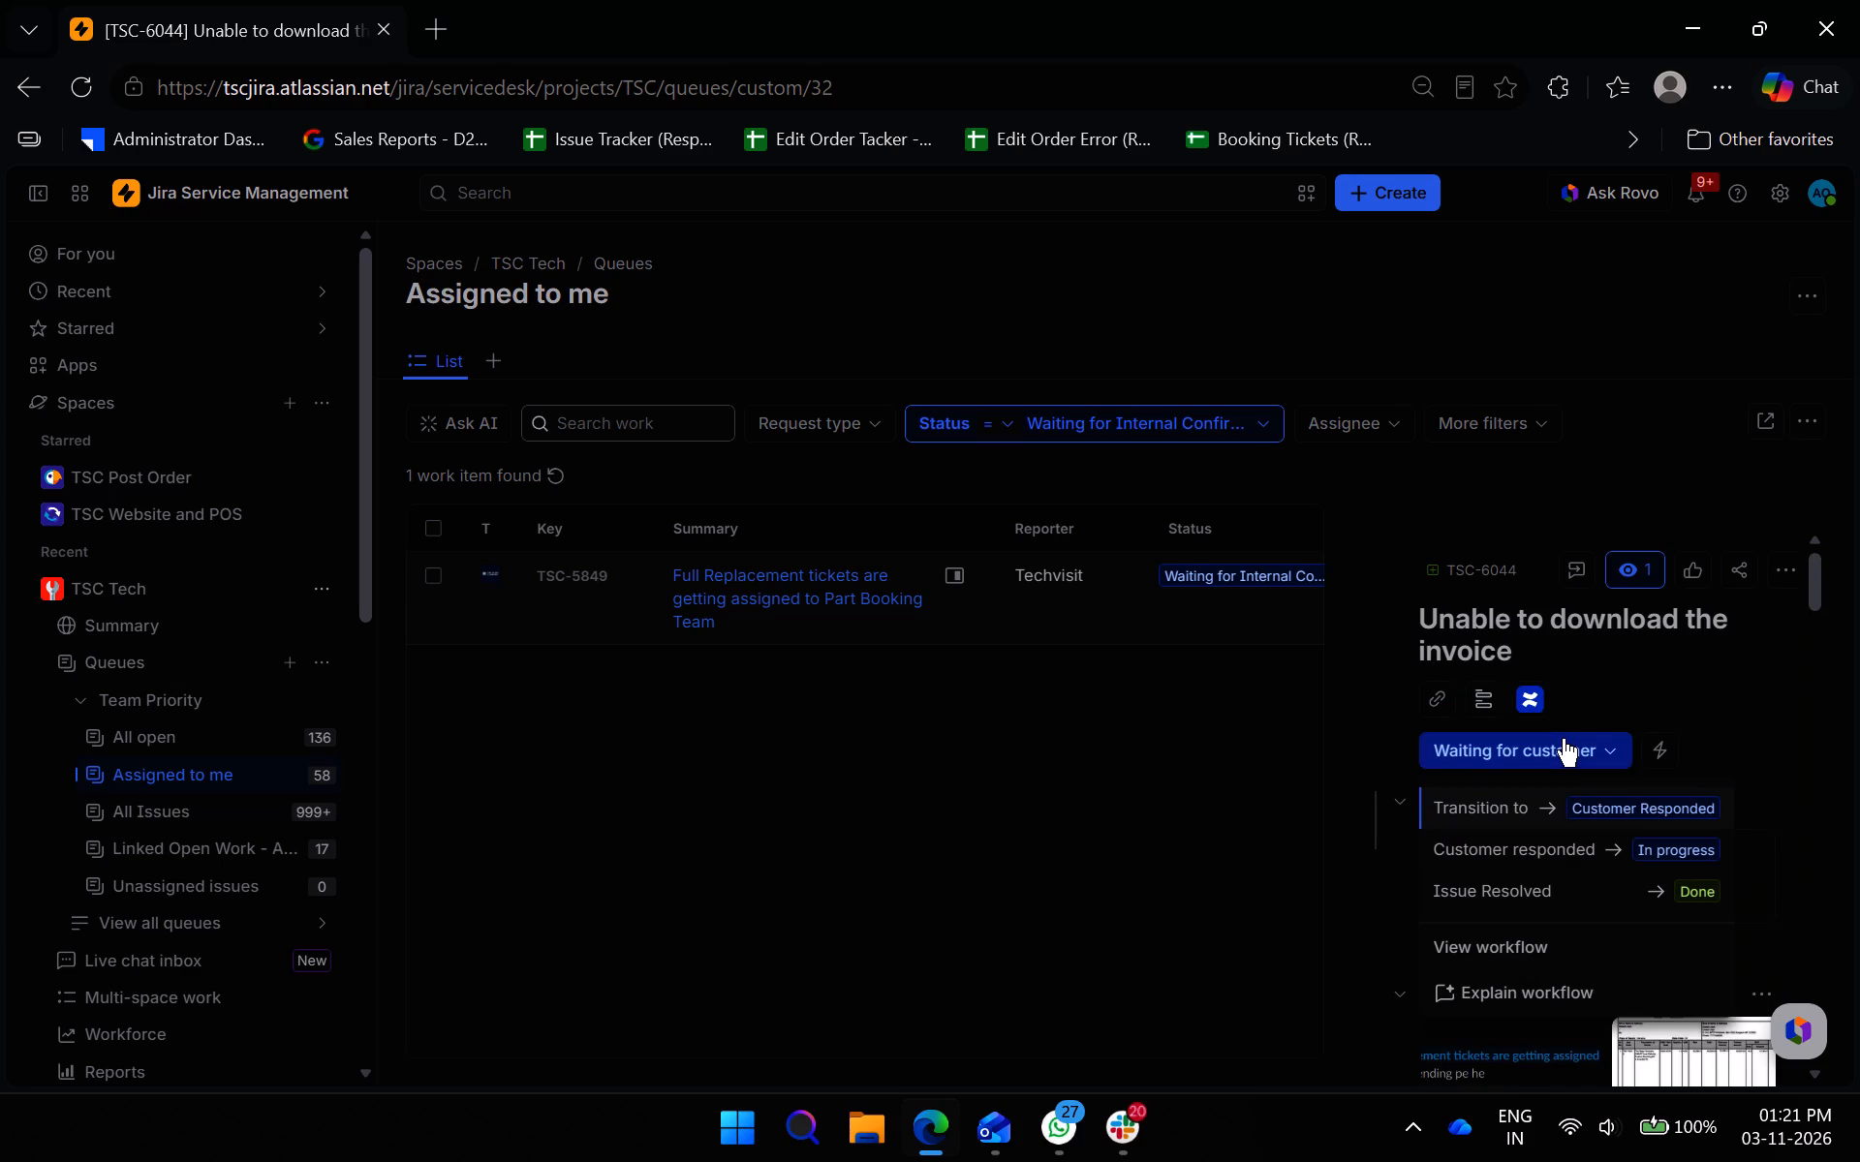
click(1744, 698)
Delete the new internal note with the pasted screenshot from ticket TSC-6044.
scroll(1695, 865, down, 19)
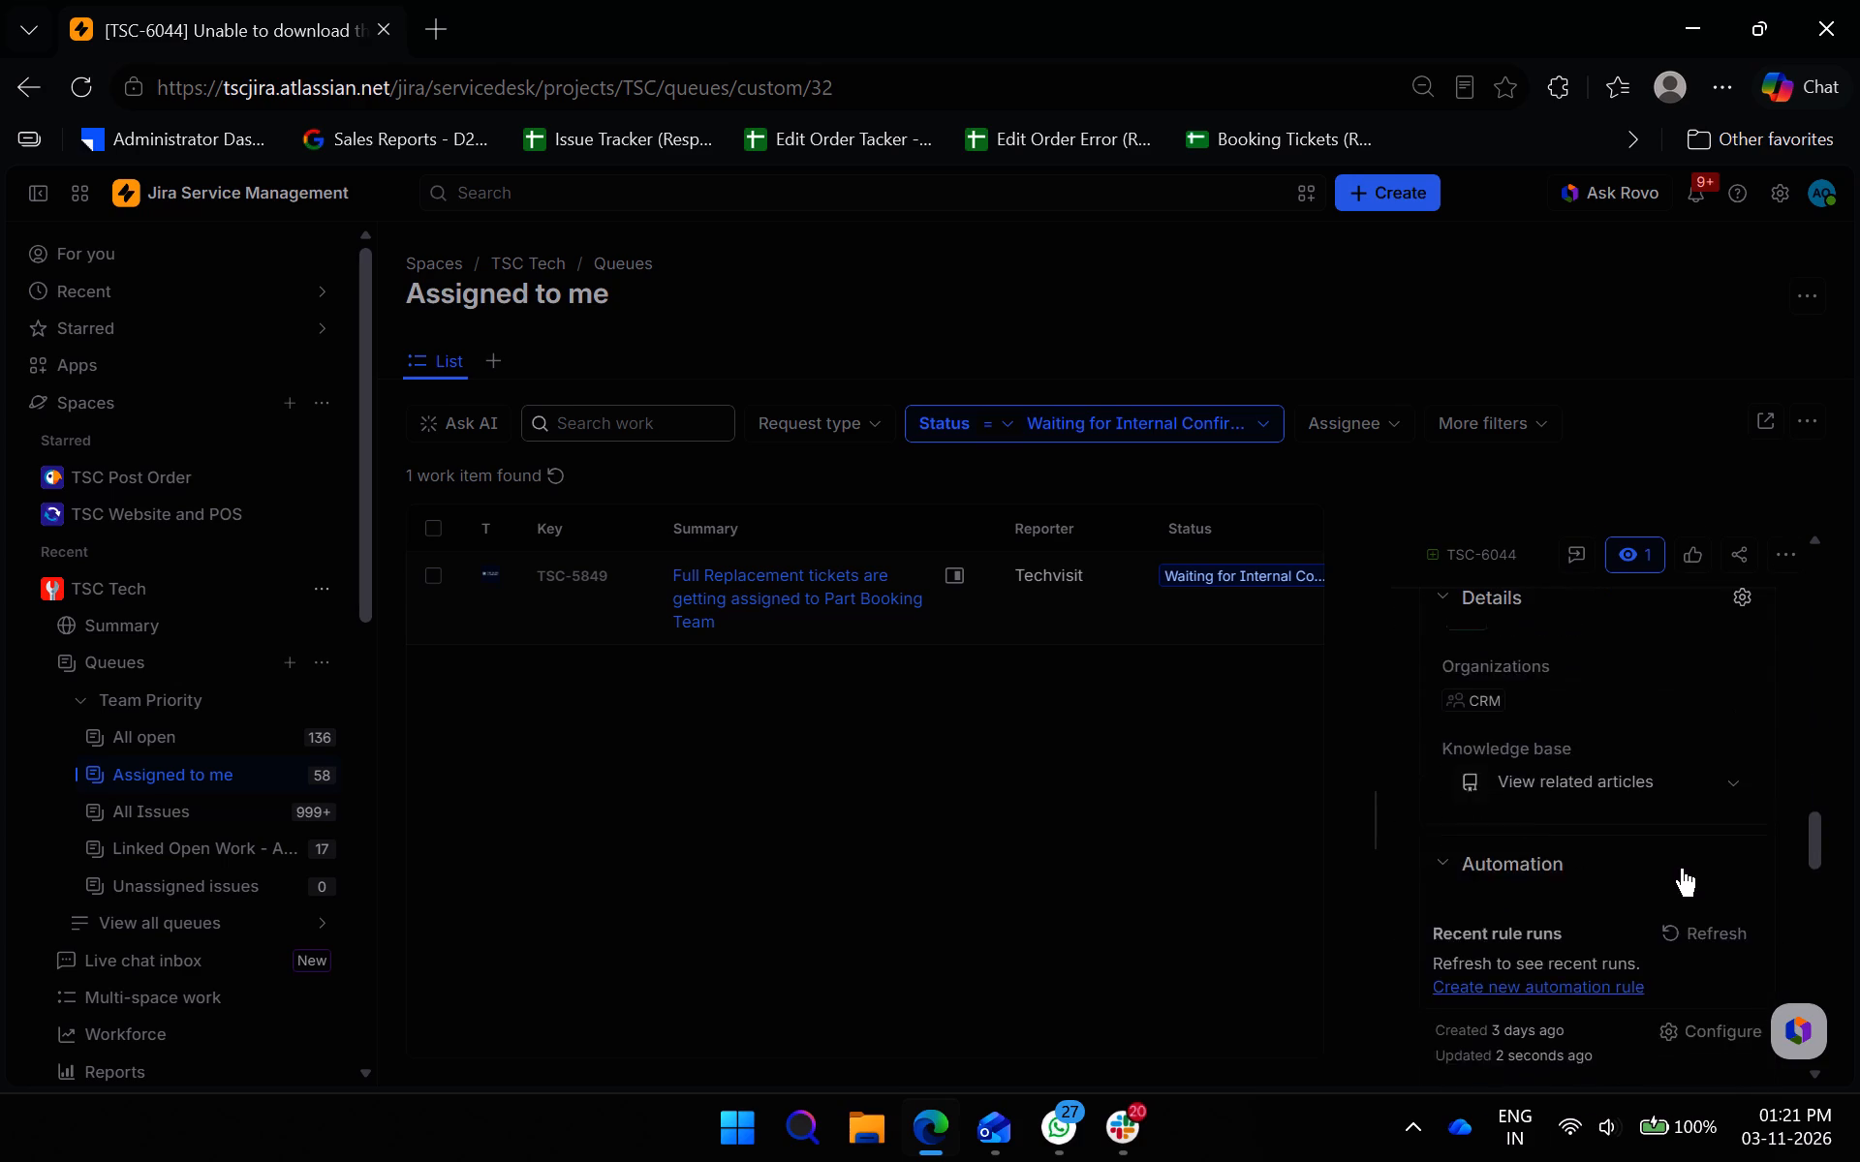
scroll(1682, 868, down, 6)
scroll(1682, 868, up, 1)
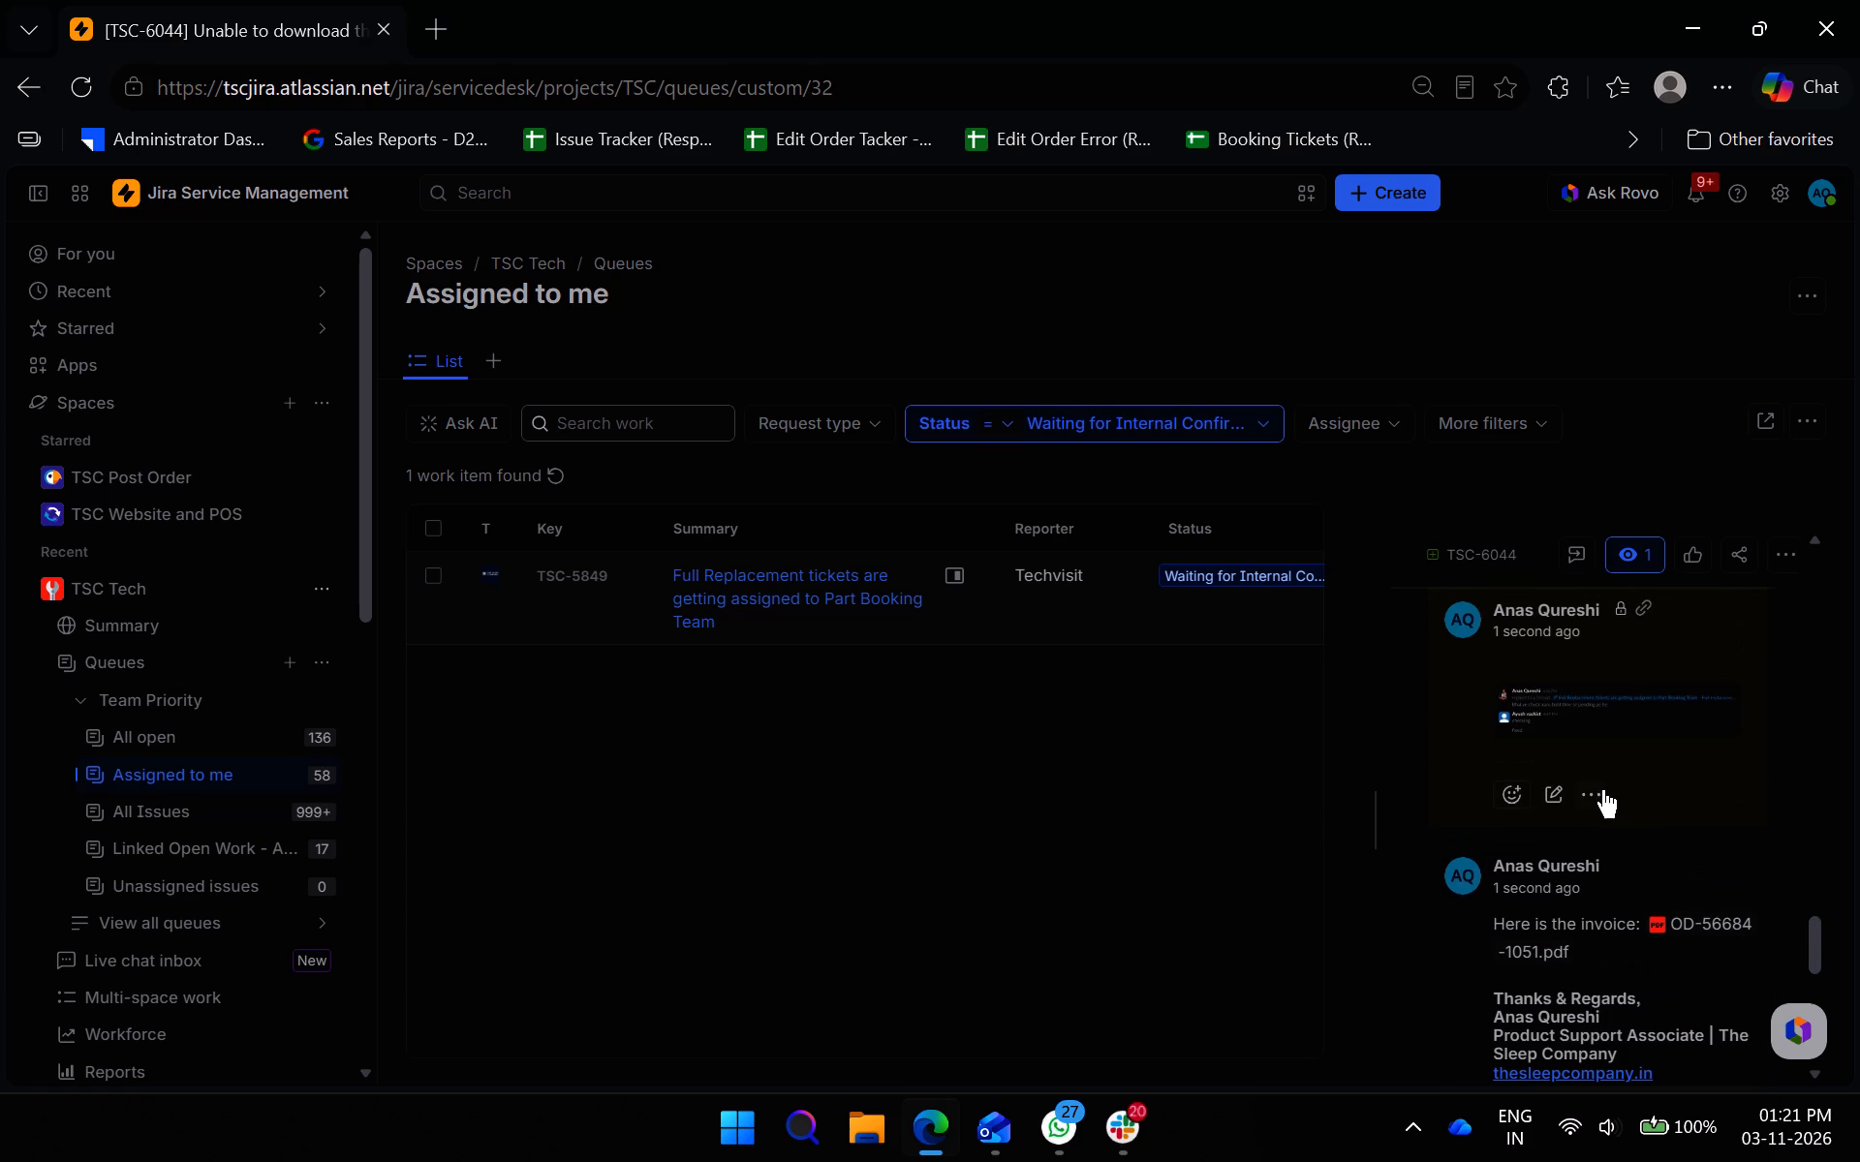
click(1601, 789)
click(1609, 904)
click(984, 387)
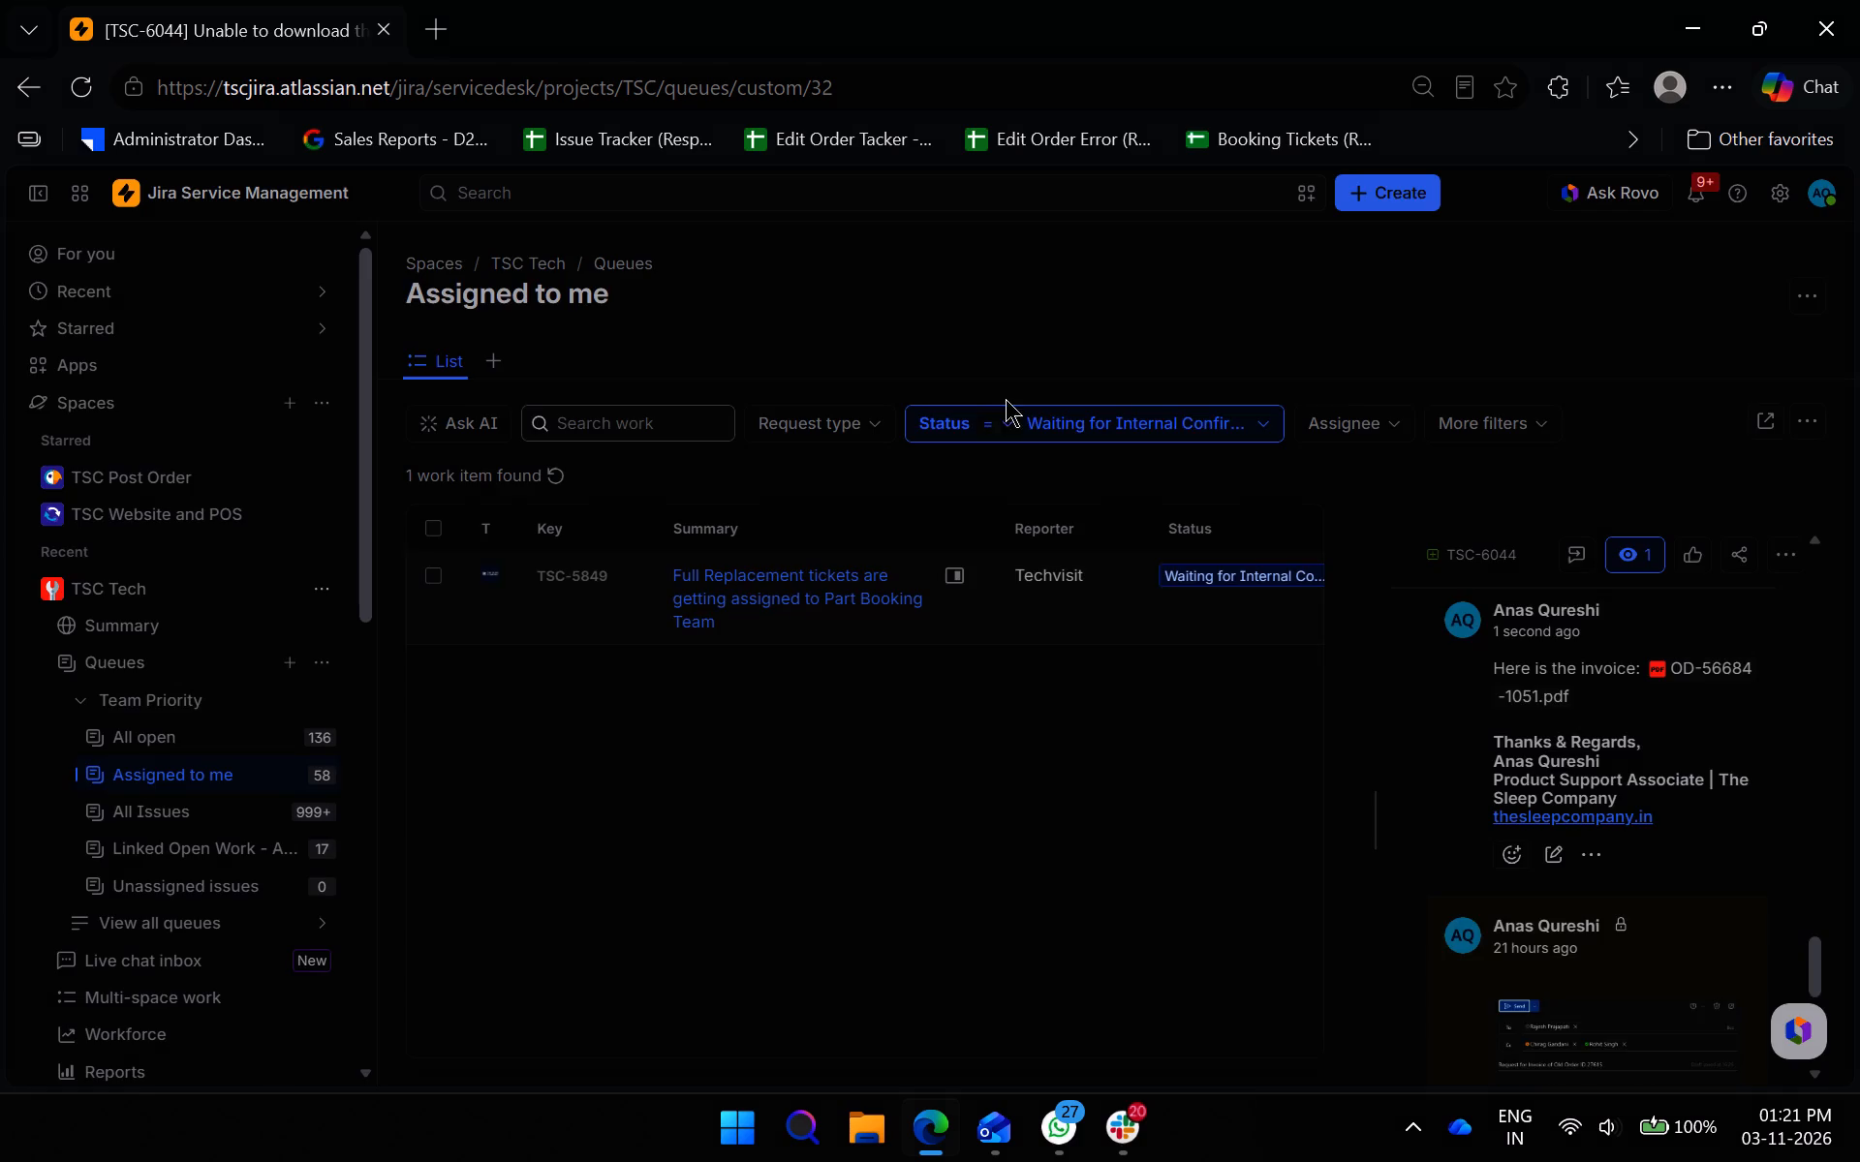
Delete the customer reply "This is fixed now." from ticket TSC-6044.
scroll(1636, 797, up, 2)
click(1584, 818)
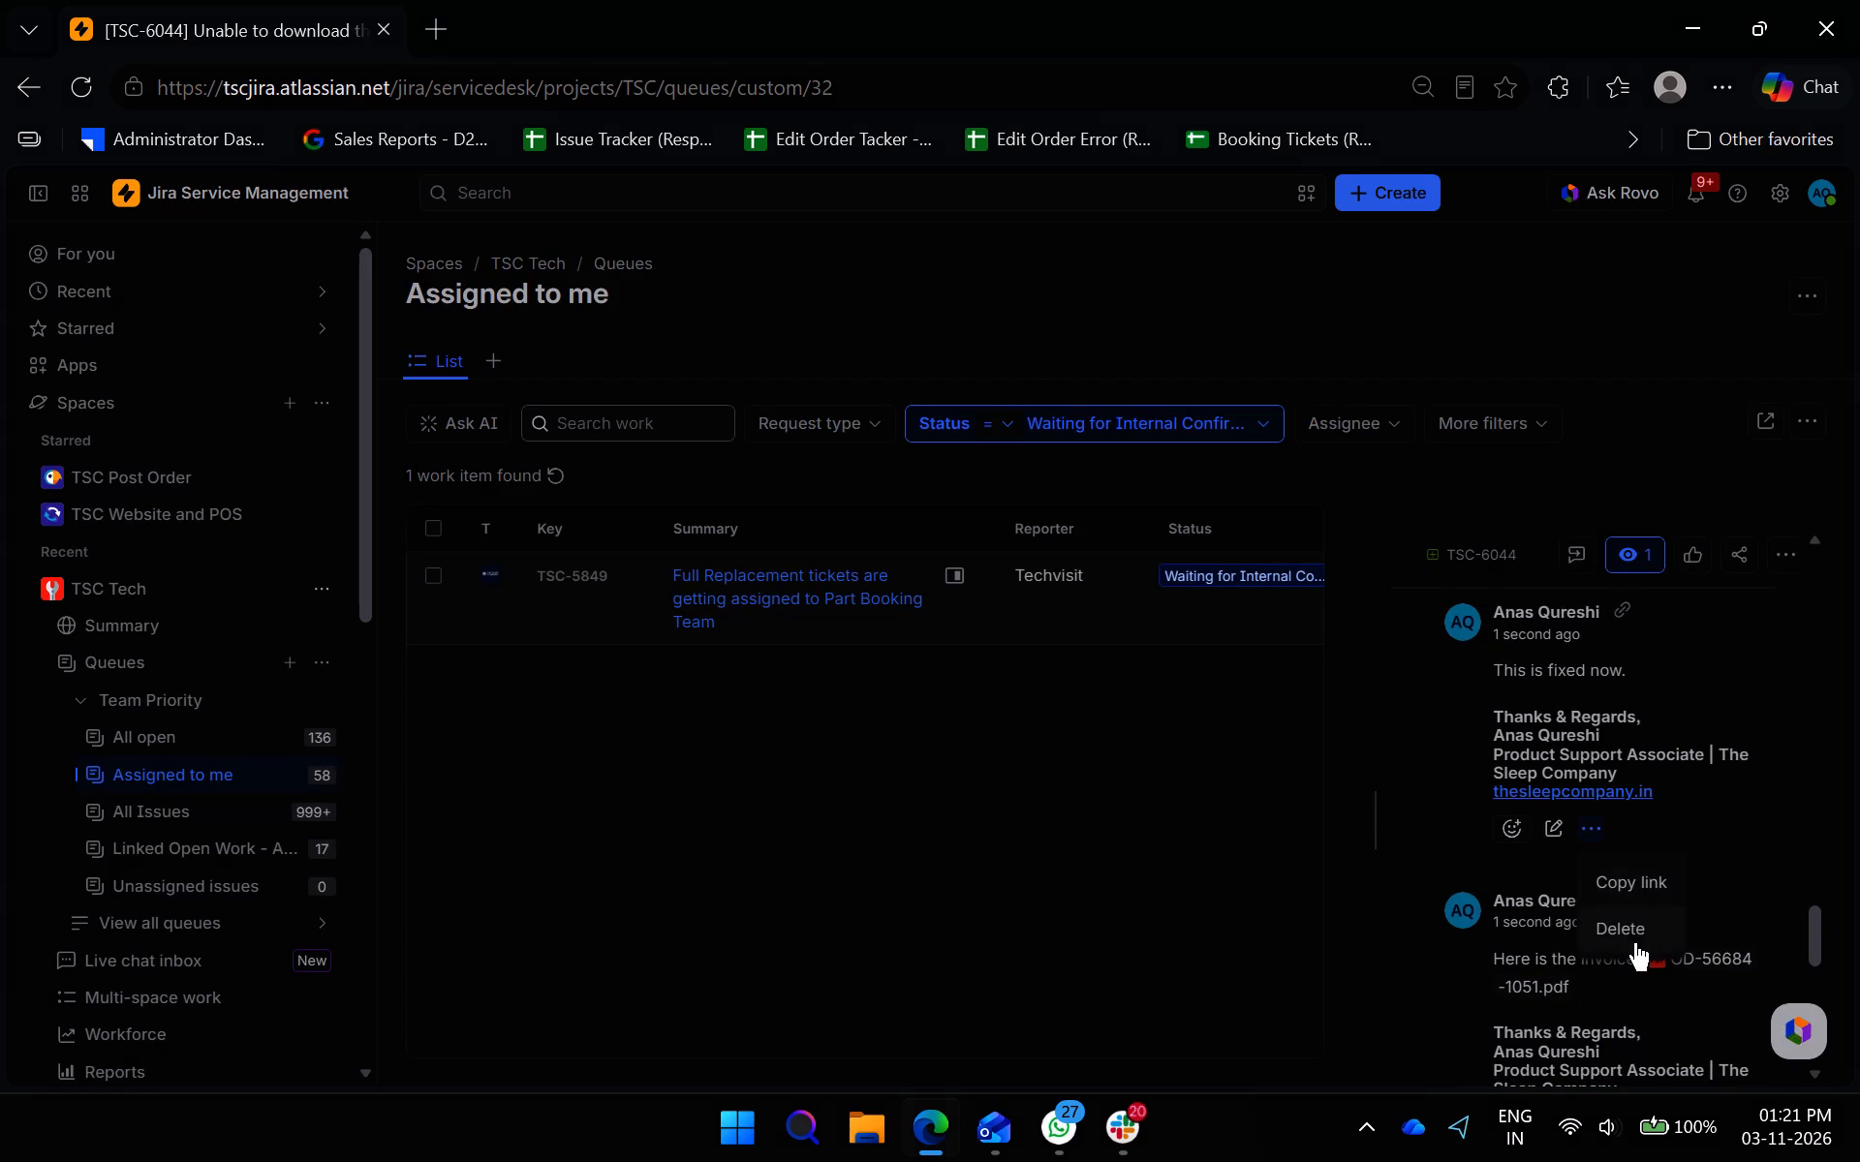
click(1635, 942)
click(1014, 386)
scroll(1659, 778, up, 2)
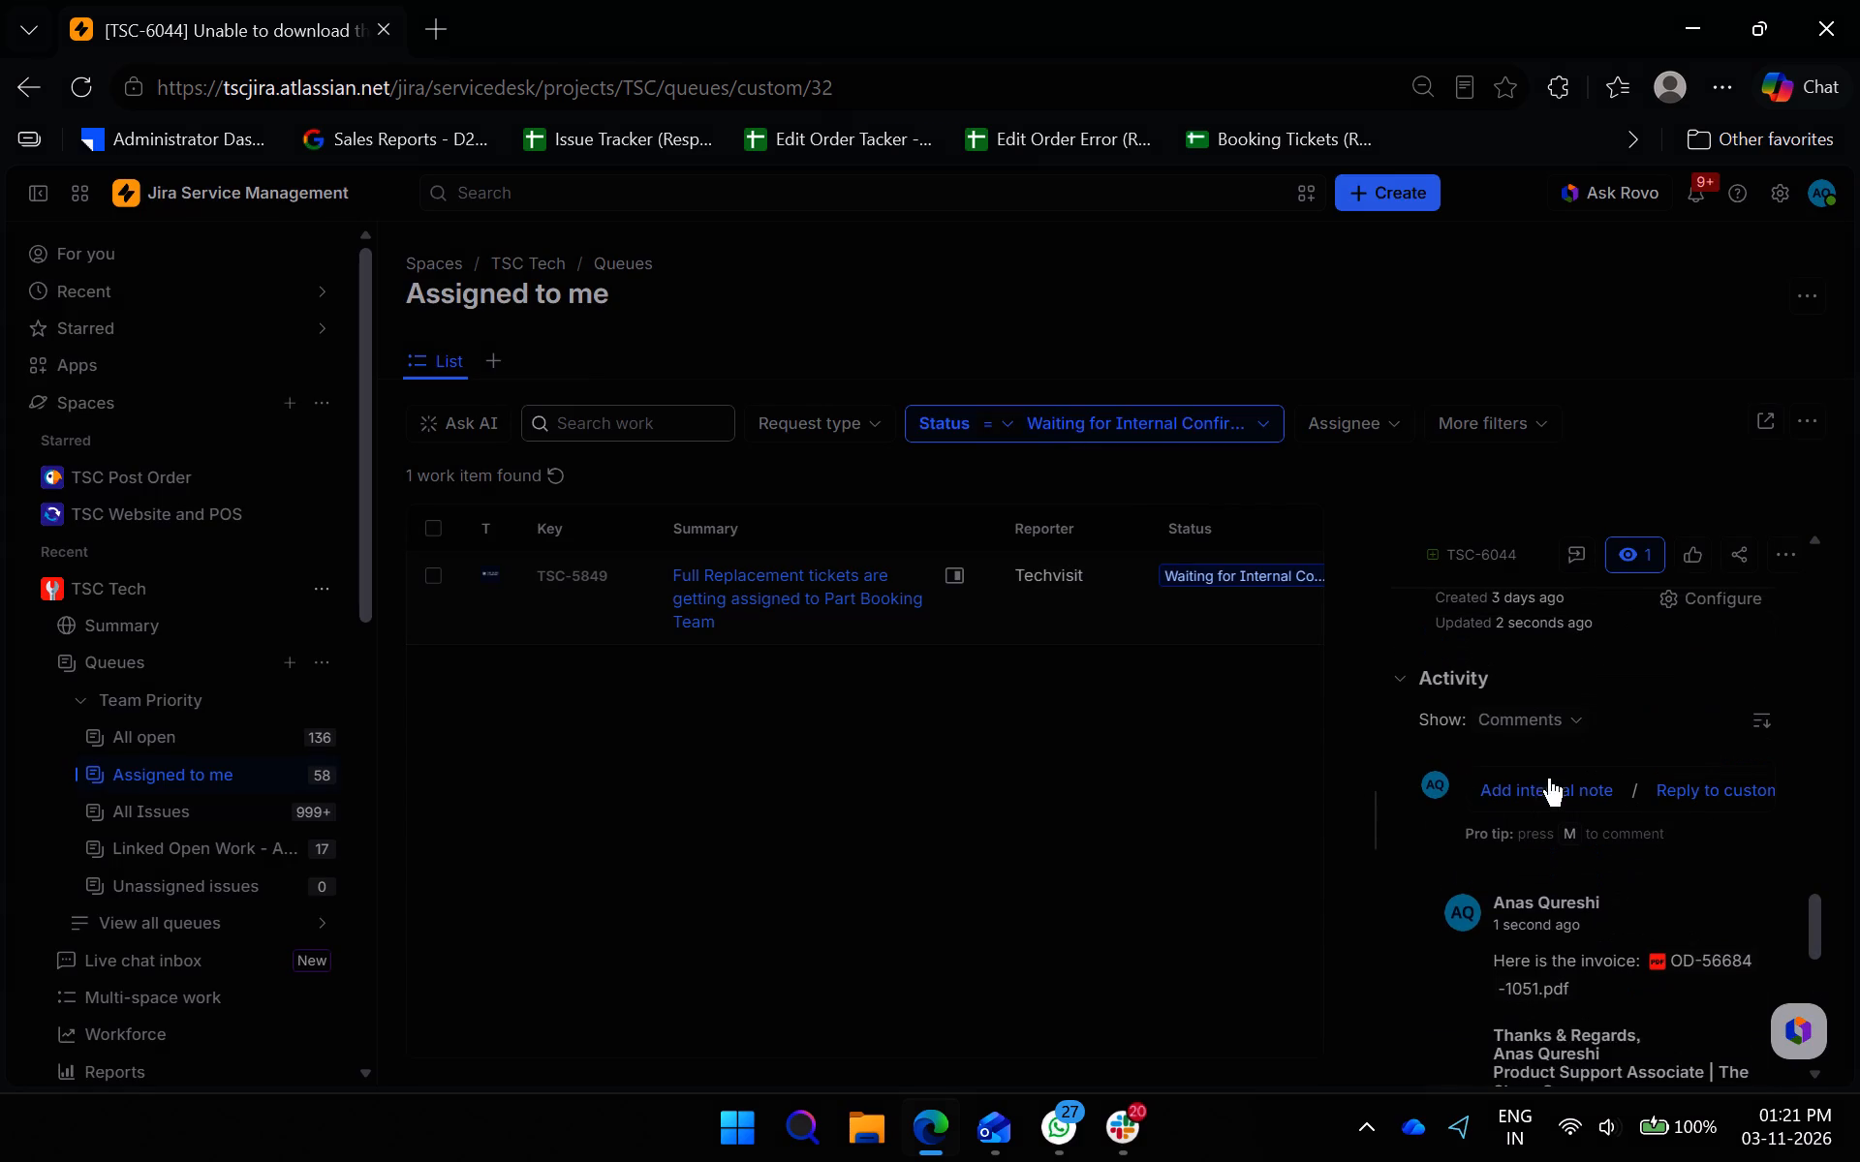
Open ticket TSC-5849 about Full Replacement tickets and save an internal note containing only the copied screenshot, without the signature.
click(941, 576)
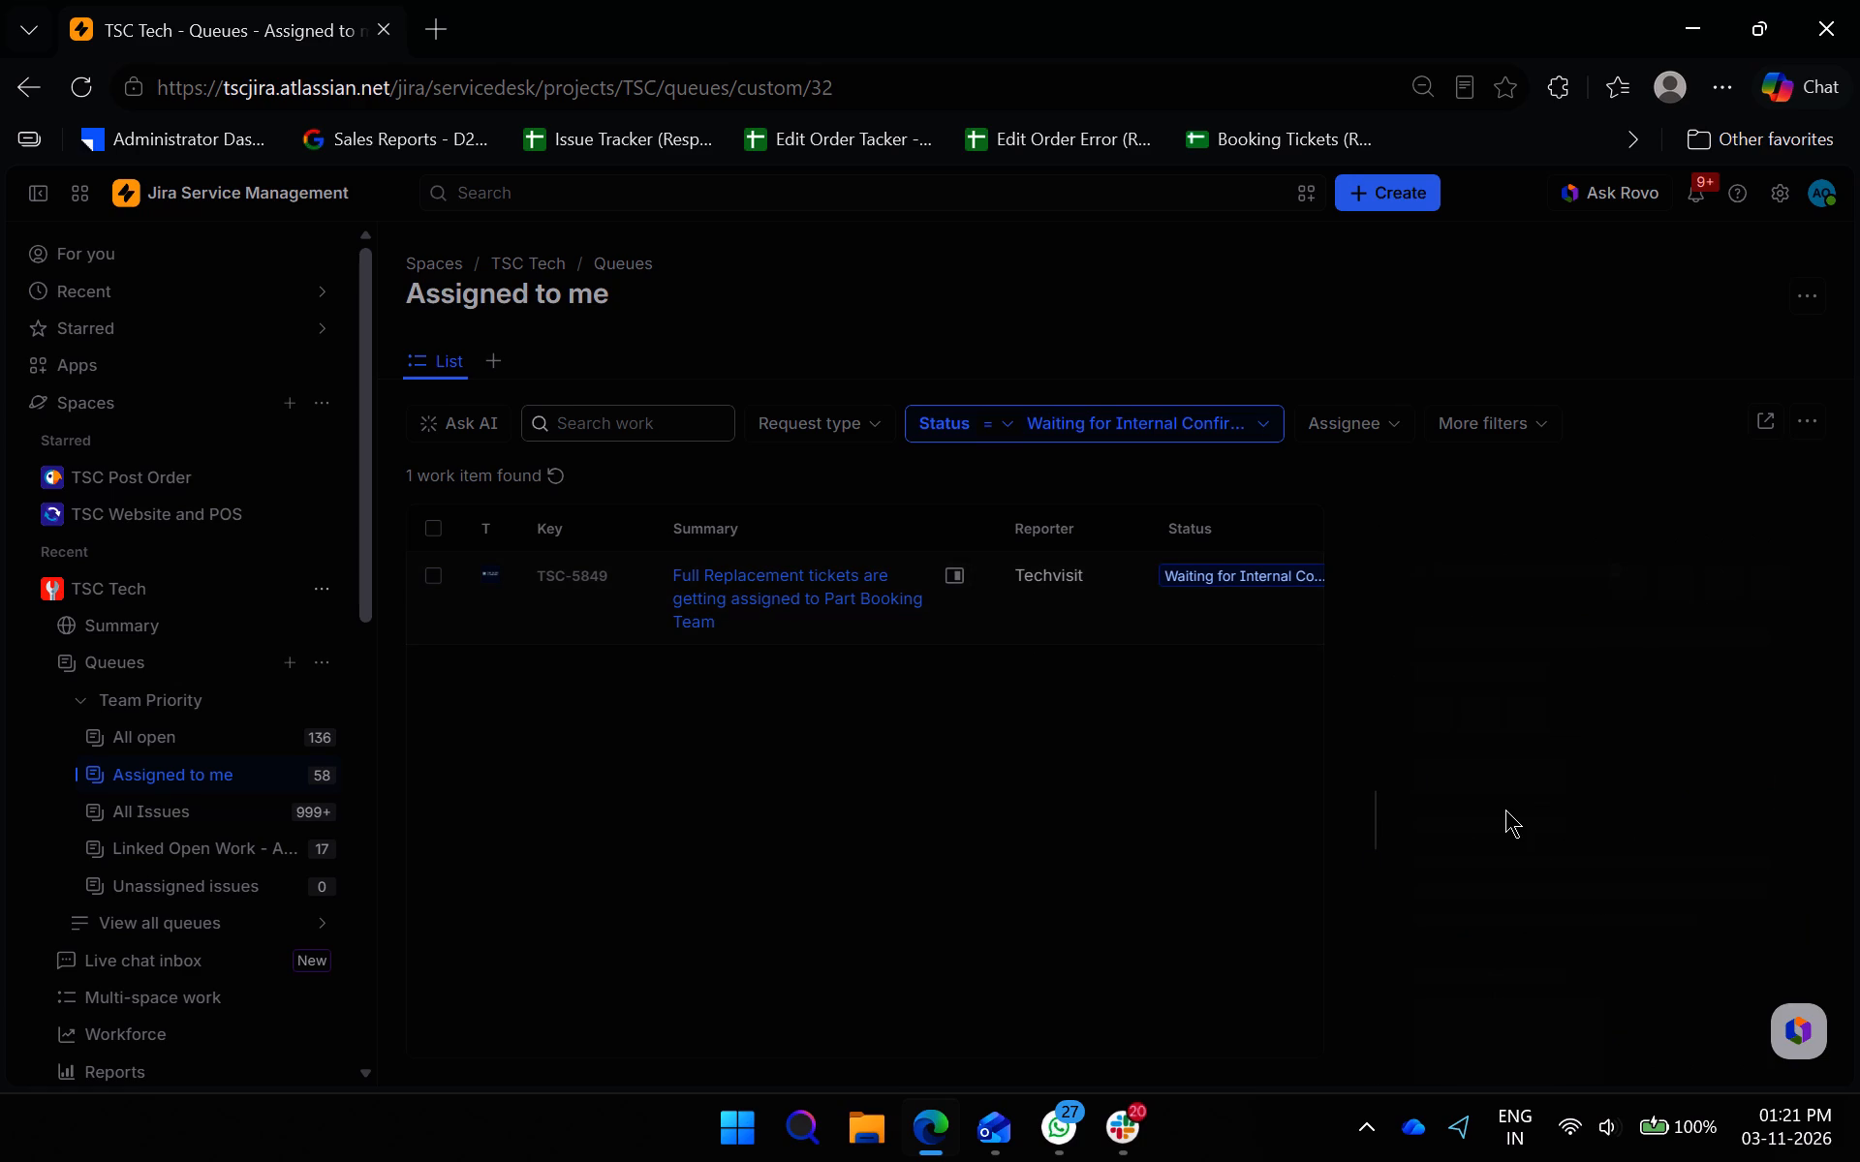
scroll(1579, 902, down, 16)
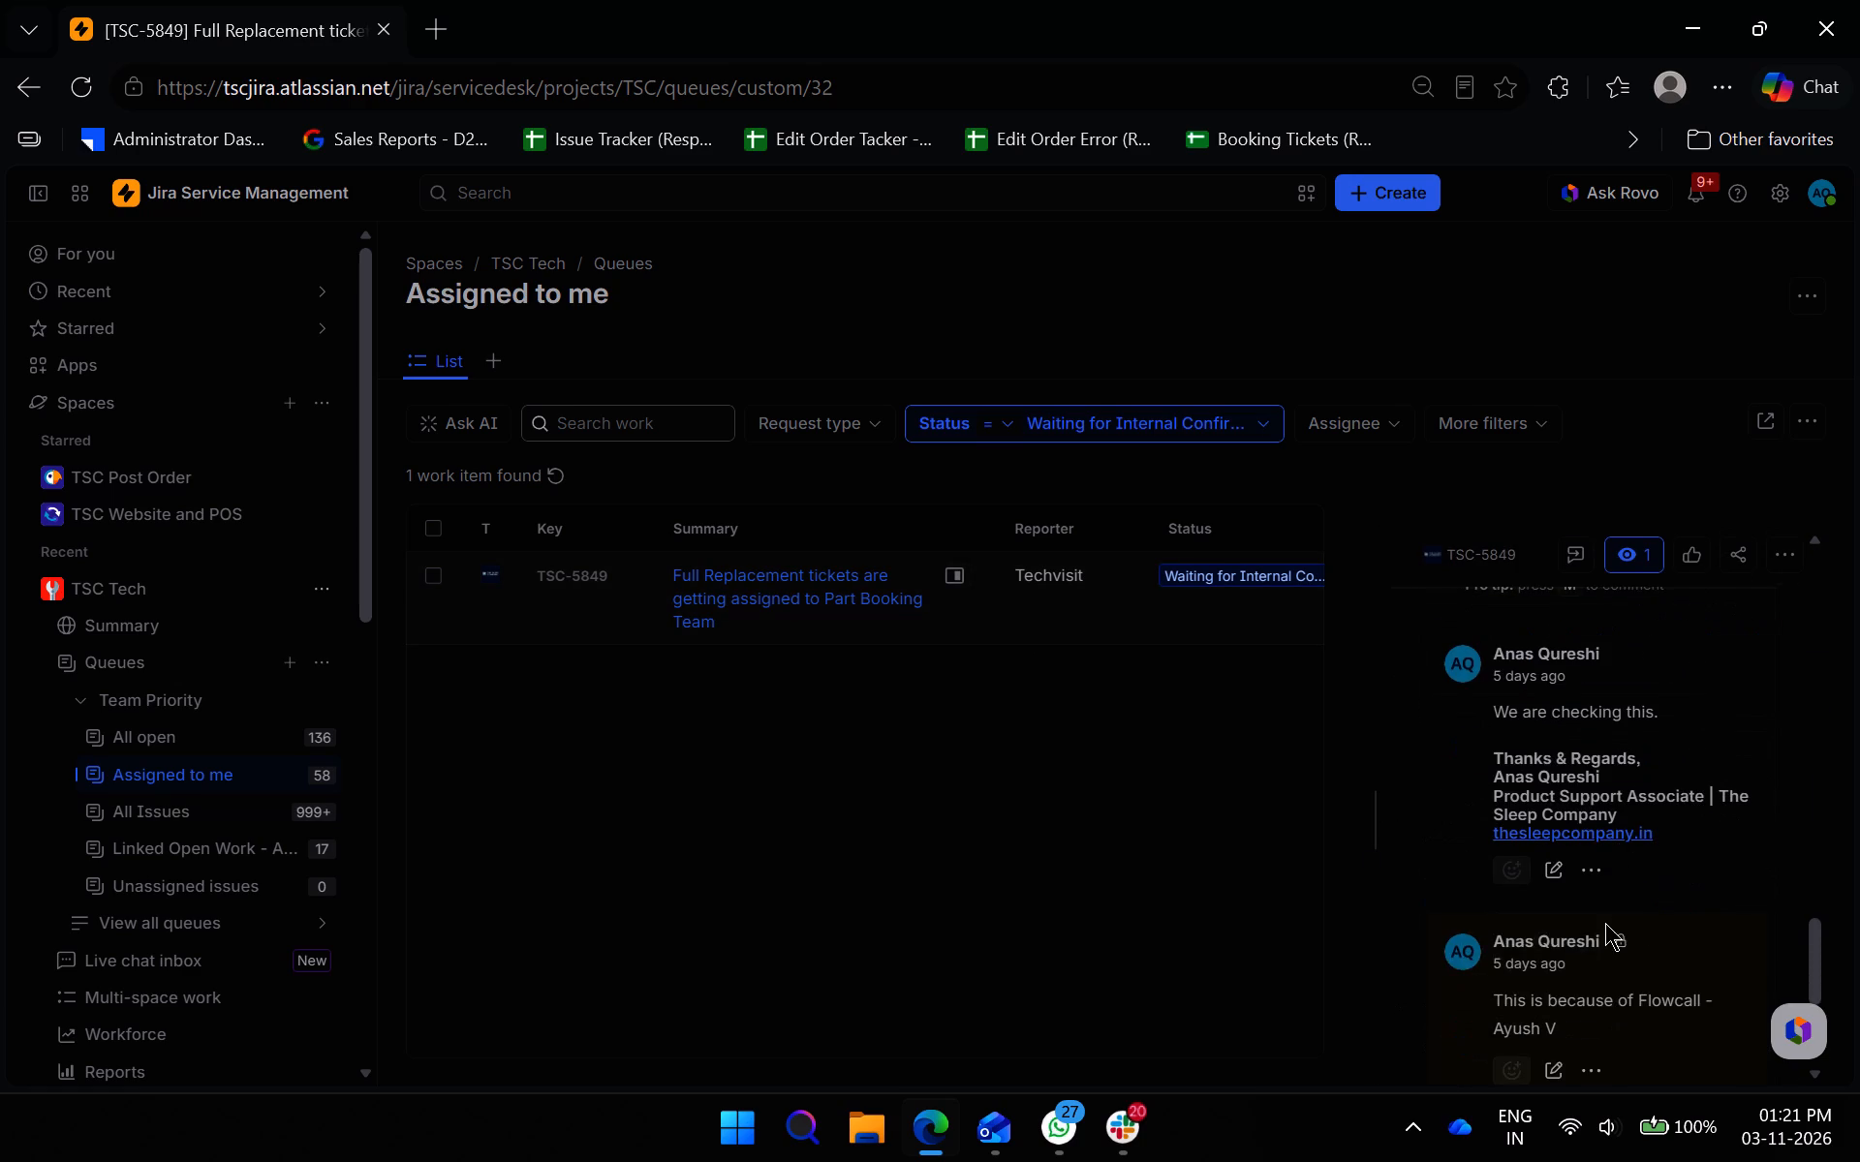
scroll(1596, 914, up, 2)
click(1555, 825)
key(ctrl+v)
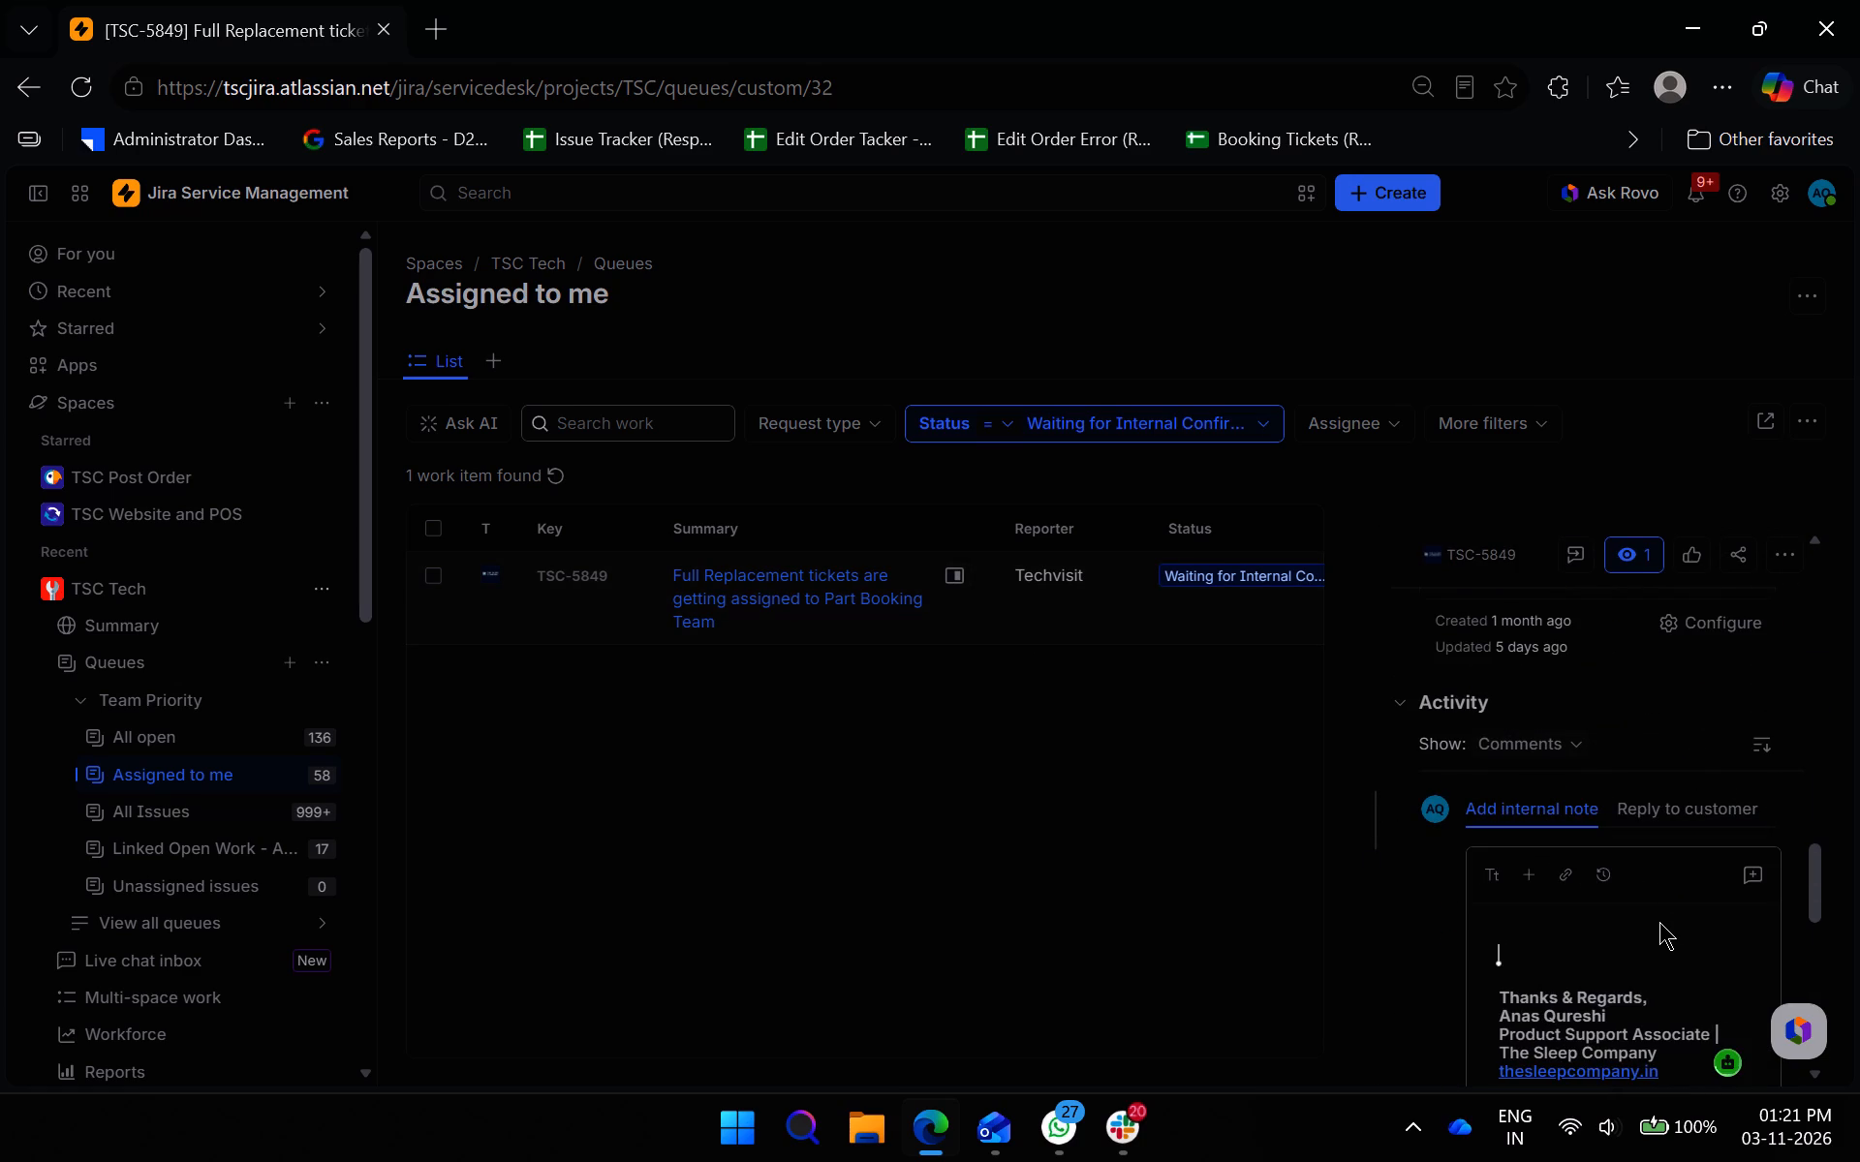
key(ctrl+a)
key(ctrl+v)
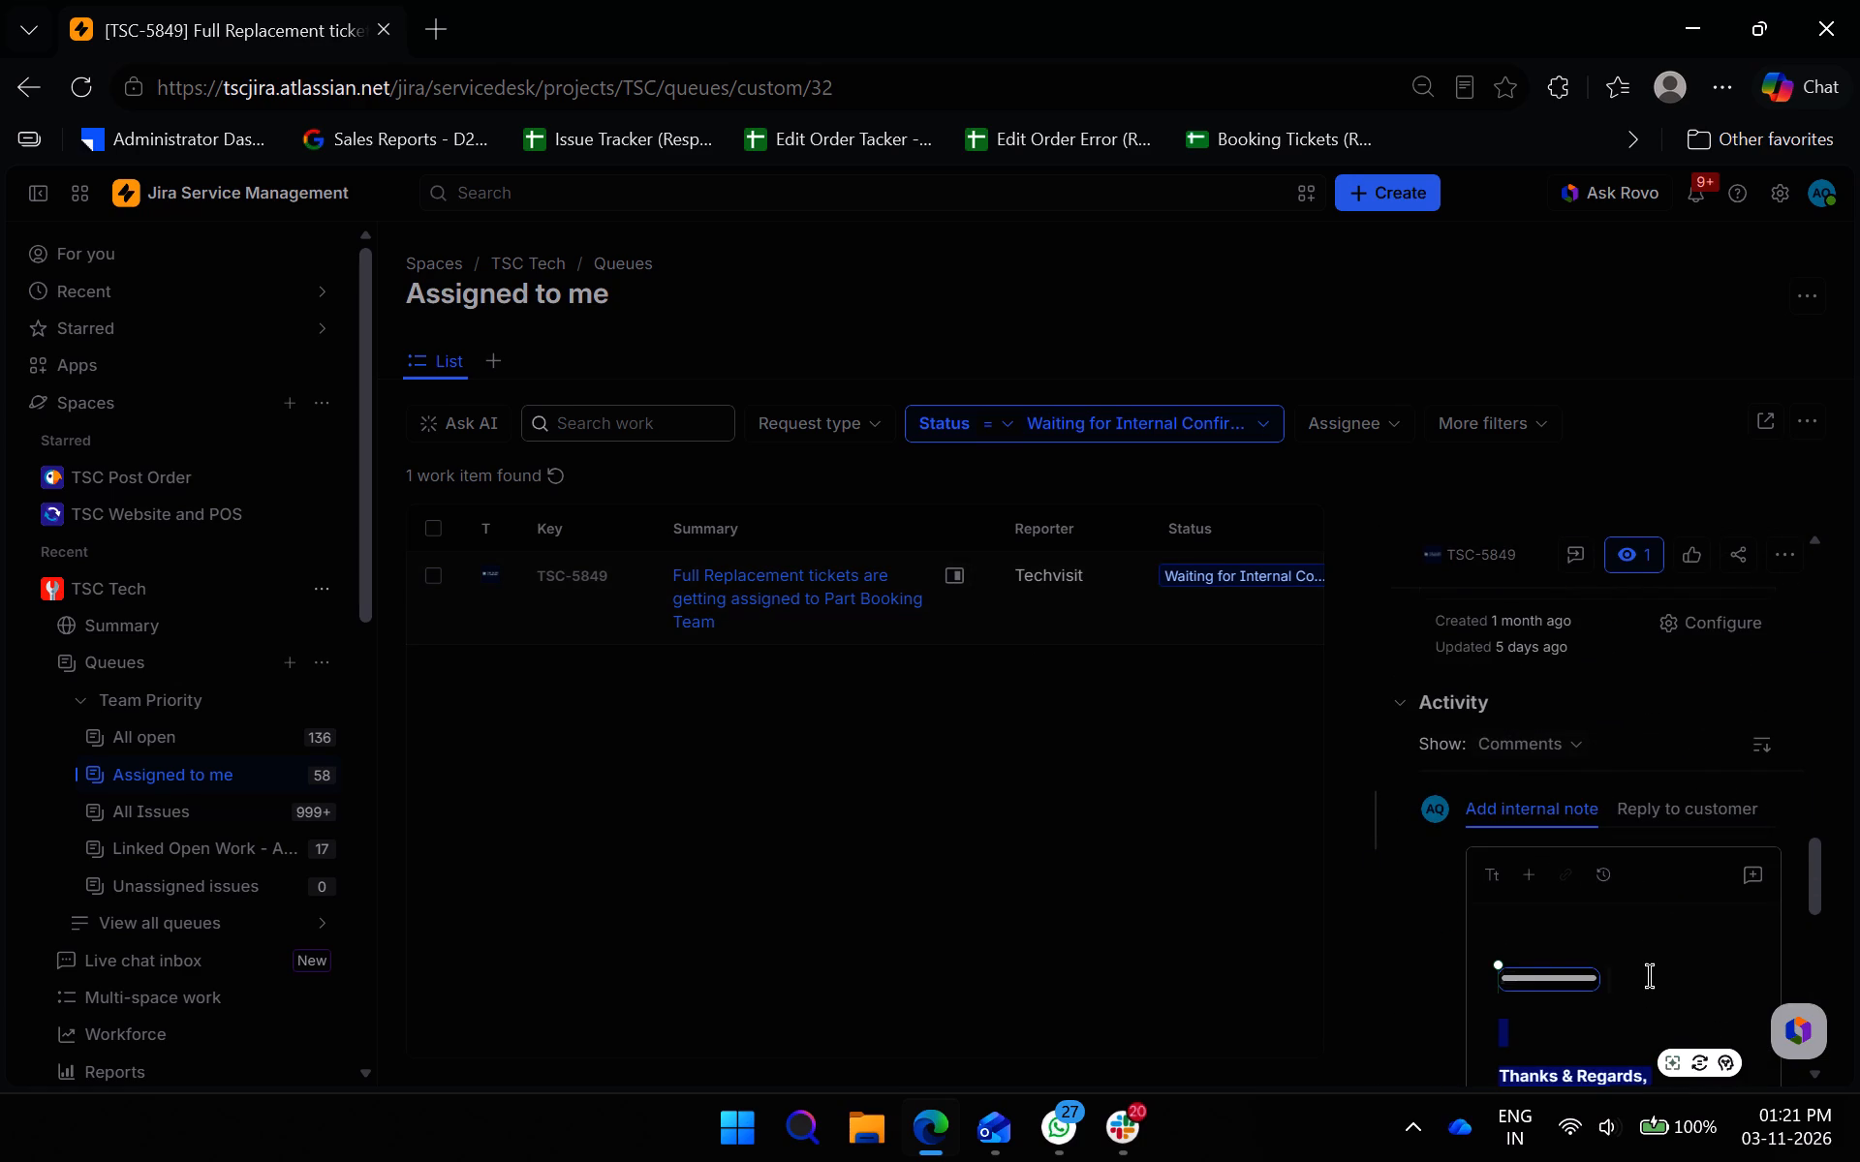
scroll(1649, 975, down, 2)
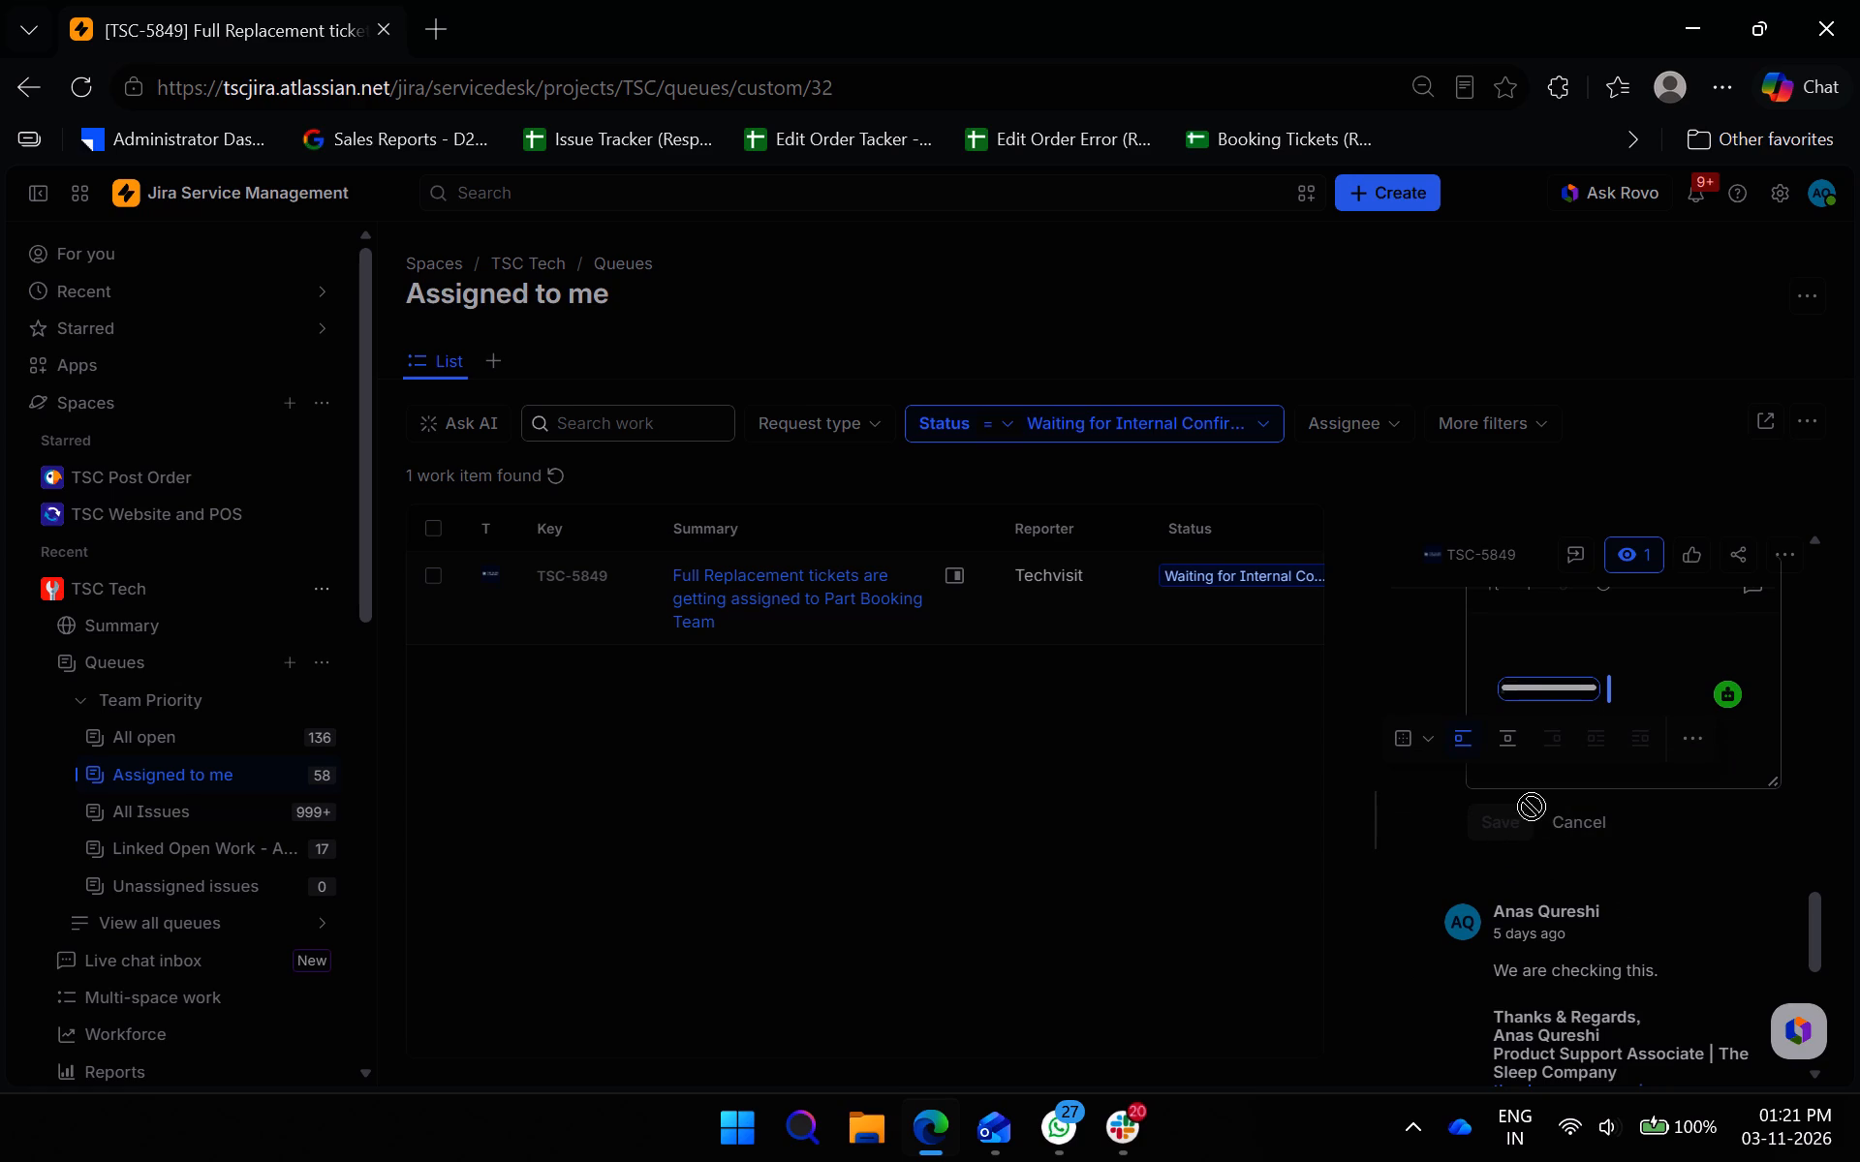
click(1499, 810)
Reply to the customer on TSC-5849 with "This is fixed now." above the signature and save it.
scroll(1636, 989, up, 2)
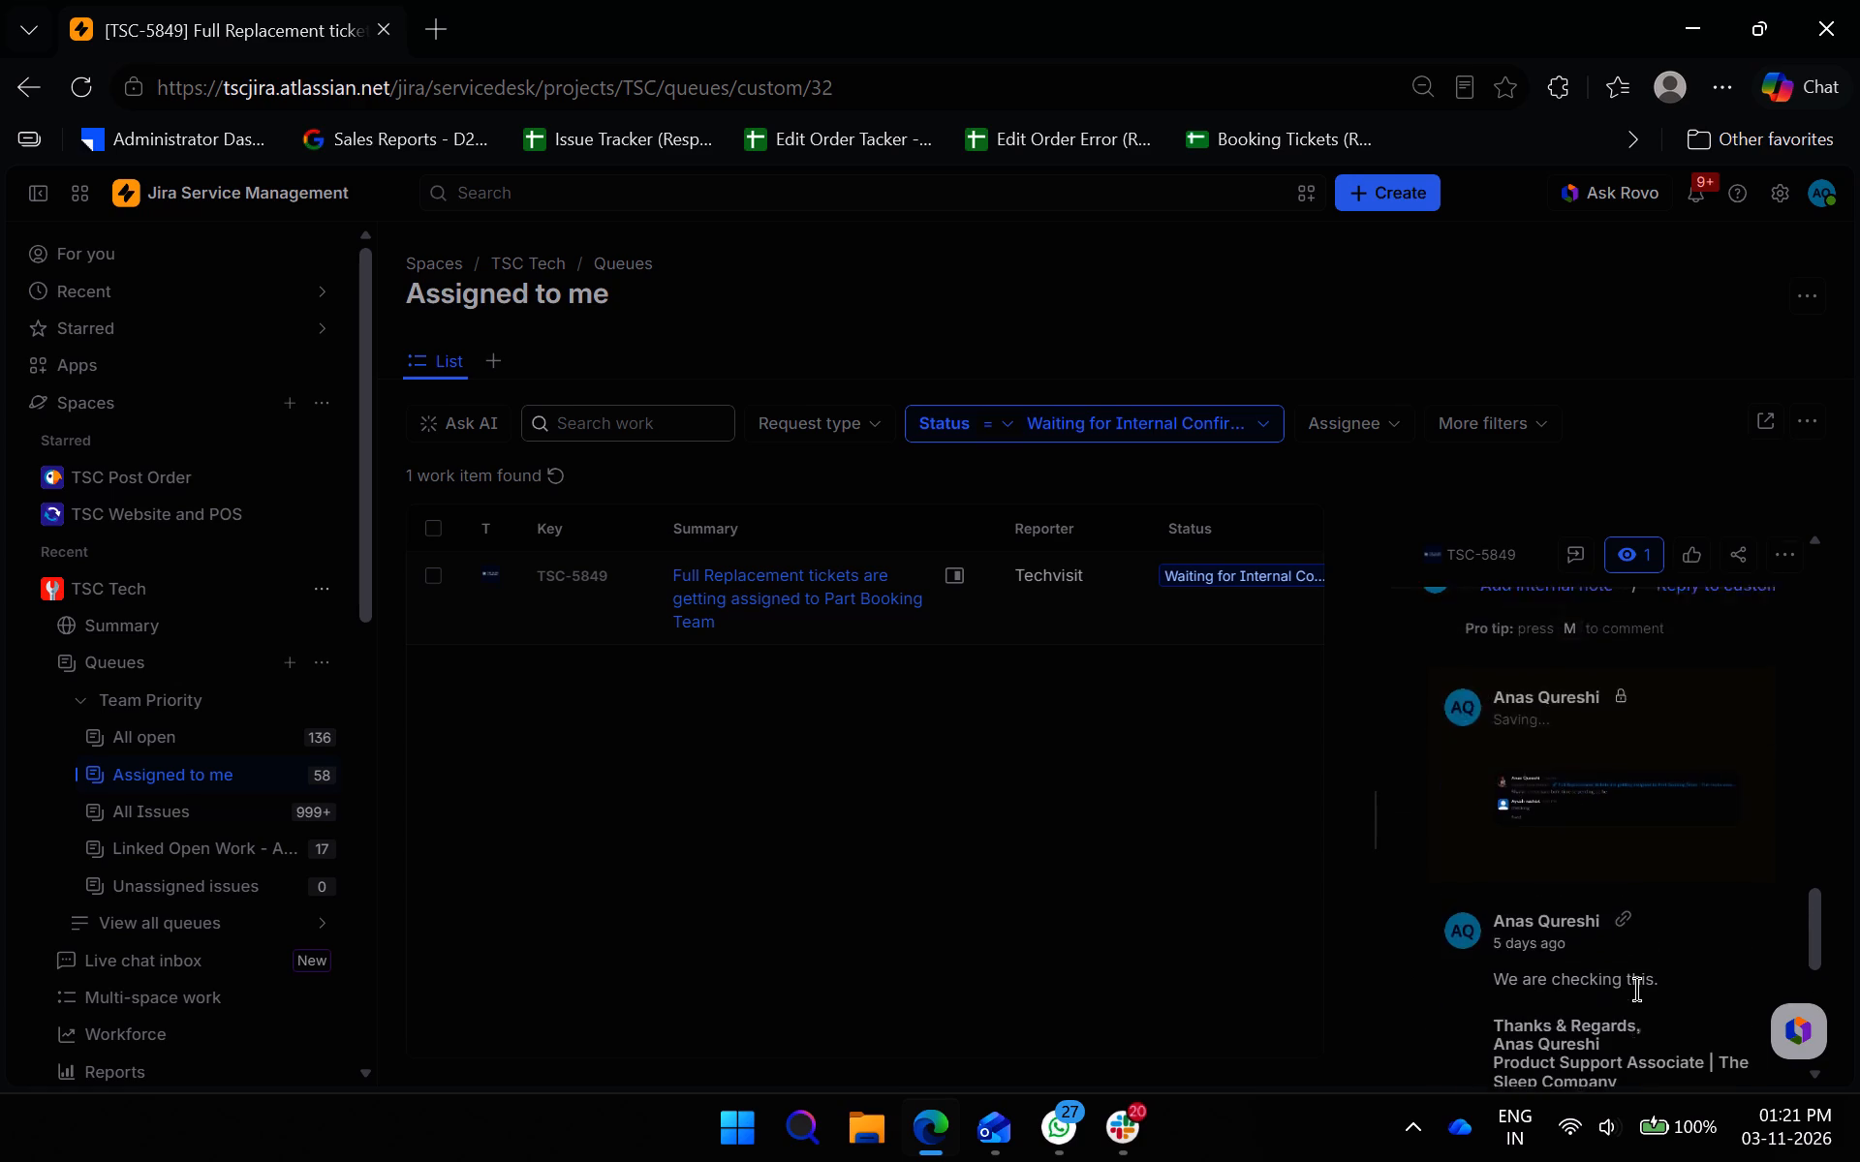
click(1726, 834)
text(This is fixed now.)
scroll(1648, 900, down, 2)
click(1509, 894)
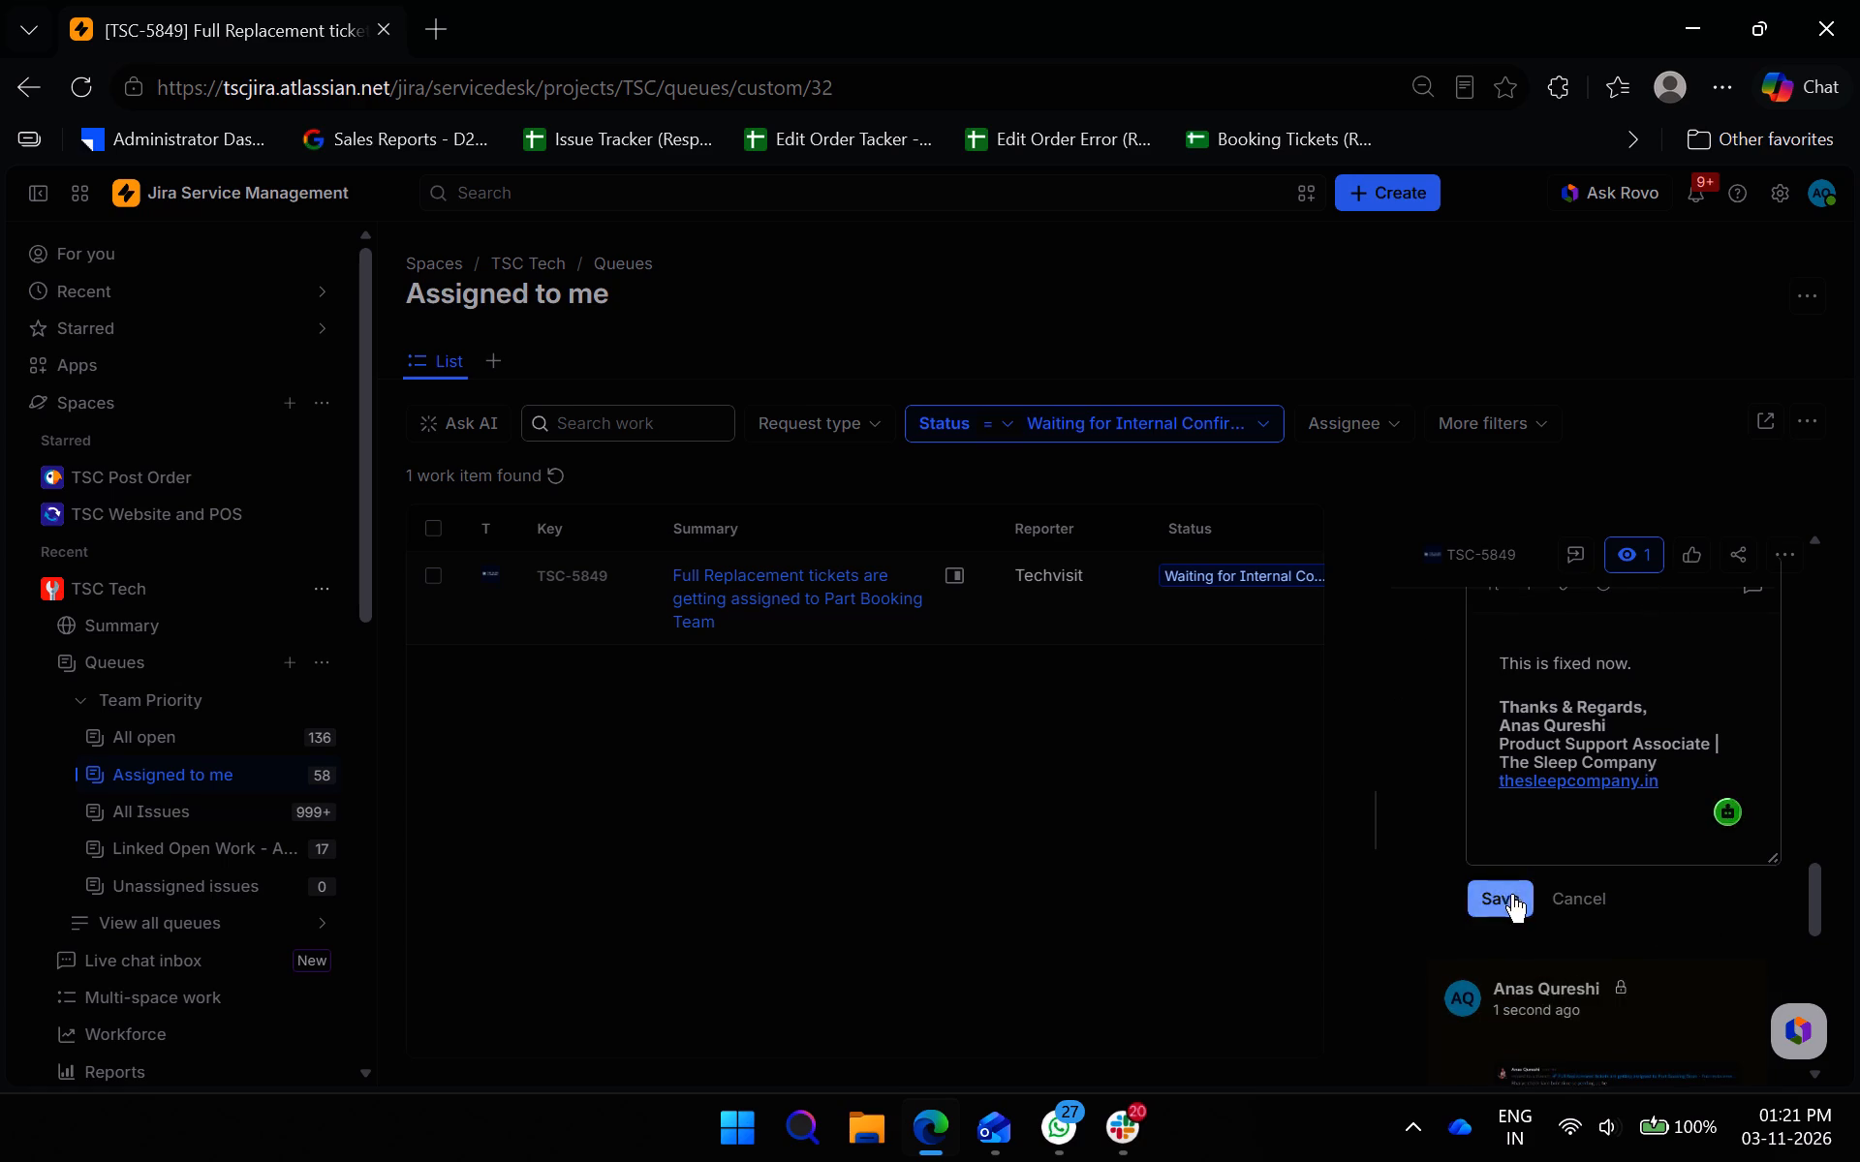
Change the status of ticket TSC-5849 to Waiting for customer.
scroll(1561, 866, up, 20)
scroll(1561, 866, up, 3)
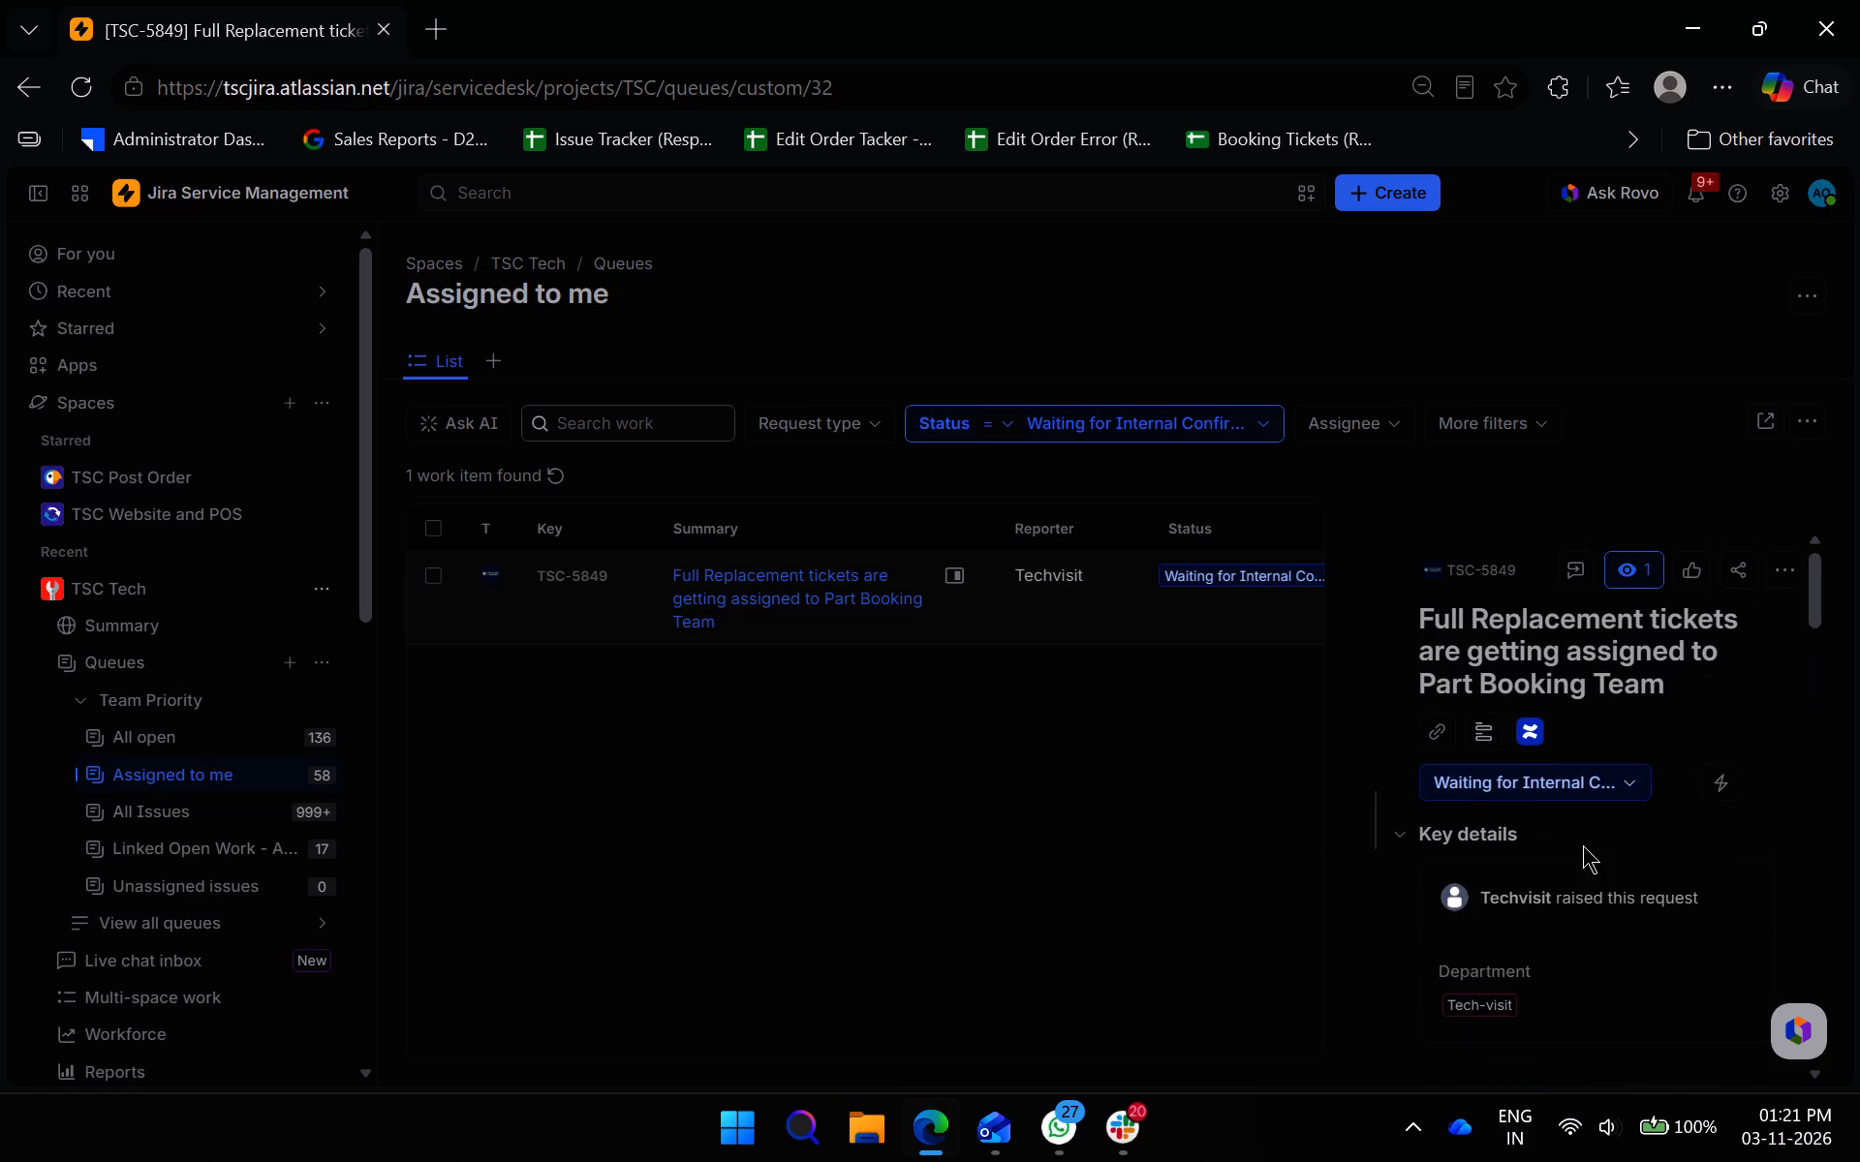
click(1510, 773)
click(1591, 925)
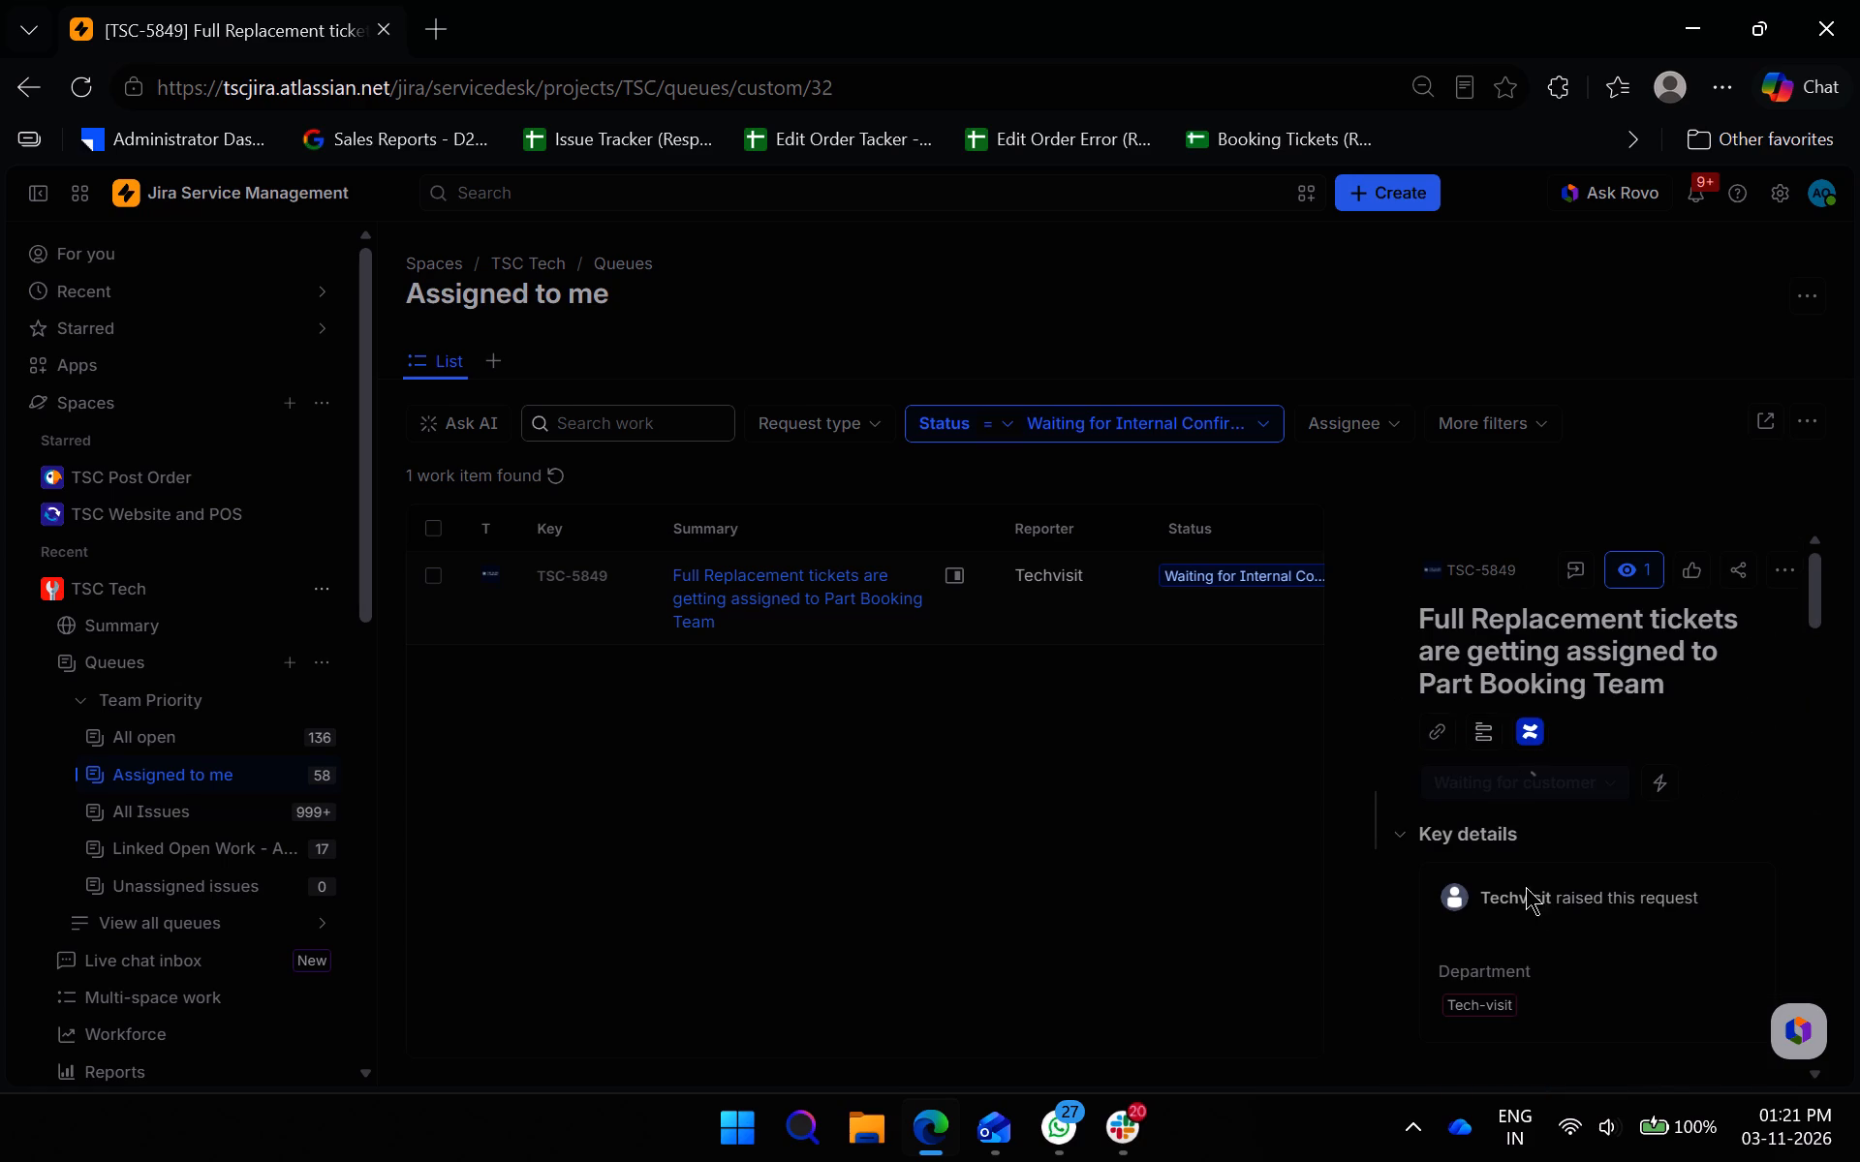
Switch the queue's status filter from Waiting for Internal Confirmation to Waiting for customer.
click(1198, 423)
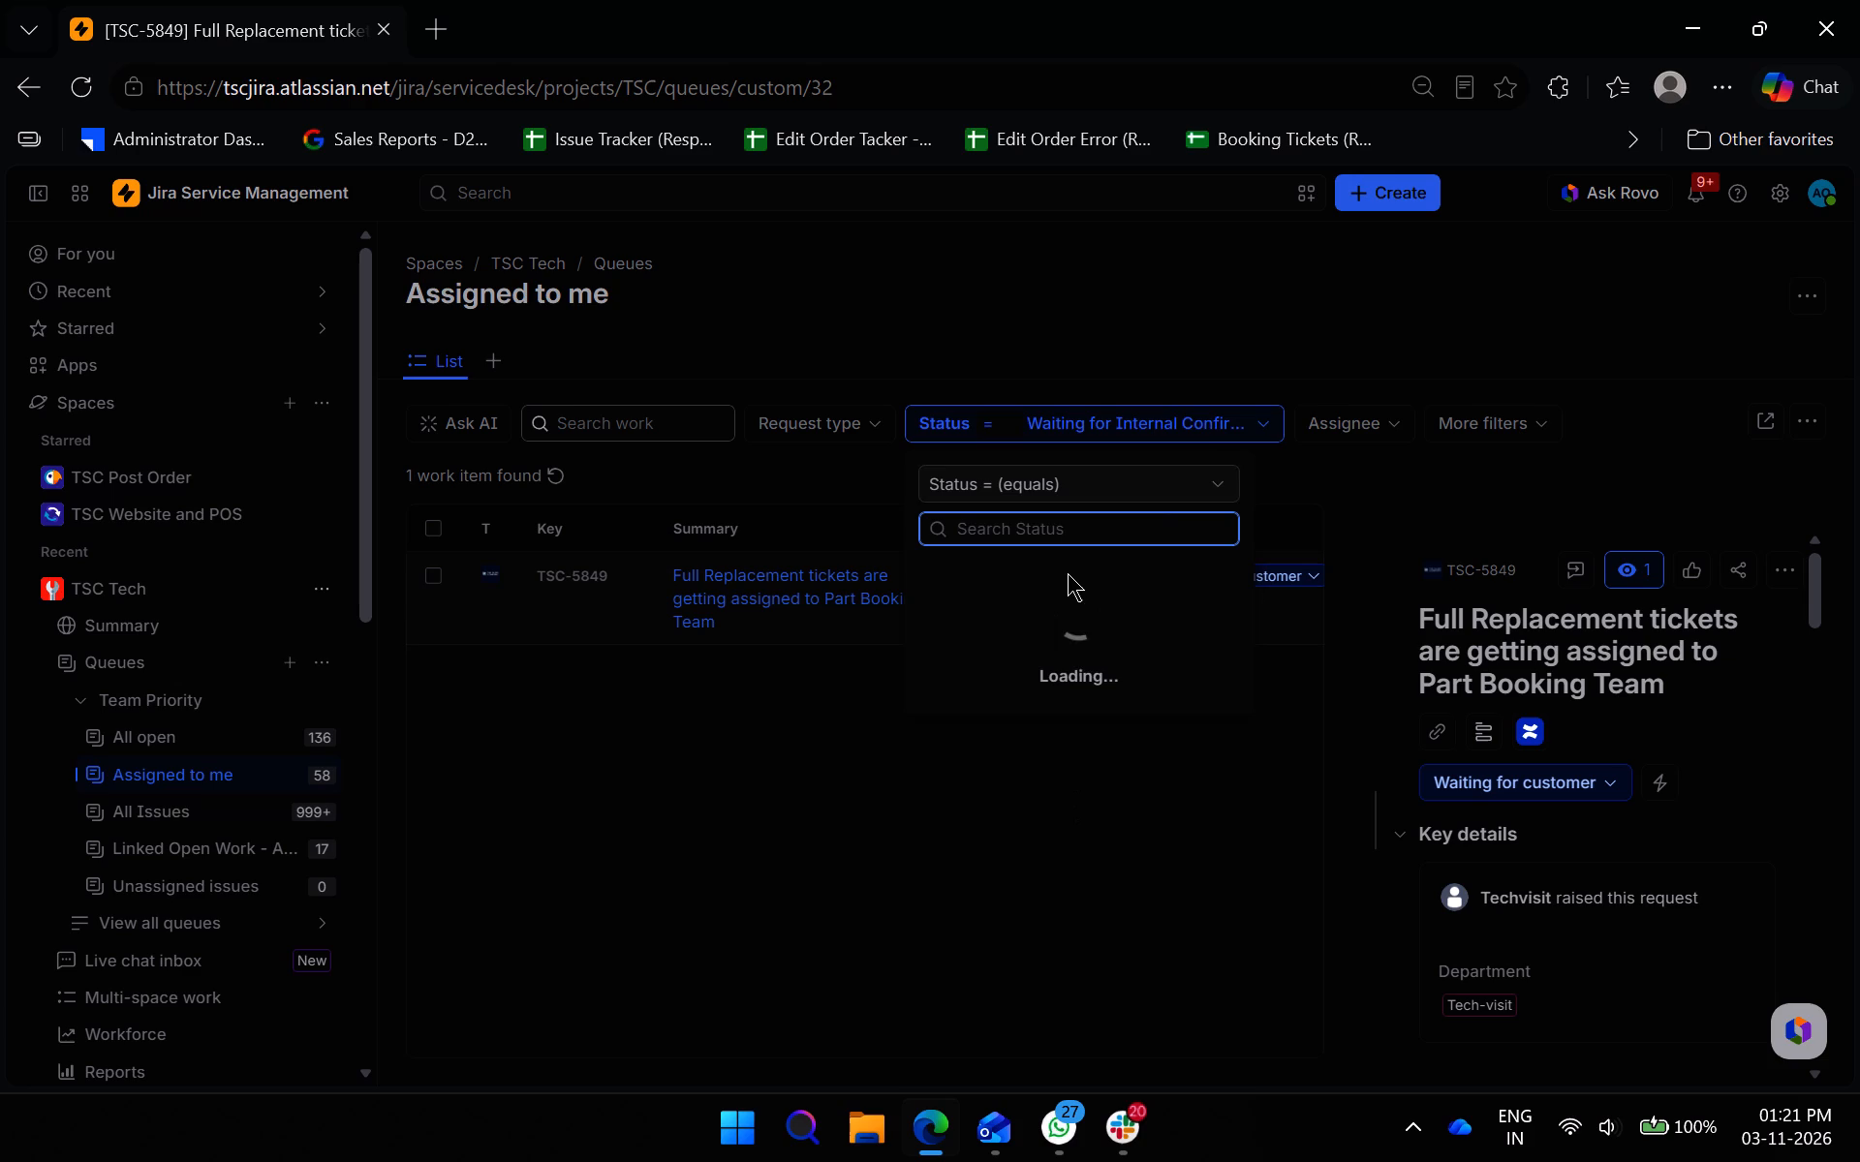
click(946, 584)
scroll(1046, 776, down, 7)
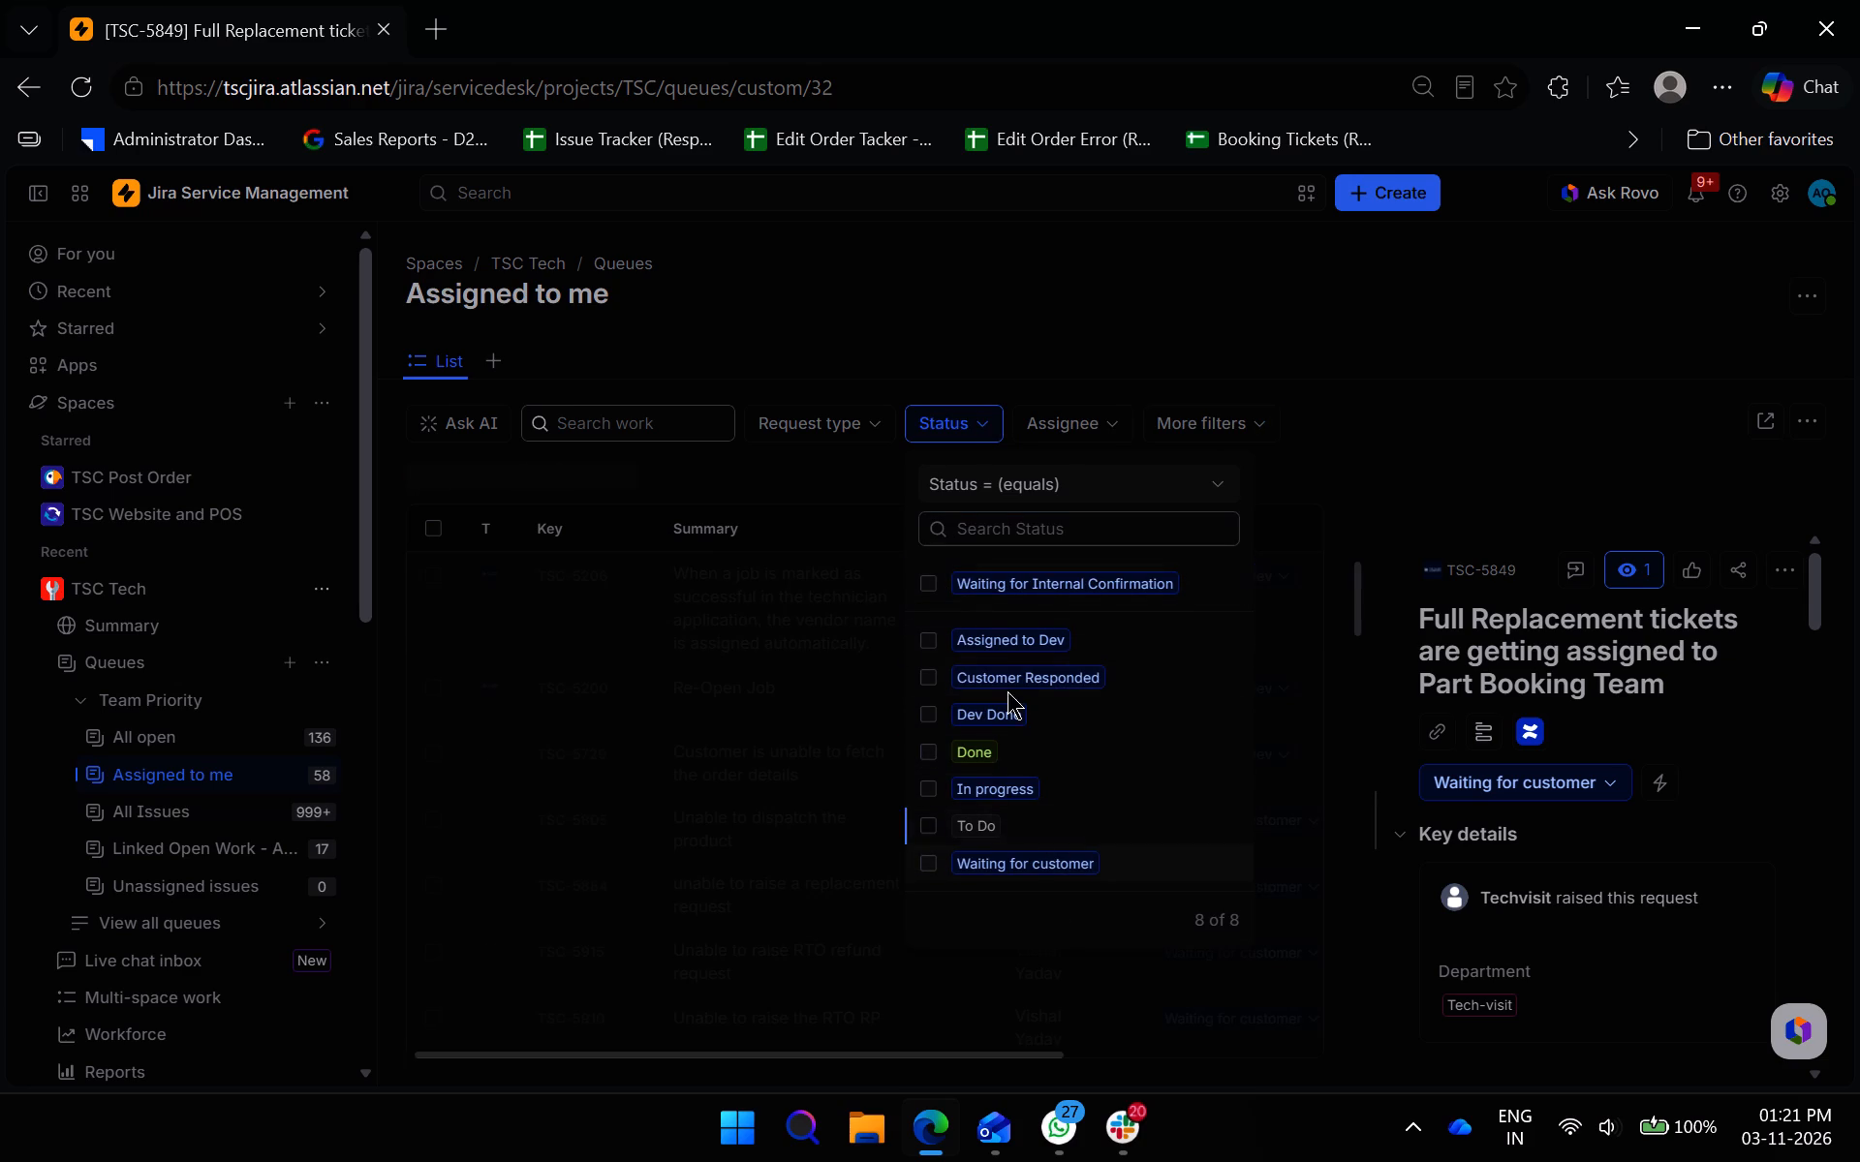
click(1028, 856)
click(1512, 475)
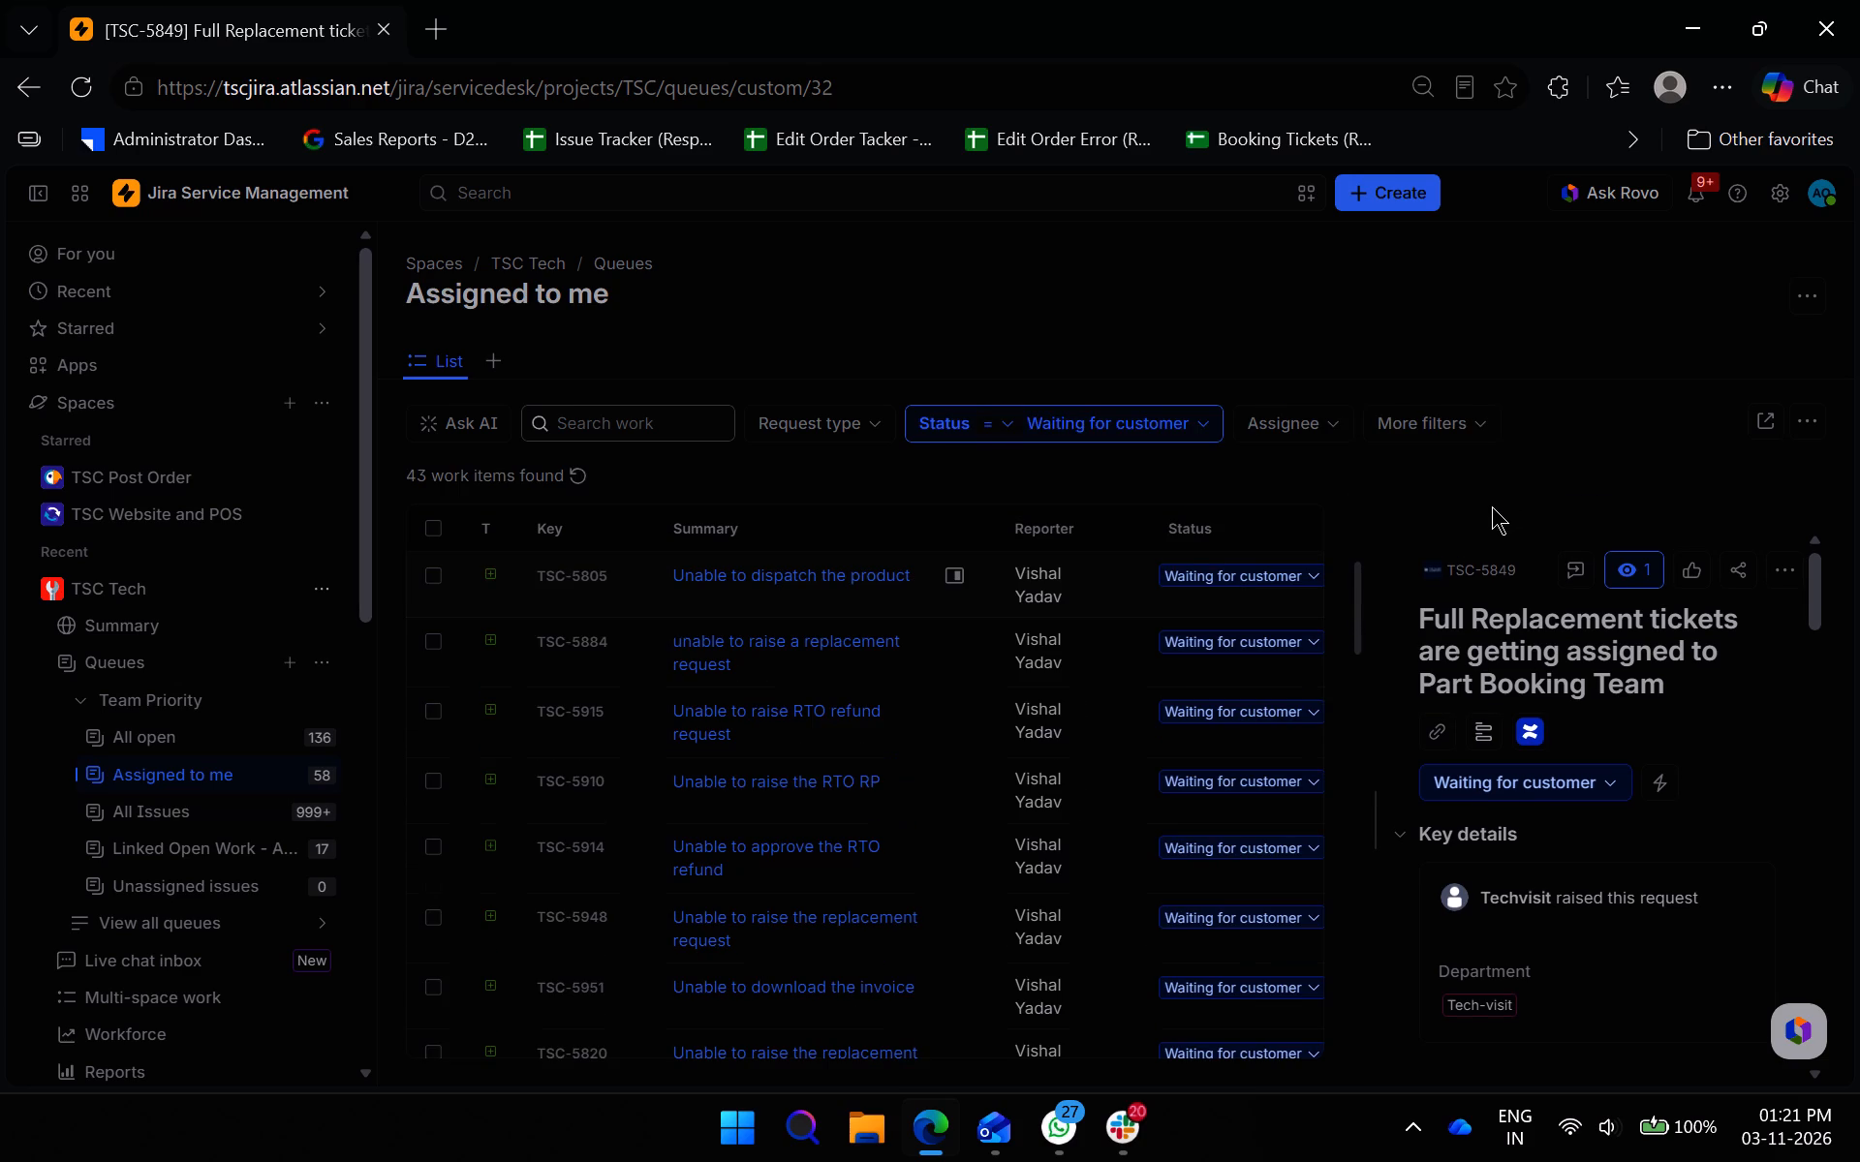
Close the TSC-5849 detail view beside the filtered queue.
click(1749, 778)
key(Right)
key(Right)
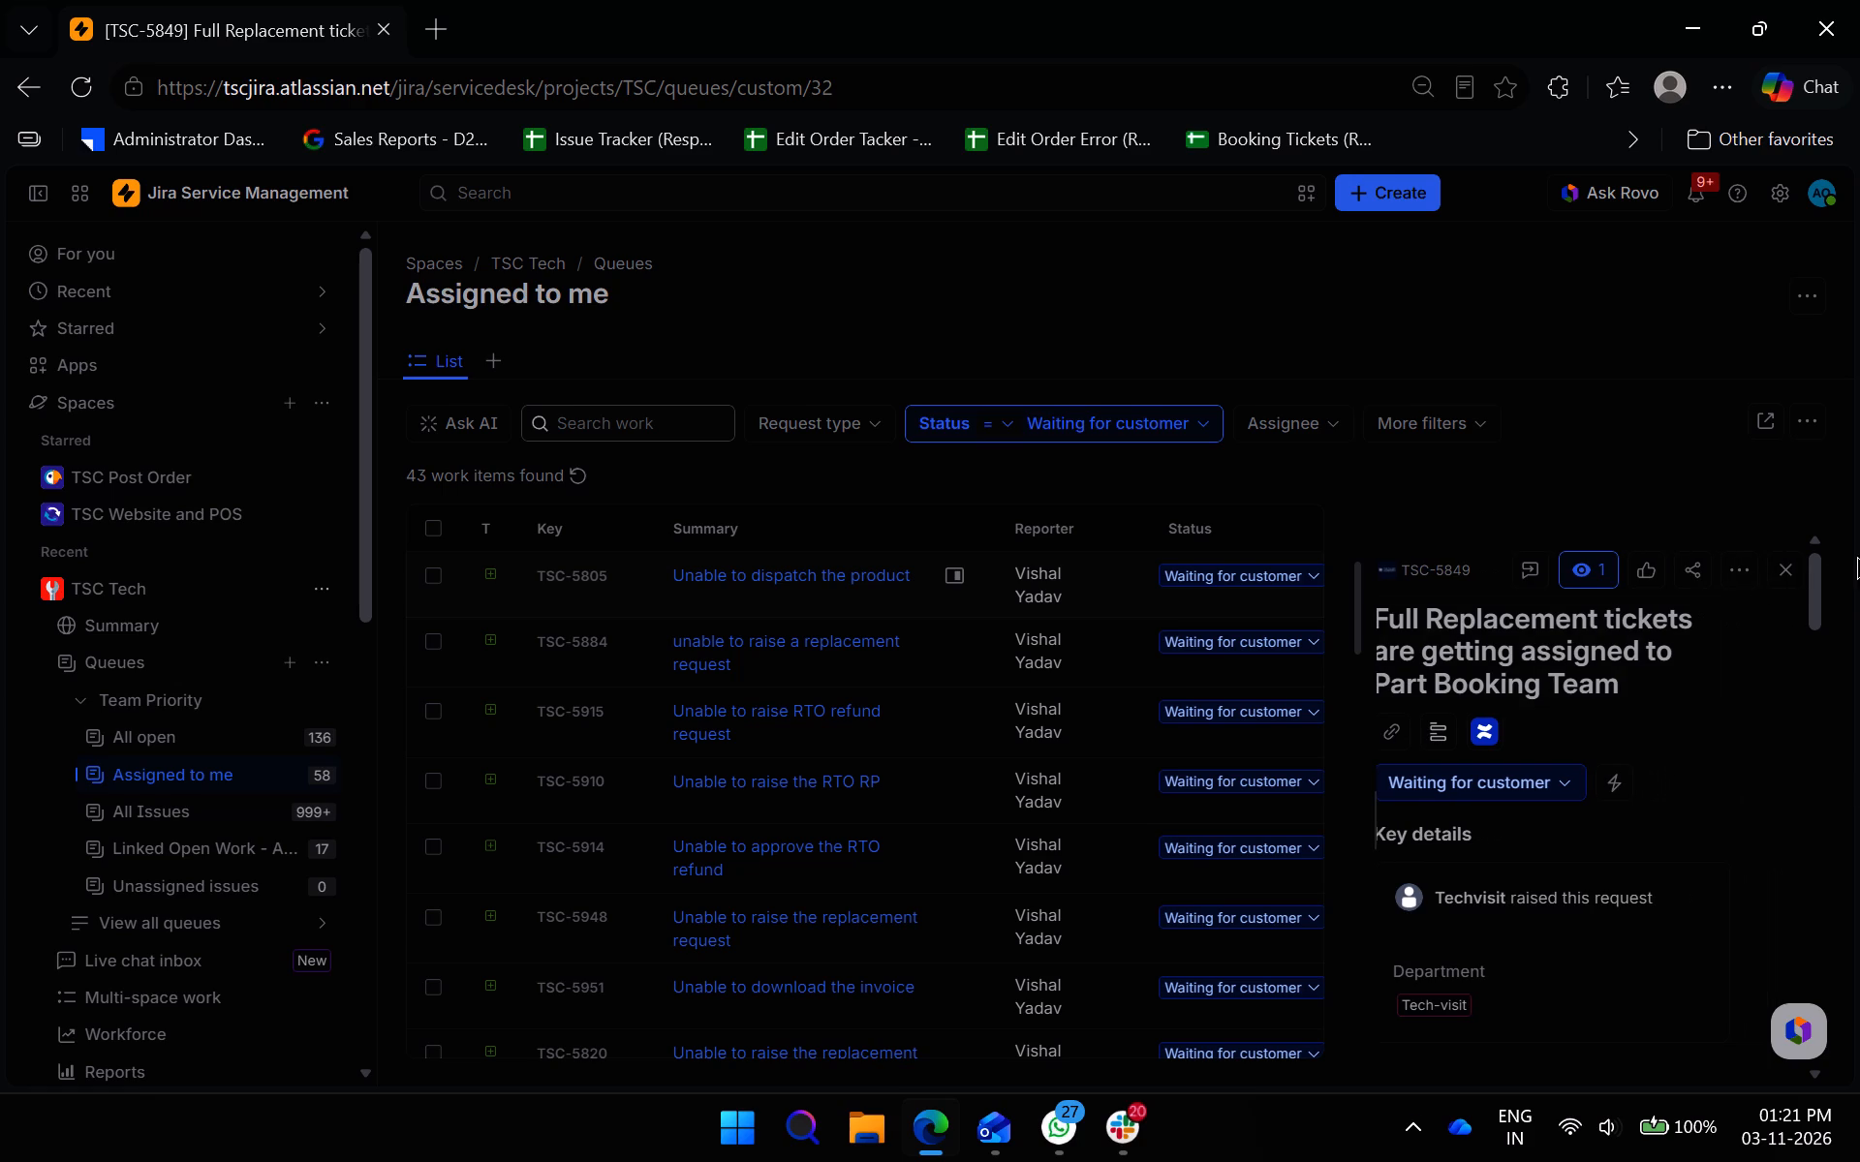
click(1783, 574)
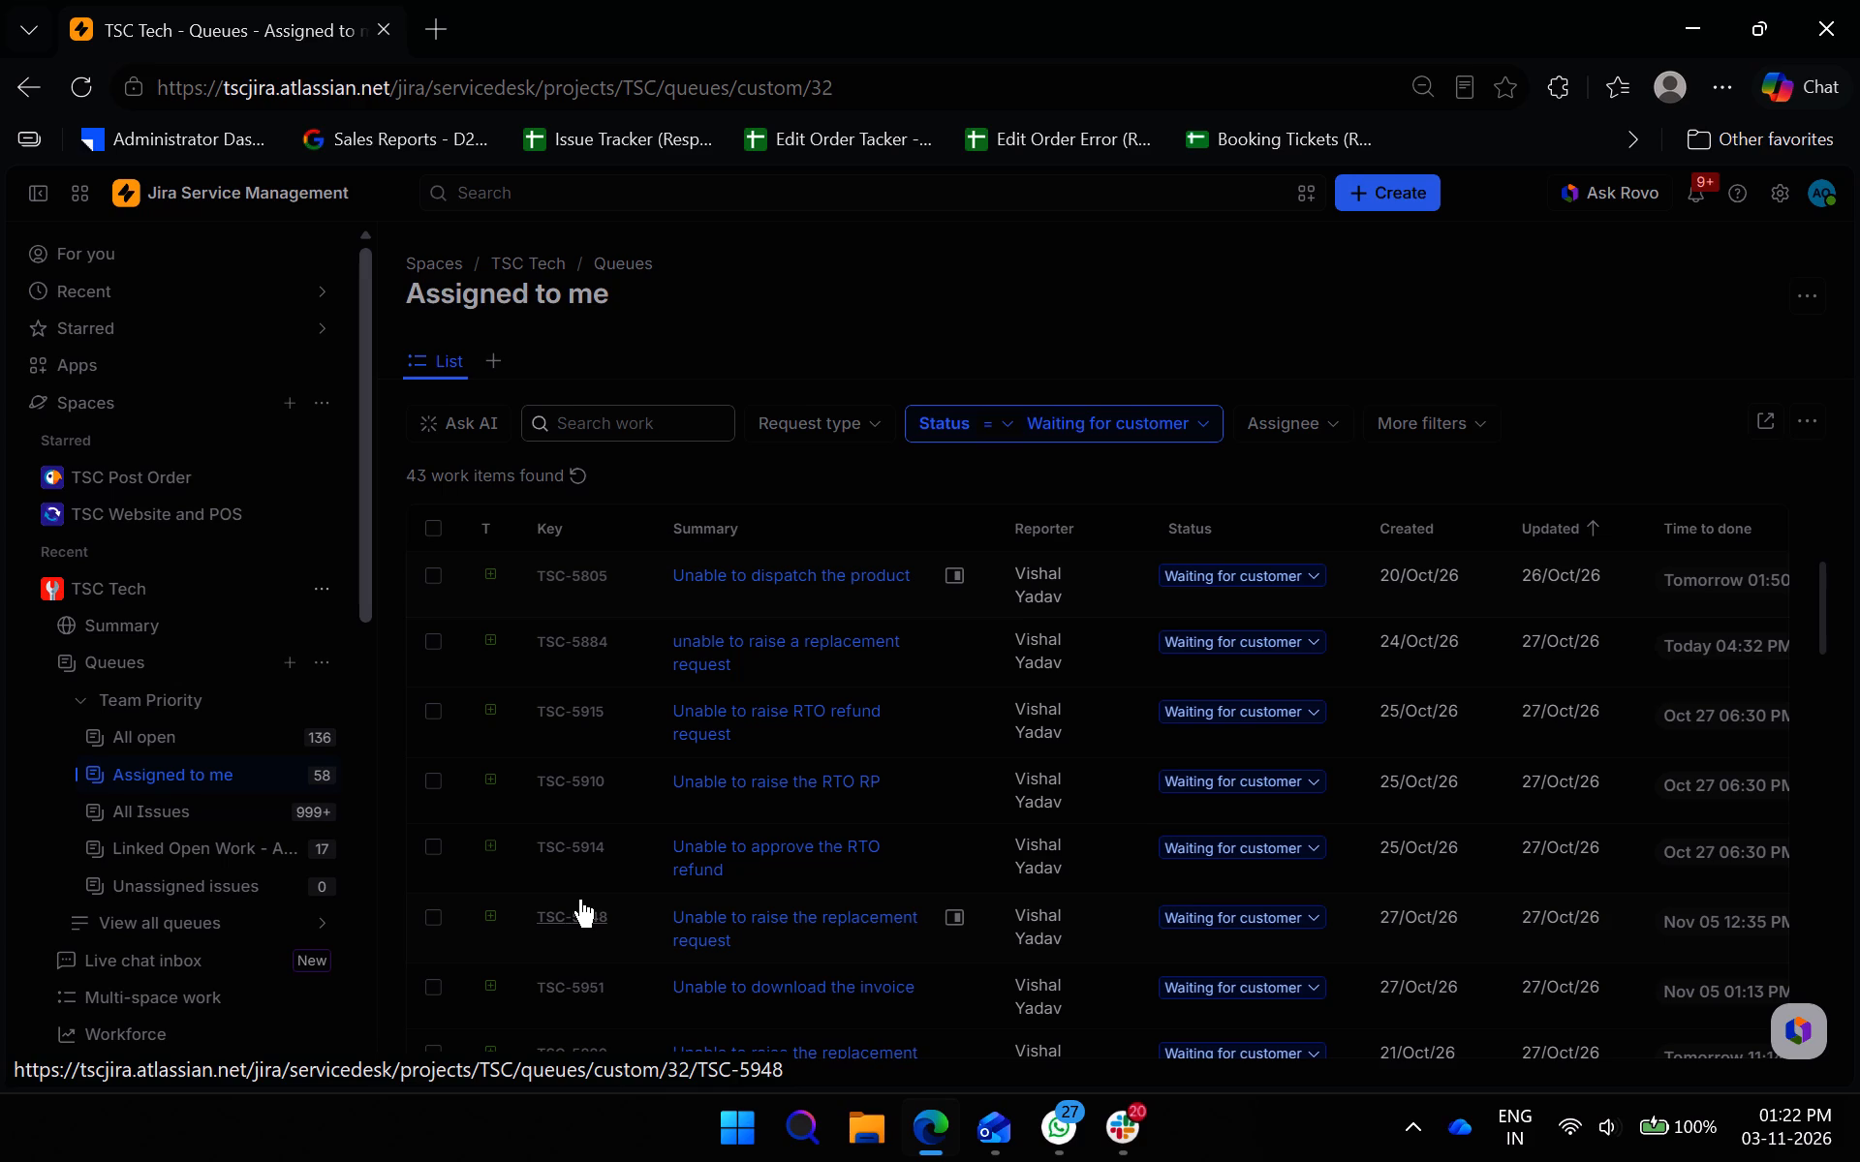
Open the queue "Linked Open Work - Assigned to Dev/Vendor" in a new browser tab and look through its tickets.
right_click(240, 854)
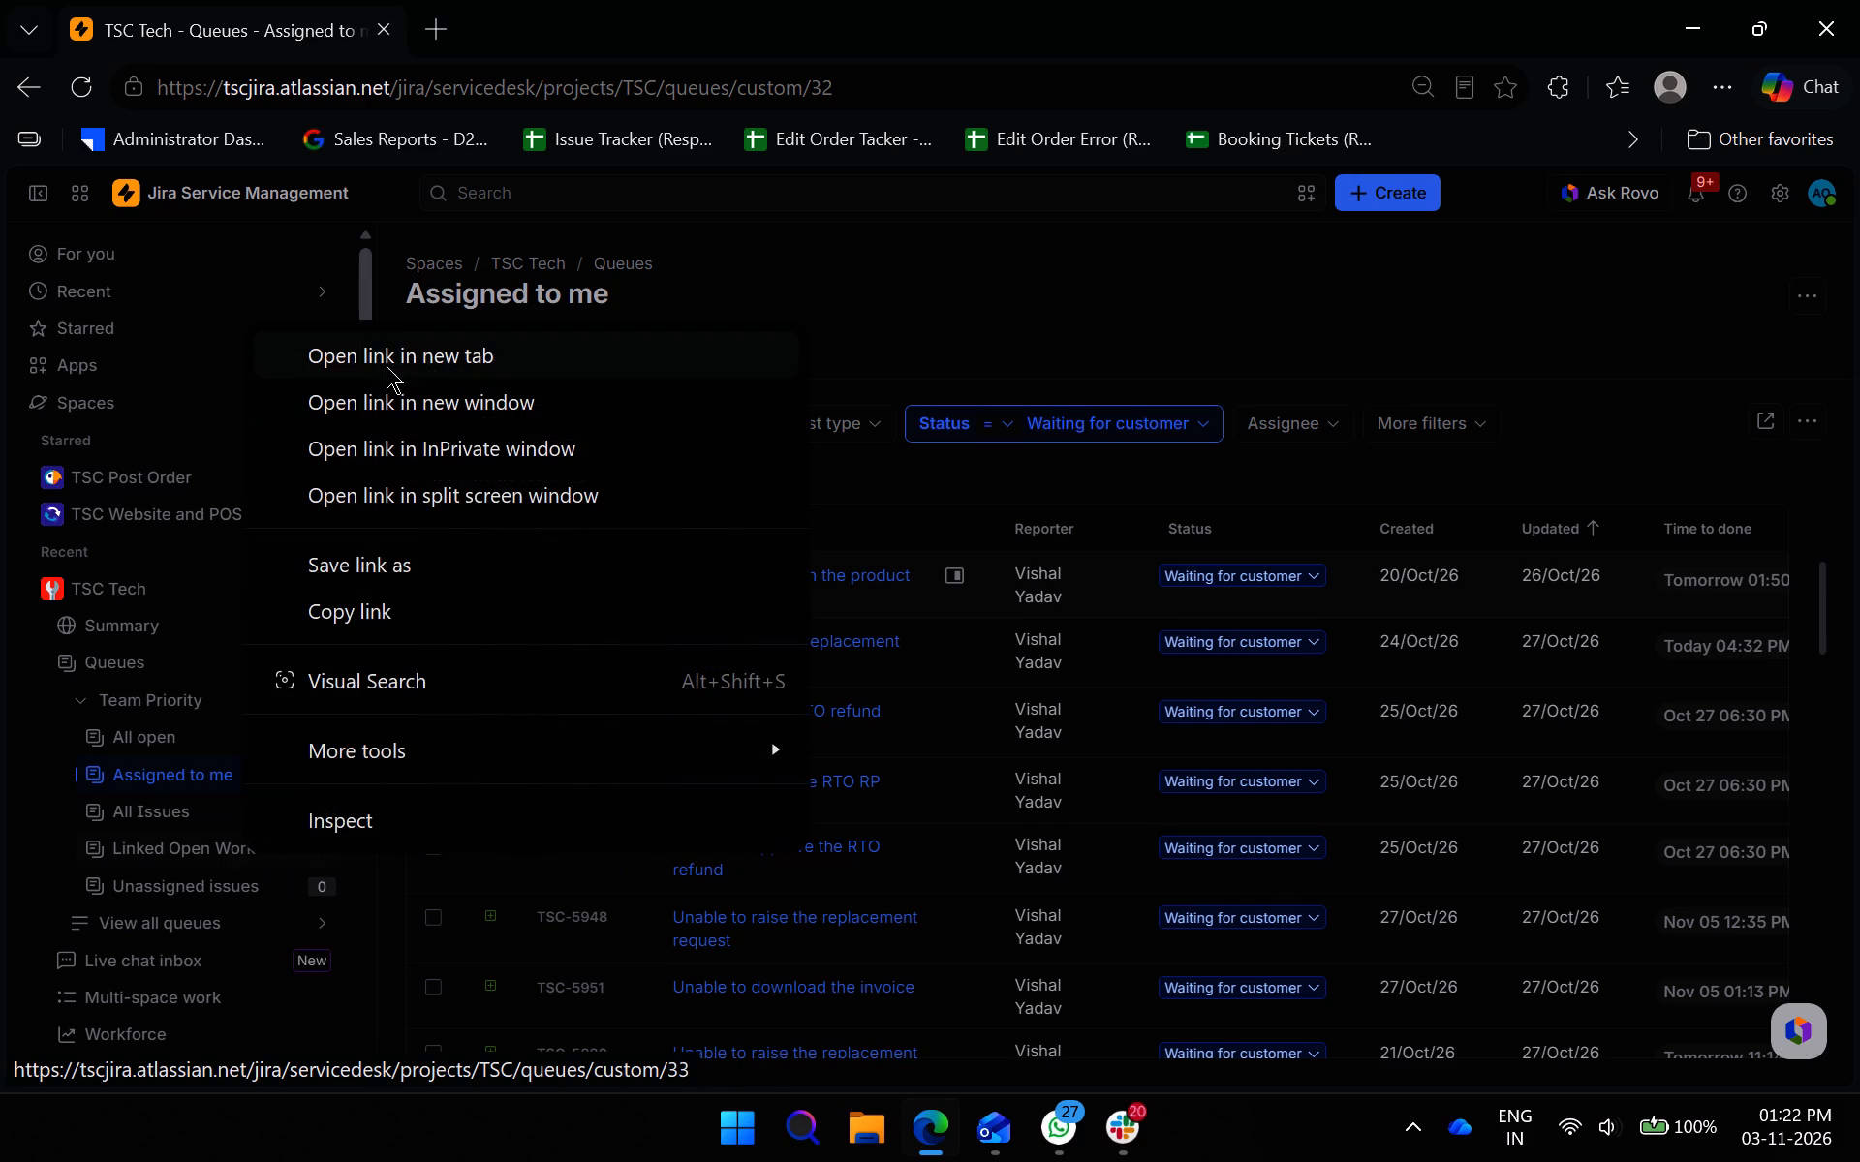
click(387, 356)
click(661, 0)
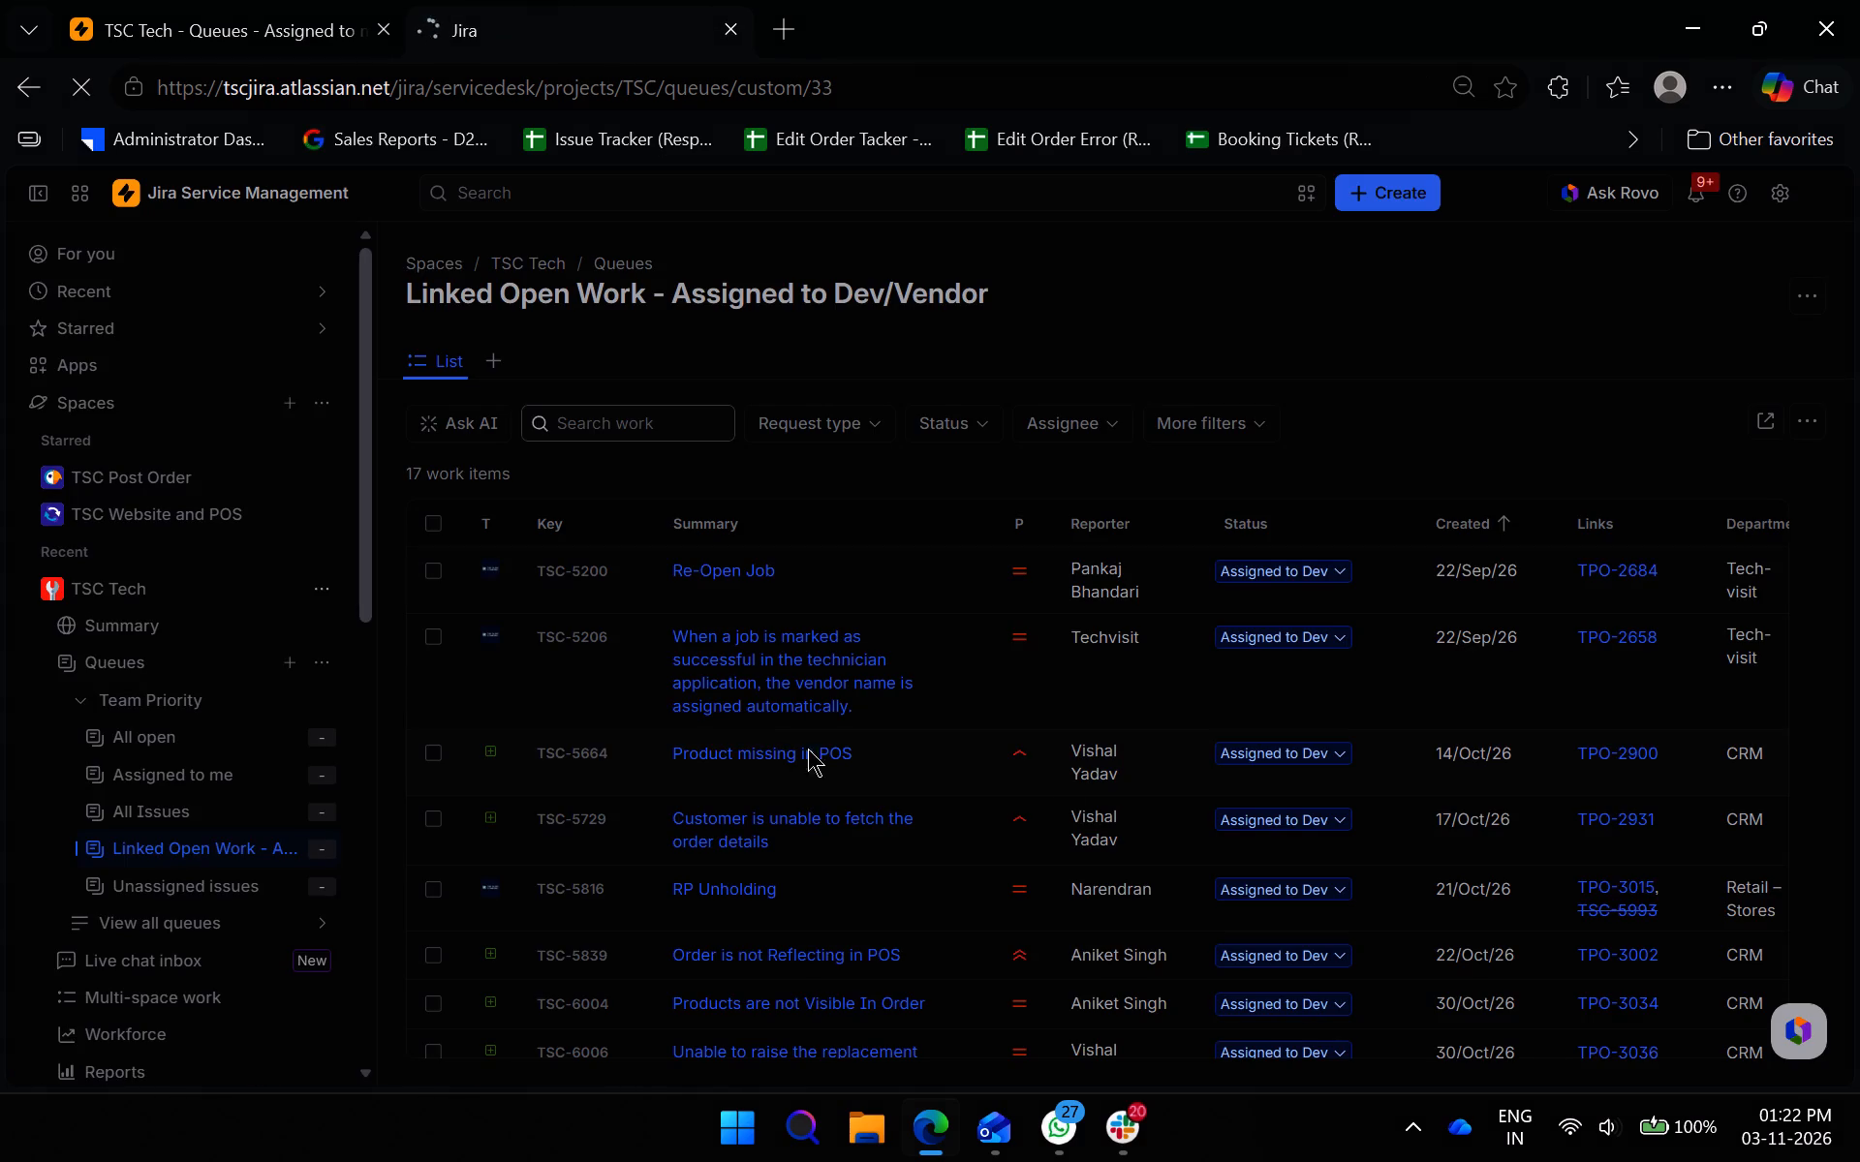
scroll(1476, 835, down, 5)
scroll(1067, 927, down, 4)
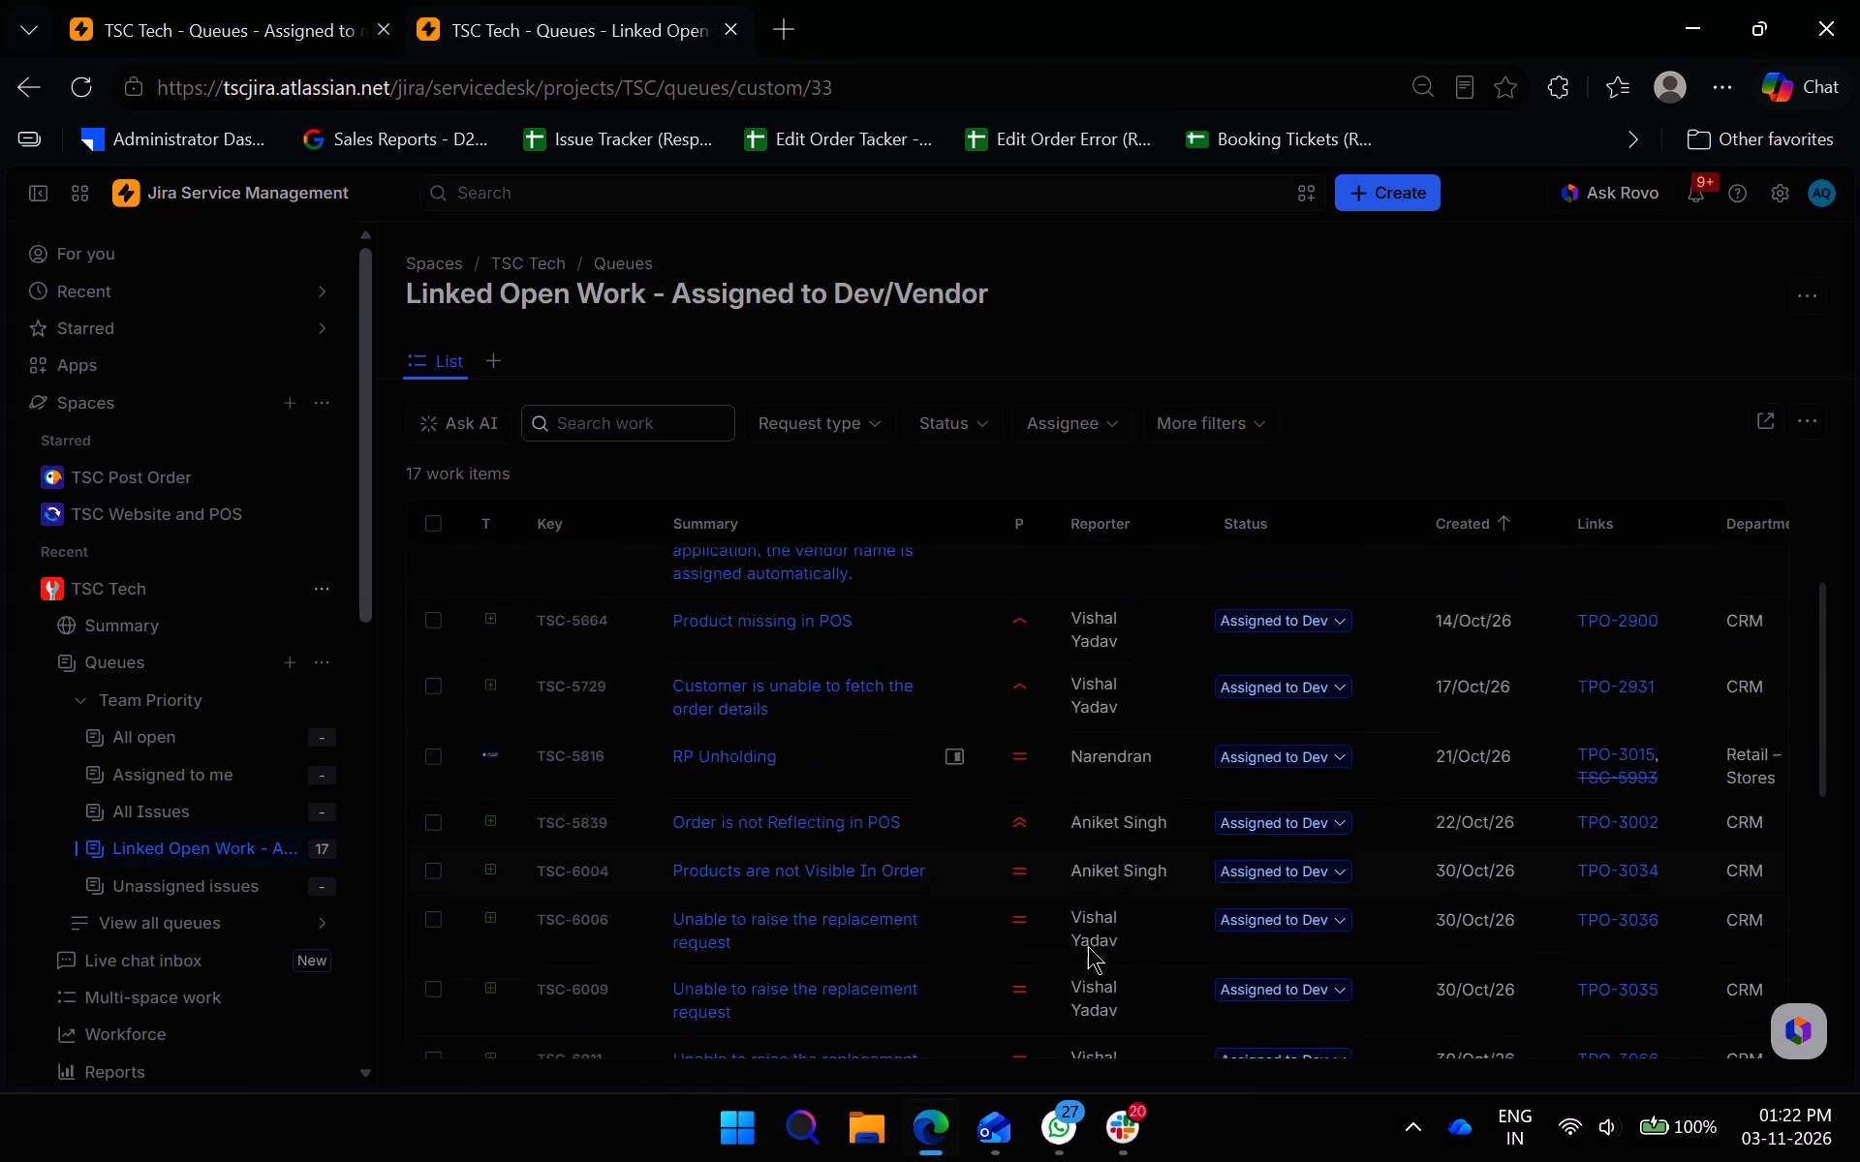
scroll(1144, 991, down, 5)
scroll(1144, 993, up, 1)
scroll(1144, 993, down, 3)
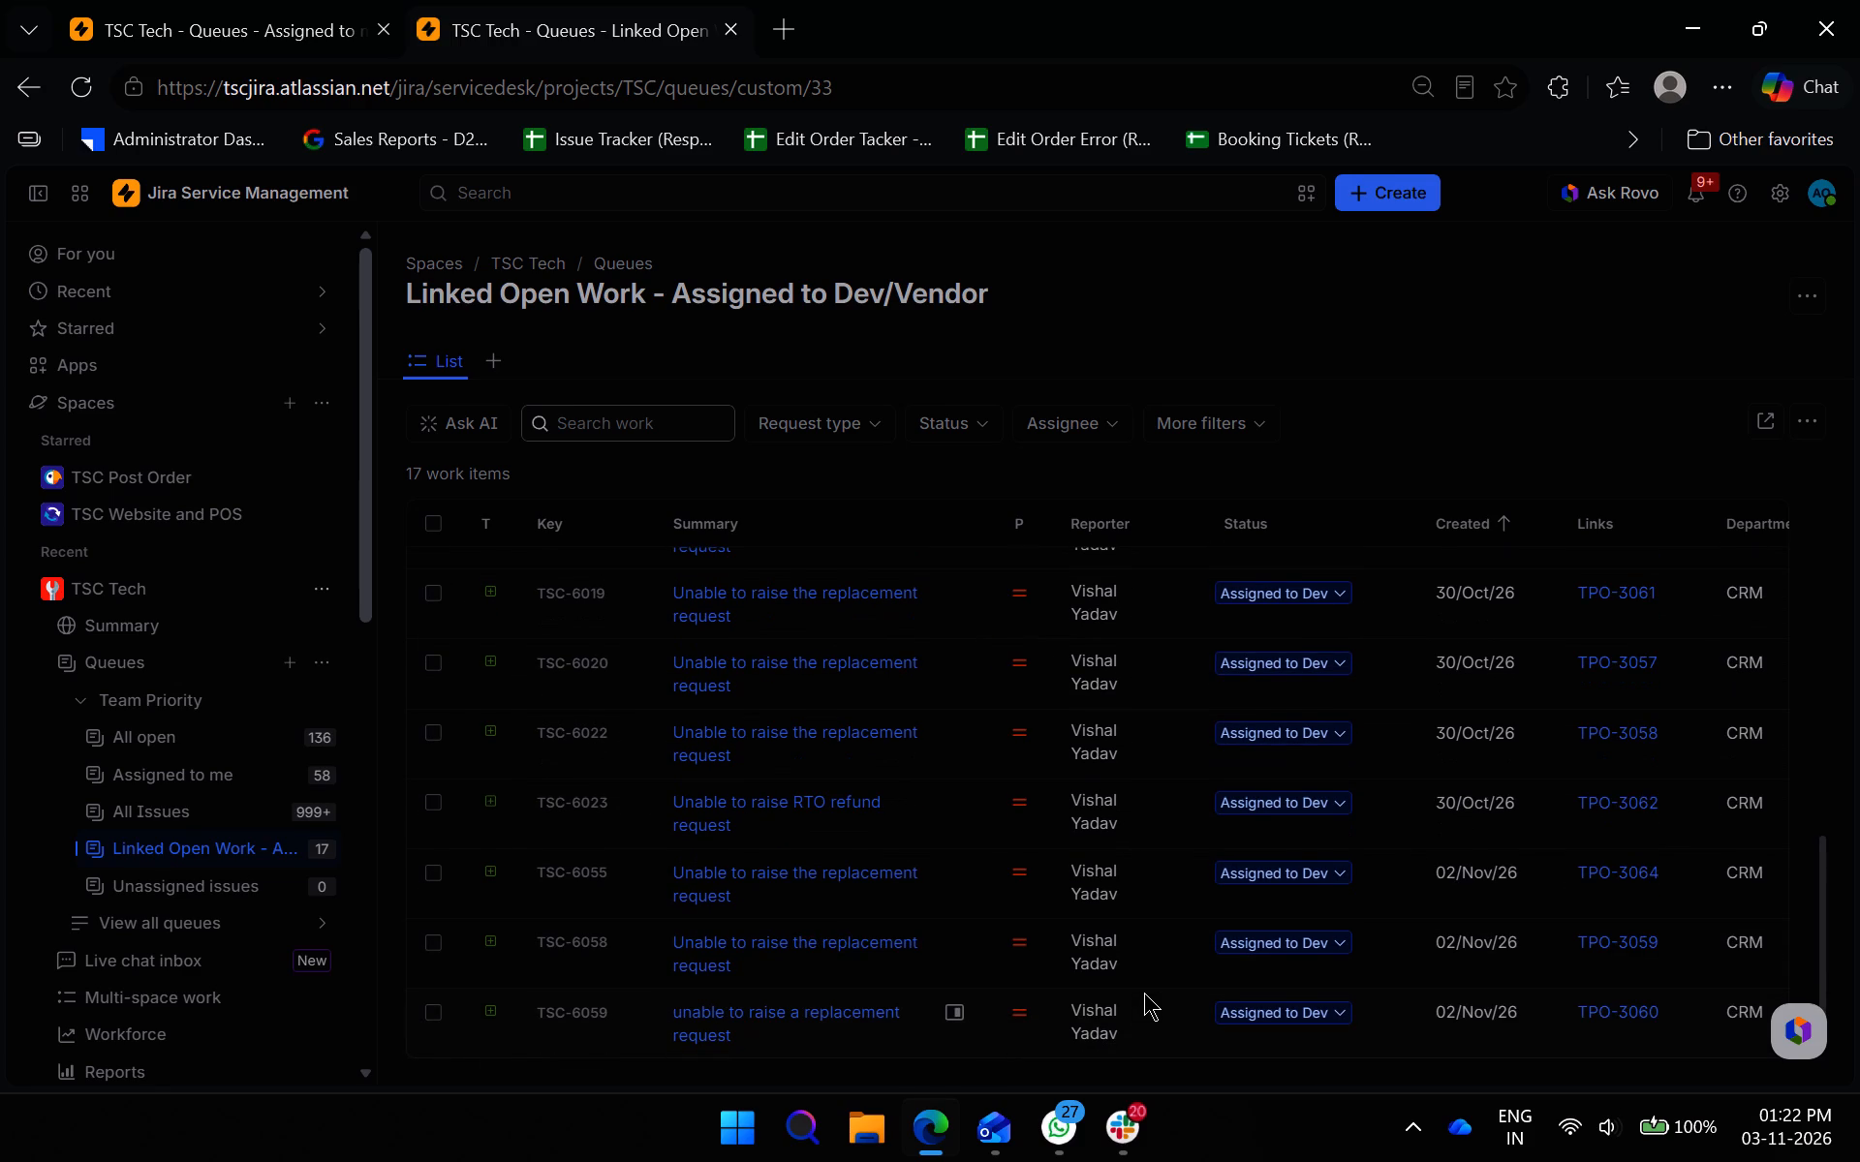
Duplicate the browser tab showing the "Linked Open Work - Assigned to Dev/Vendor" queue.
right_click(614, 25)
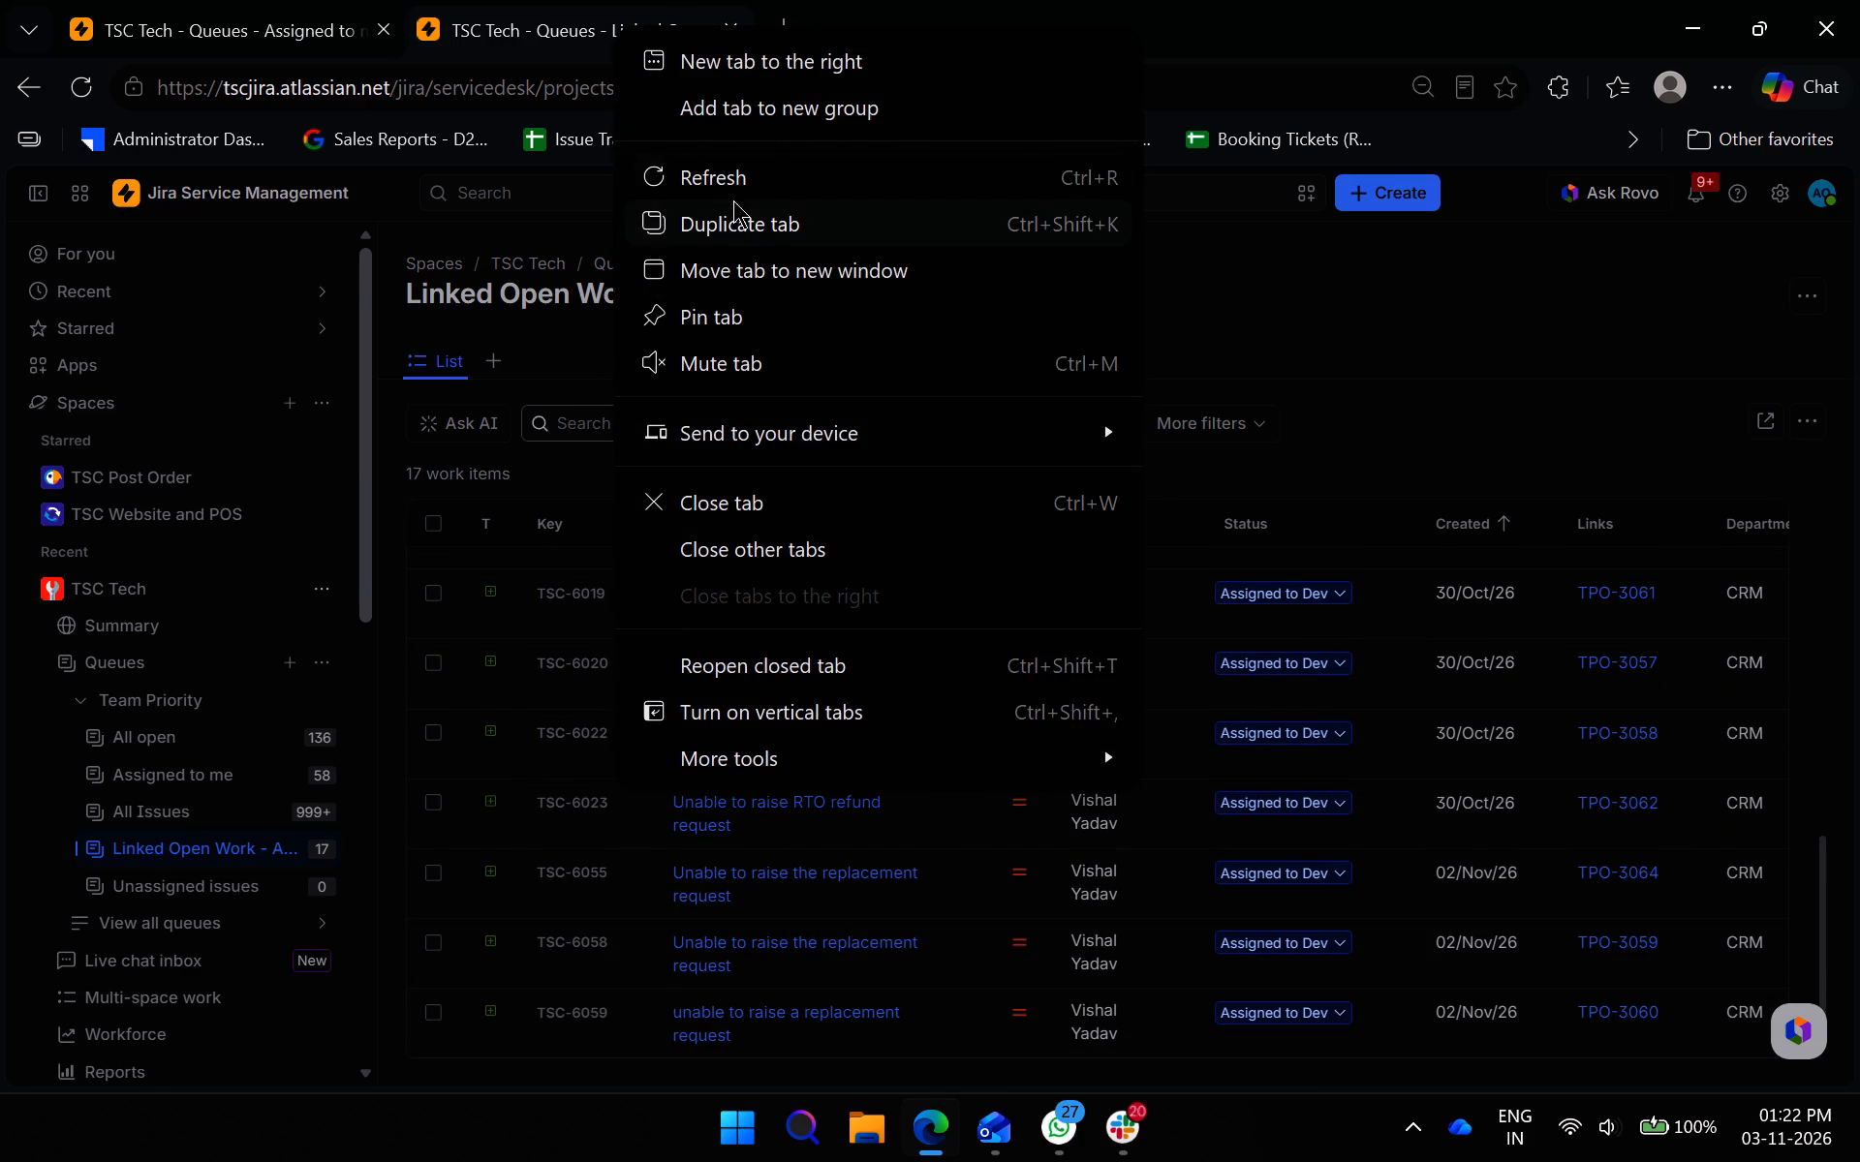
click(767, 236)
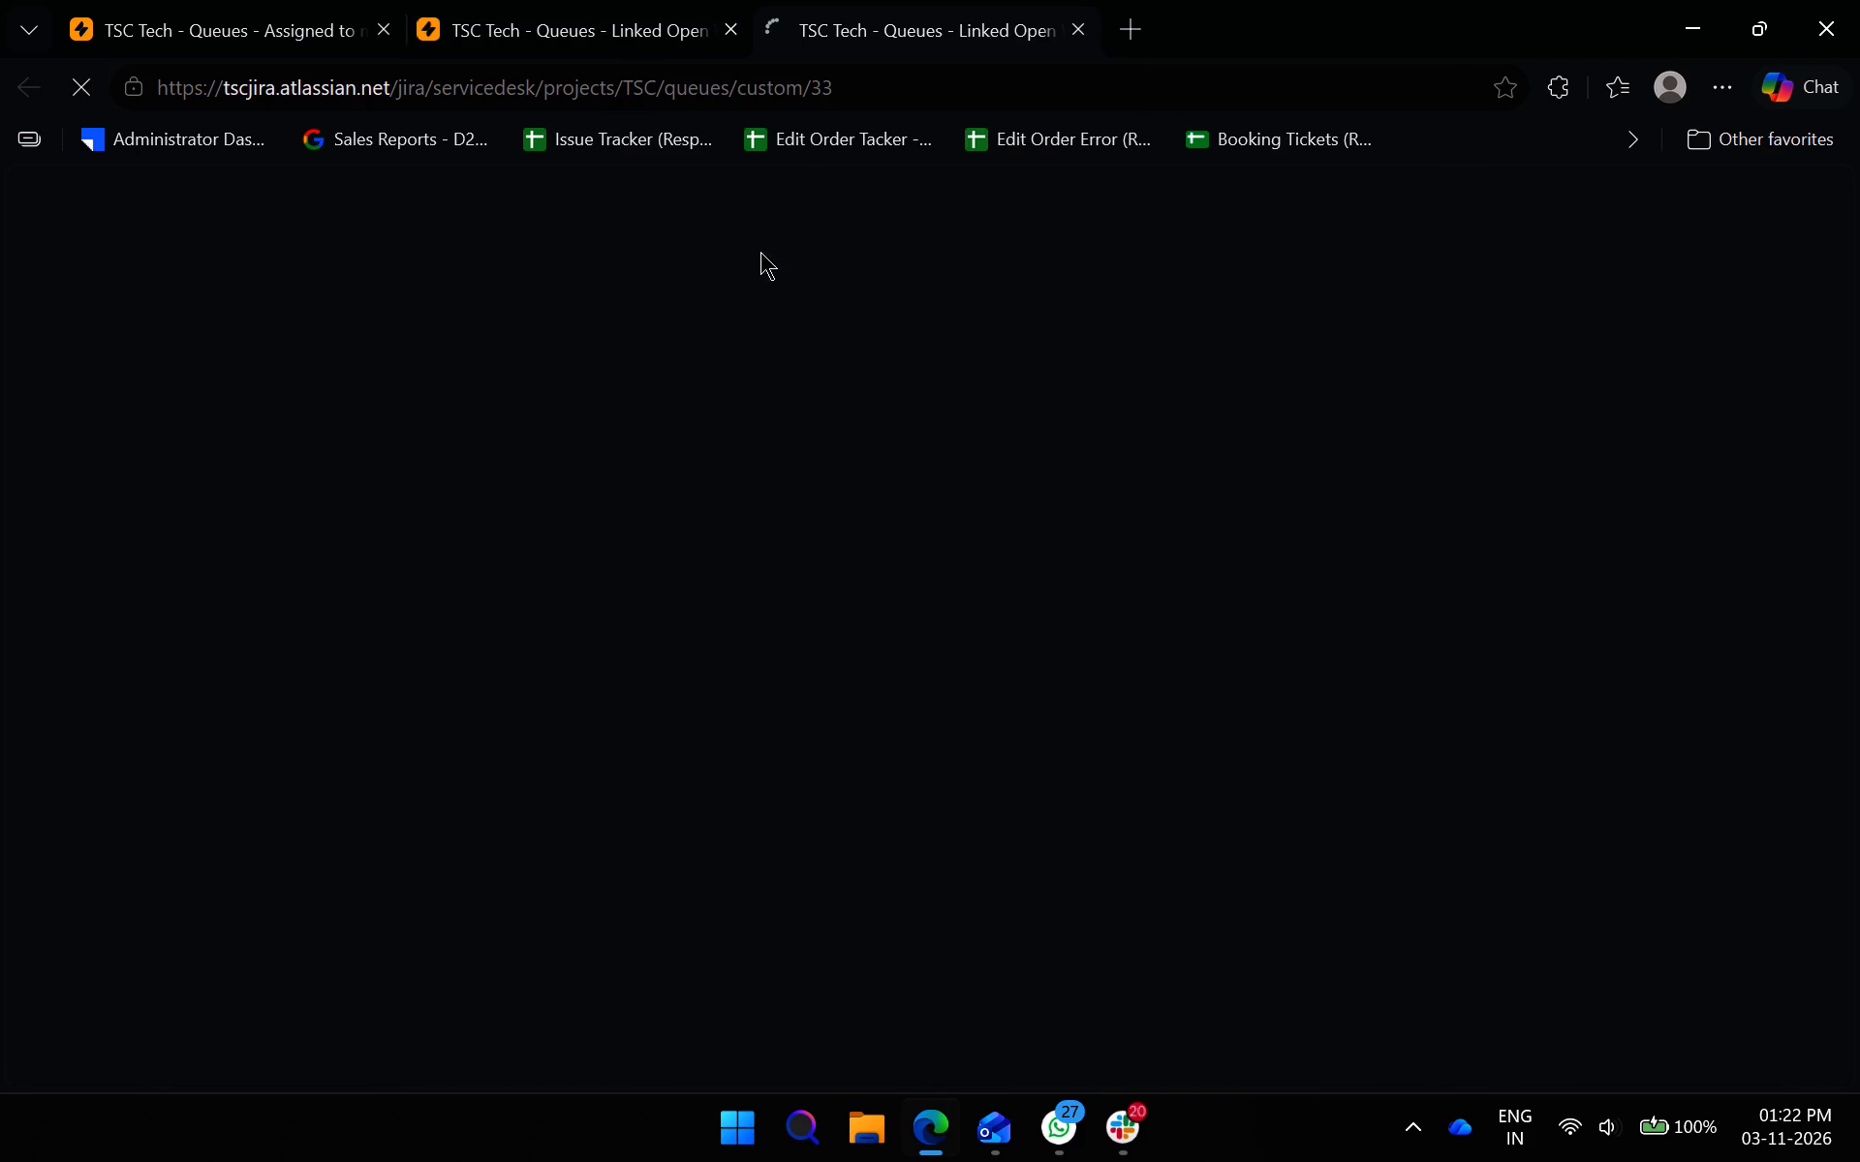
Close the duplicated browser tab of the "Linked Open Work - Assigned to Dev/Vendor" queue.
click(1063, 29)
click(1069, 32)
Open the starred filter "TSC TPO" in a new browser tab and switch to that tab.
scroll(252, 737, down, 3)
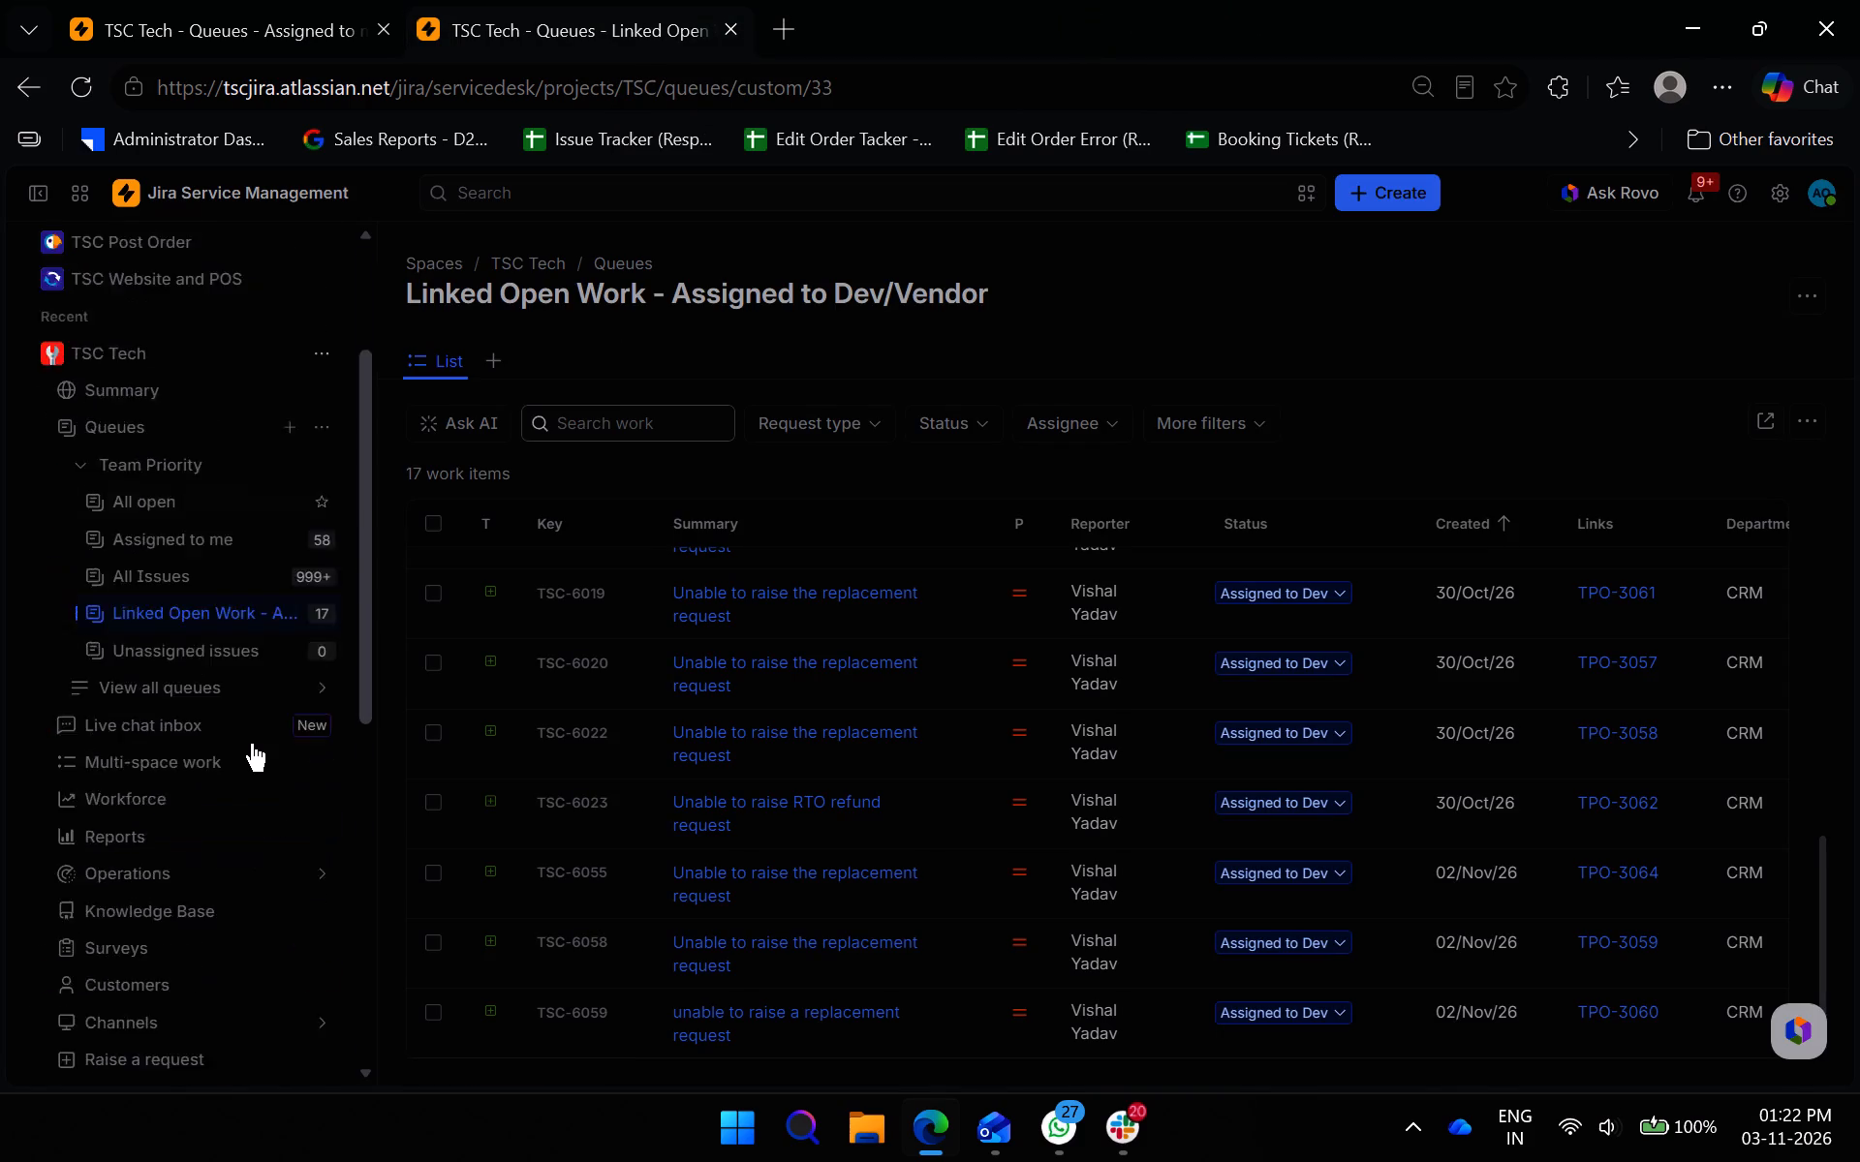
scroll(252, 743, down, 5)
scroll(252, 757, up, 2)
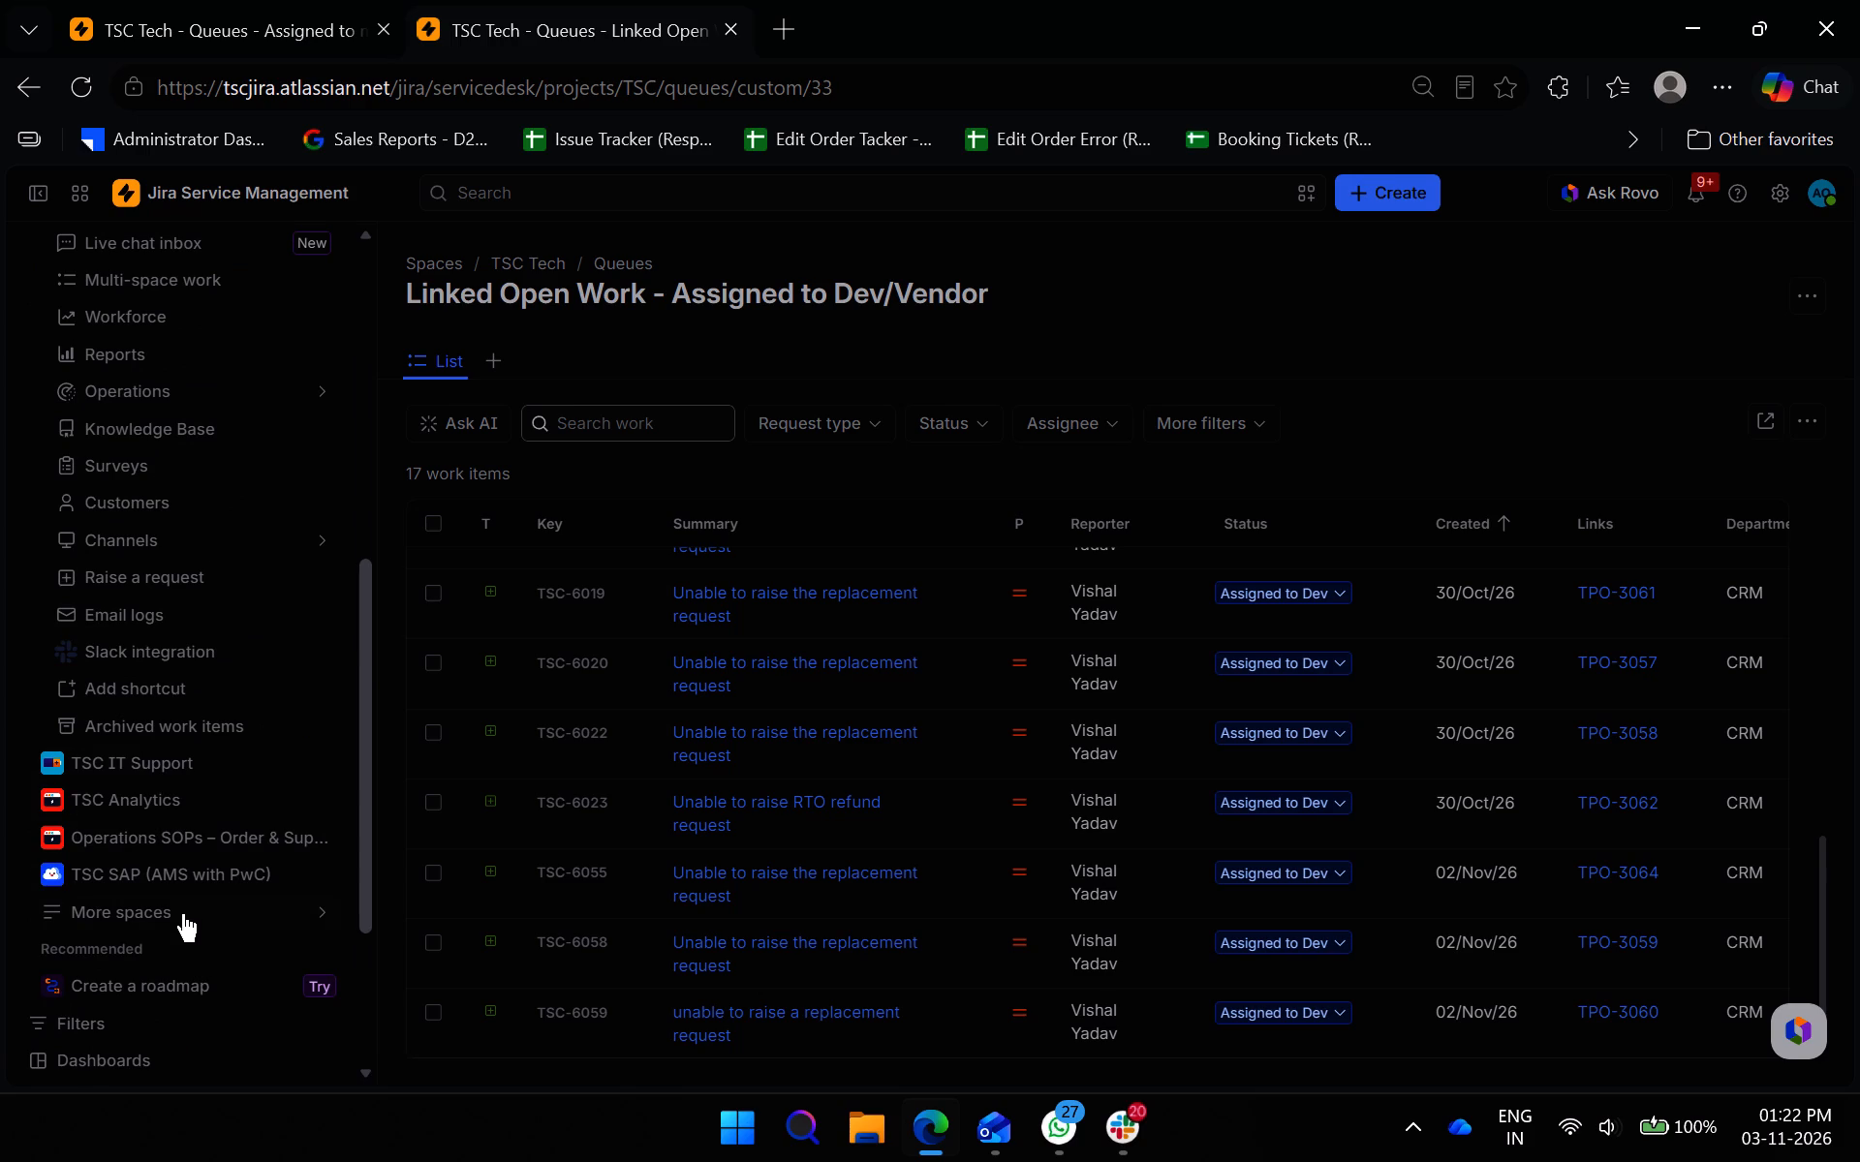
click(183, 913)
click(223, 956)
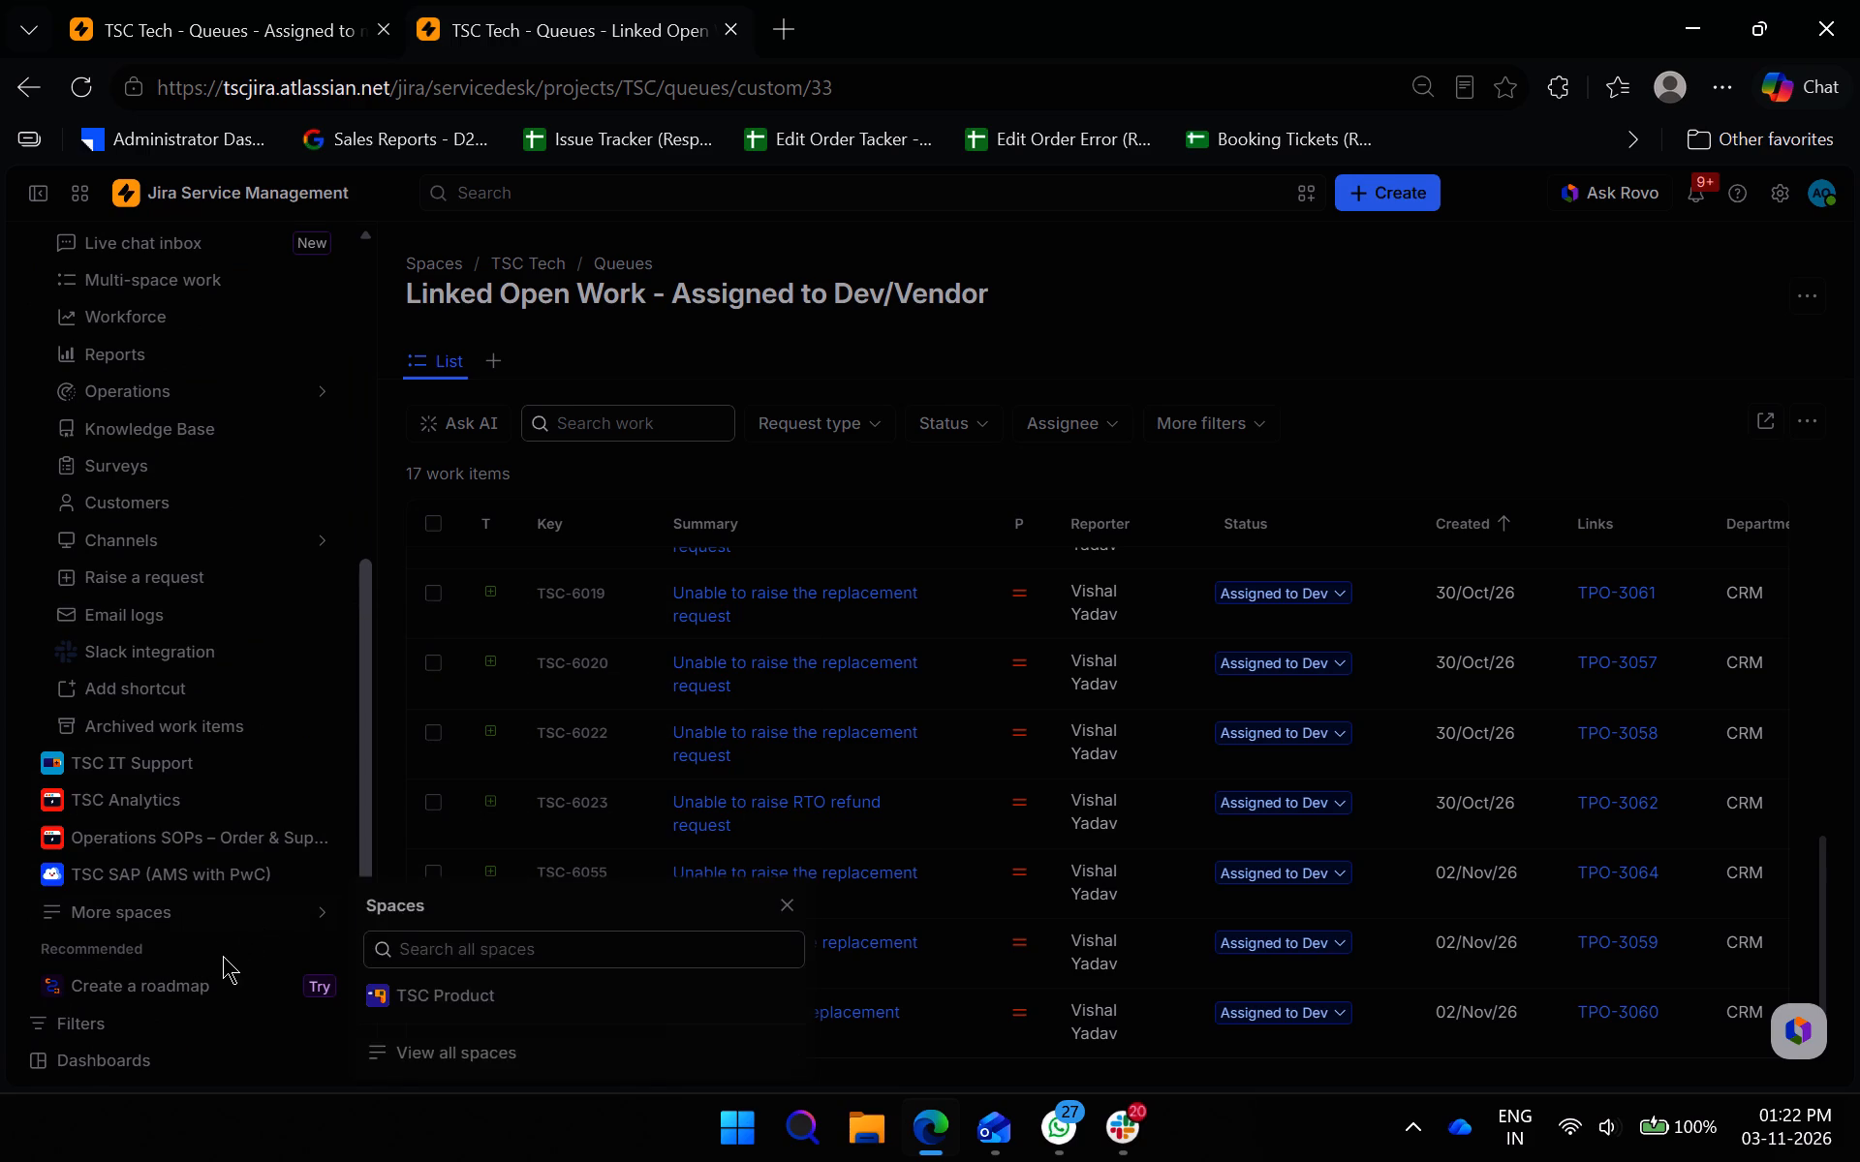
scroll(223, 957, down, 1)
click(165, 881)
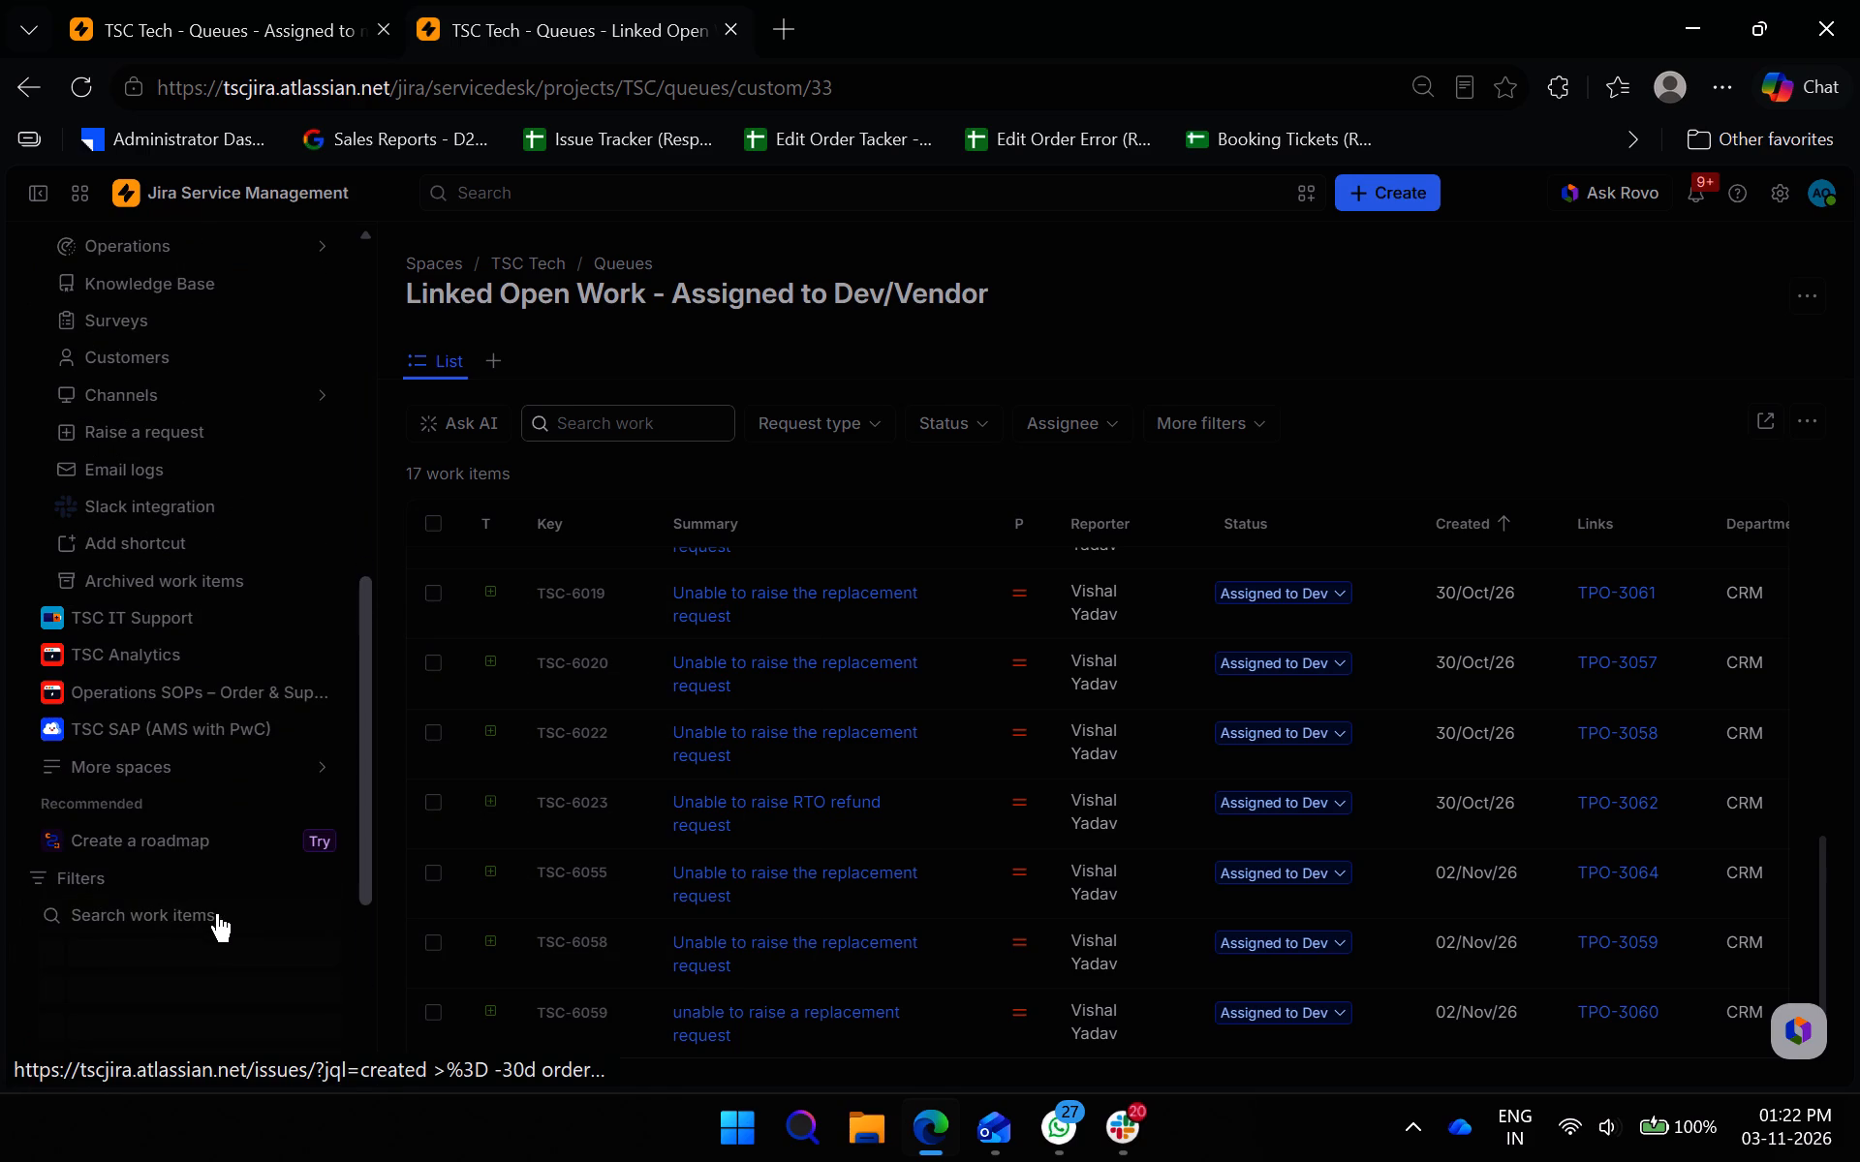
scroll(320, 886, down, 1)
right_click(141, 926)
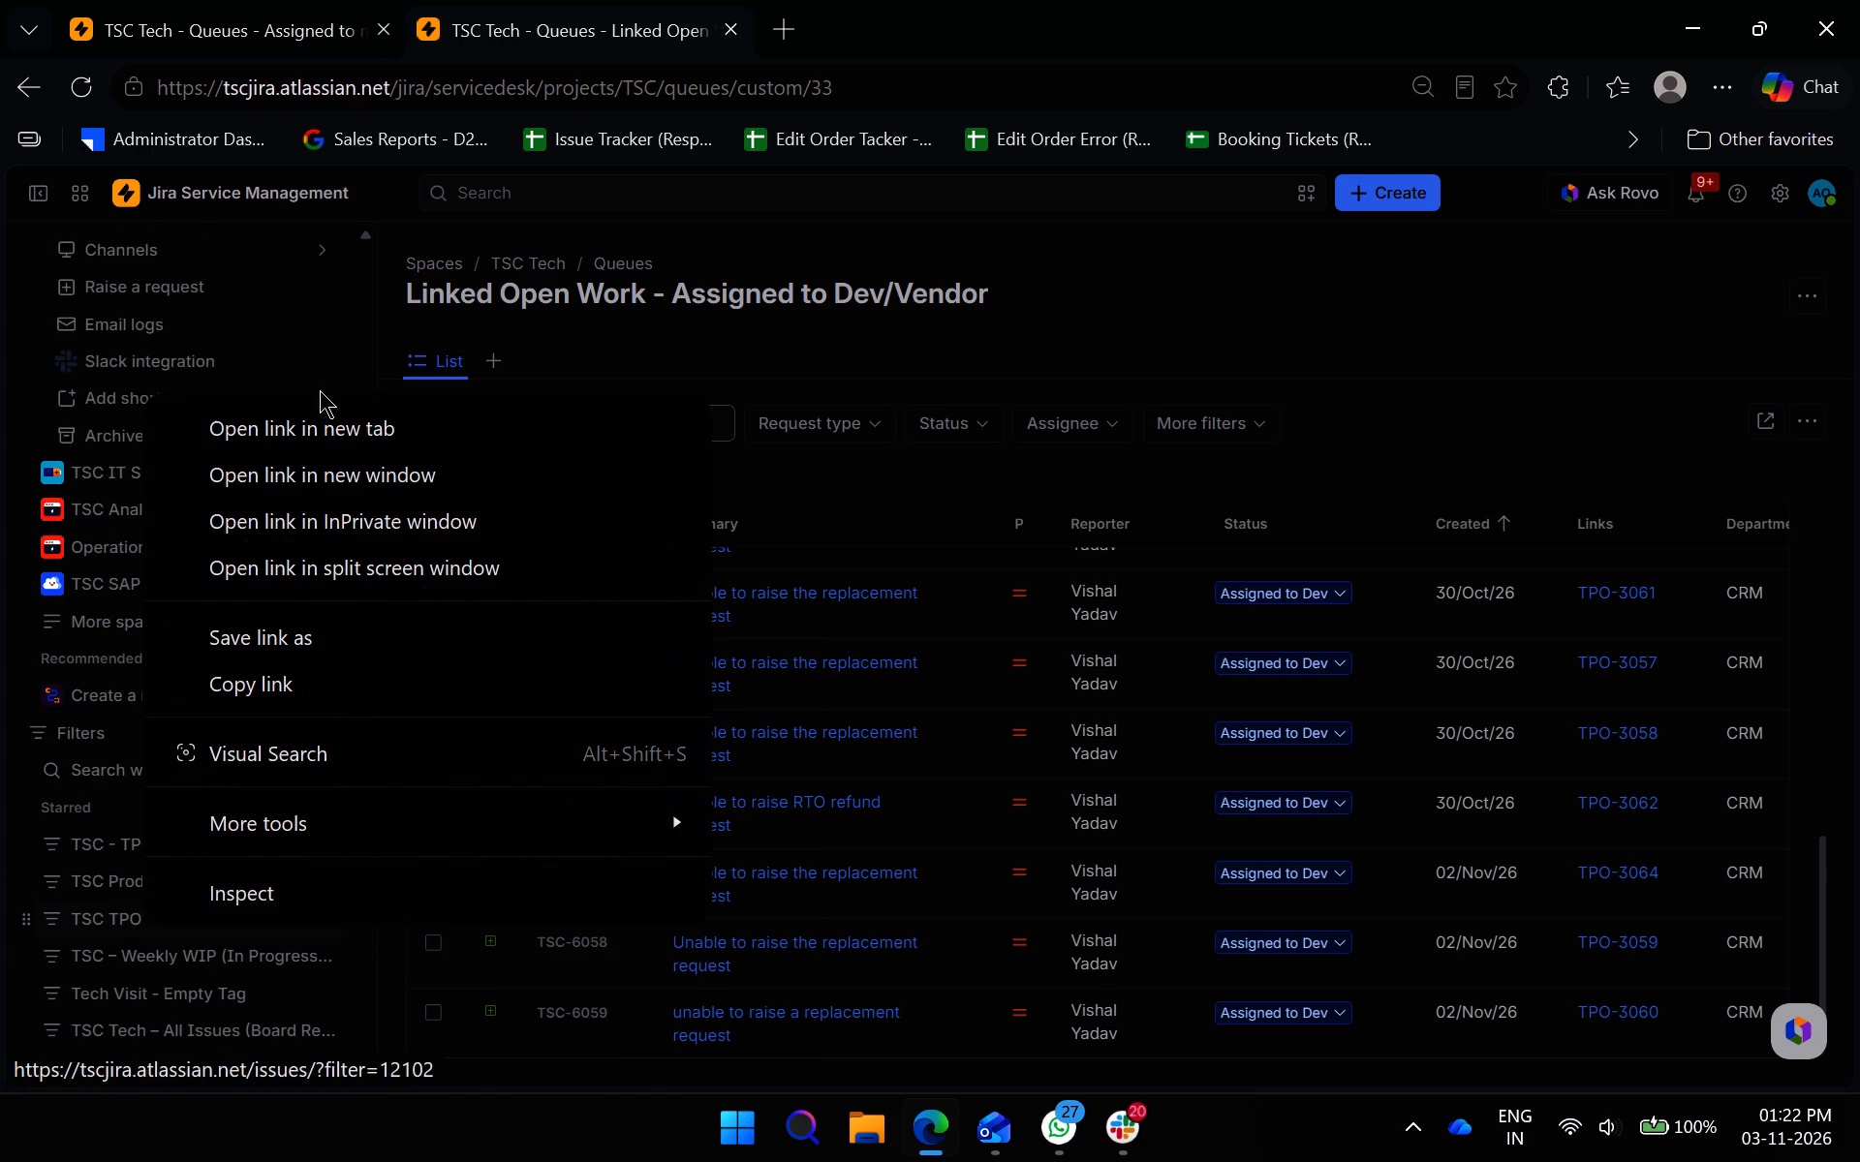
click(311, 429)
click(1038, 0)
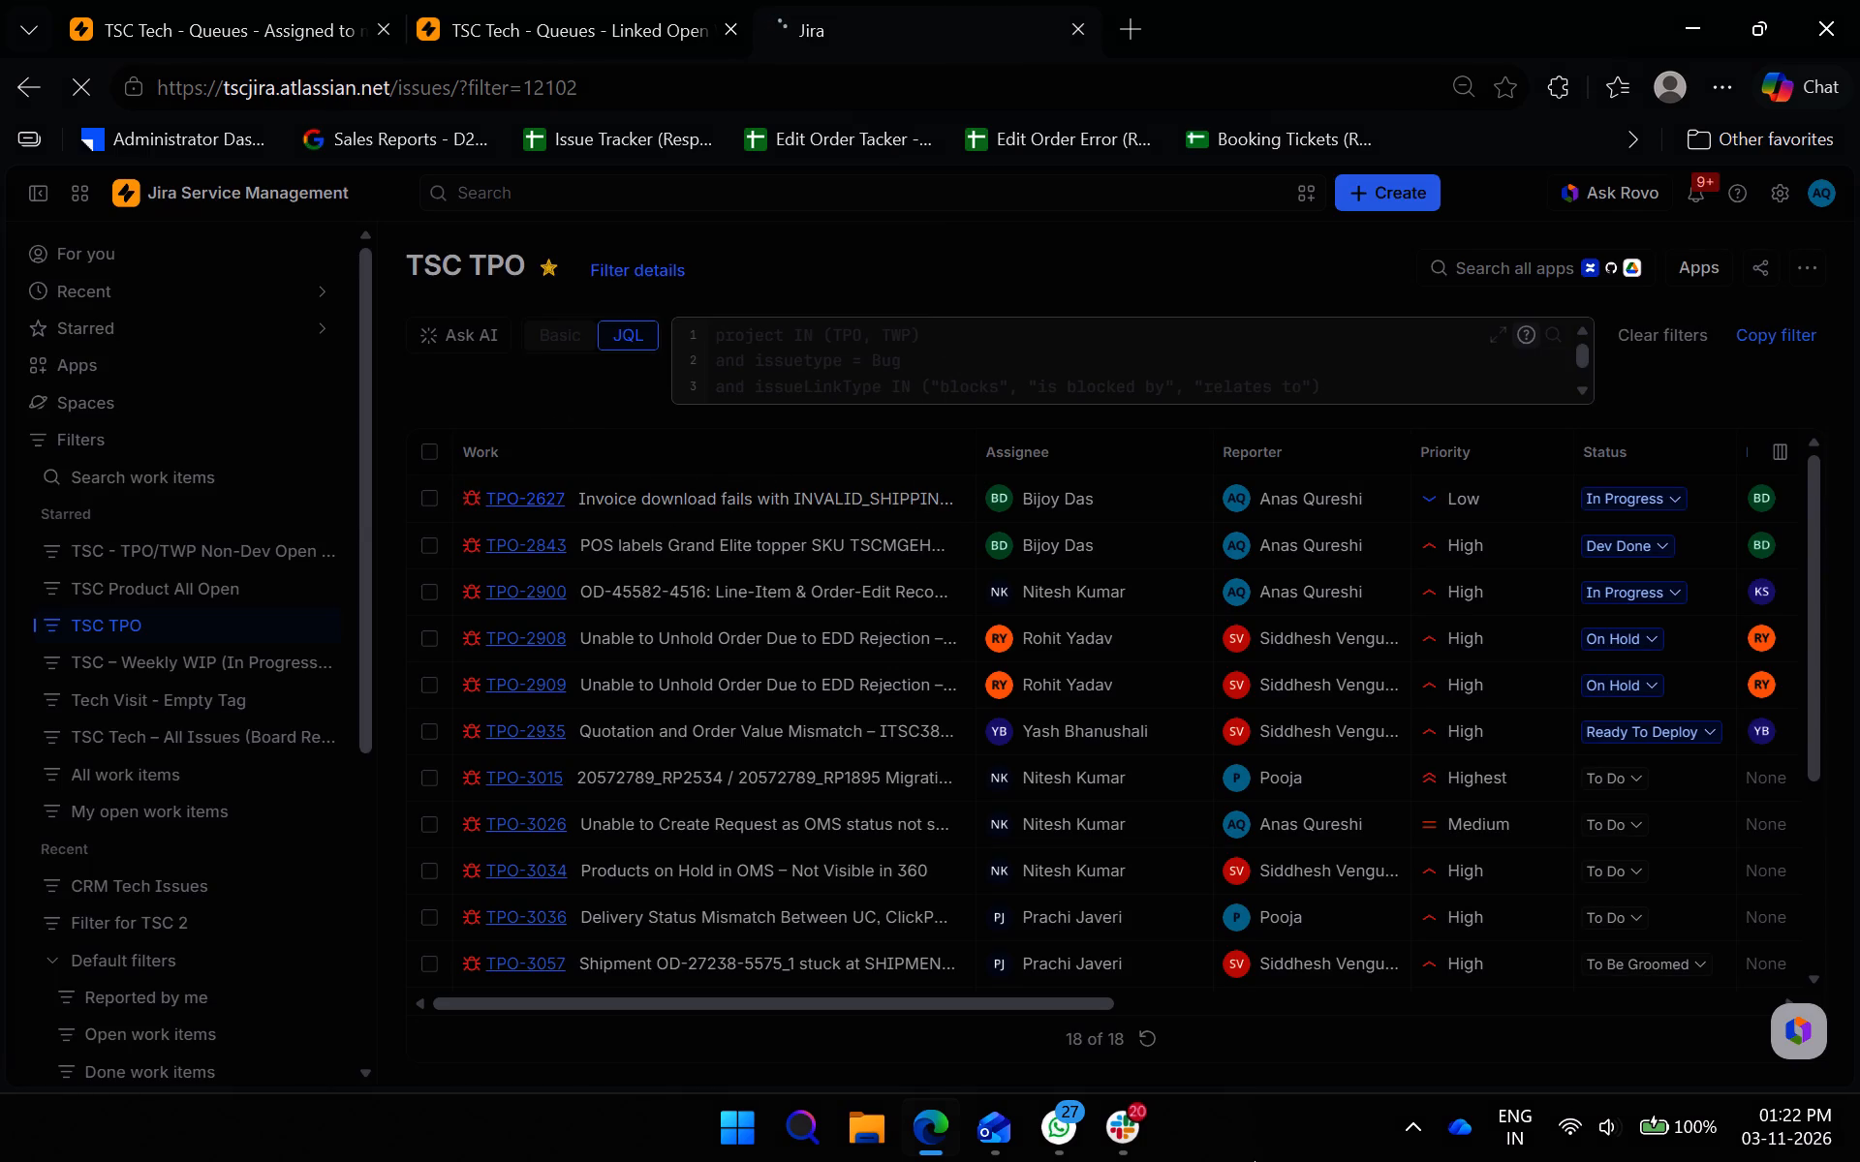
Refresh the TSC TPO filter results and look through the bugs with their assignees, reporters, priorities and statuses.
click(1149, 1040)
click(1283, 1052)
scroll(1148, 813, down, 7)
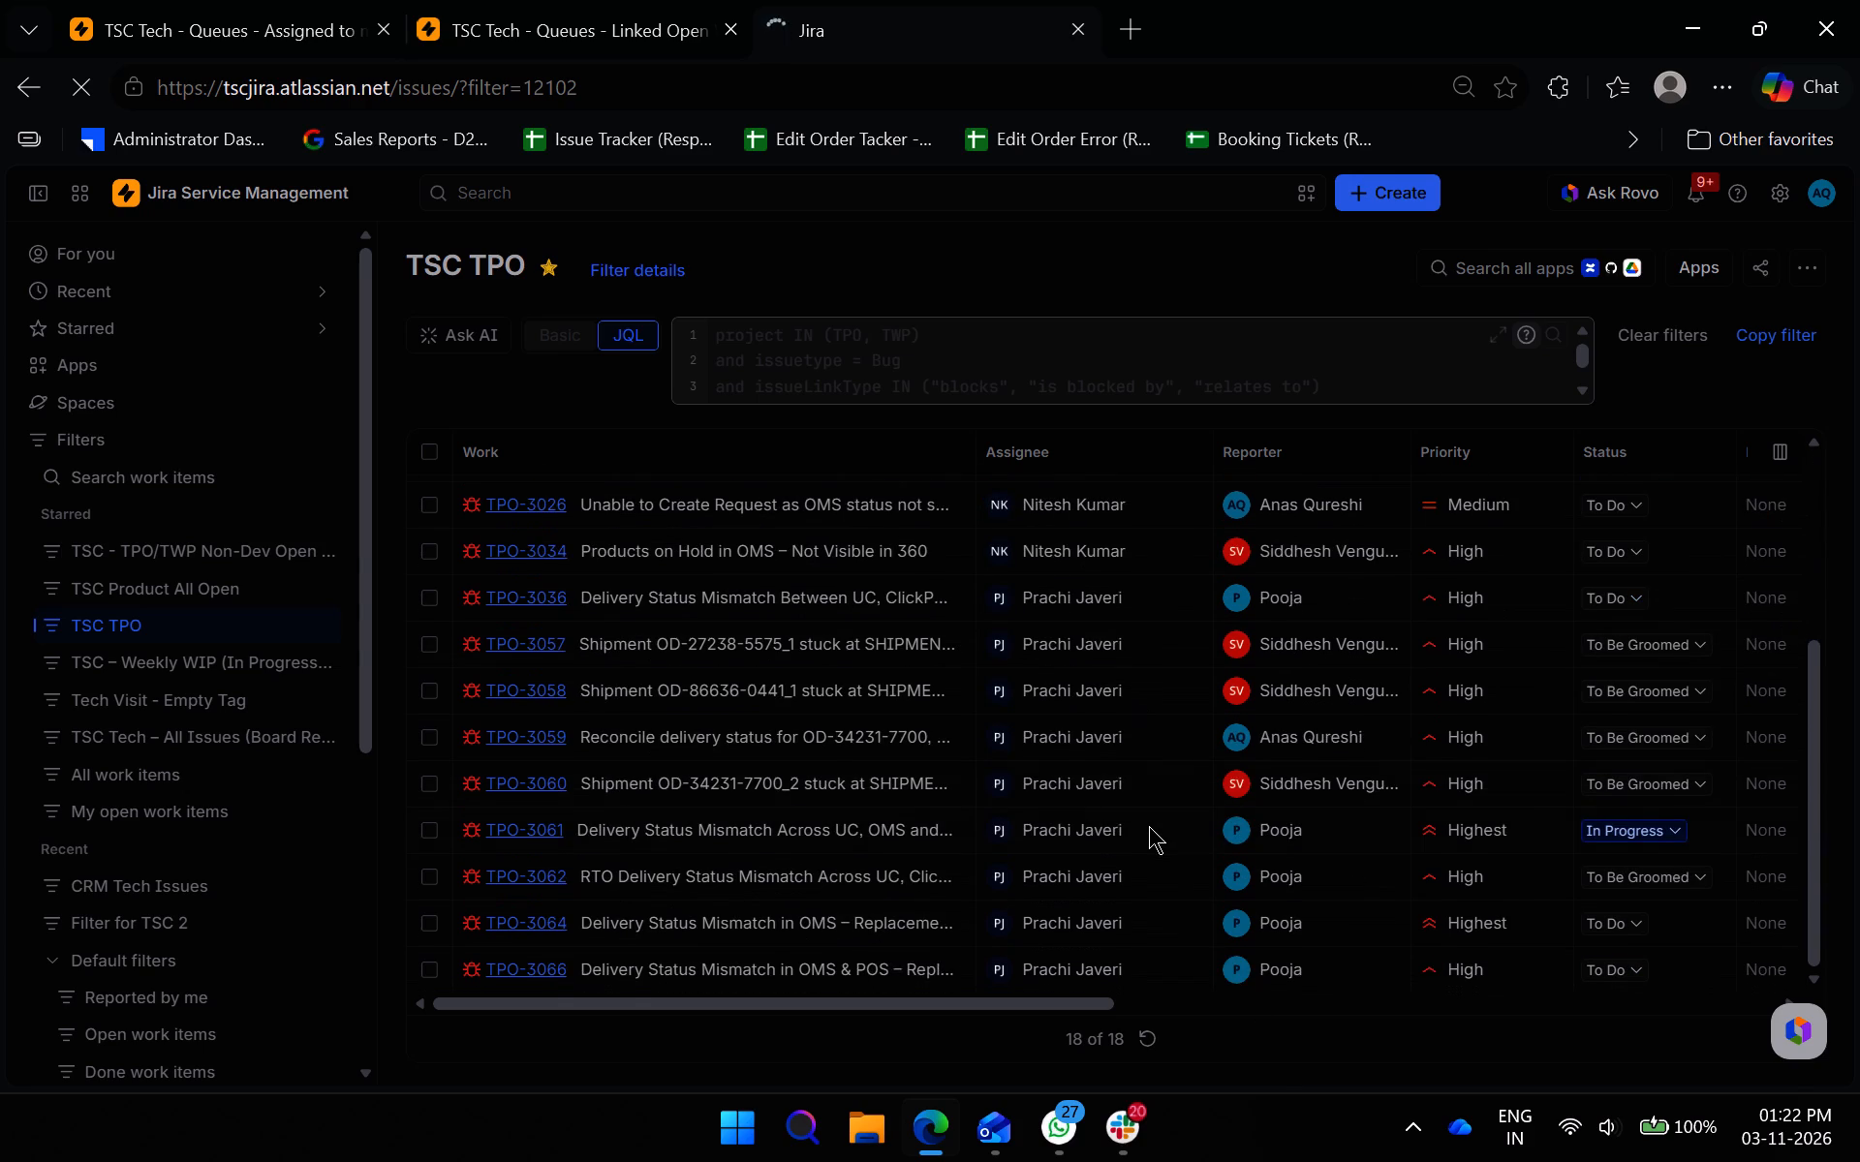
scroll(1149, 827, up, 6)
scroll(1149, 831, down, 5)
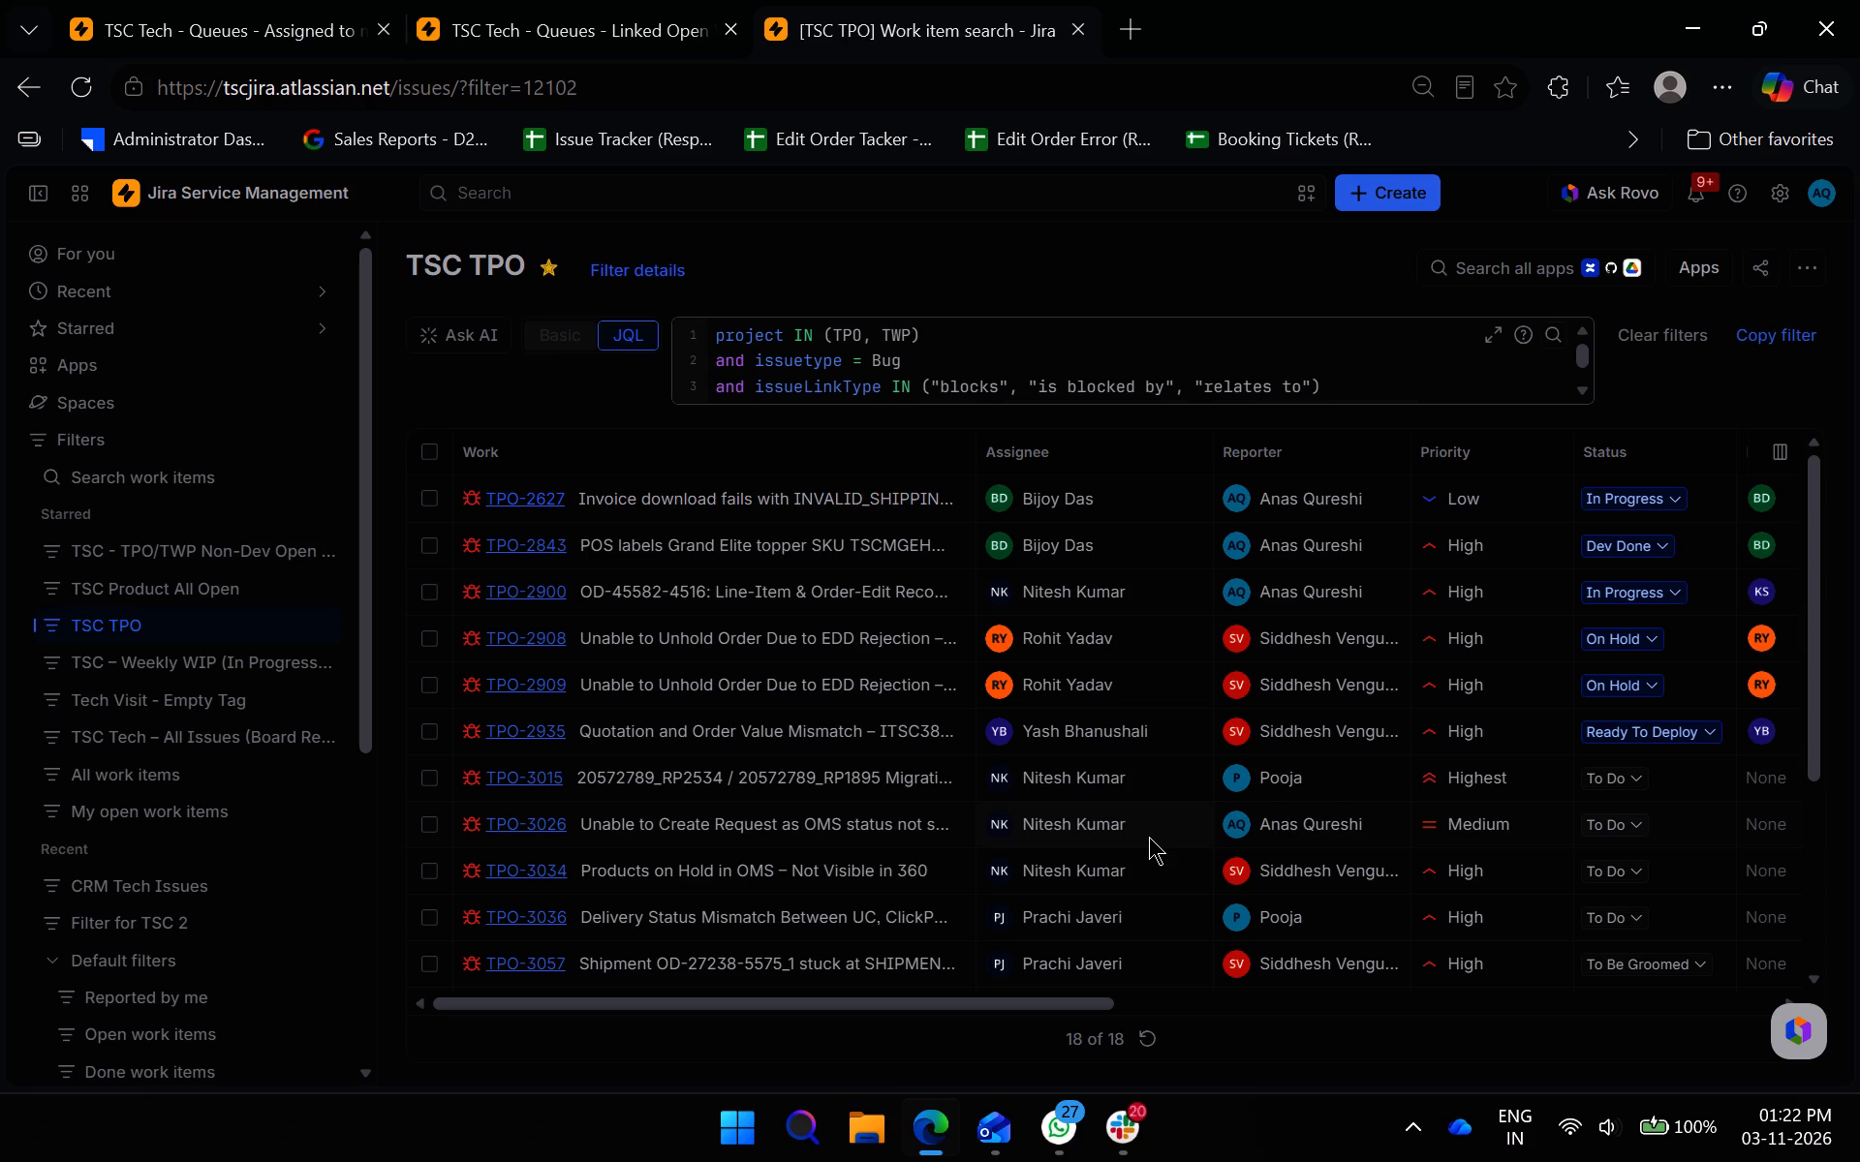
scroll(1157, 851, down, 4)
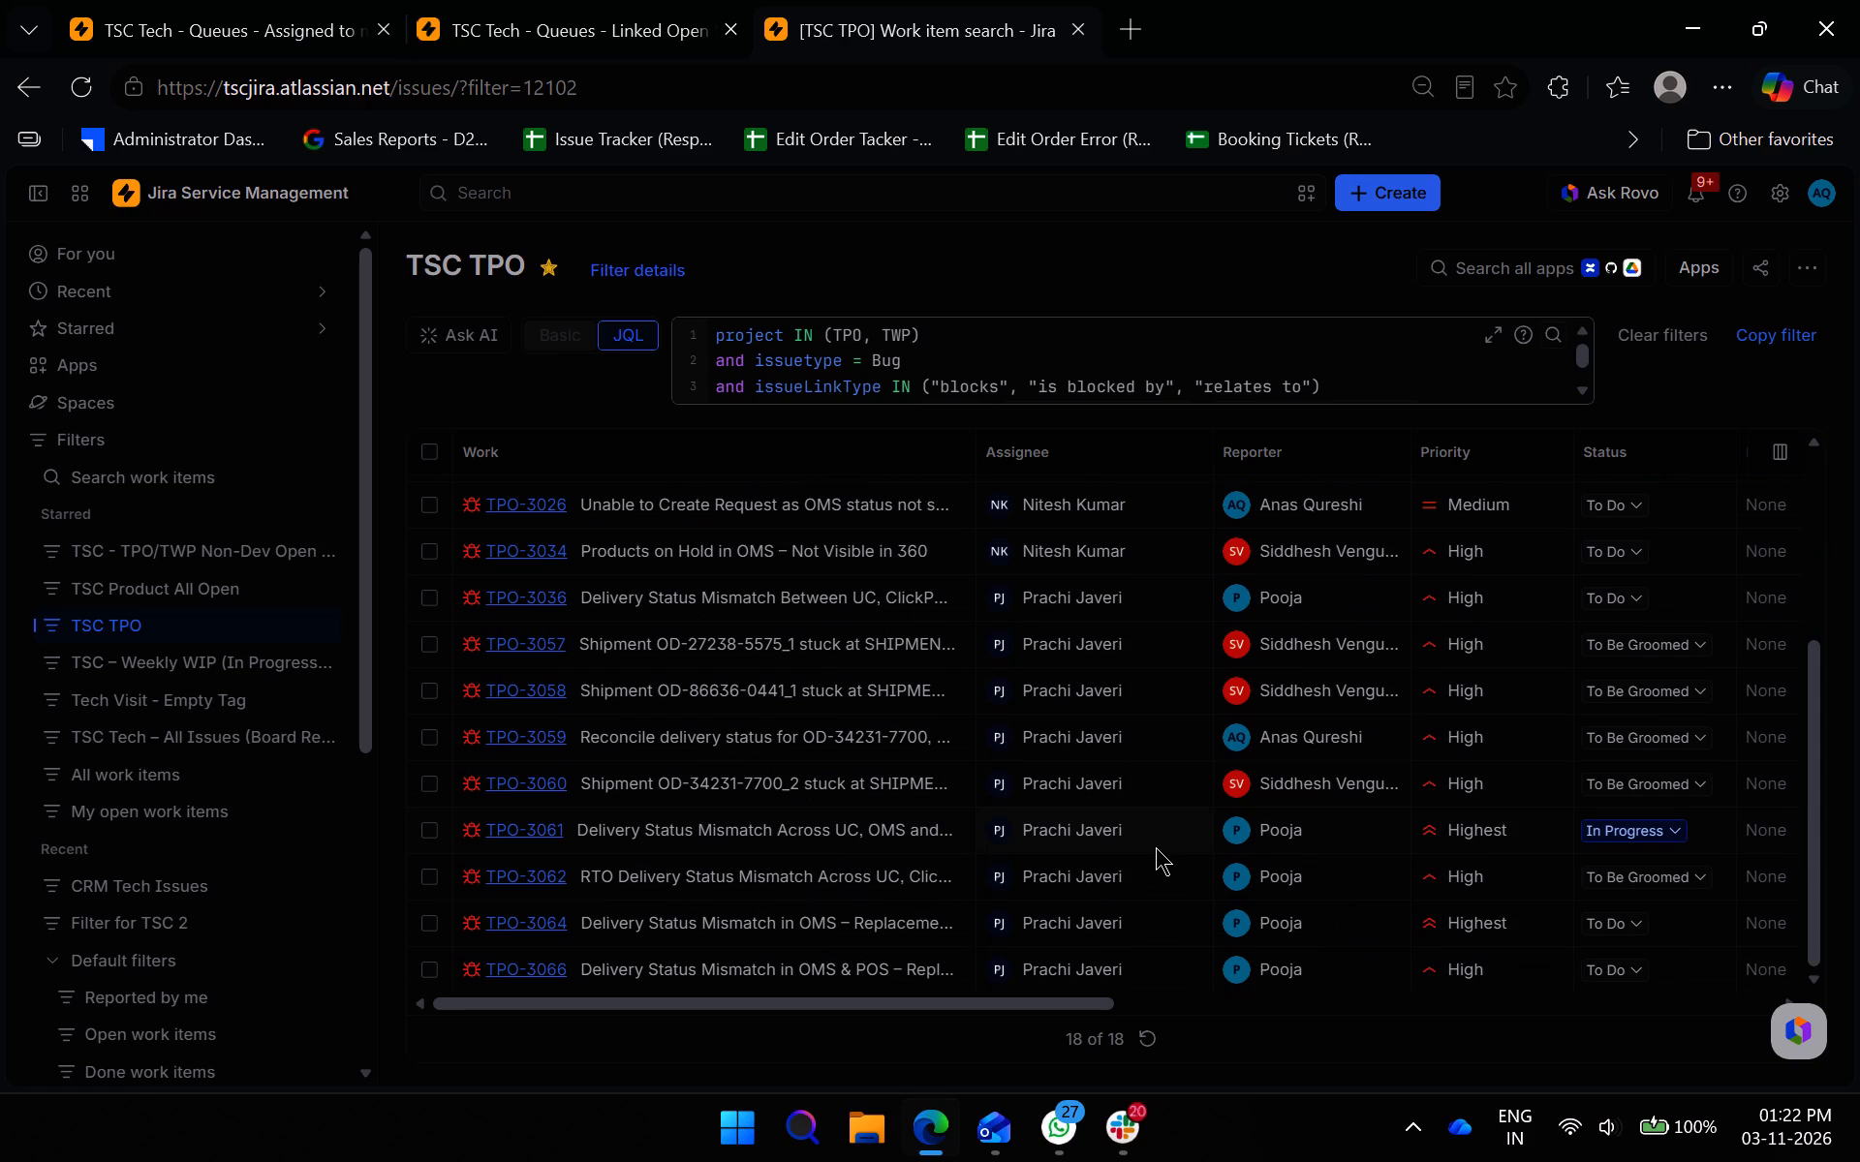
scroll(1155, 847, up, 3)
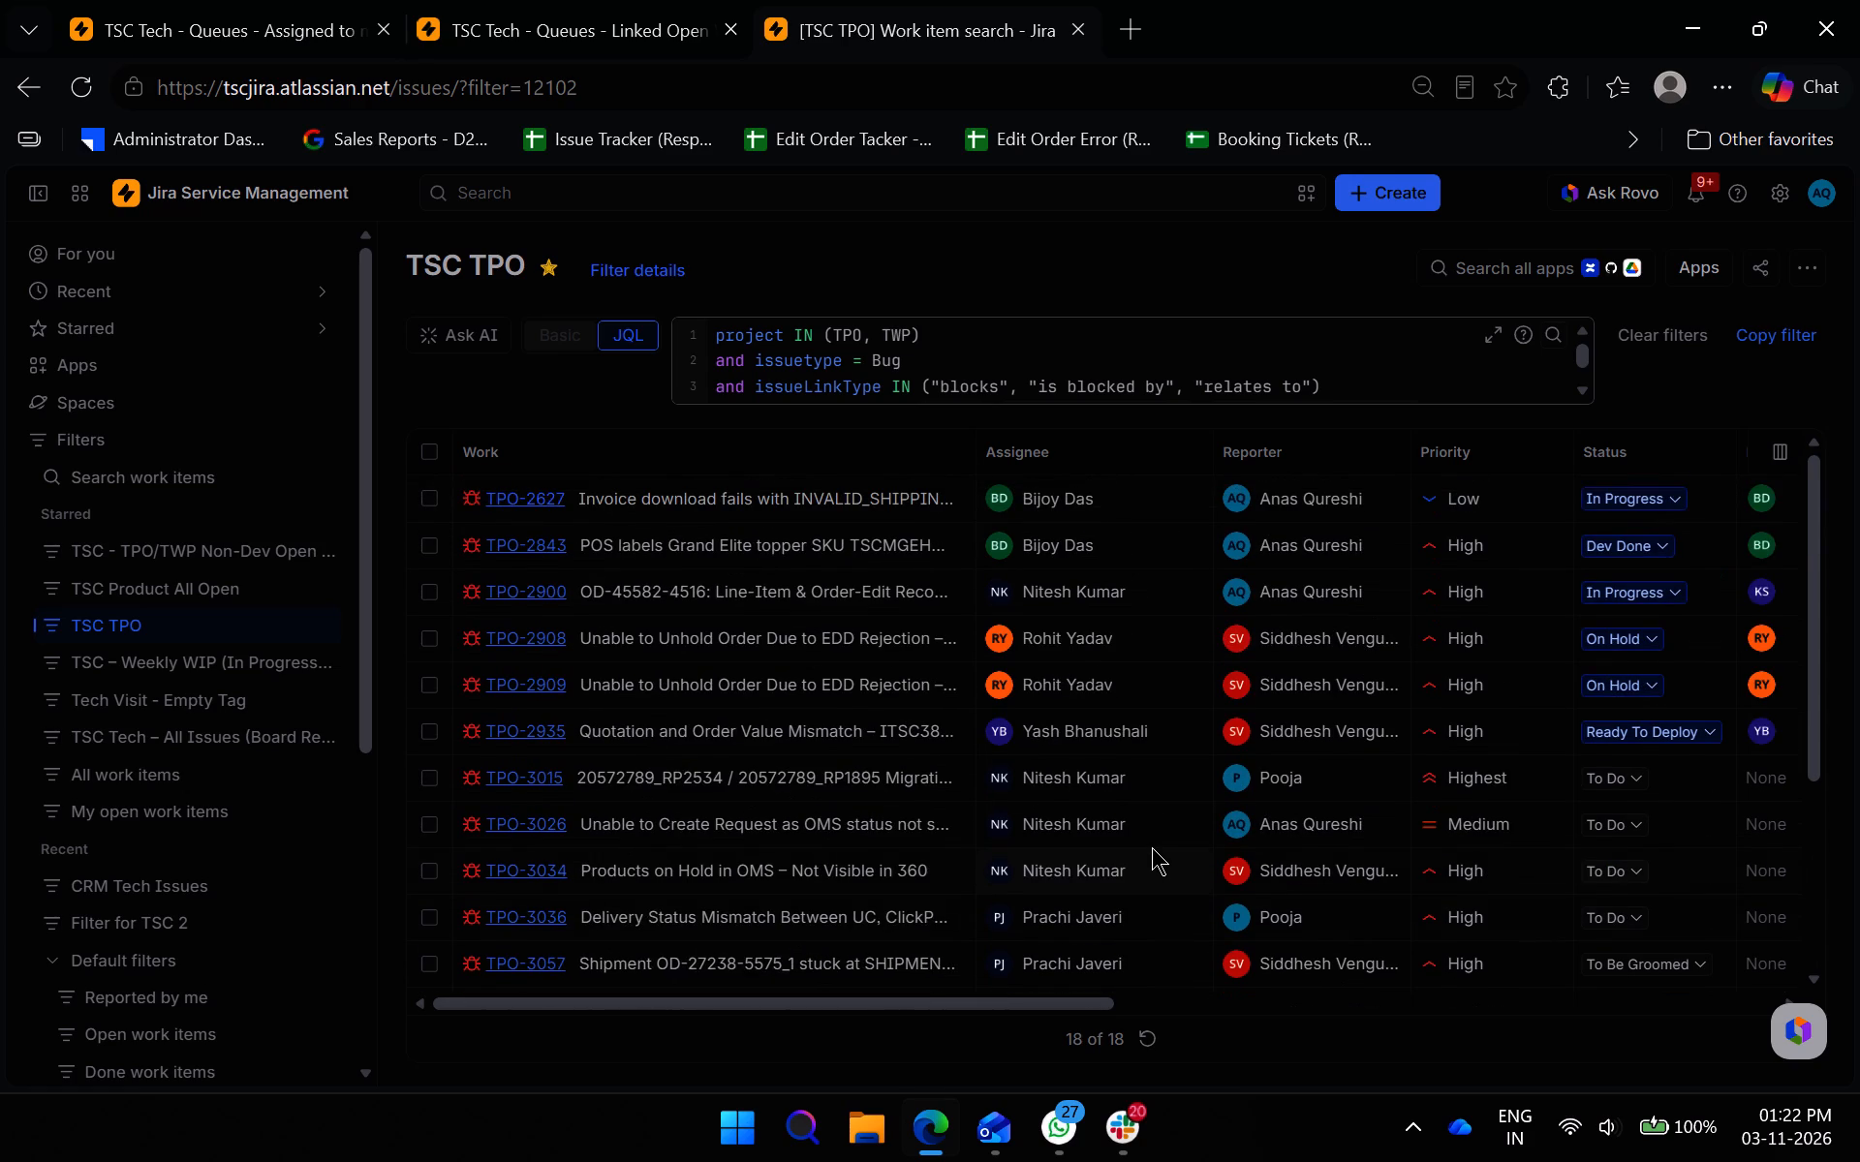
scroll(1152, 847, down, 4)
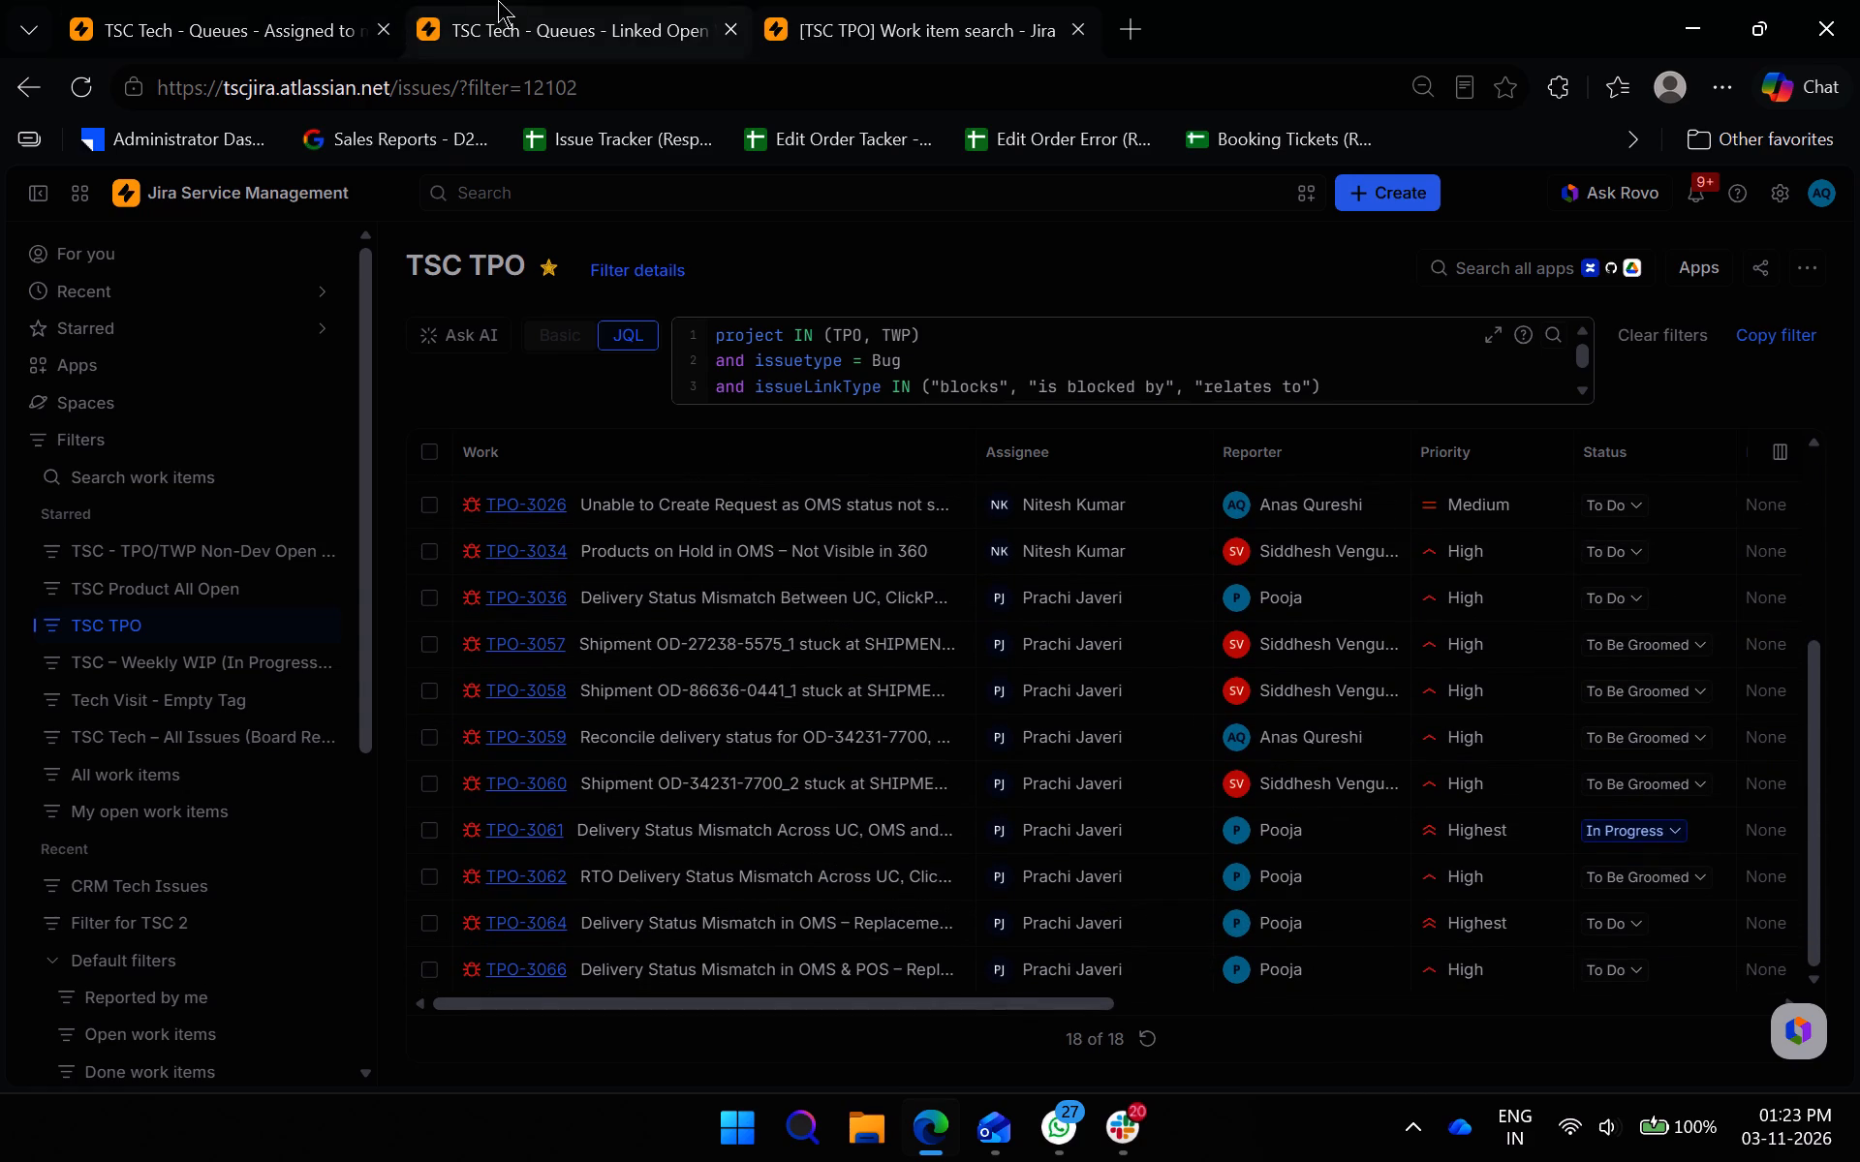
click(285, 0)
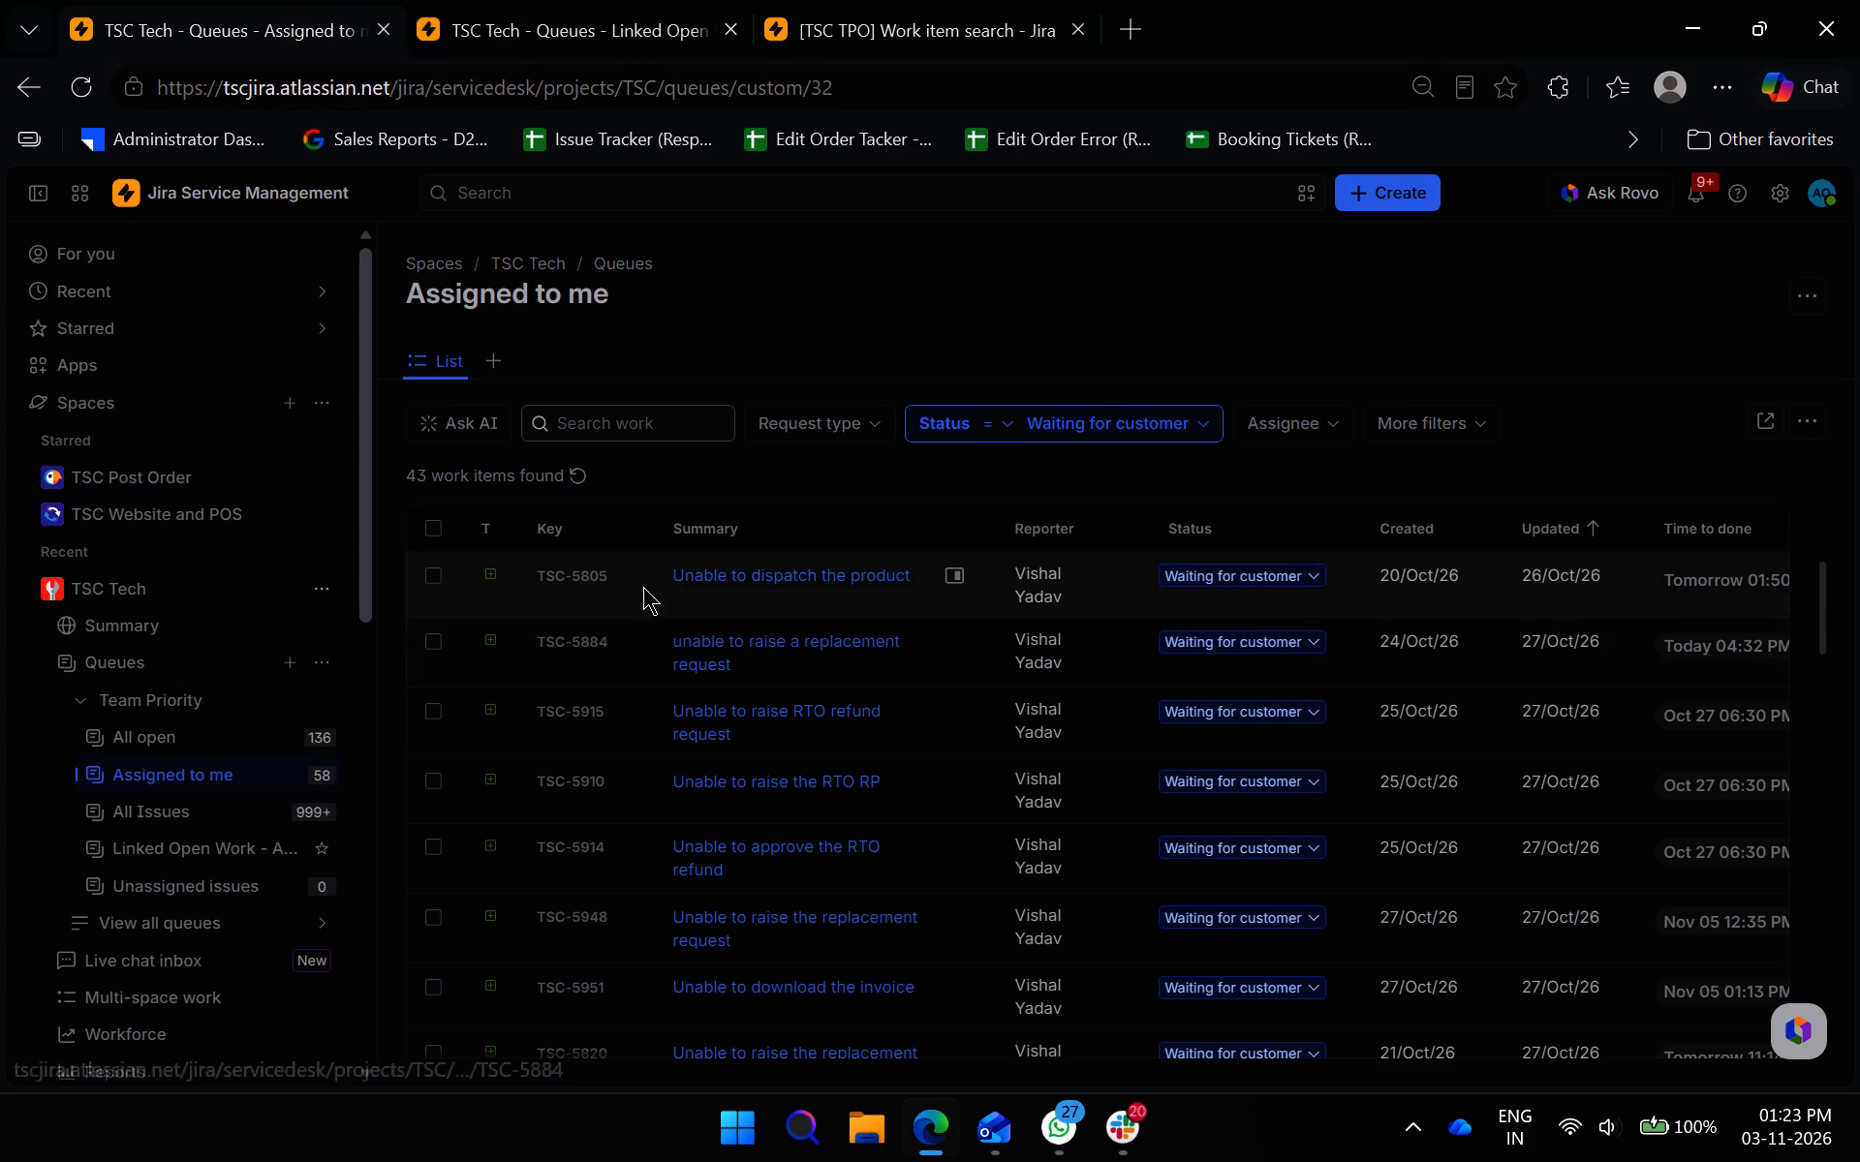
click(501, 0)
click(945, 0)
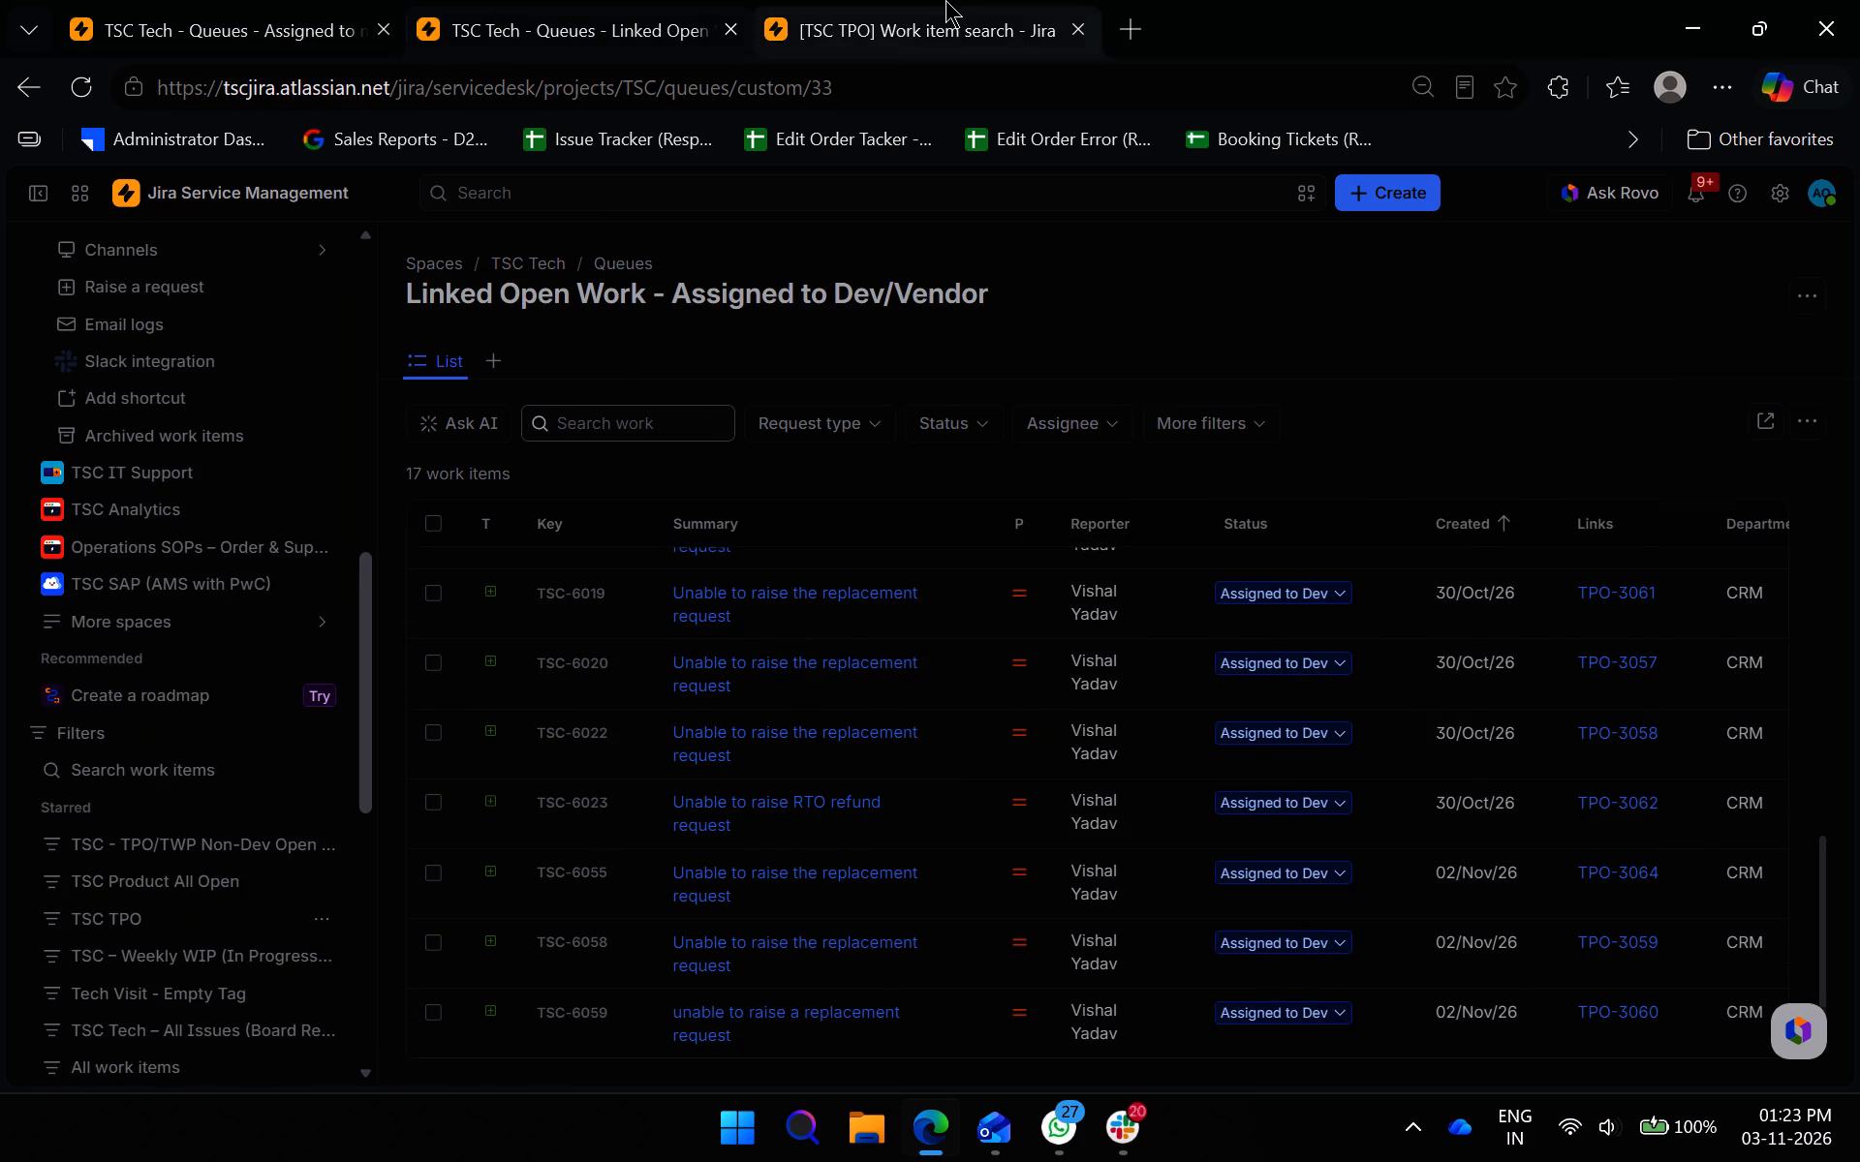
Examine the remaining columns of the TSC TPO bugs, including developer, creation date, linked work items, labels and organizations.
scroll(960, 896, up, 6)
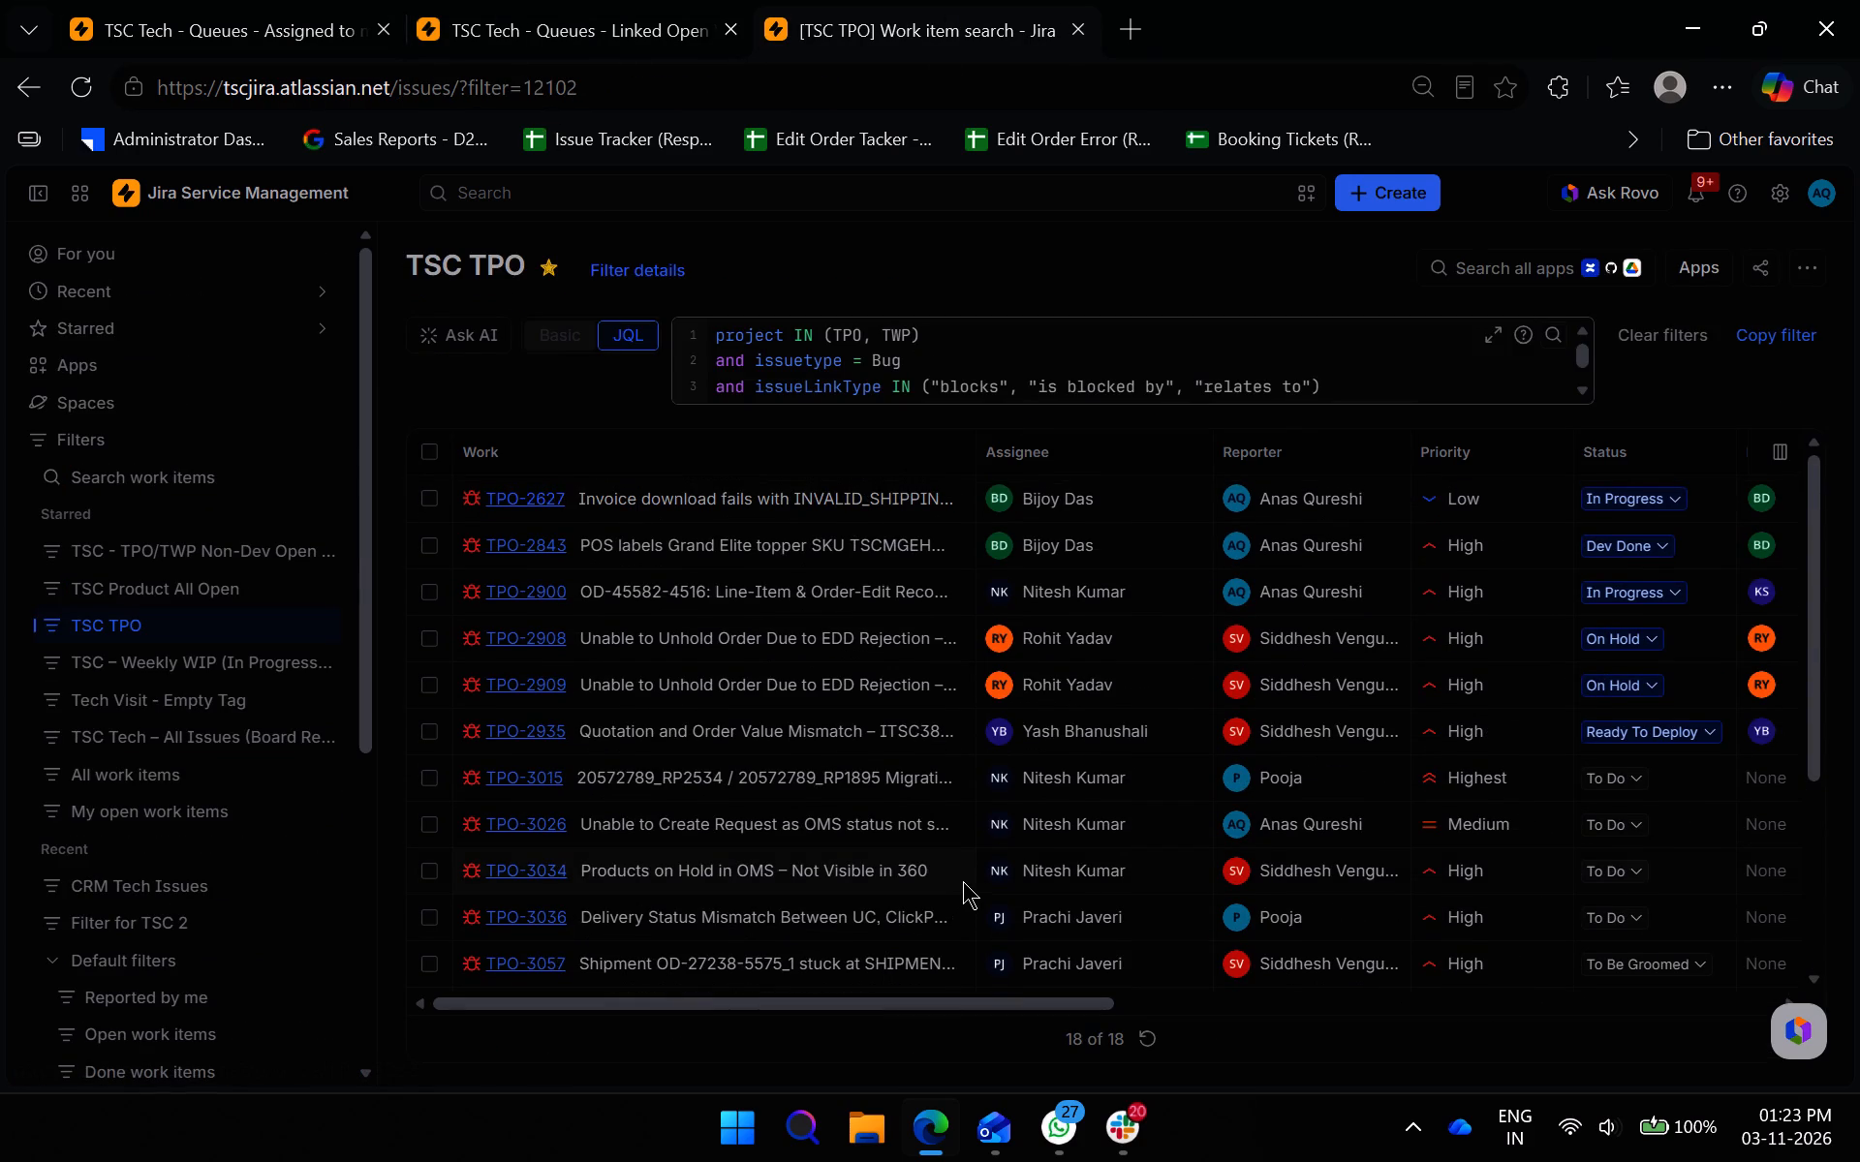
scroll(963, 881, down, 5)
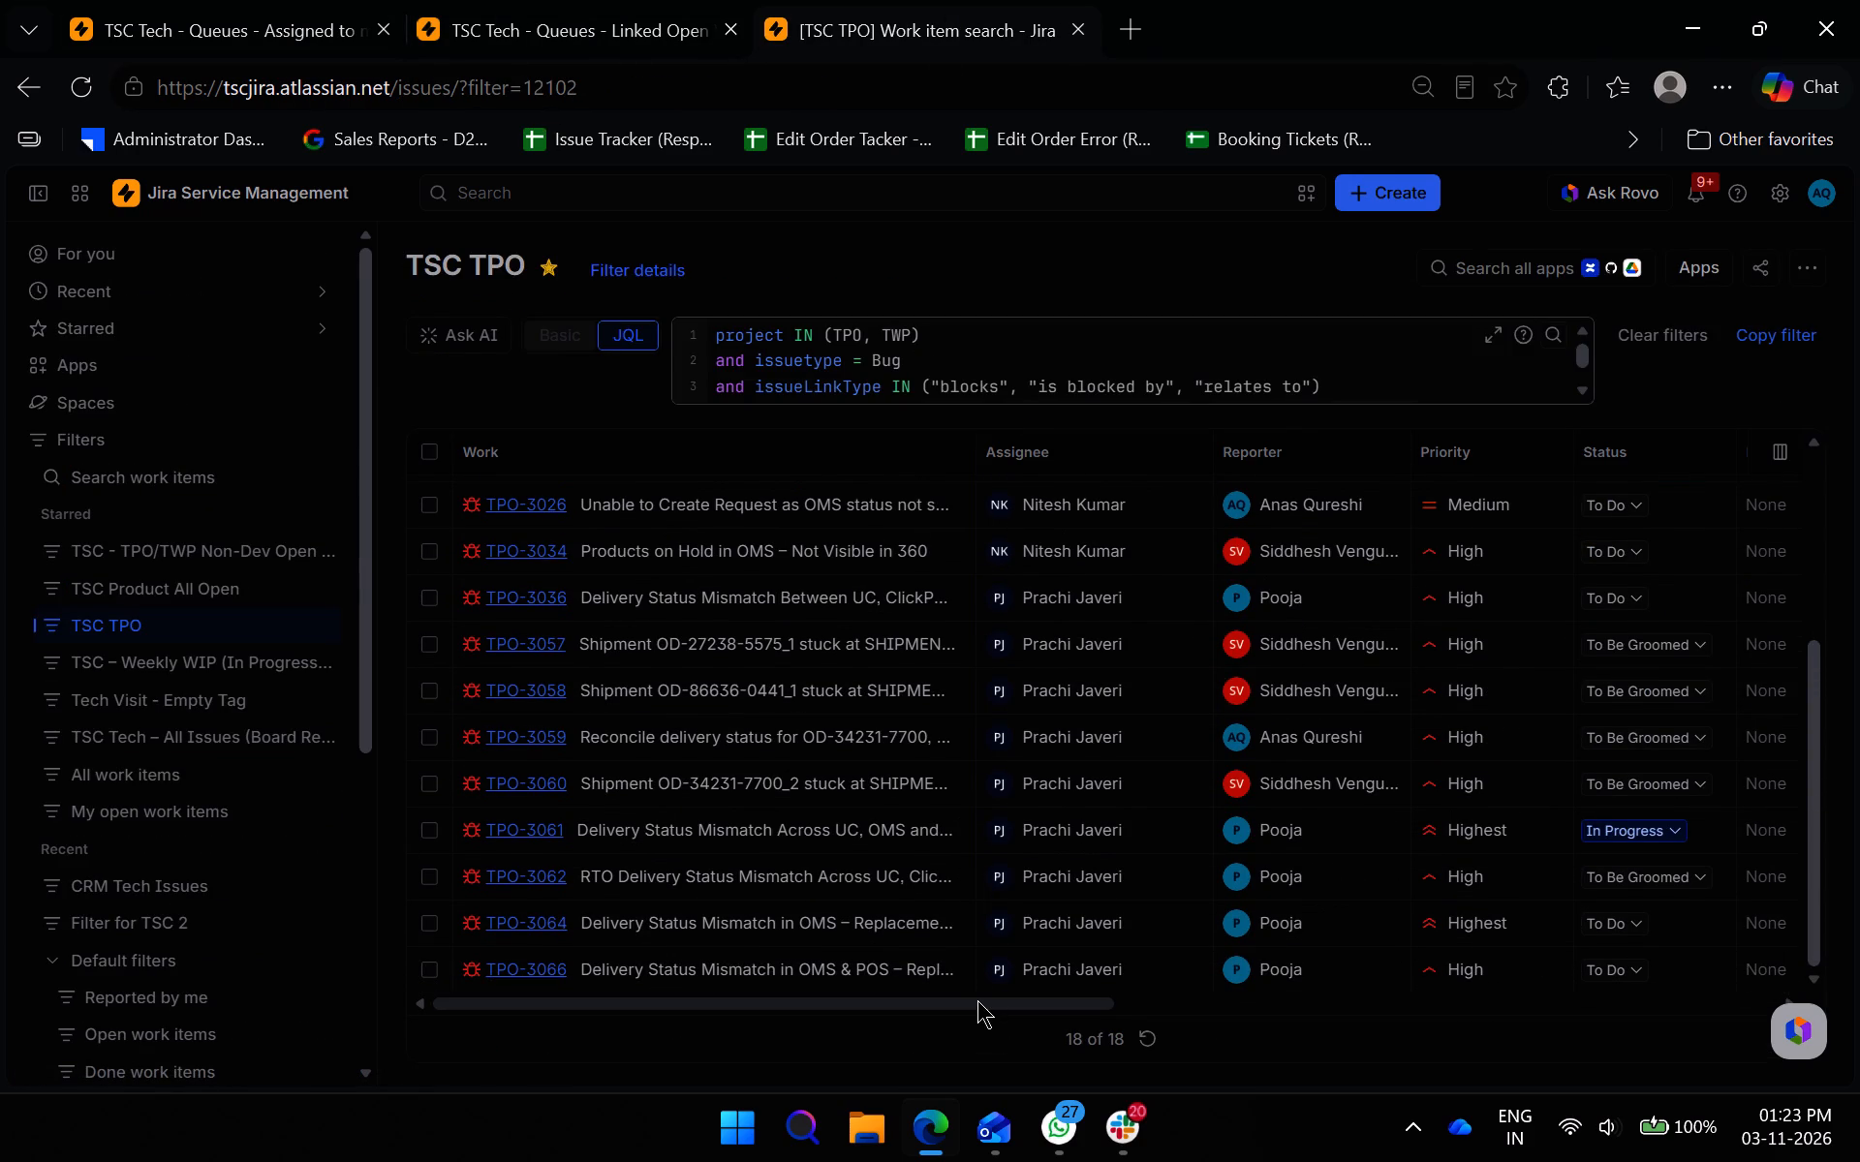
drag(976, 1001, 1008, 1002)
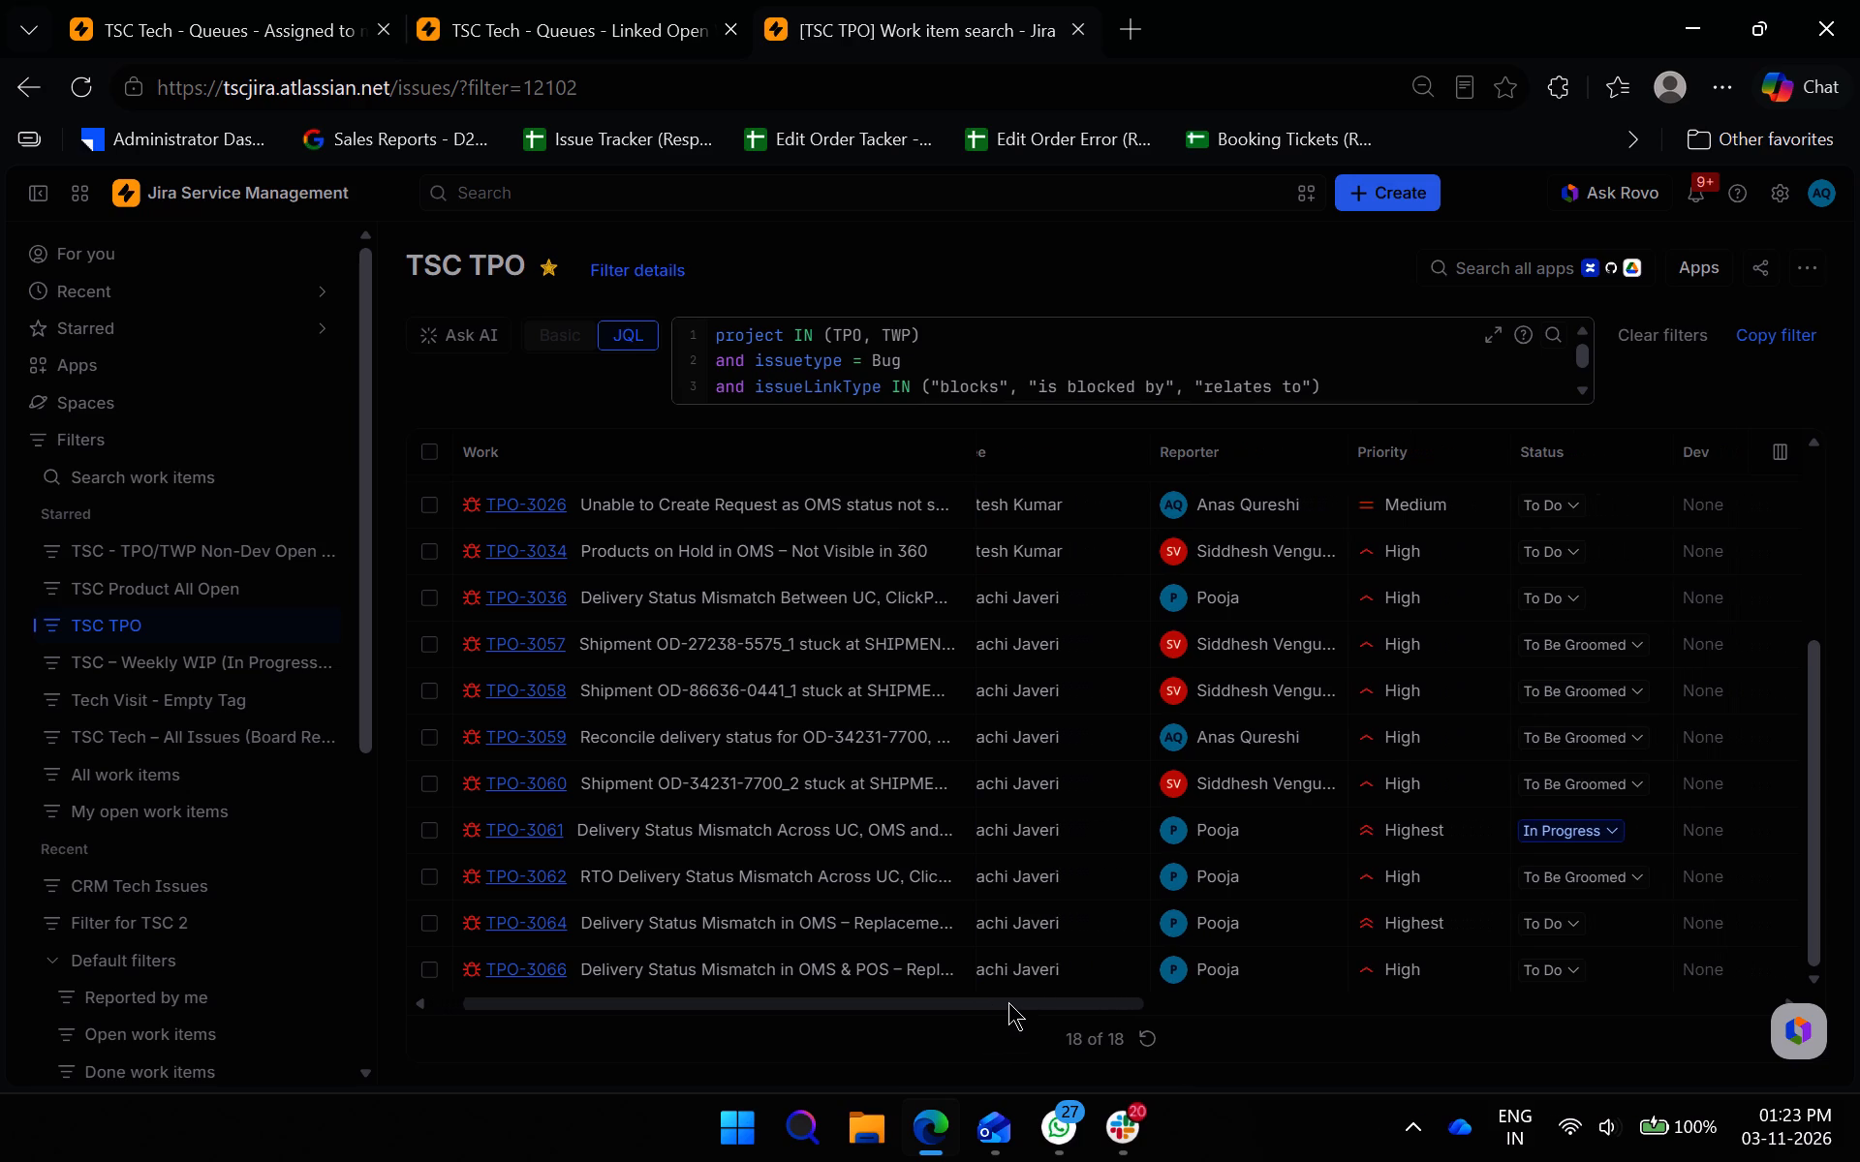
drag(1008, 1002, 1466, 1024)
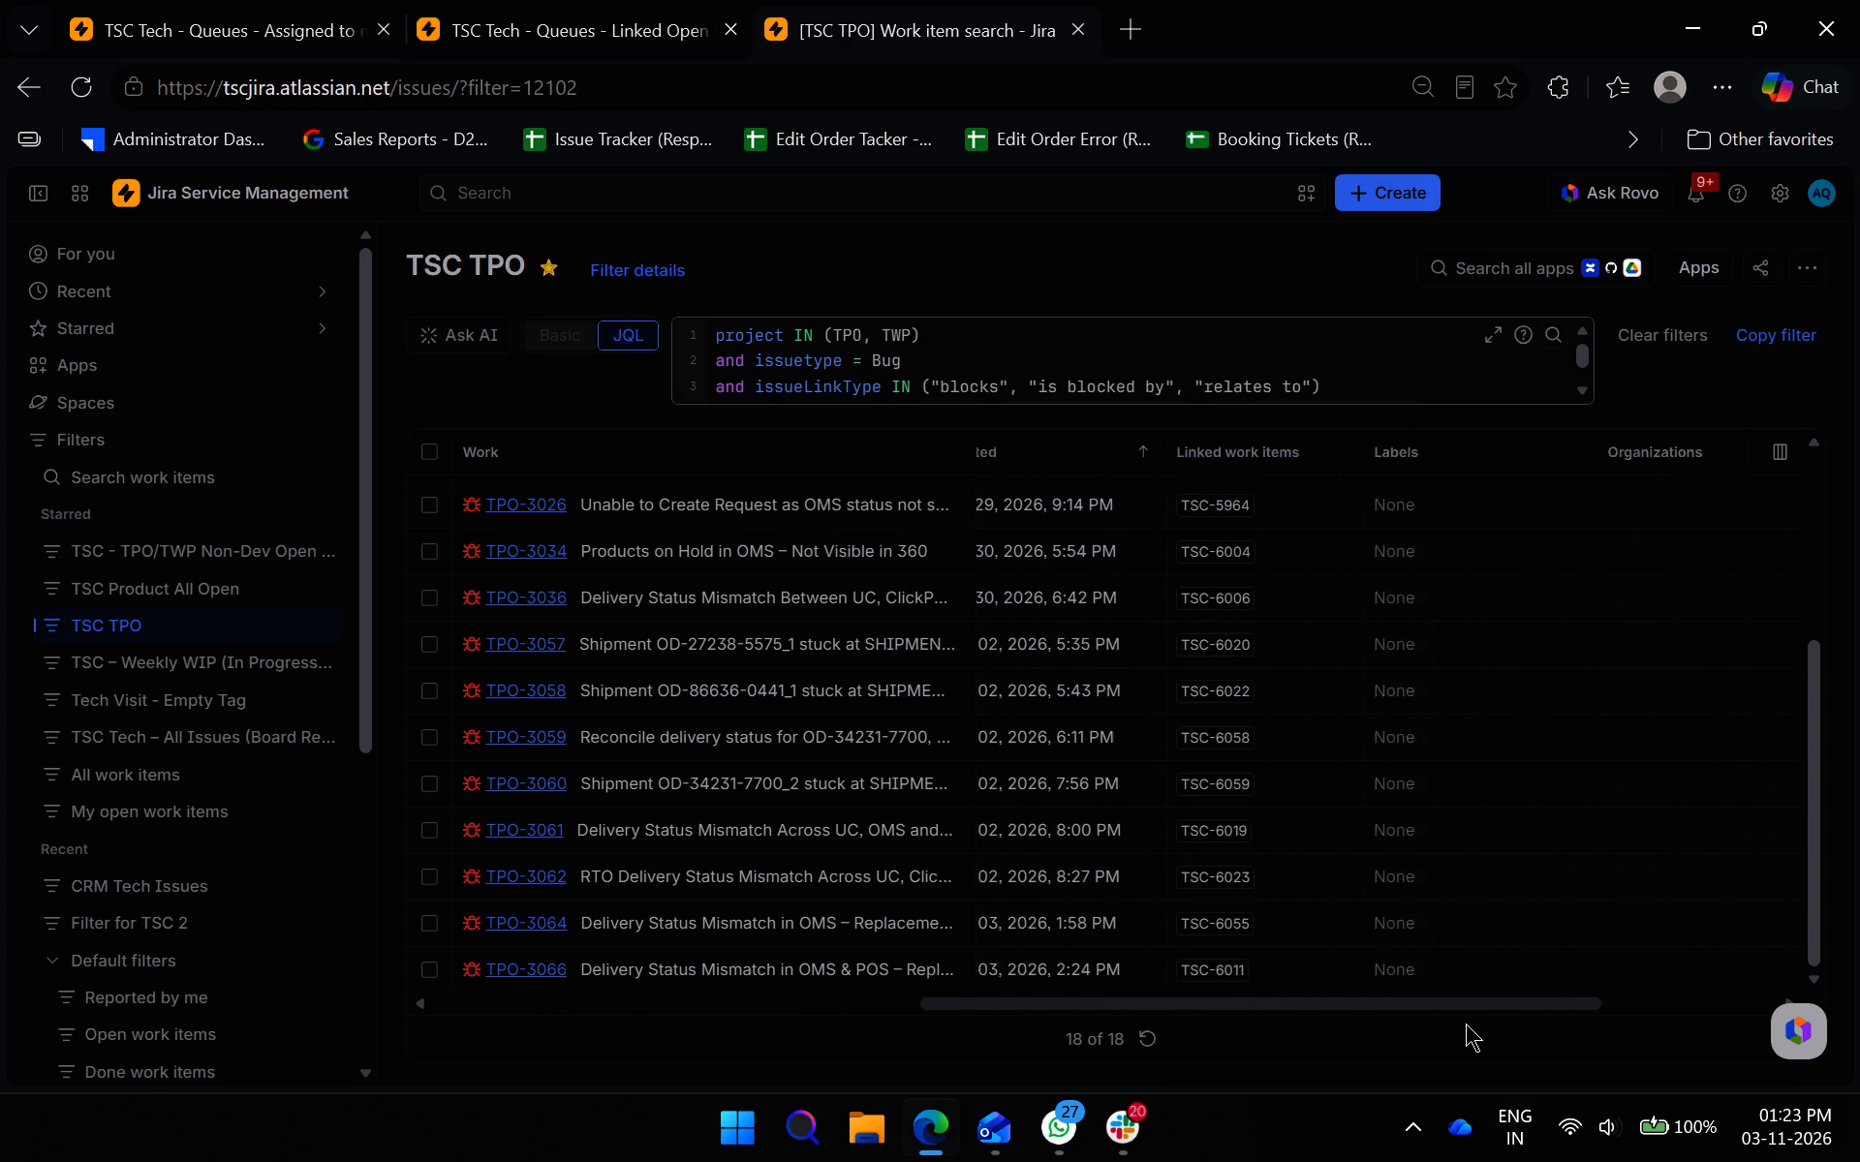
drag(1466, 1024, 1552, 1024)
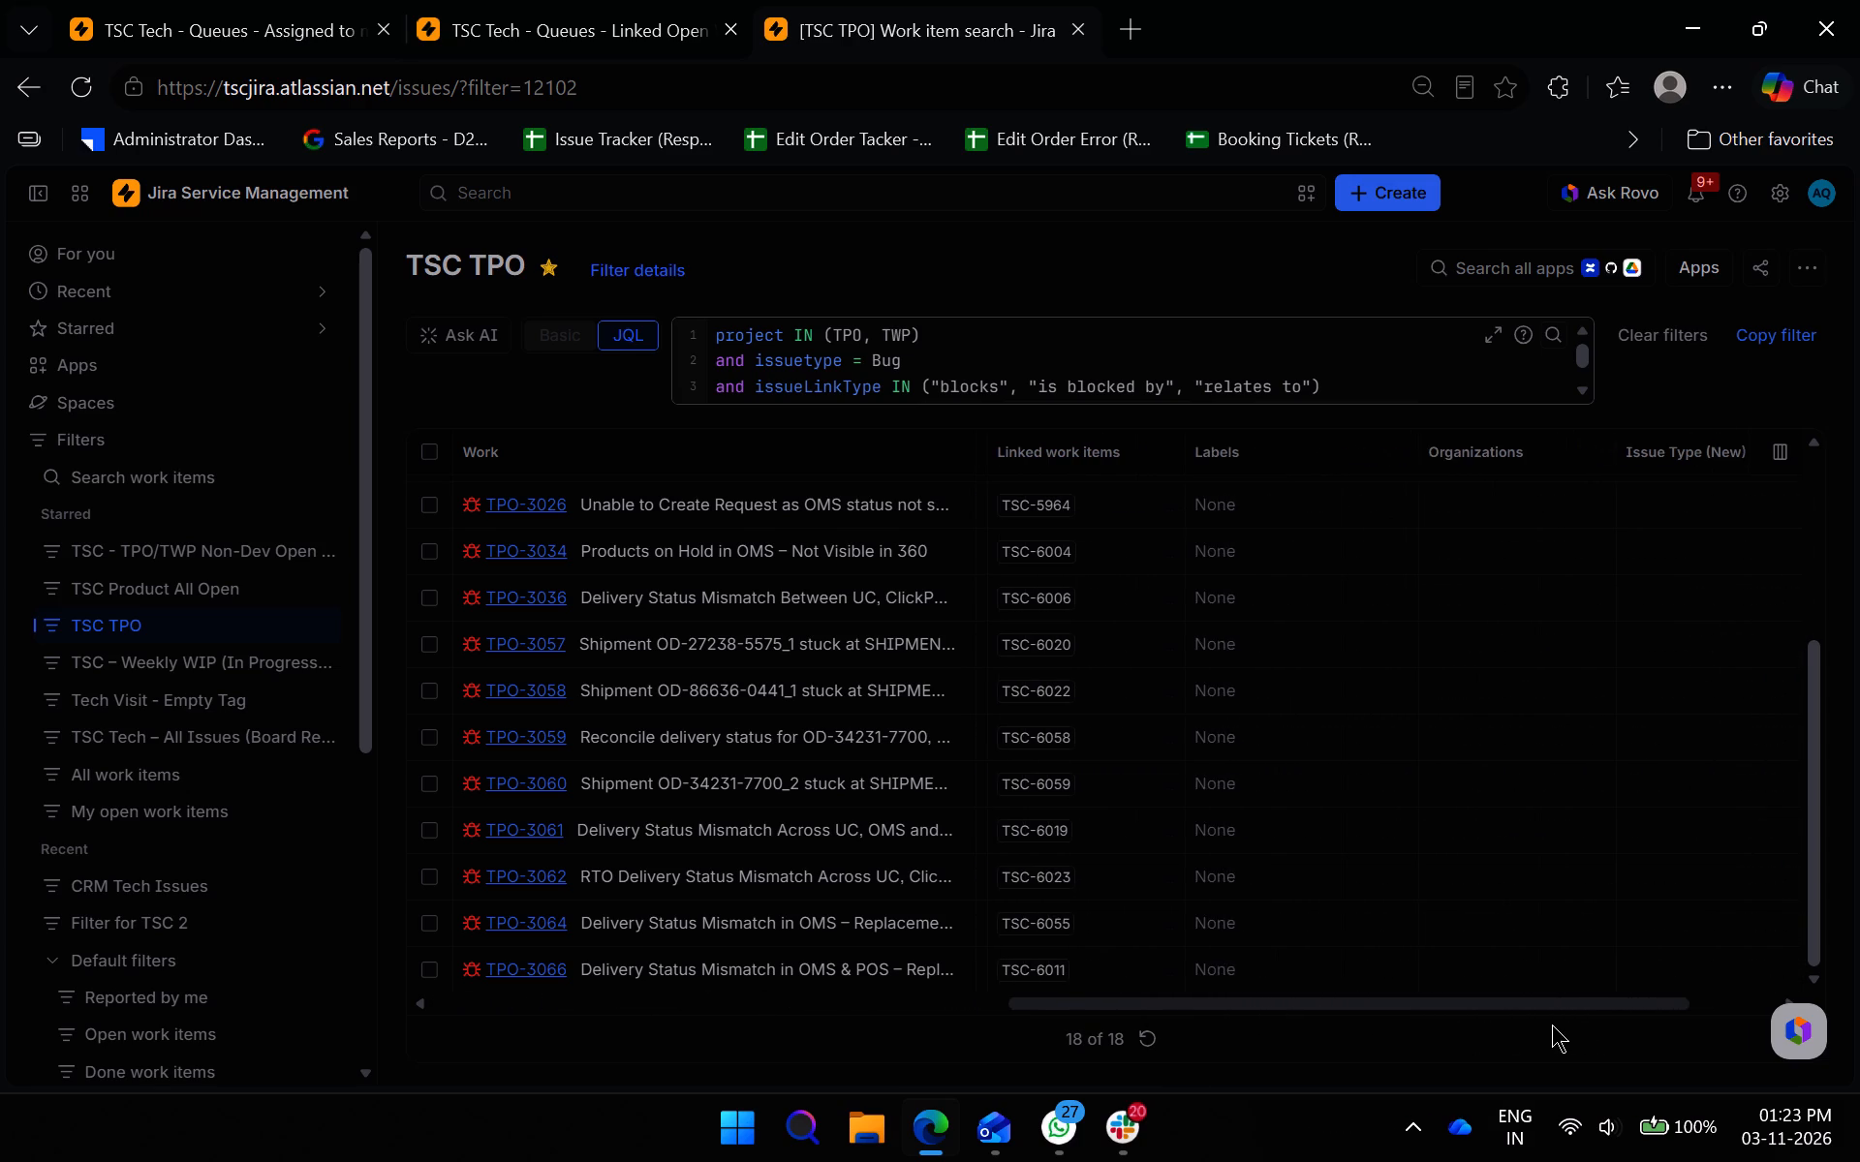
drag(1552, 1024, 1350, 998)
scroll(1395, 898, up, 9)
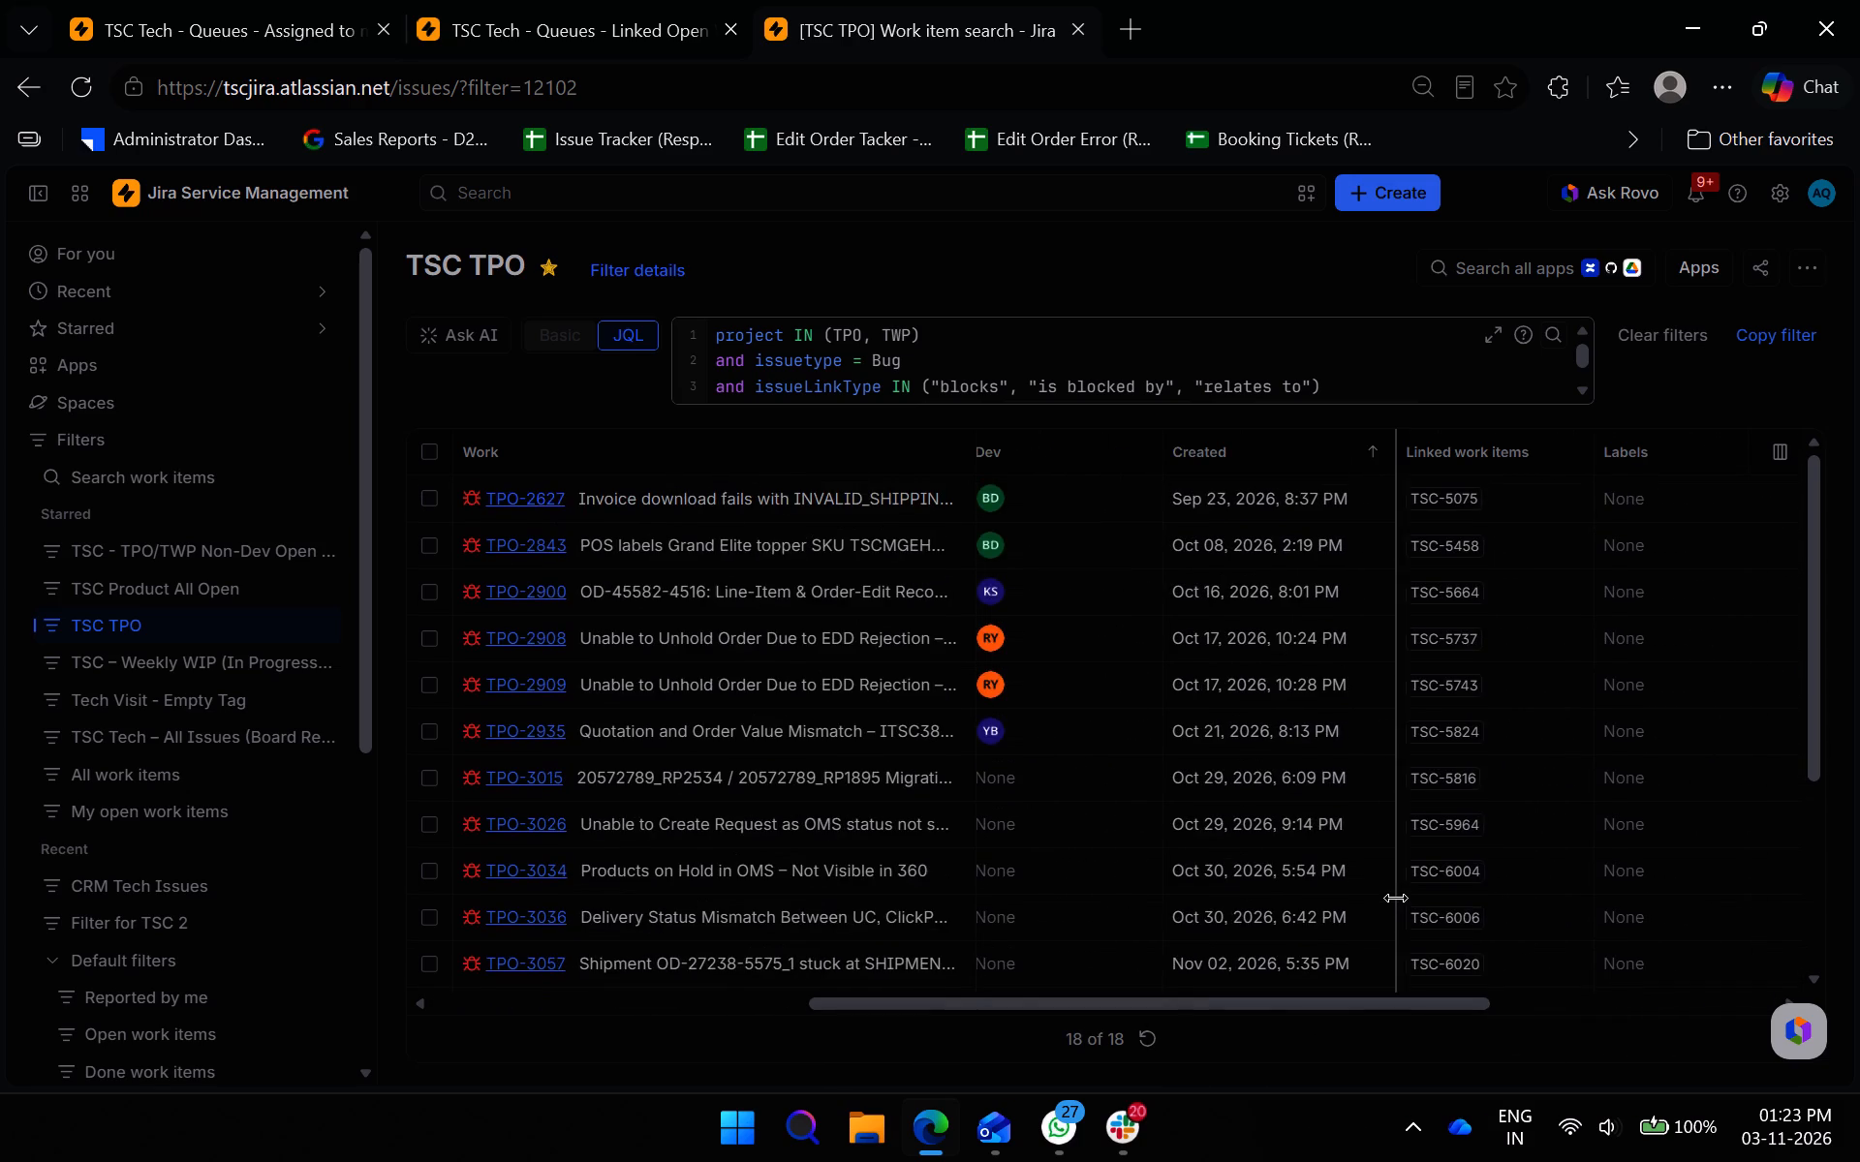
scroll(1395, 898, down, 7)
drag(1372, 1005, 1037, 977)
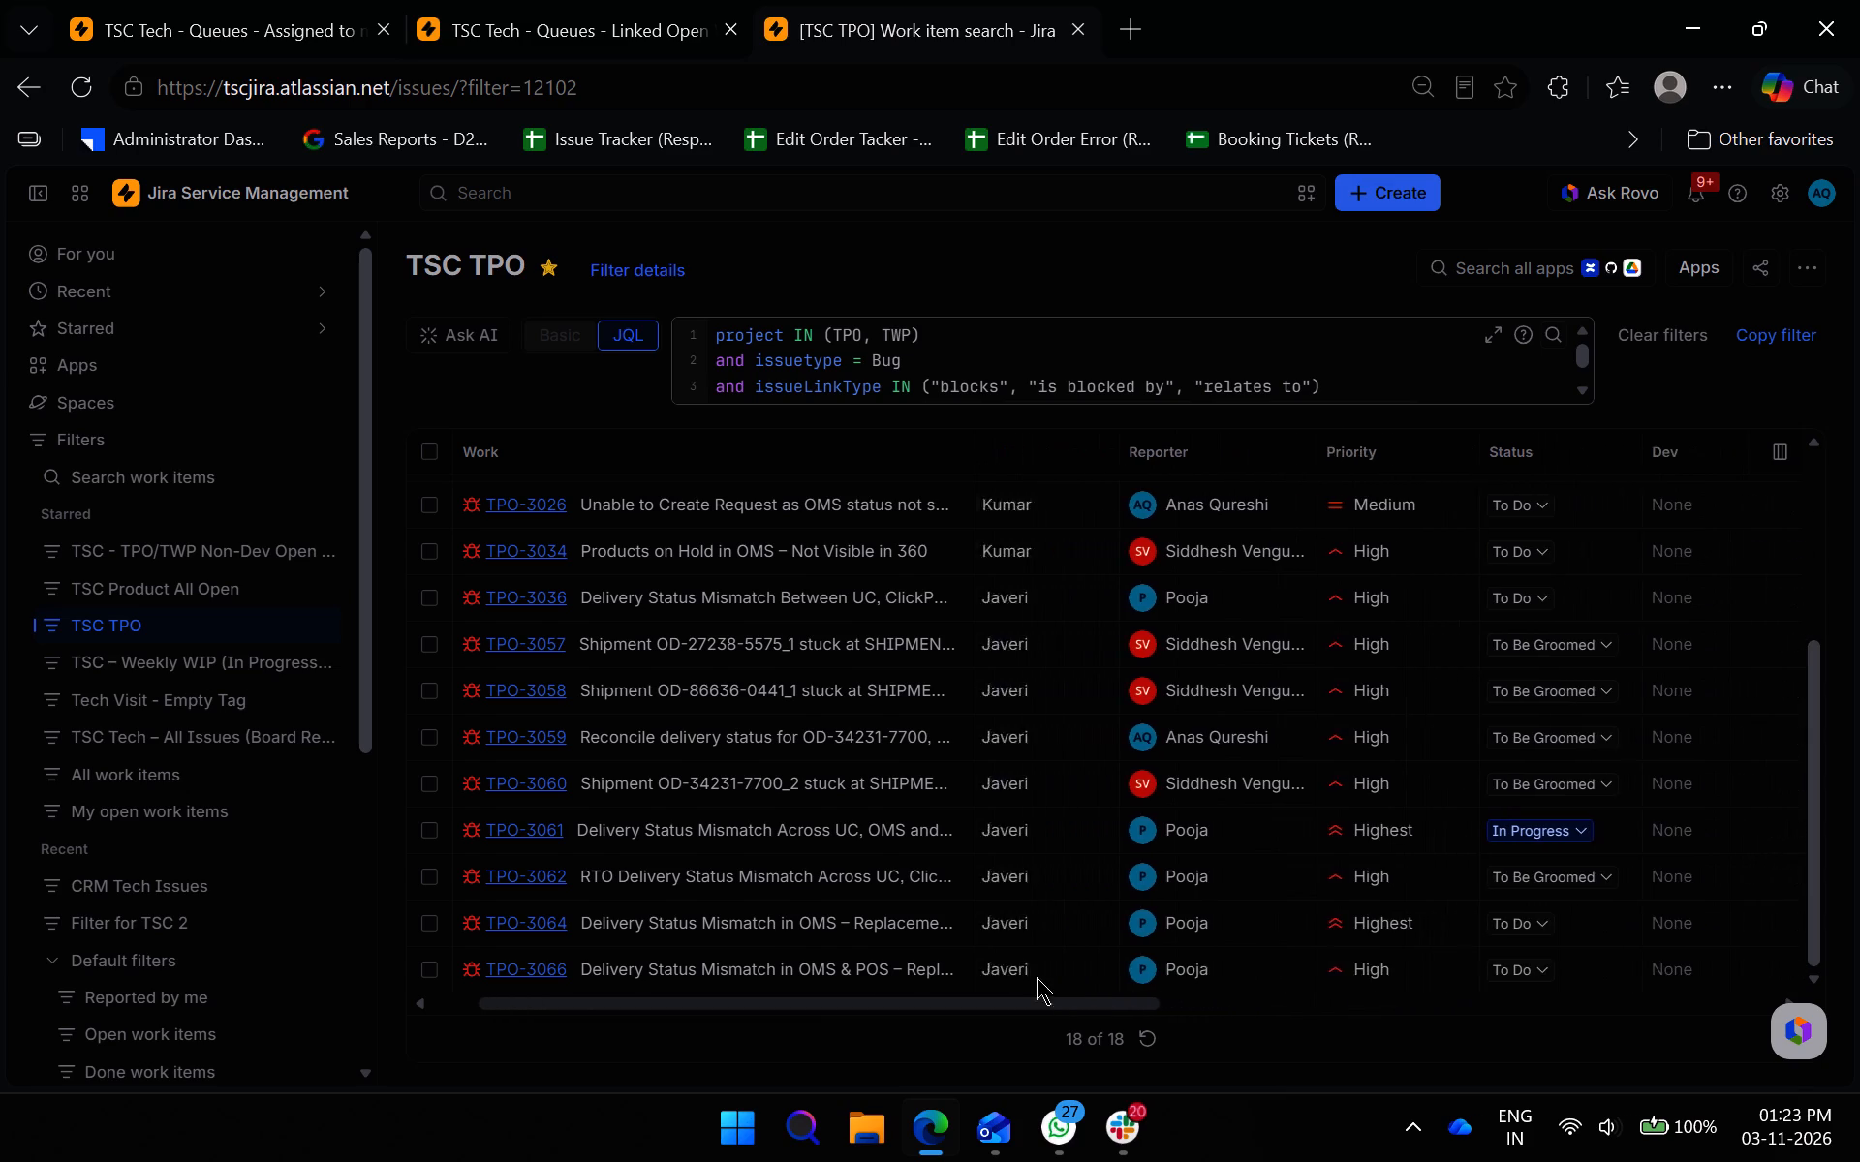
drag(1037, 977, 821, 941)
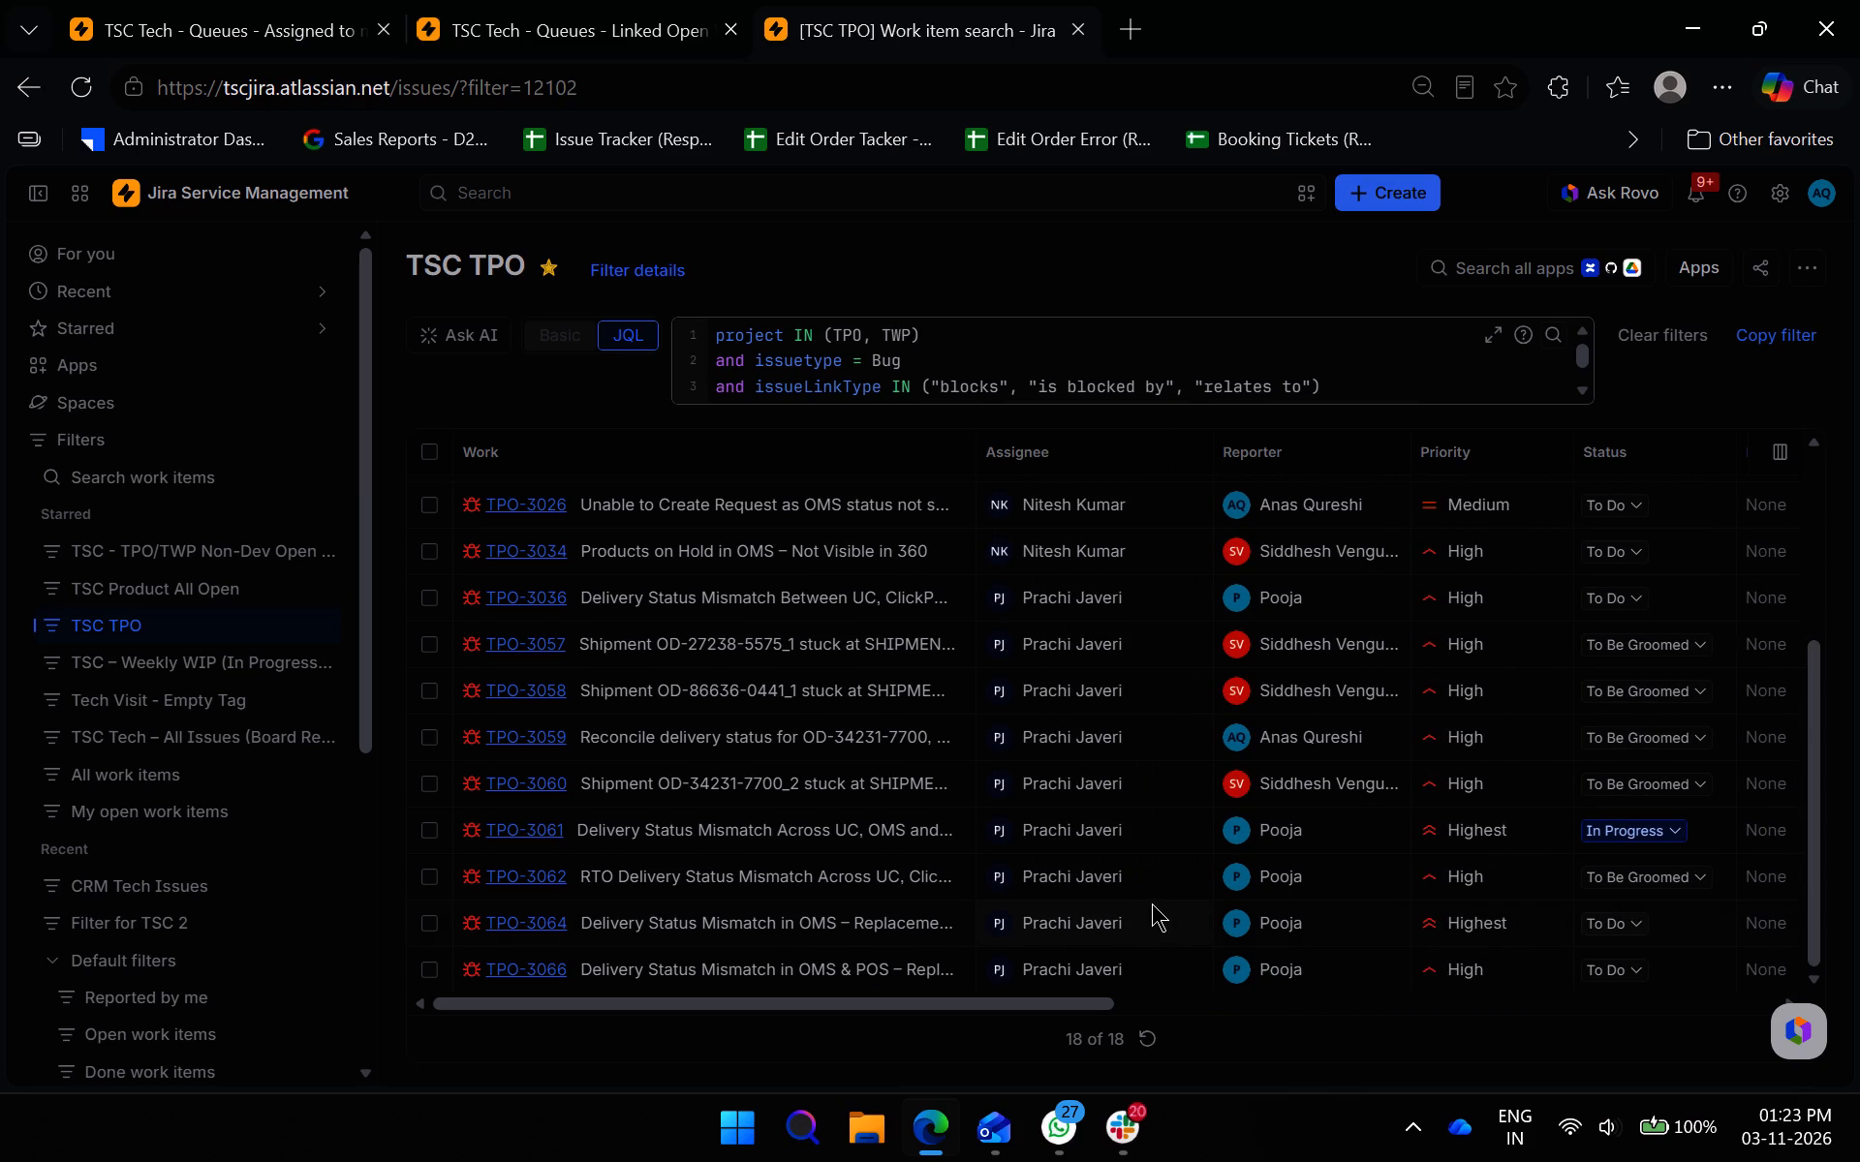
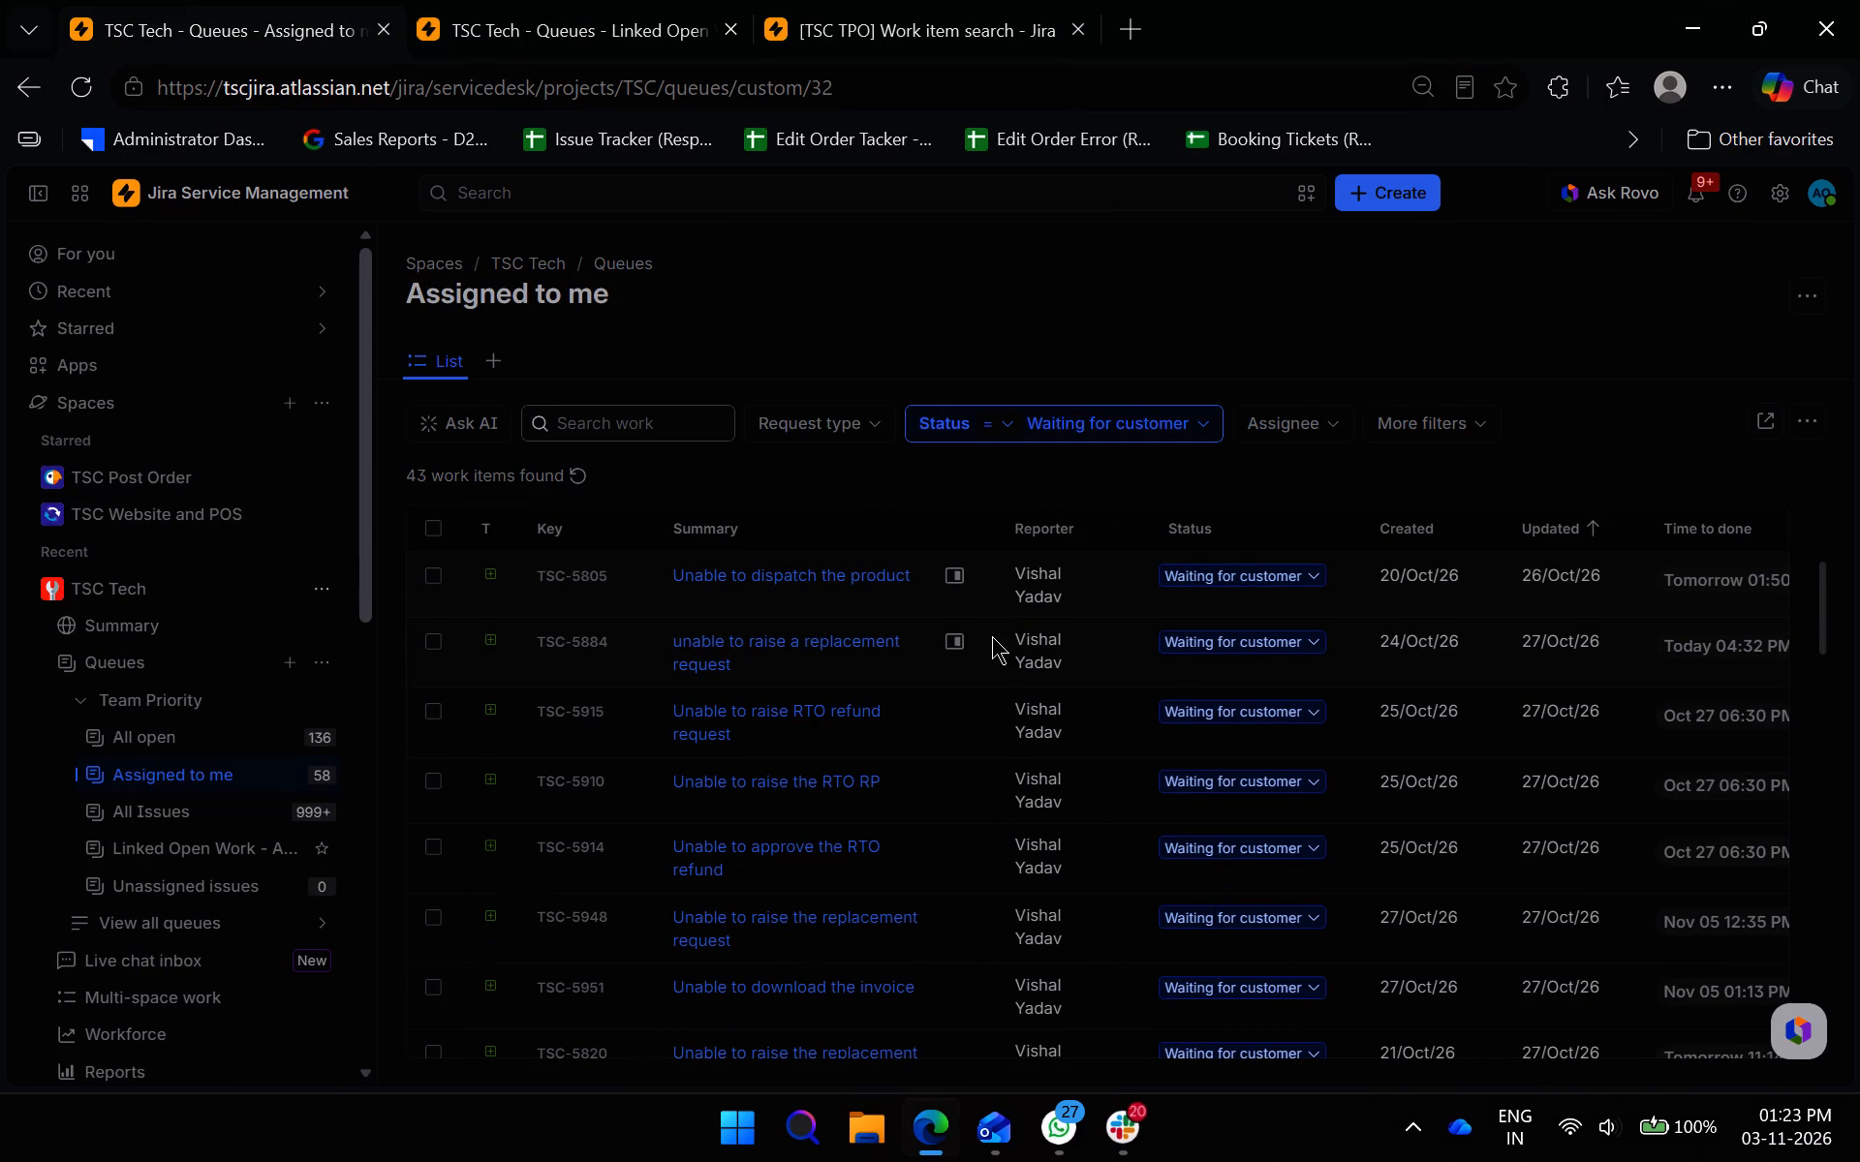
Add a Department filter to the "Assigned to me" queue that excludes CRM tickets.
click(1441, 413)
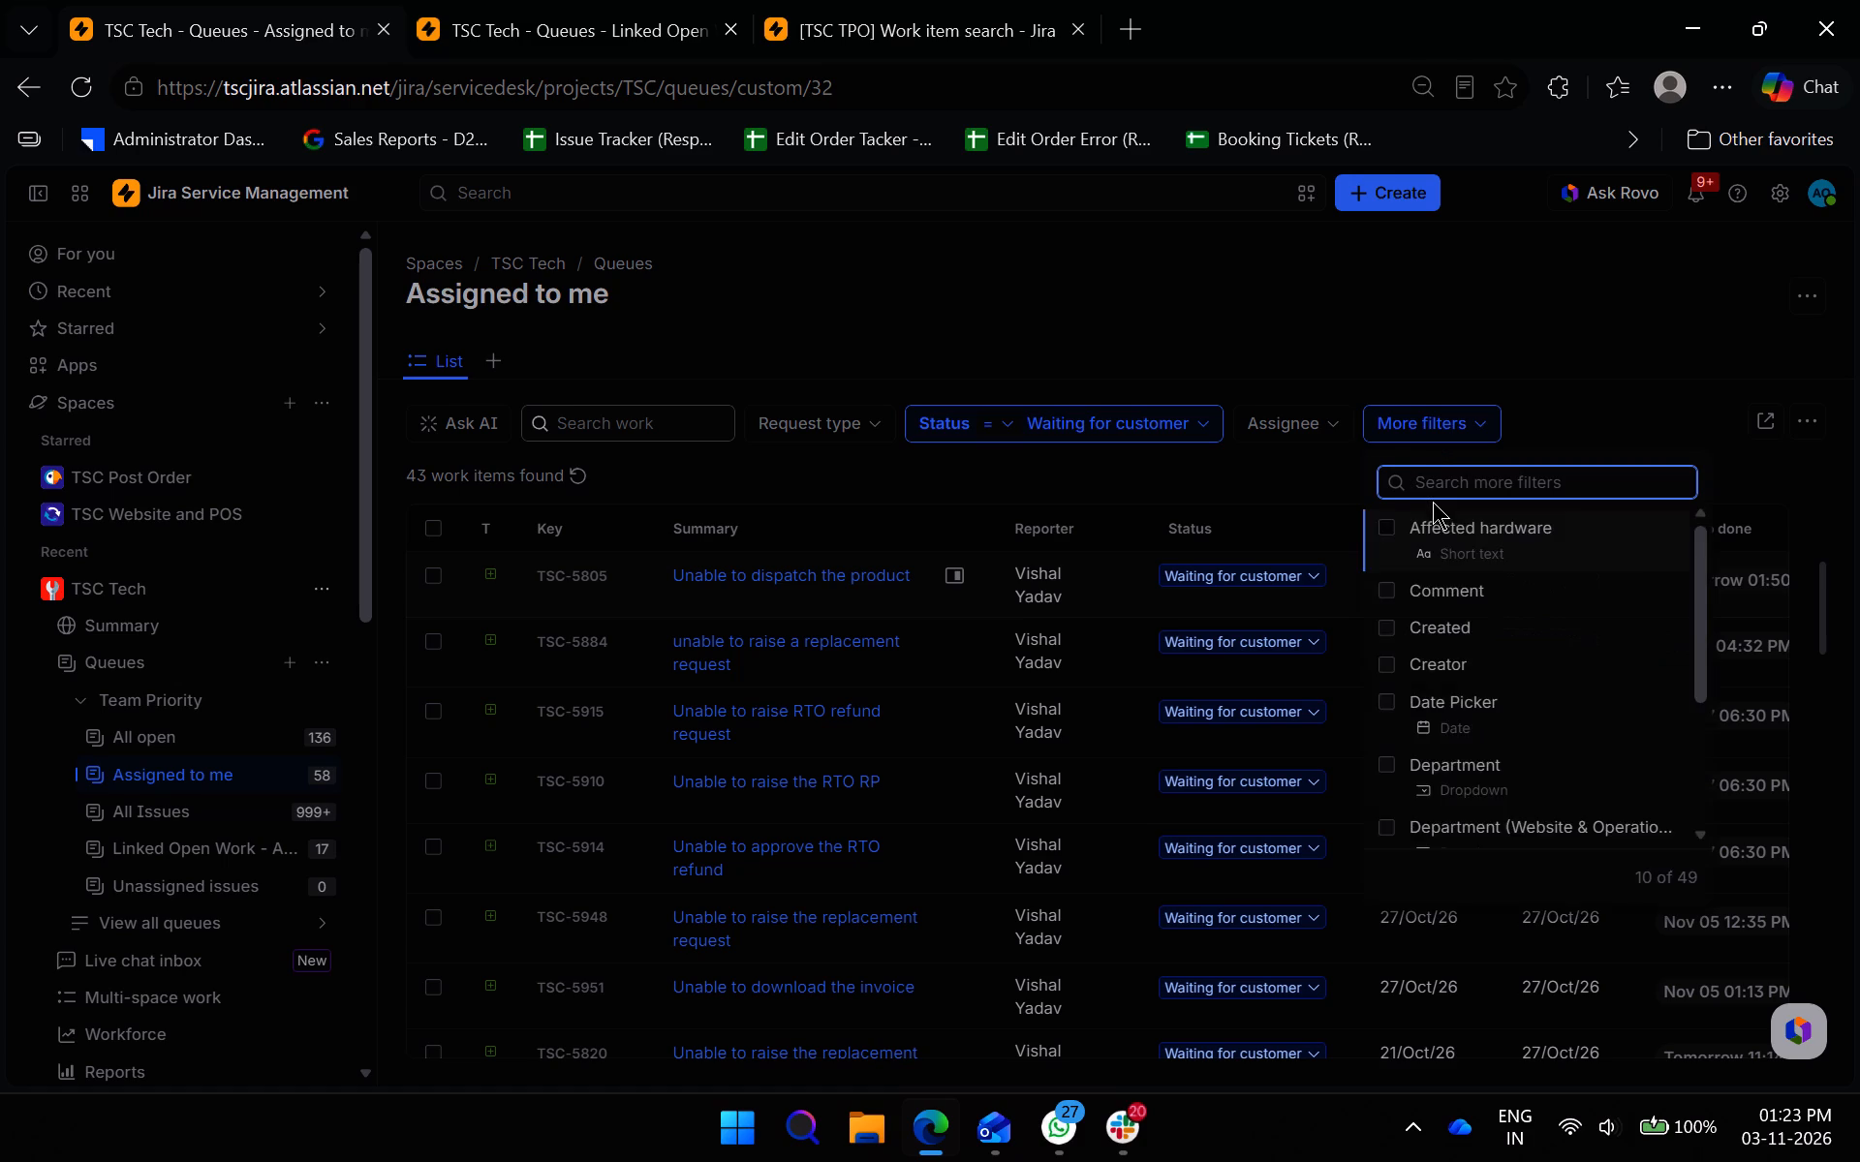
text(depart)
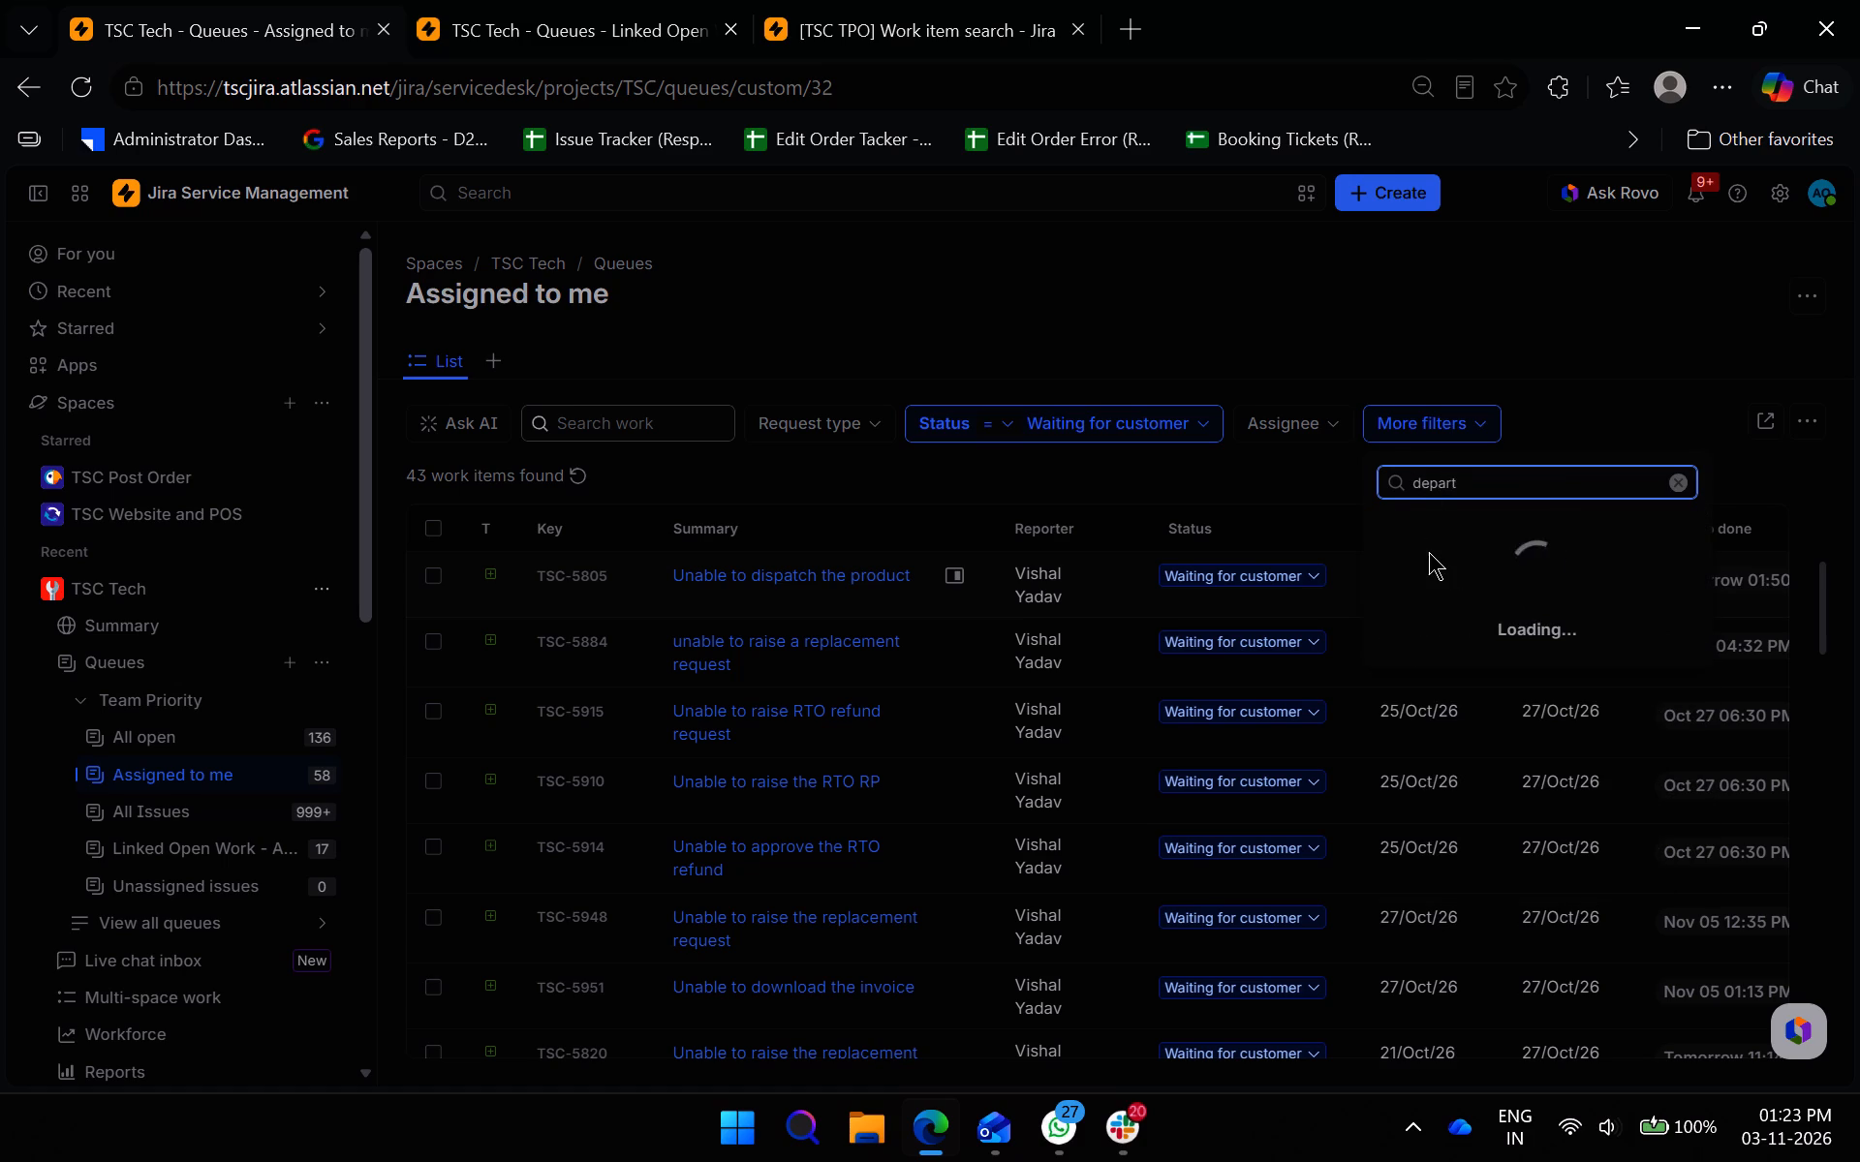
click(1410, 547)
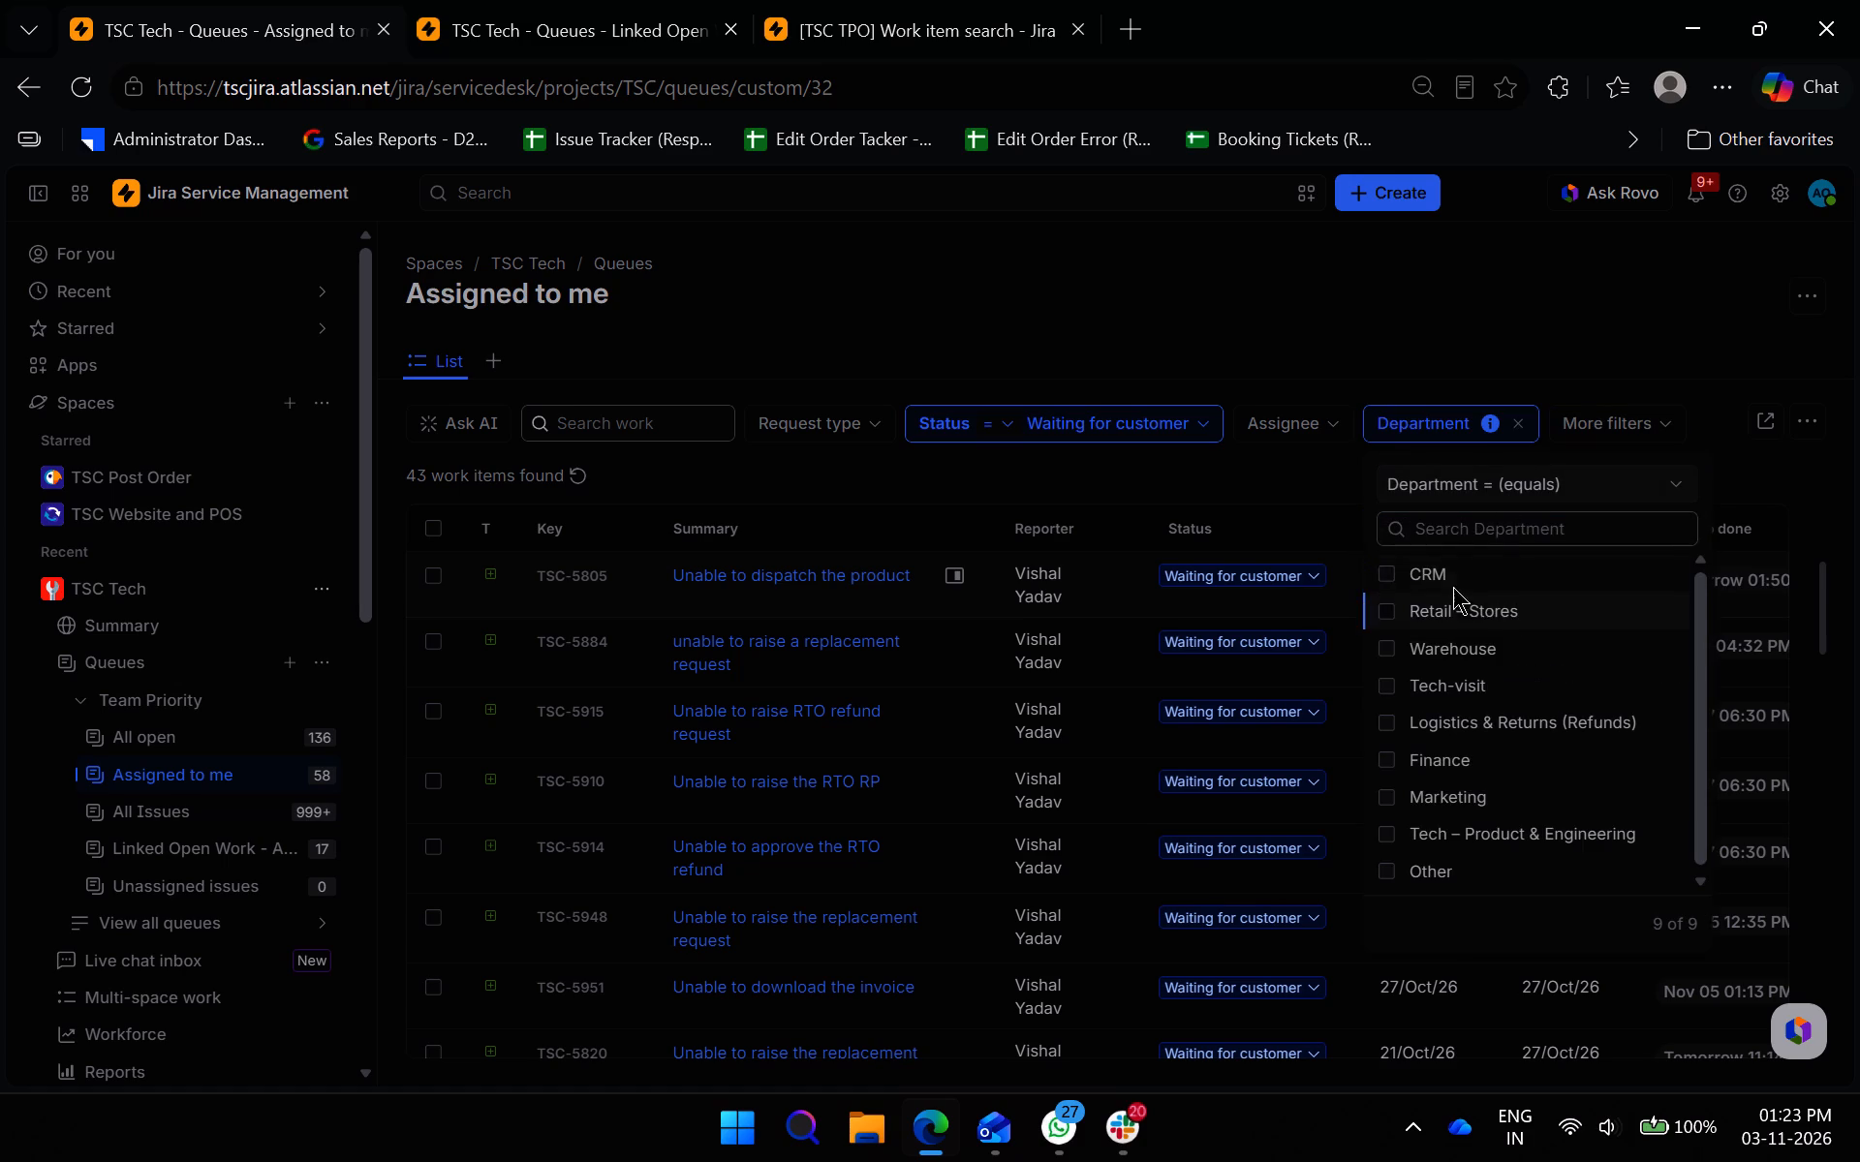
click(1445, 566)
click(1596, 474)
click(1548, 573)
click(1746, 480)
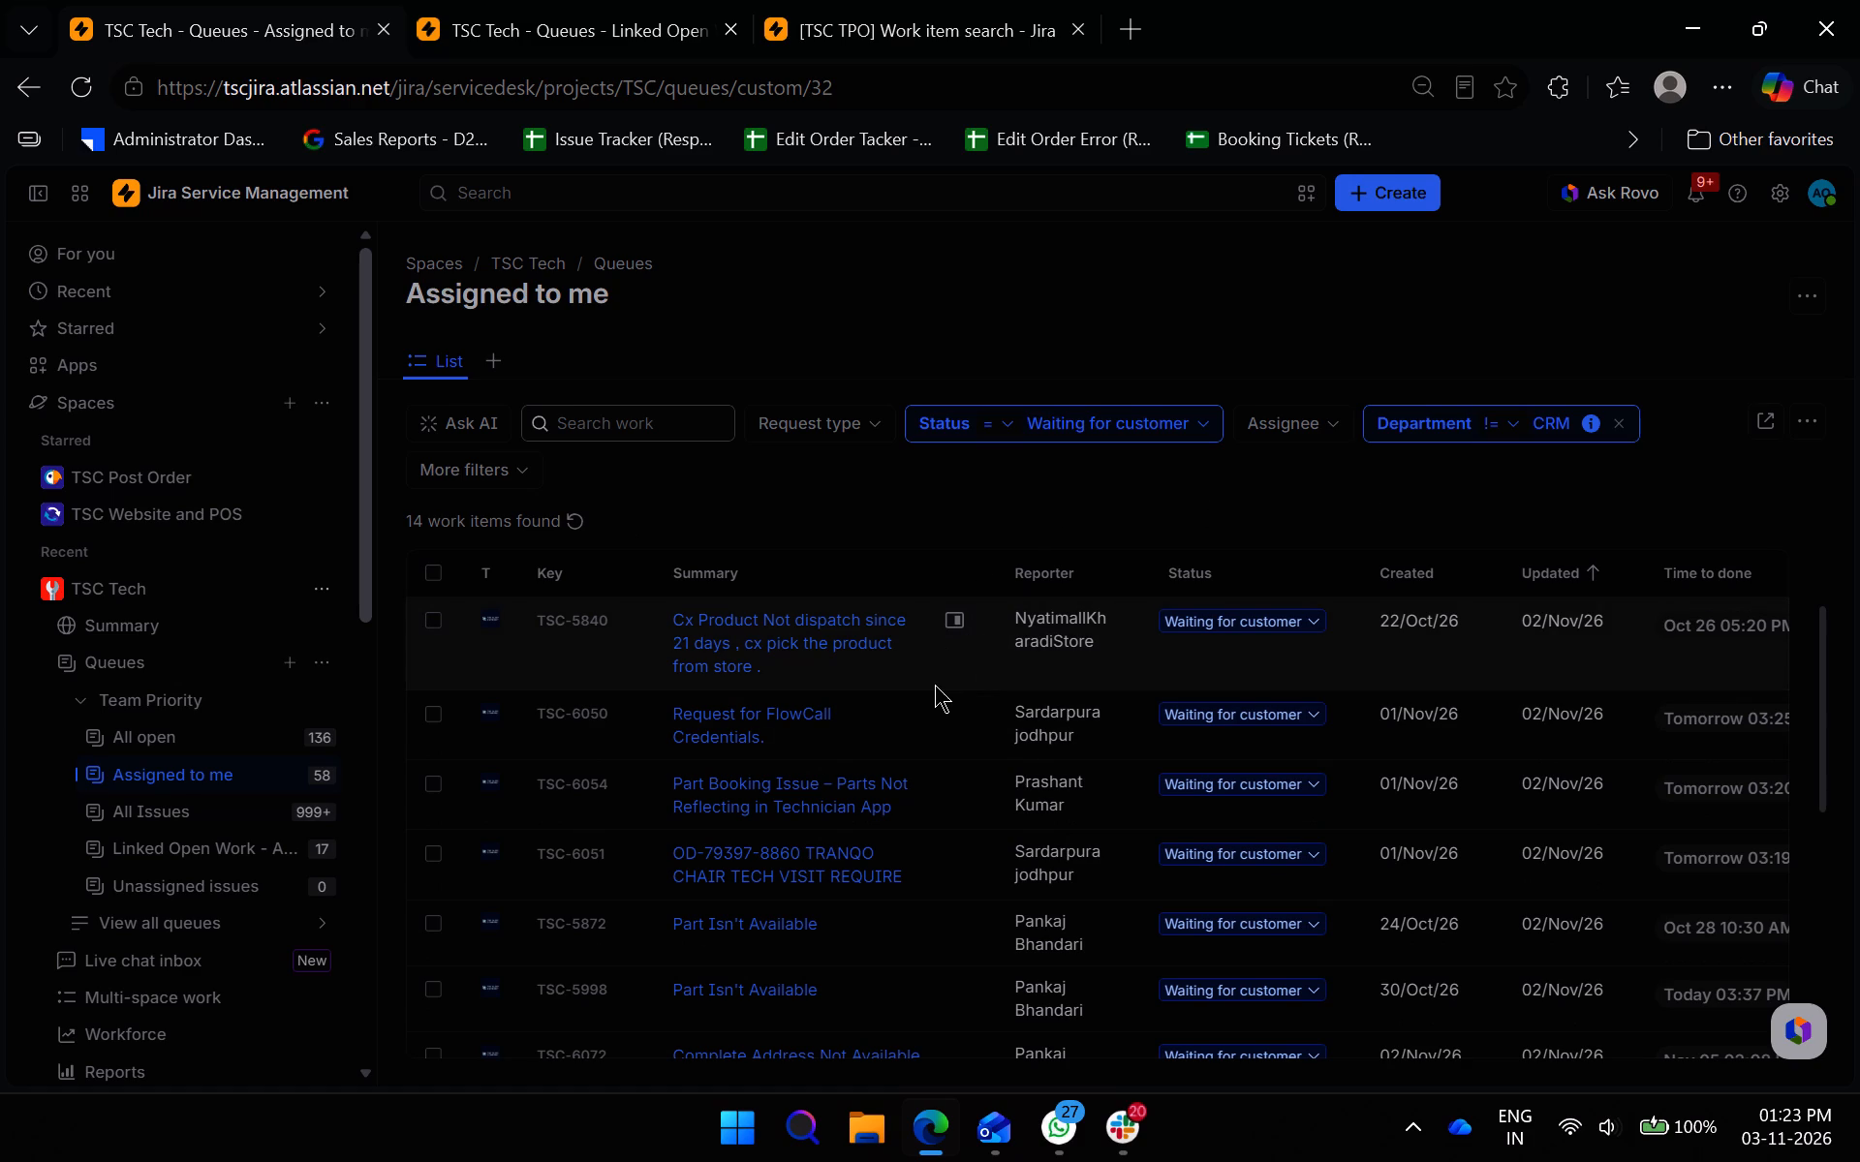
Examine ticket TSC-5840's latest comment beside the list, along with its time to done, department and link columns.
click(950, 623)
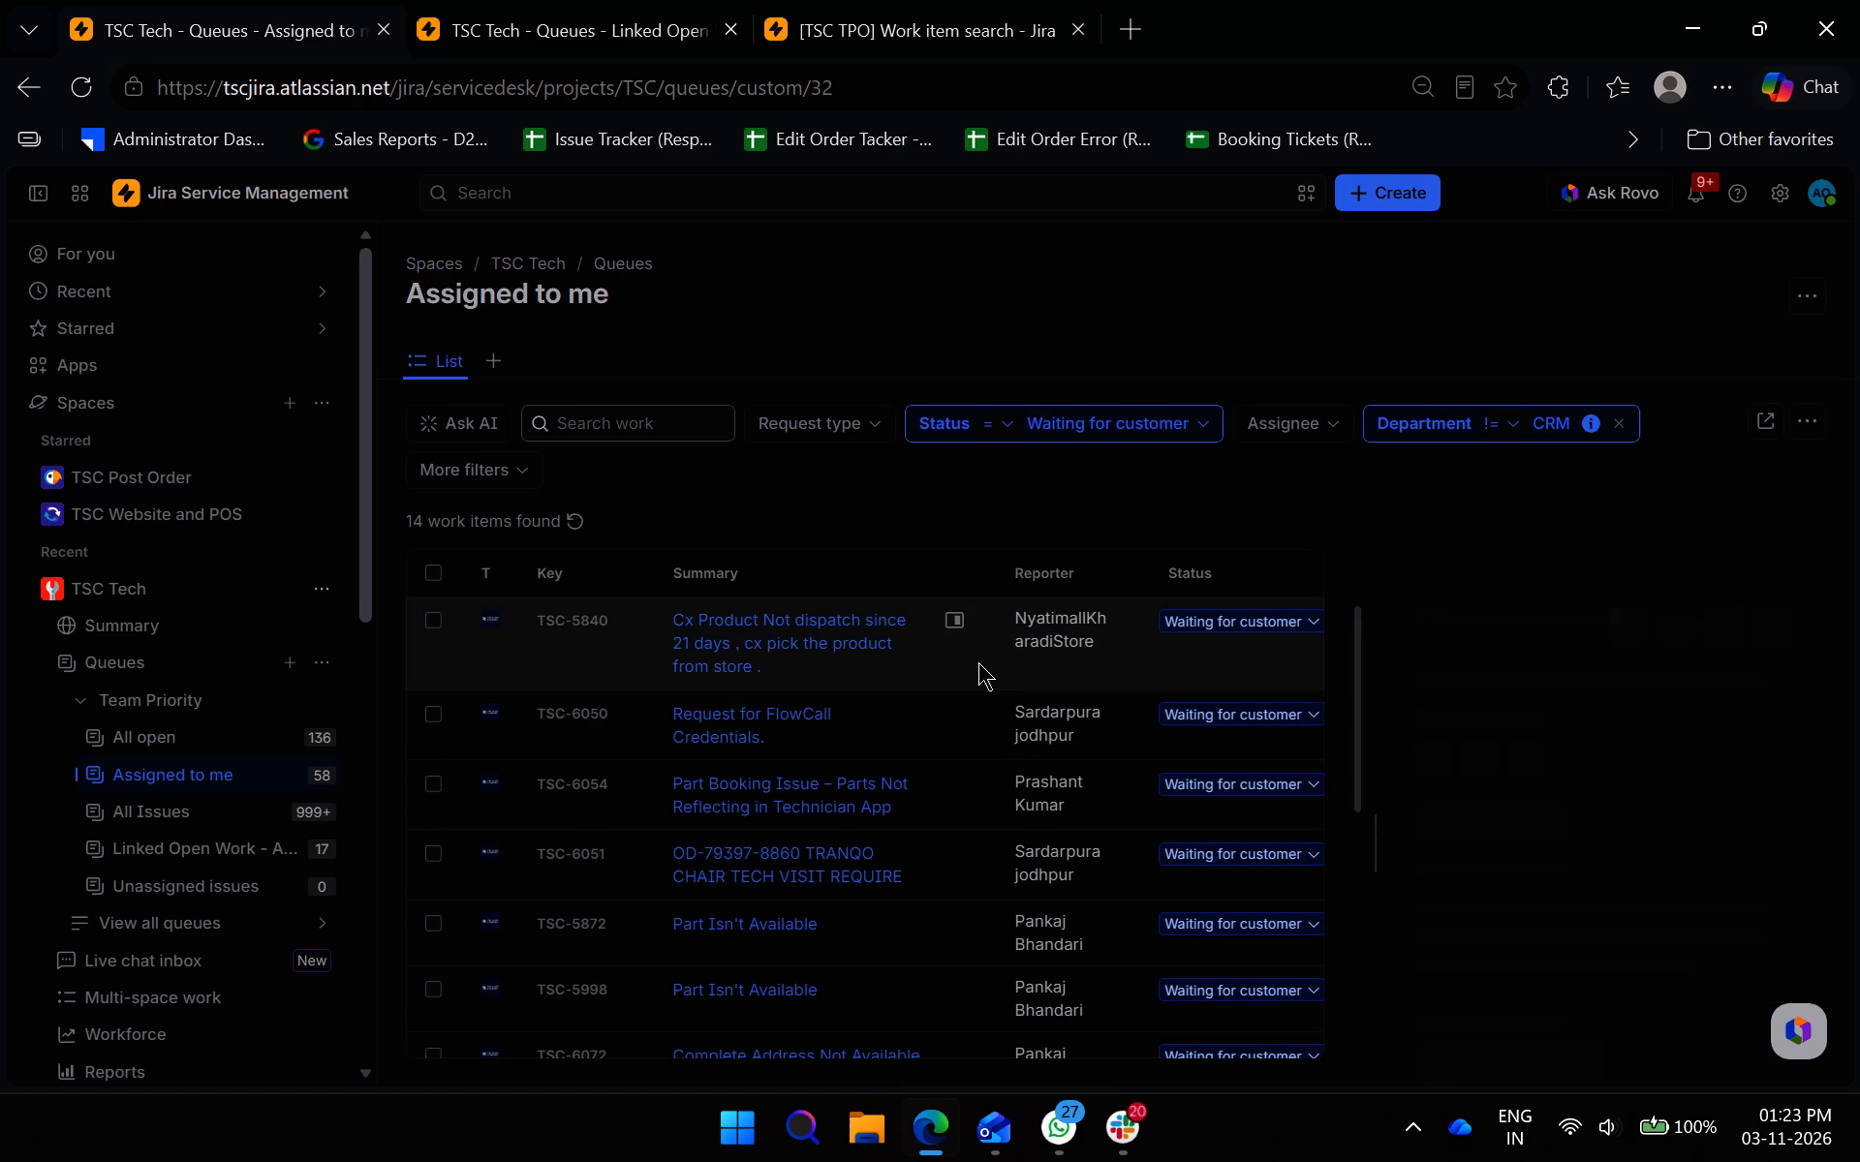
scroll(1591, 824, down, 3)
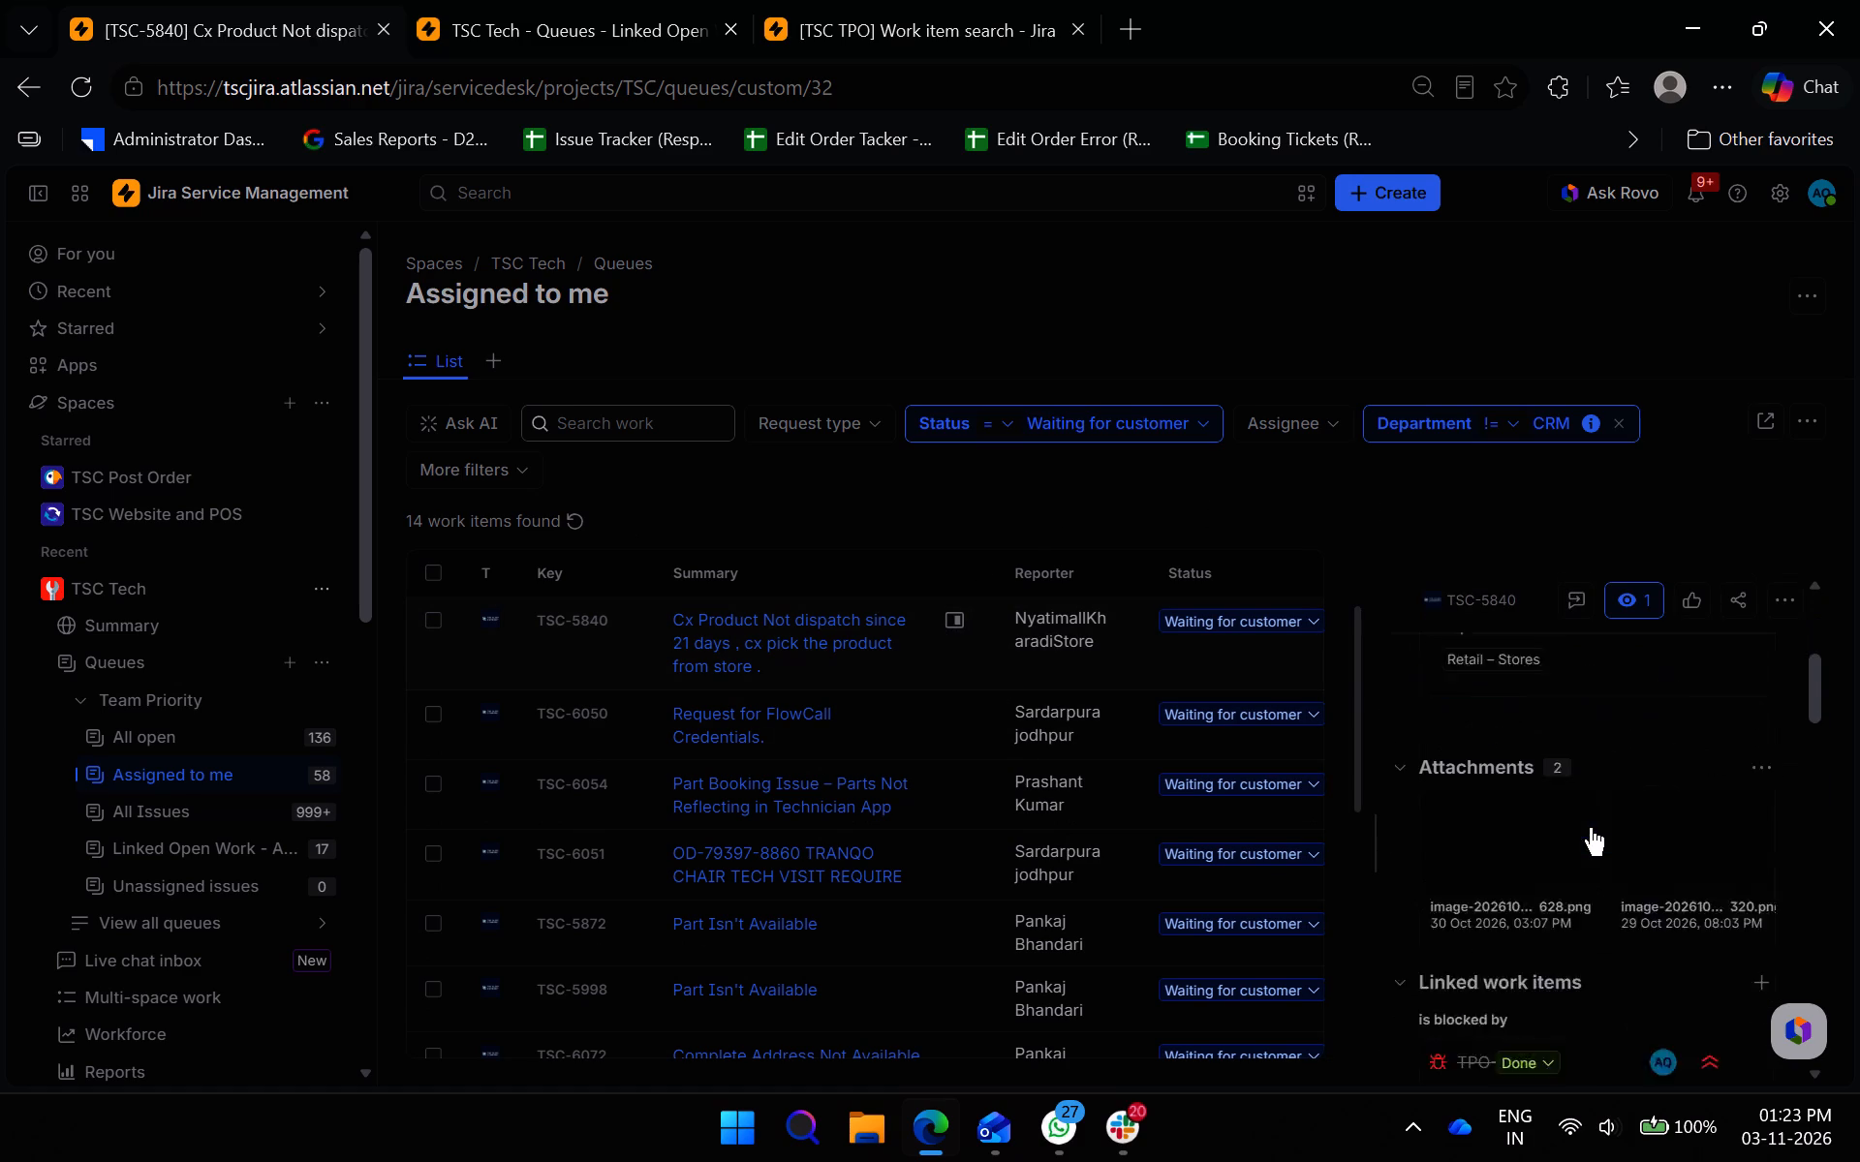
scroll(1694, 857, down, 12)
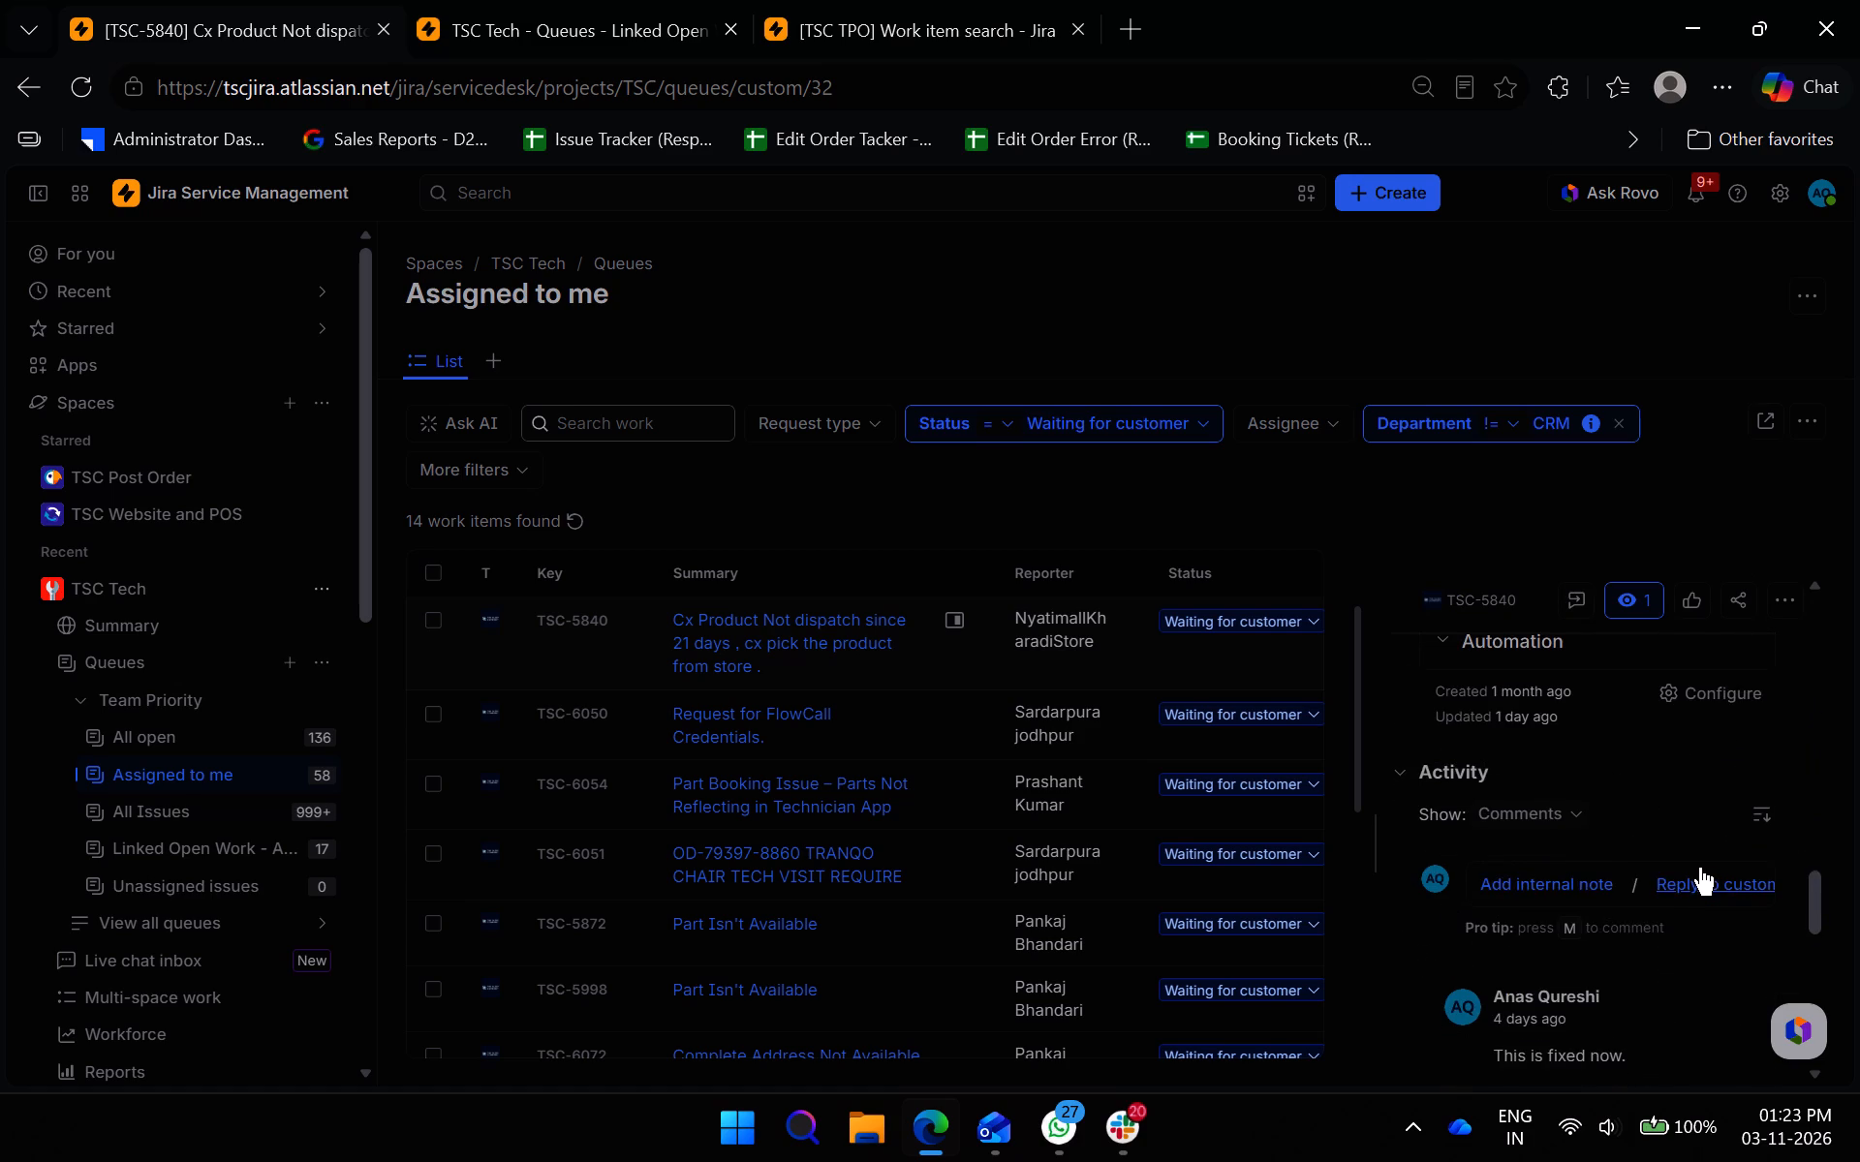
scroll(1699, 866, down, 1)
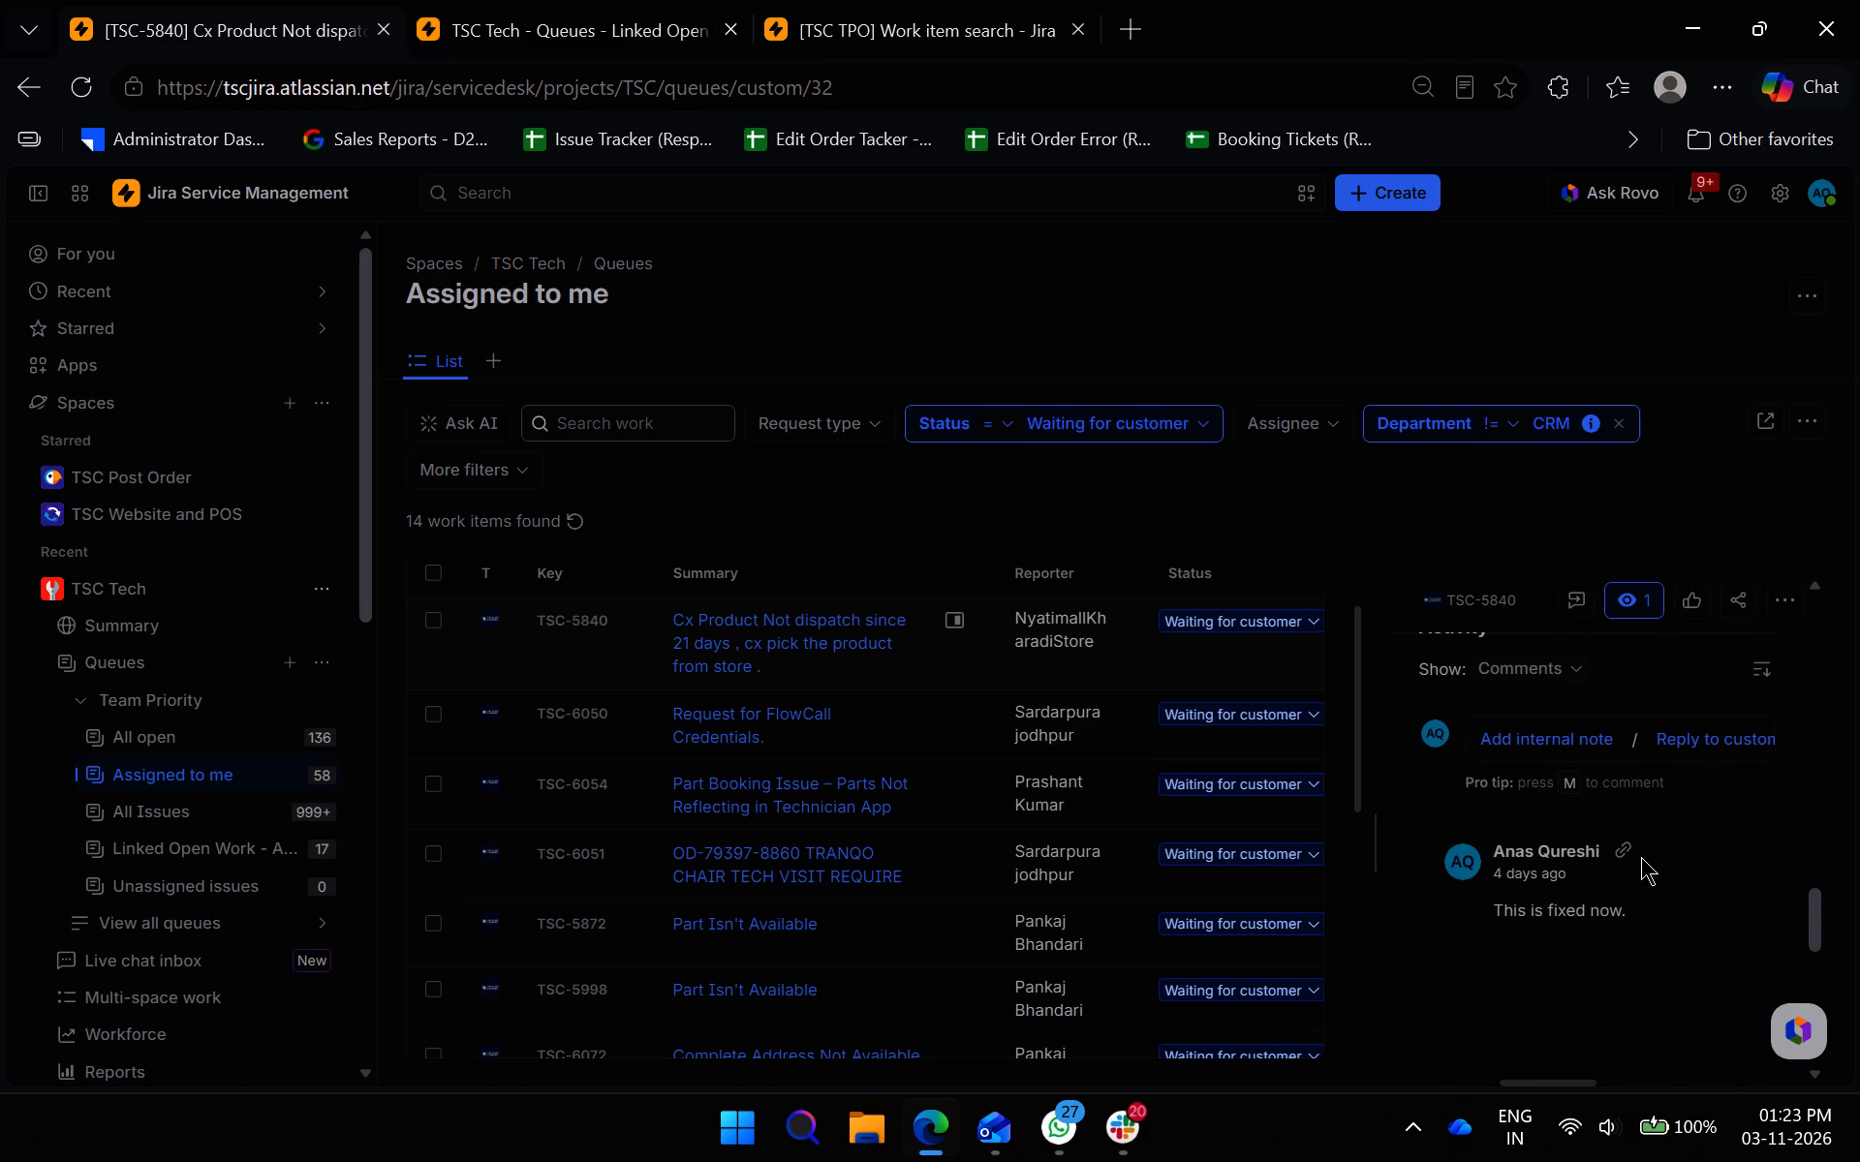
drag(863, 1072, 747, 1068)
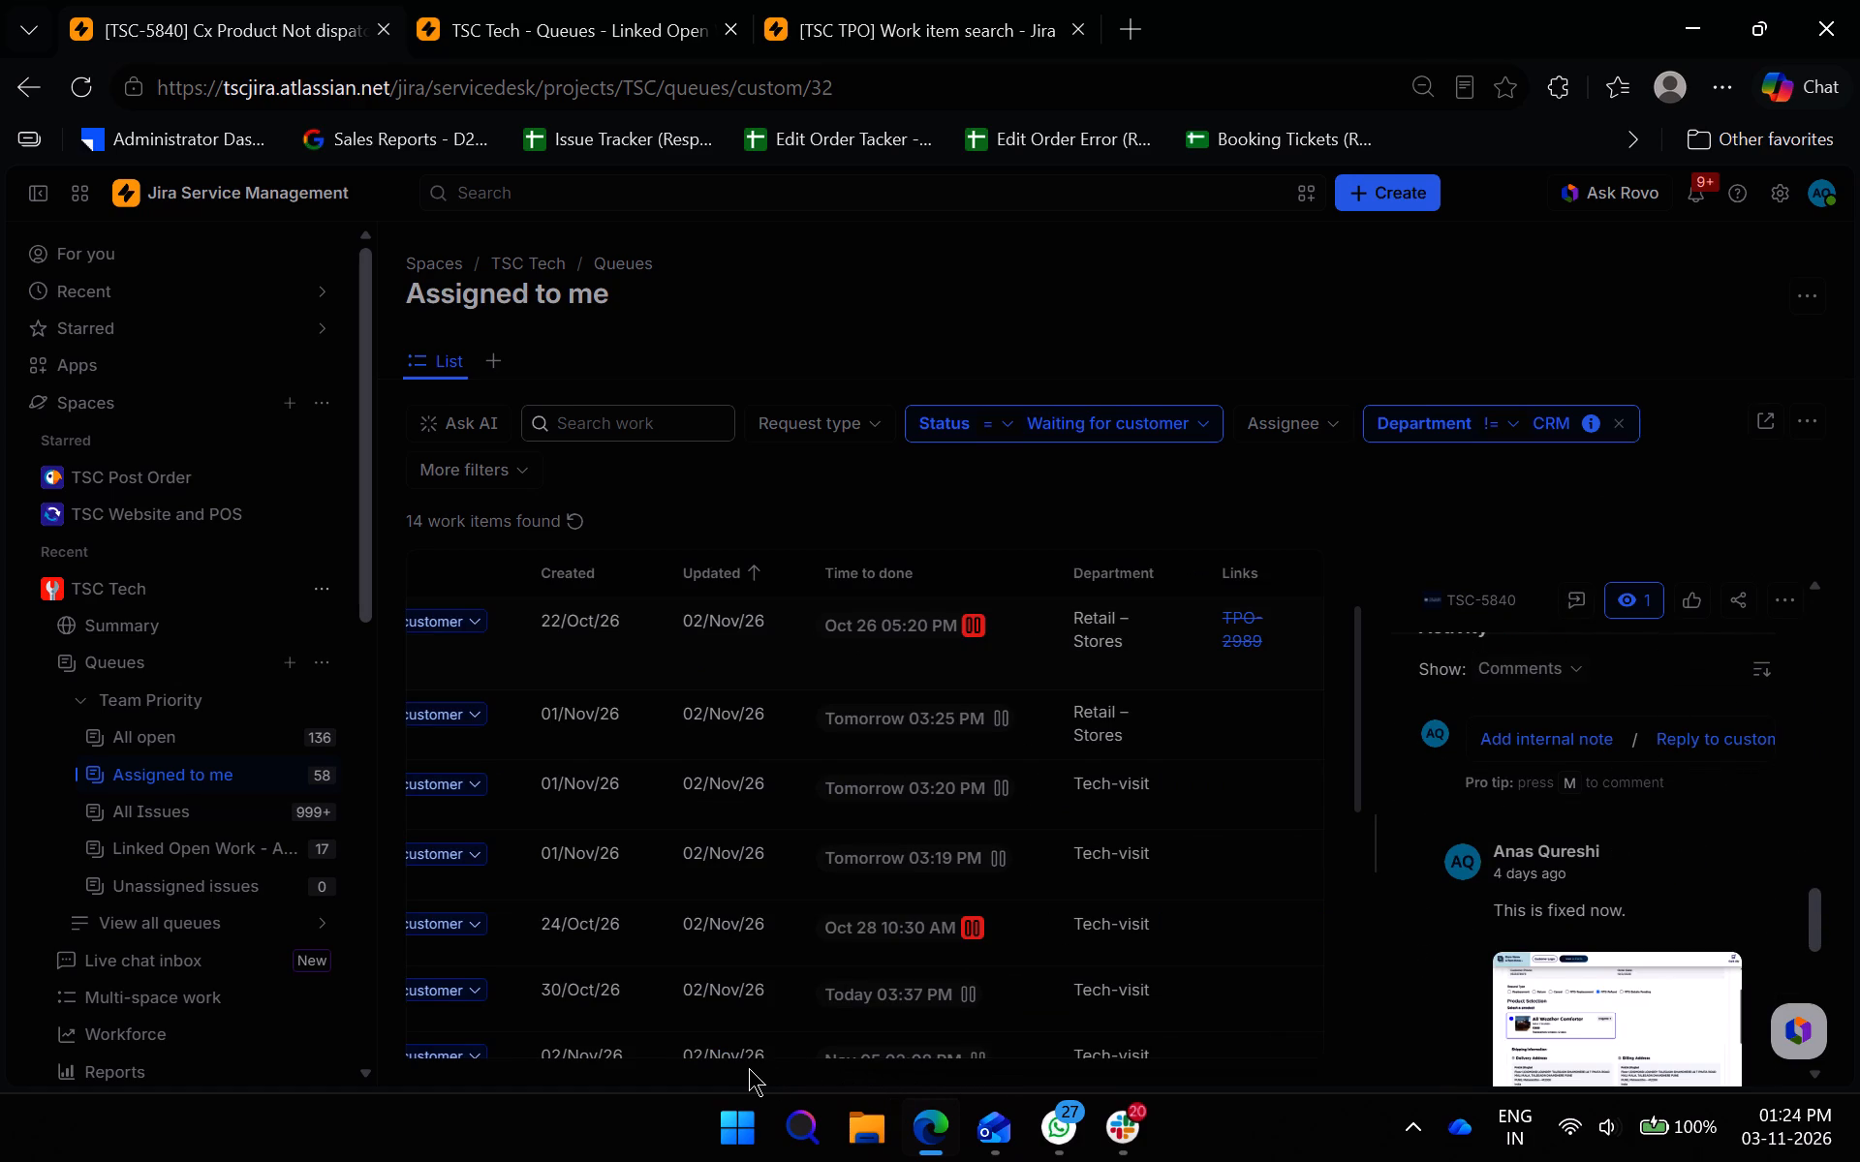
drag(747, 1068, 746, 1068)
drag(991, 1073, 821, 1071)
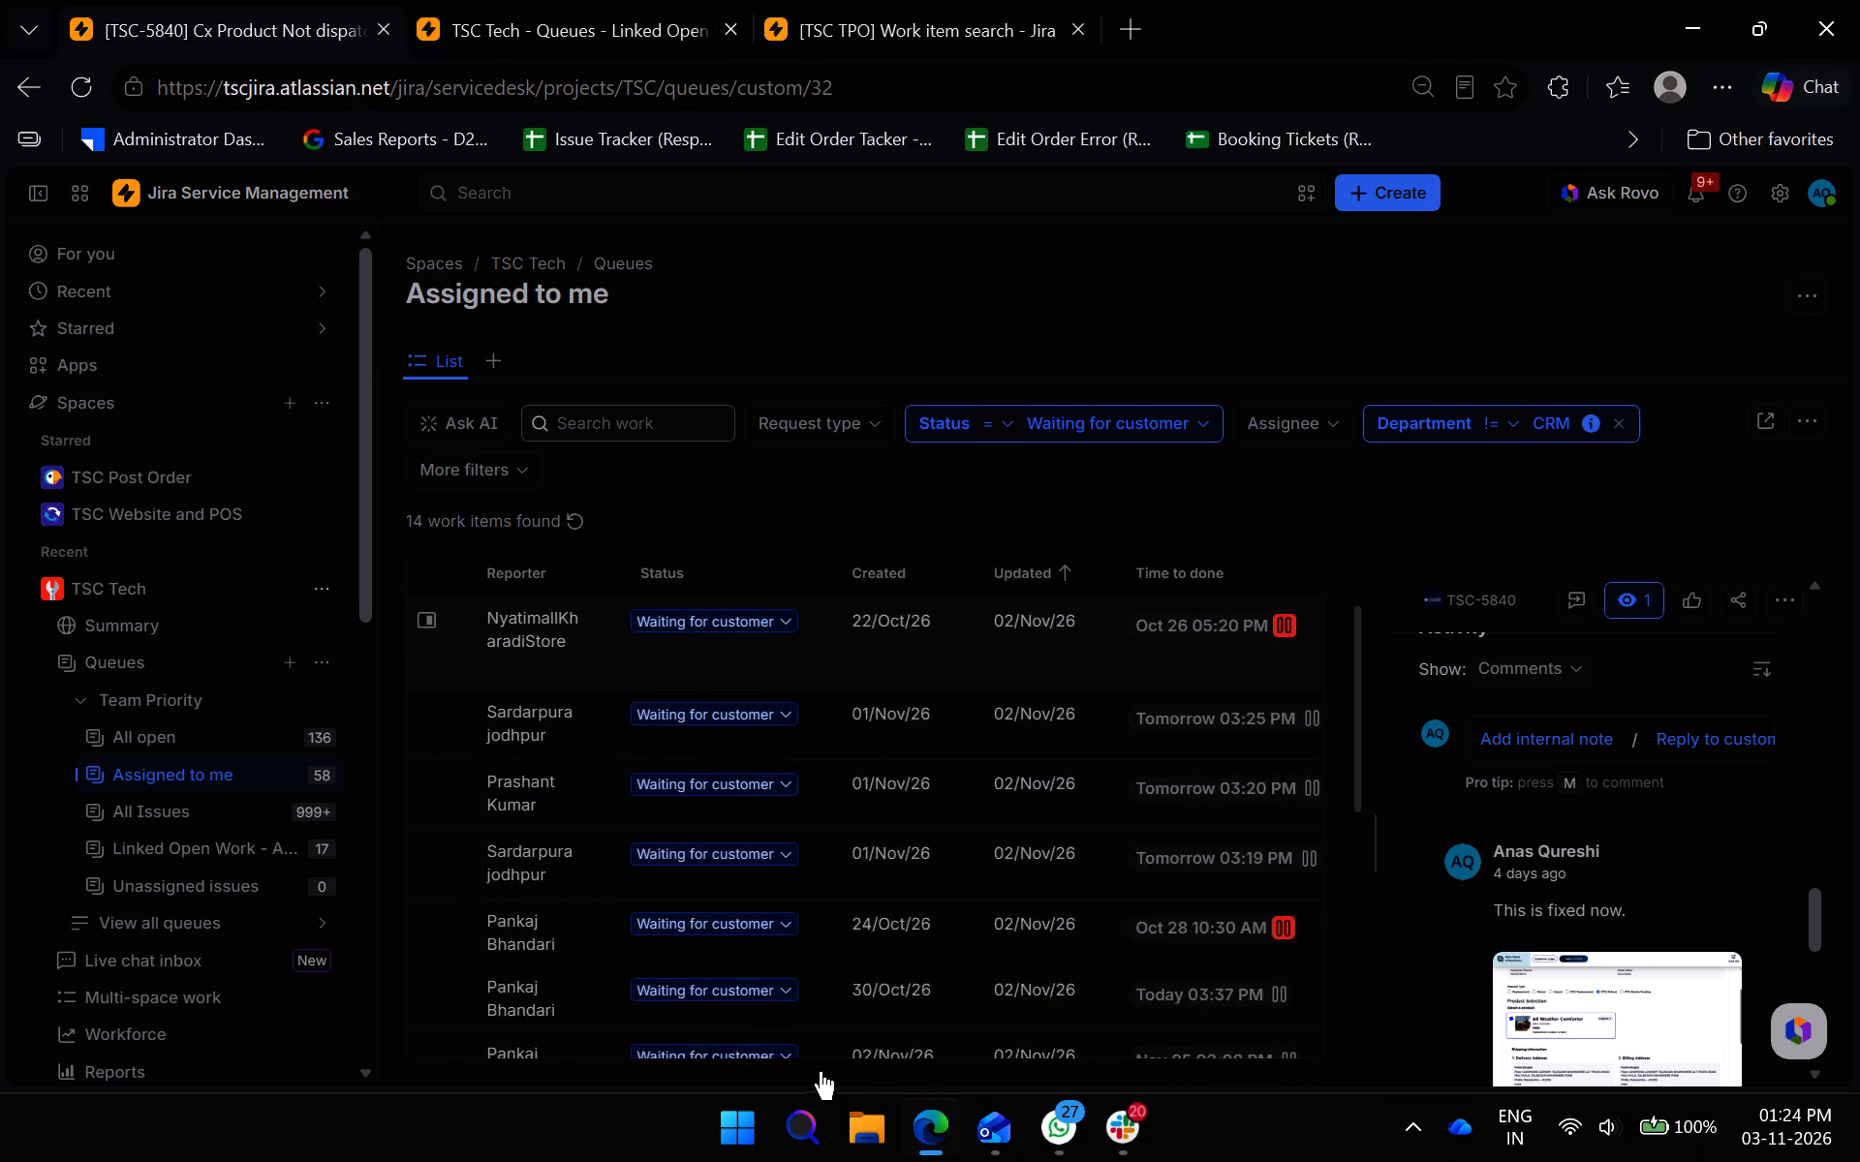
drag(821, 1071, 716, 1054)
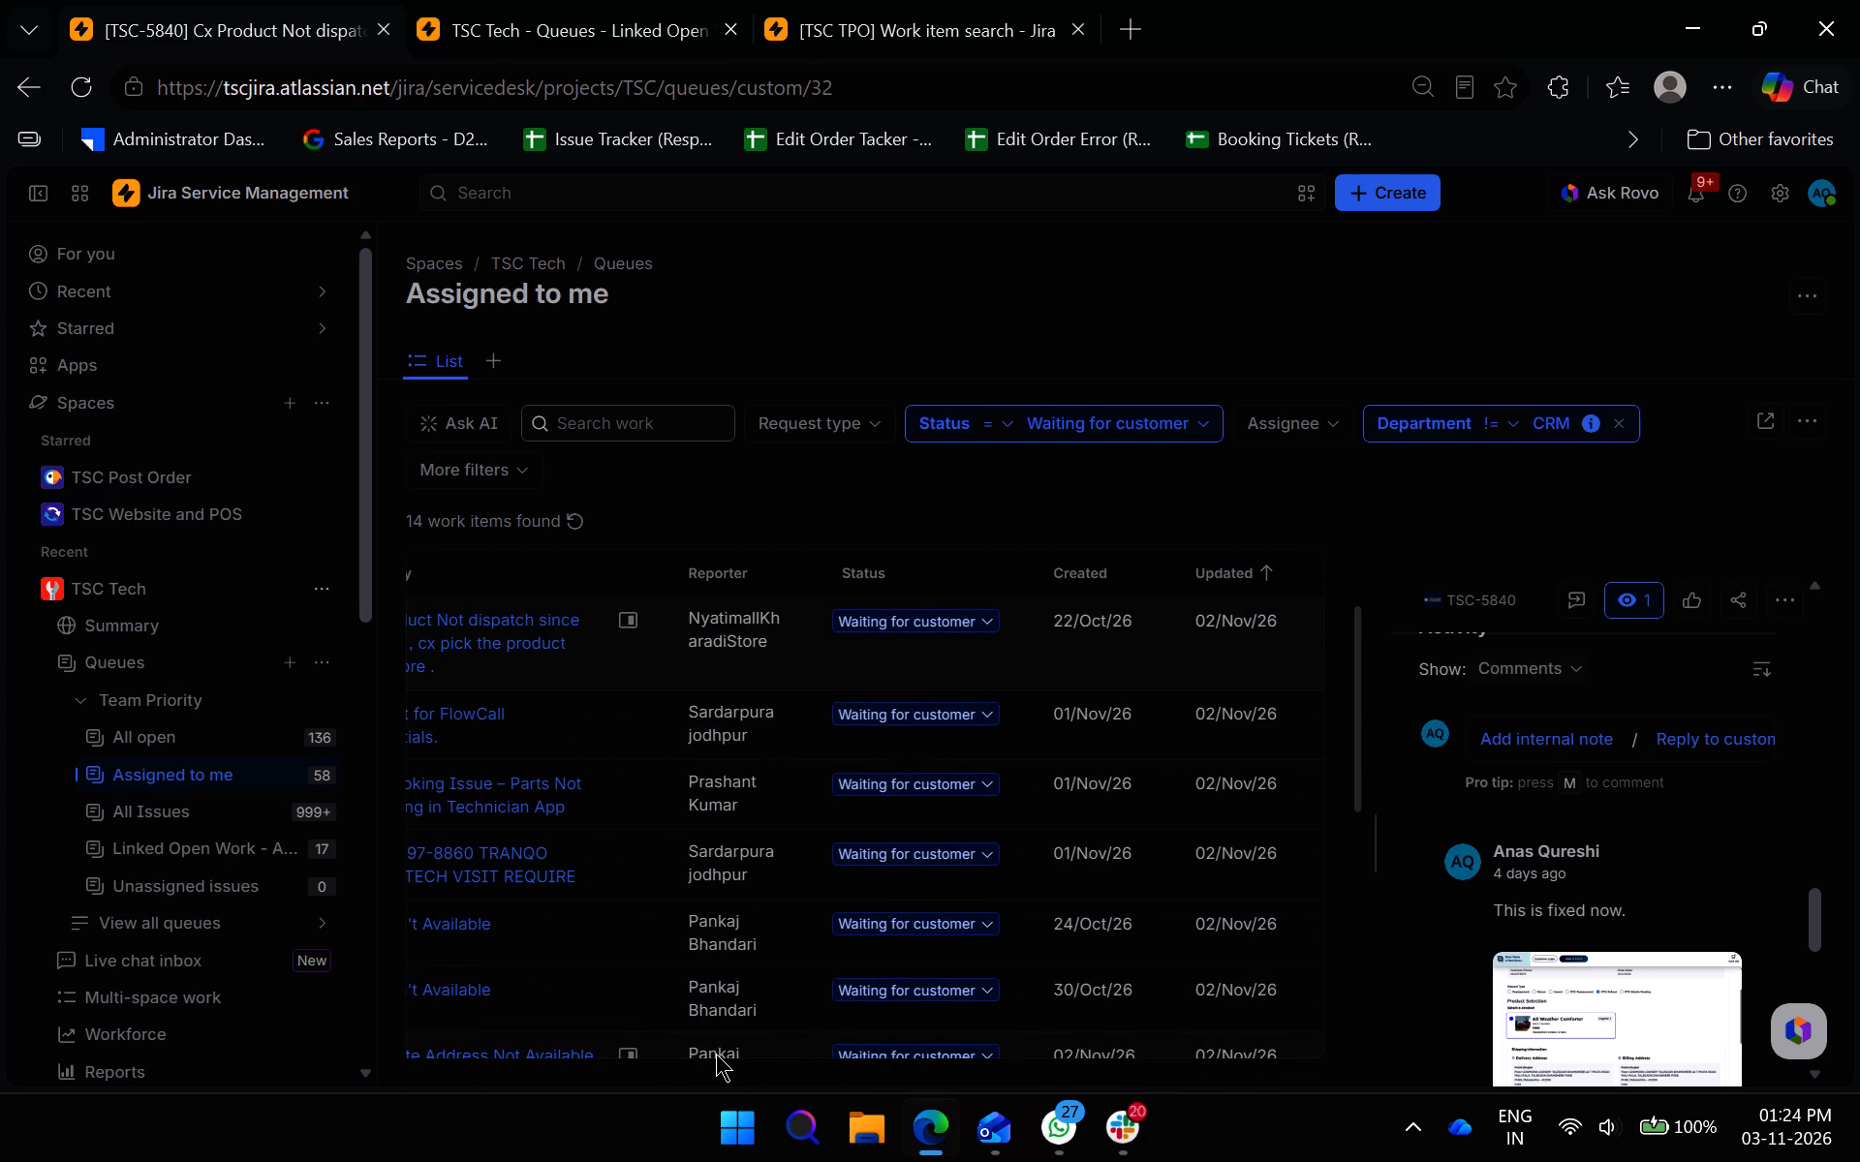
drag(716, 1054, 707, 1050)
Collapse the navigation sidebar to widen the ticket list, and select ticket TSC-5840.
click(47, 190)
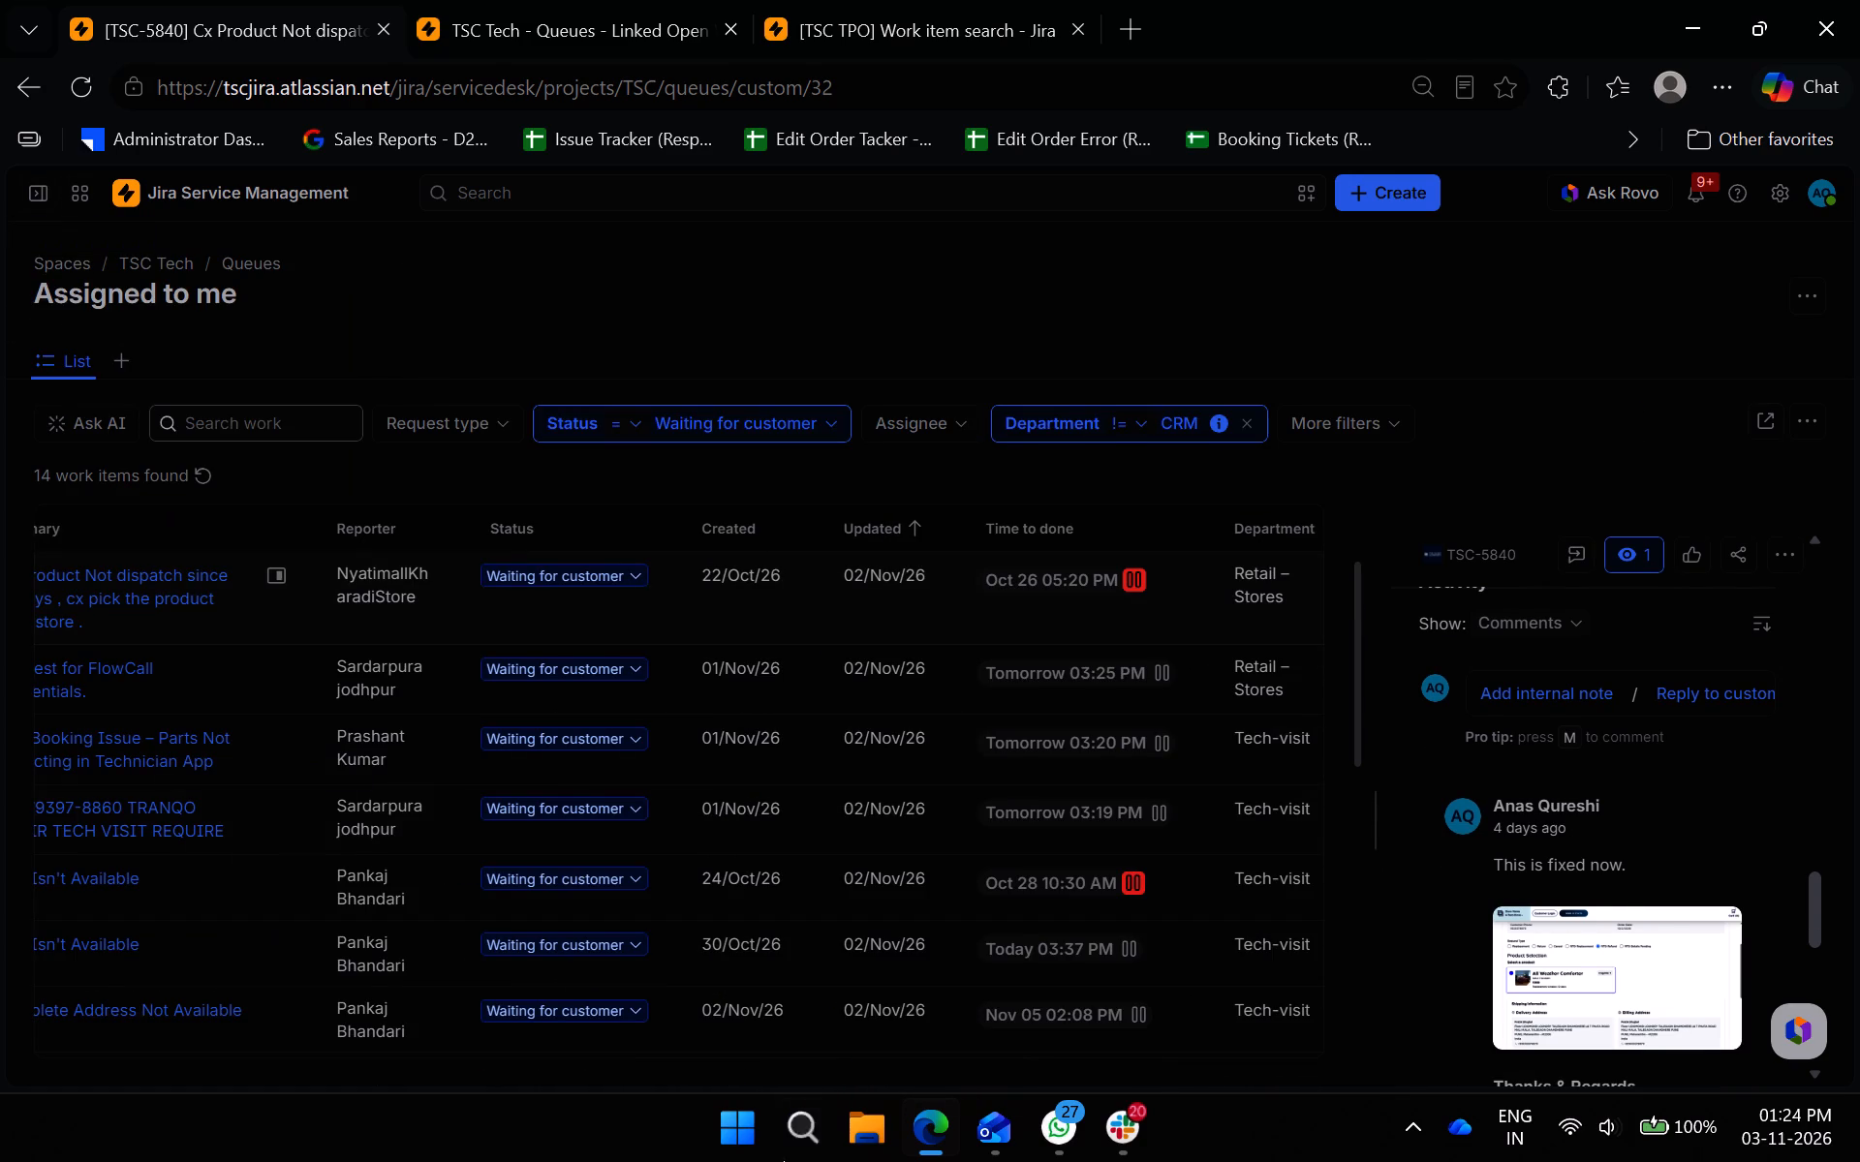
drag(860, 1054, 618, 1063)
drag(618, 1063, 594, 1063)
drag(467, 1070, 448, 1074)
drag(491, 1072, 415, 1060)
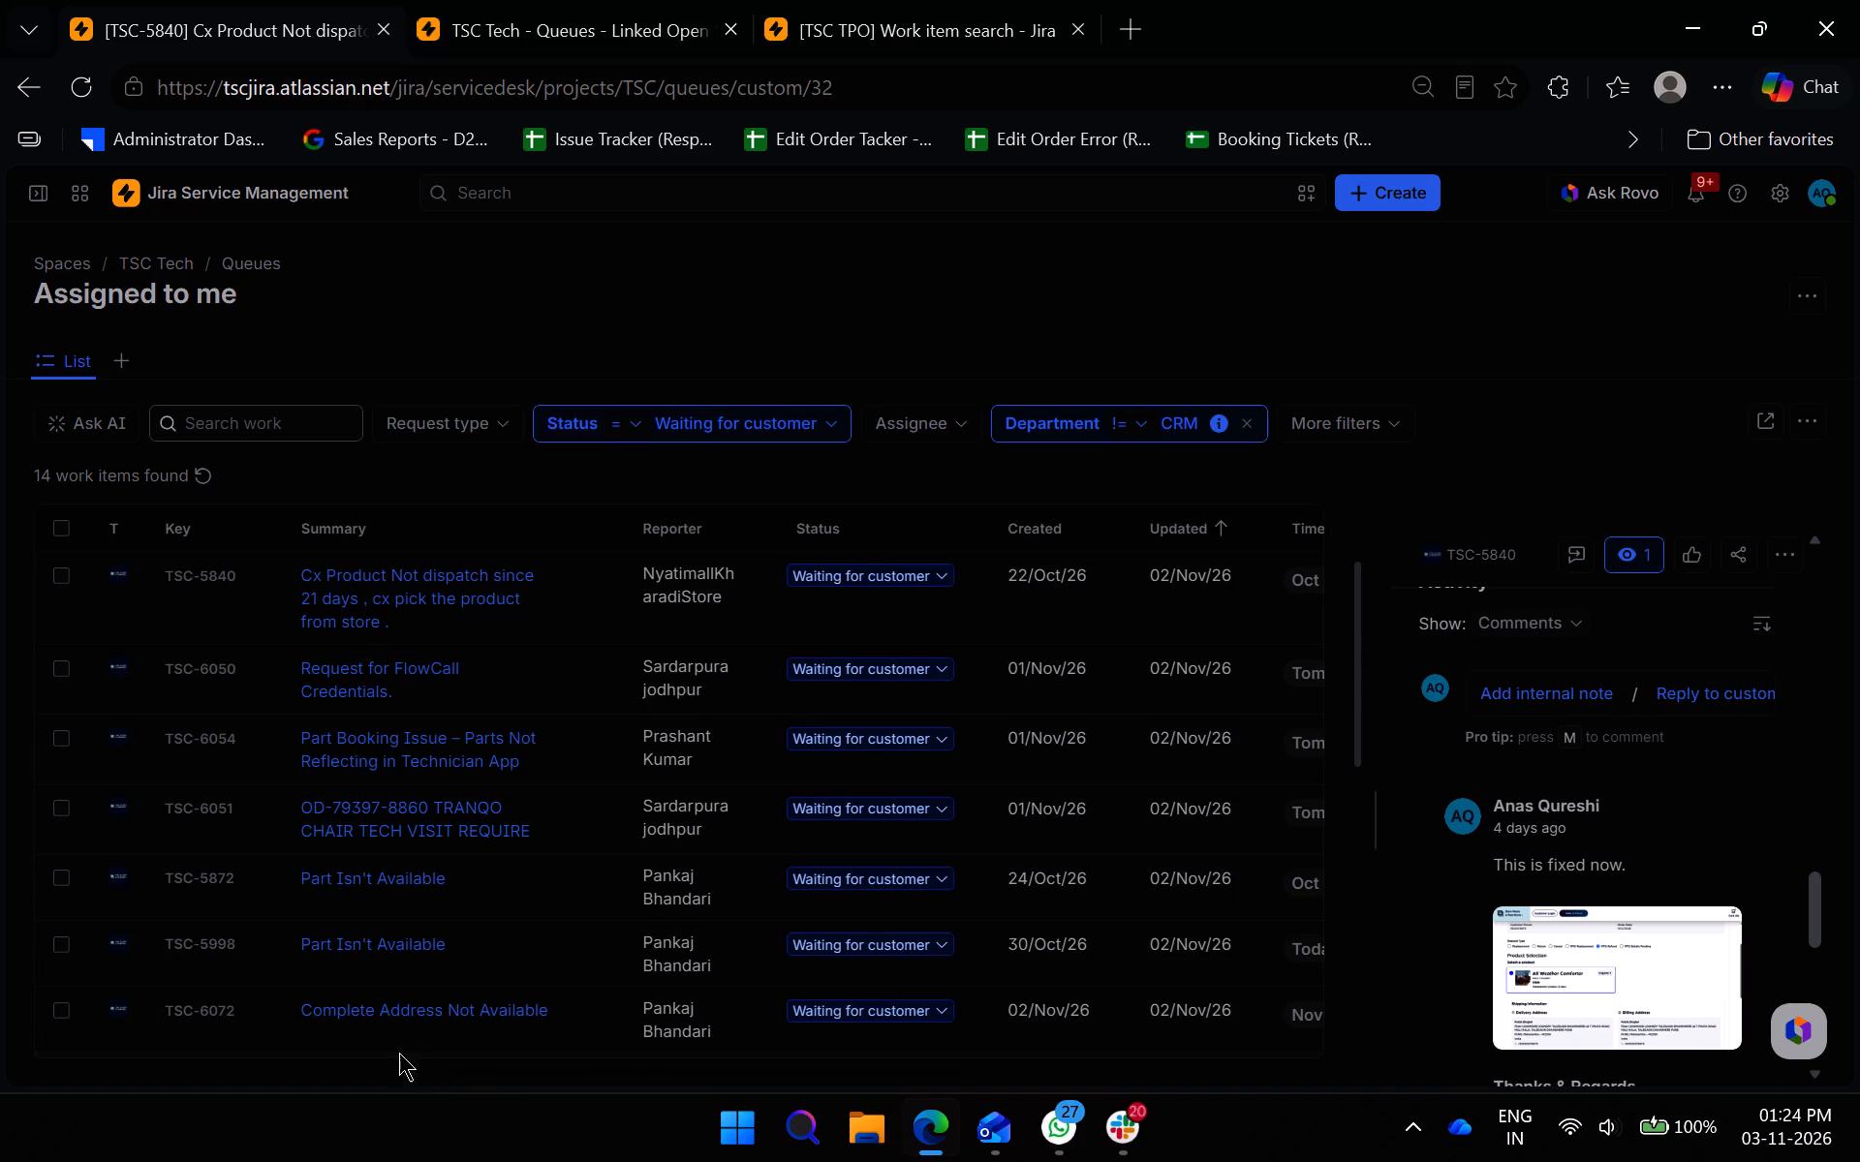
click(57, 573)
Review the latest reply on ticket TSC-6050, "Request for FlowCall Credentials", and add the ticket to the selection.
click(596, 667)
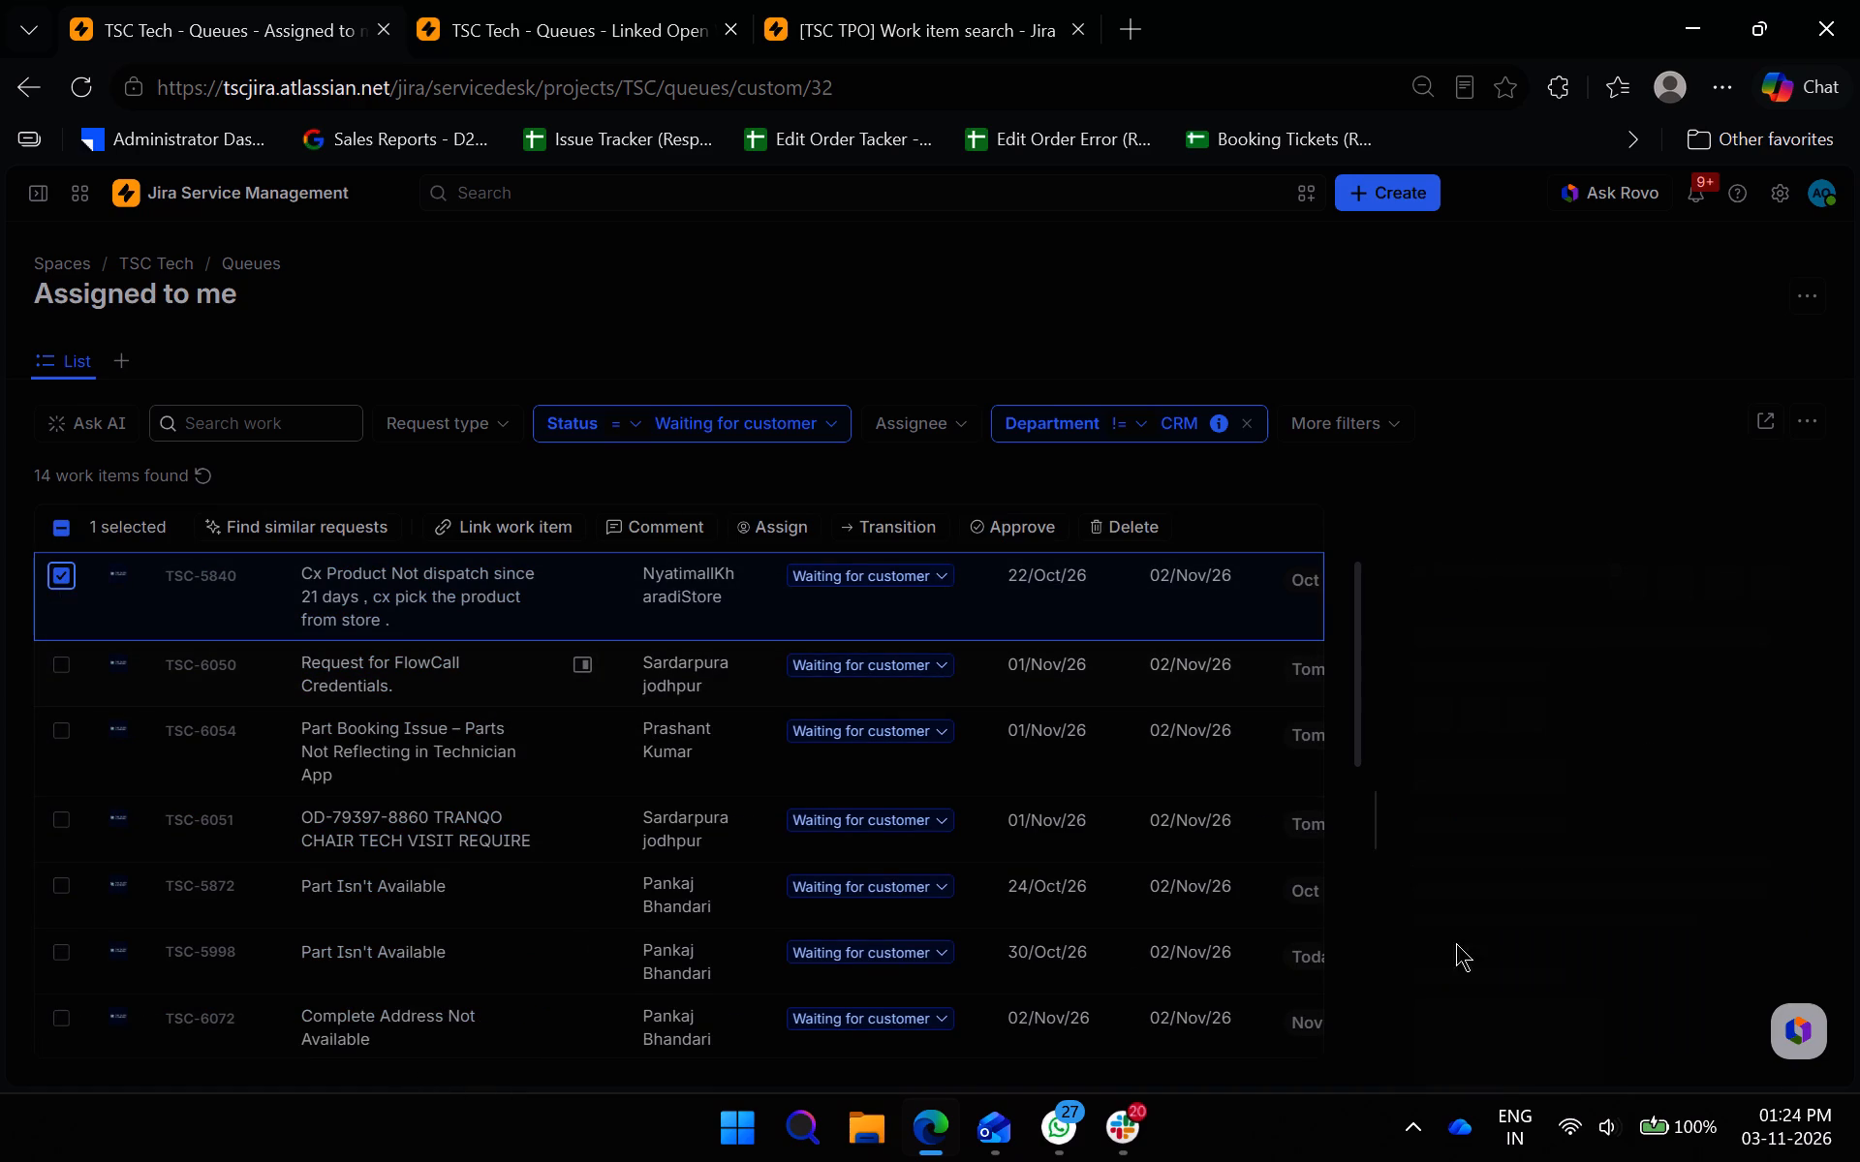
scroll(1578, 871, down, 13)
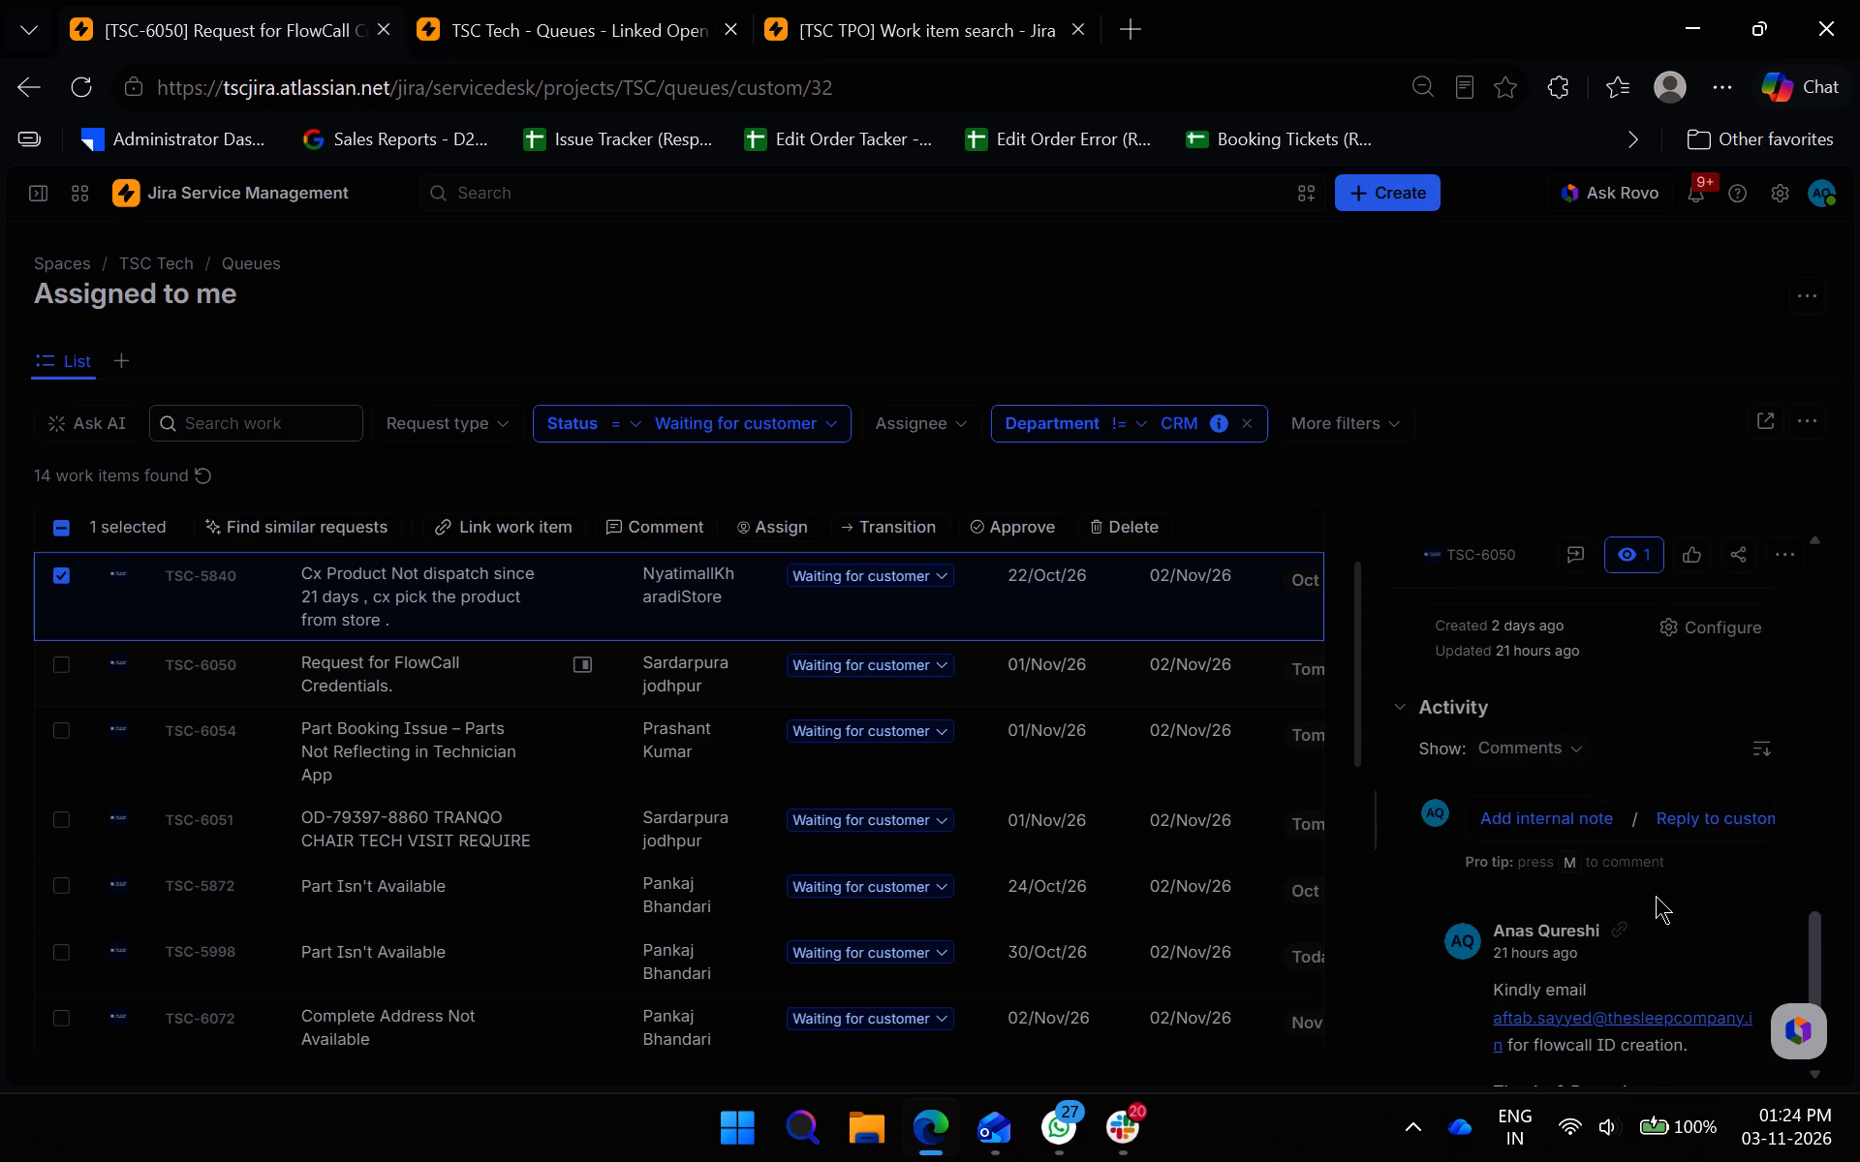
scroll(1656, 896, down, 1)
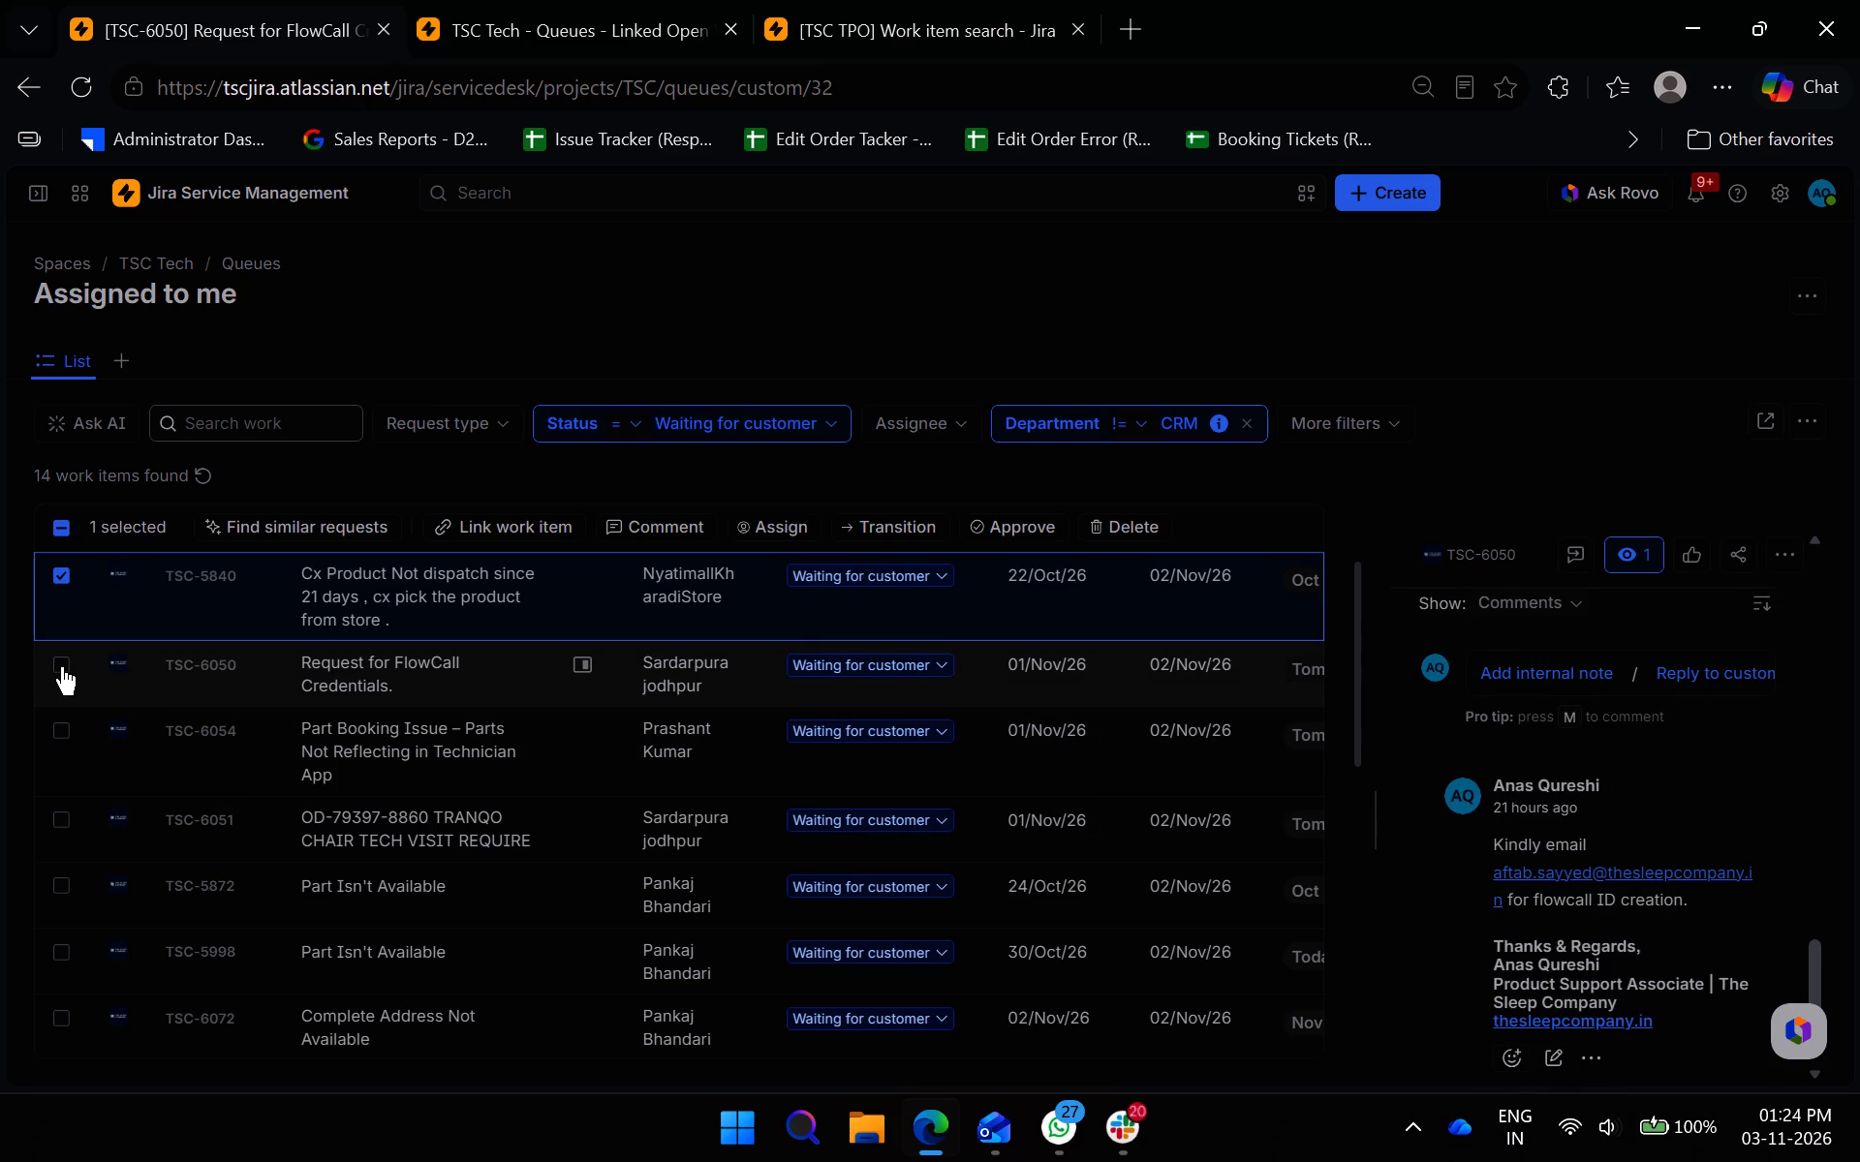
click(62, 666)
Examine the latest reply on ticket TSC-6054 about parts not reflecting in the Technician App.
click(579, 733)
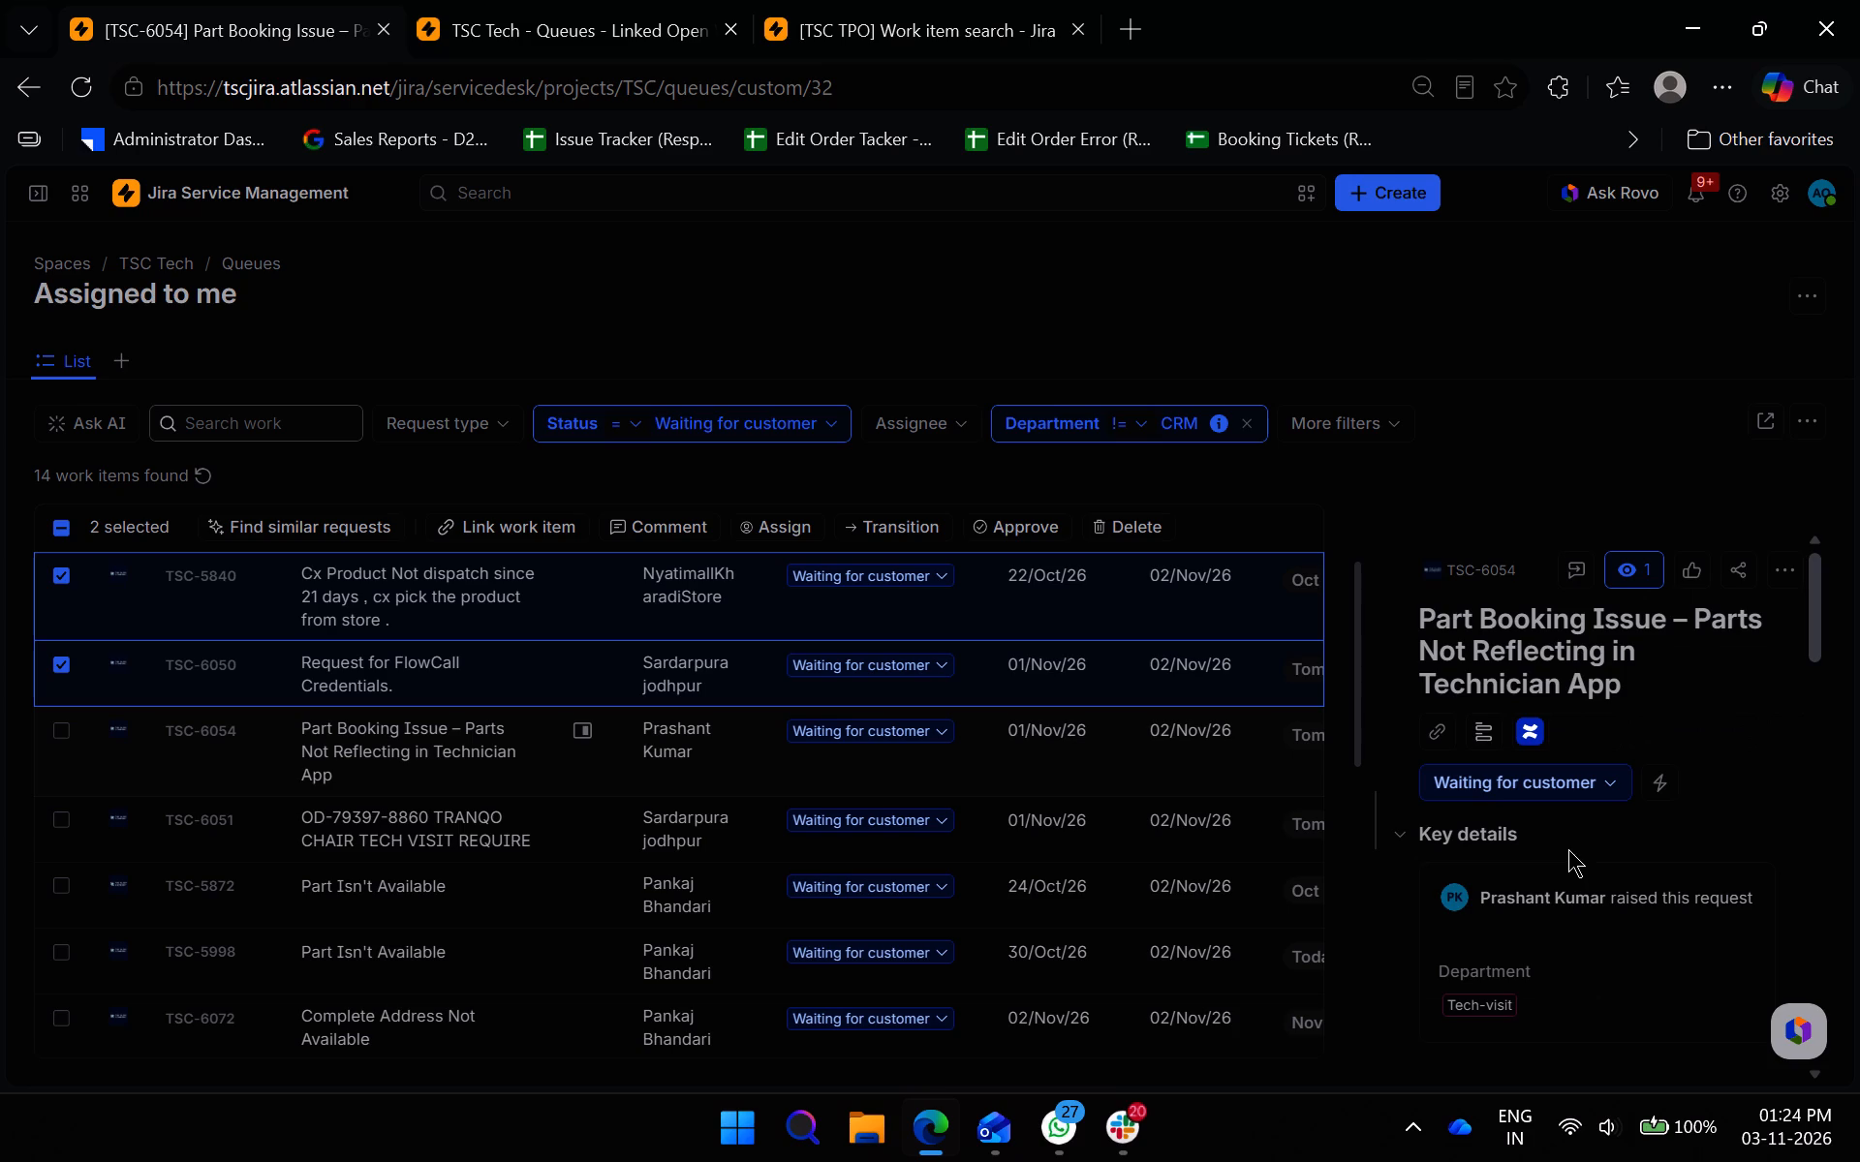
scroll(1593, 998, down, 13)
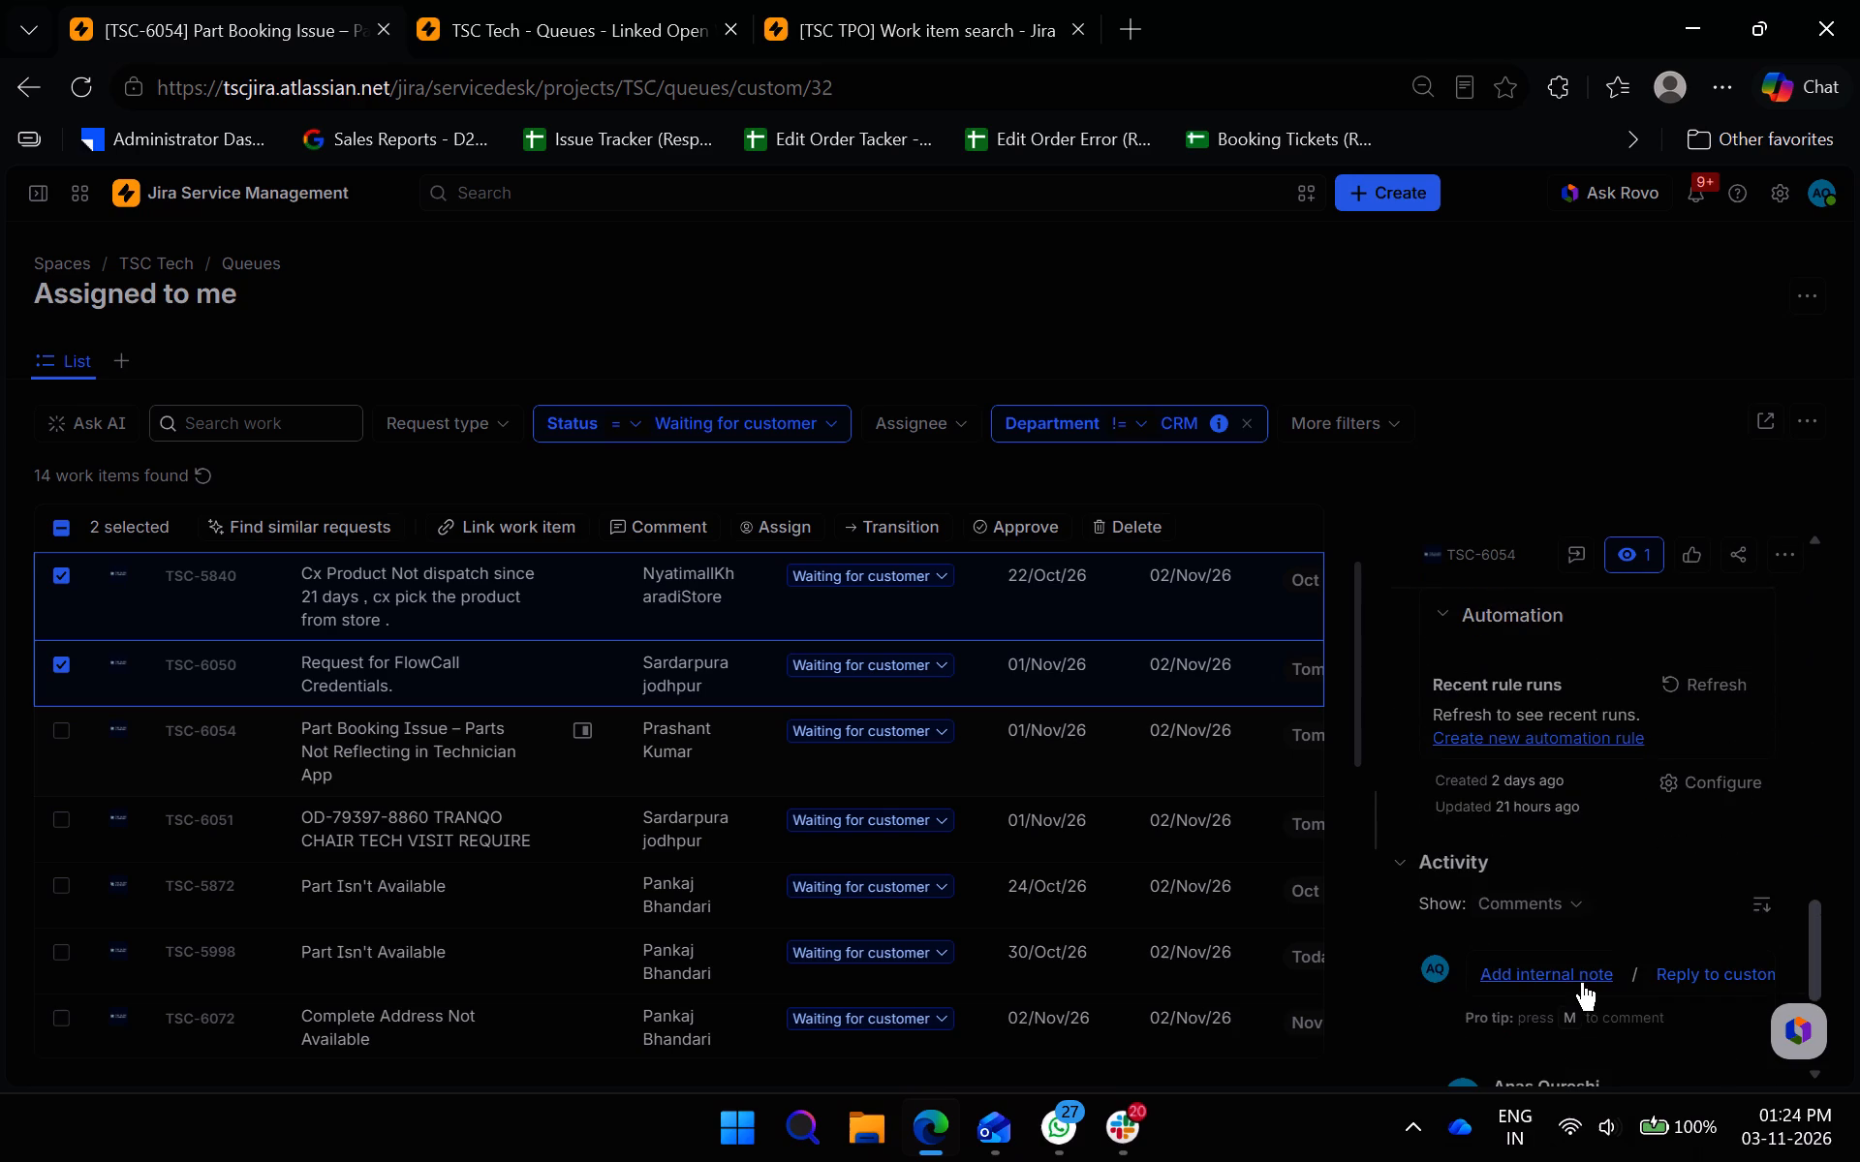
scroll(1582, 982, down, 2)
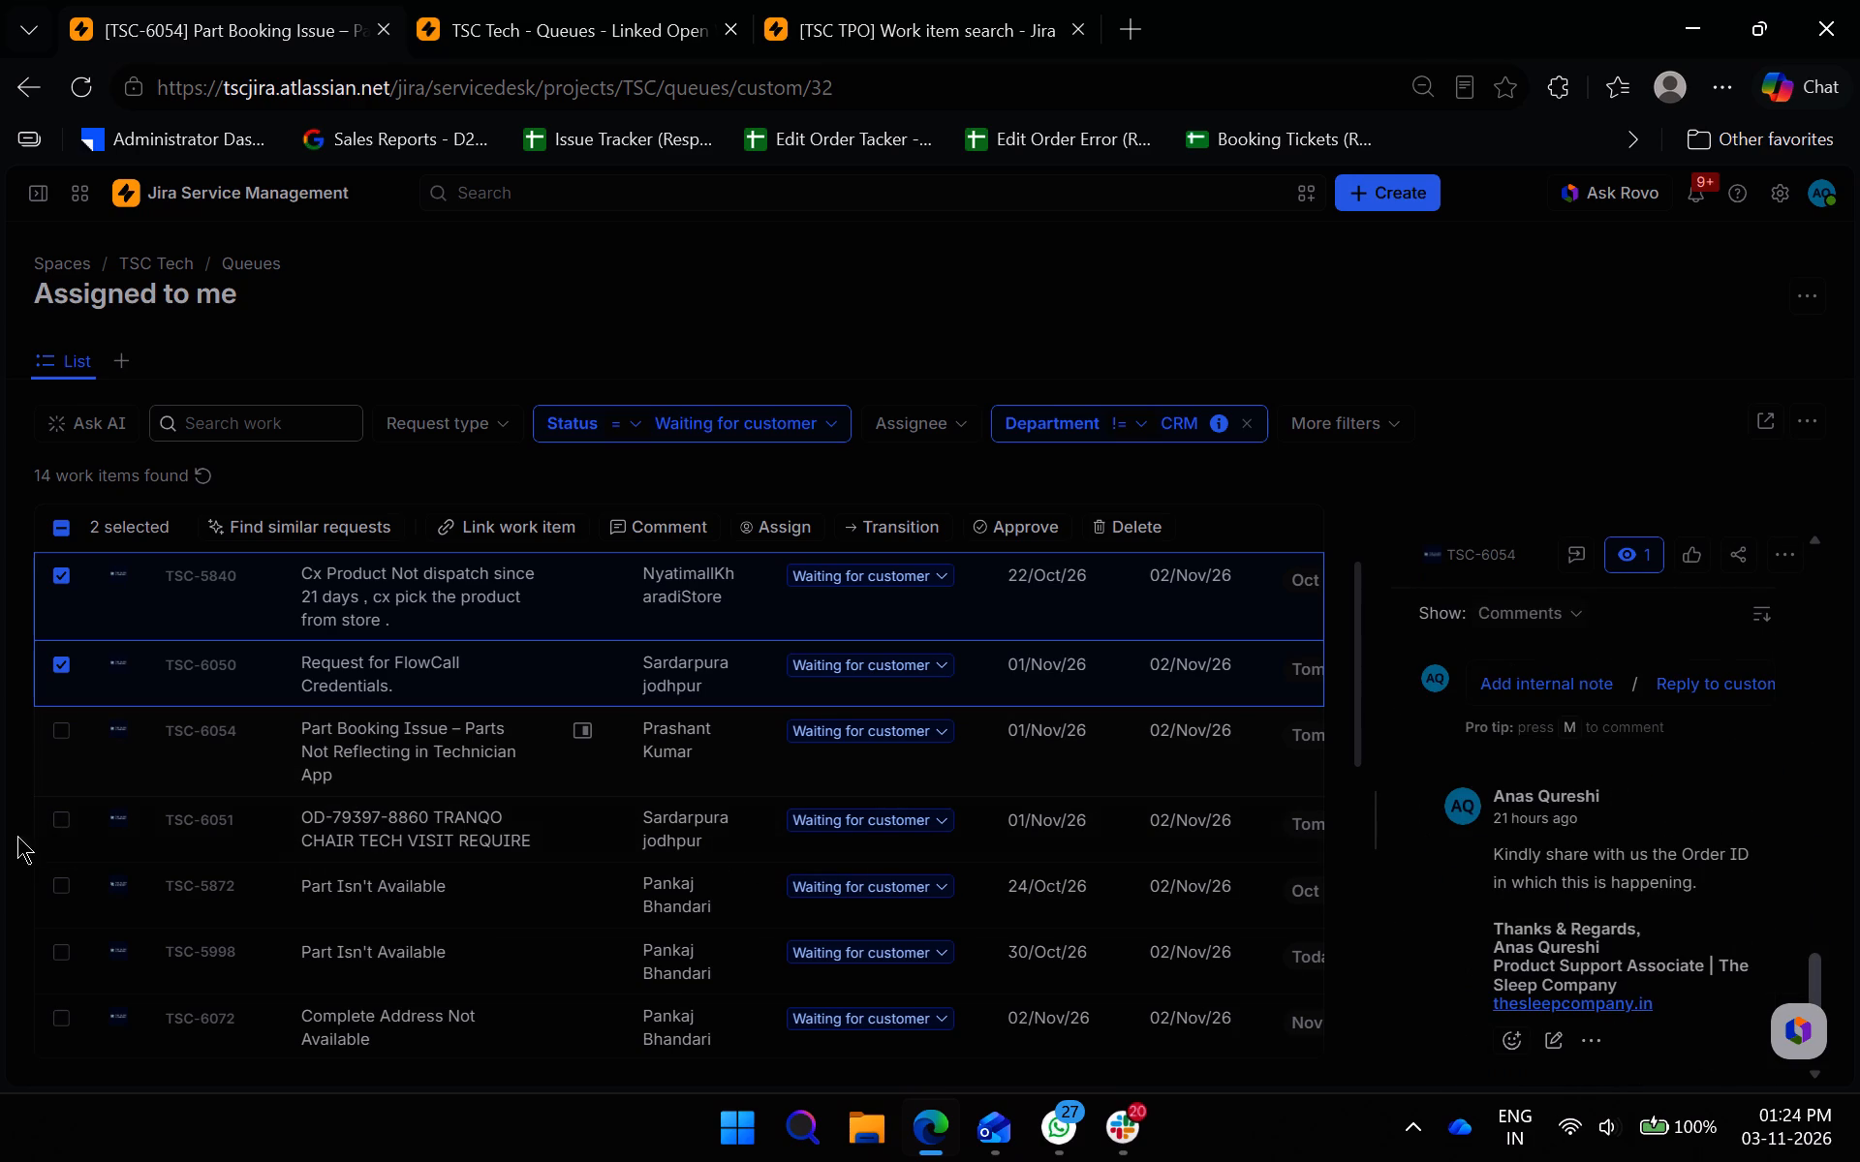
Review the latest reply on ticket TSC-6051 about the Tranqo chair tech visit, and add the ticket to the selection.
click(594, 823)
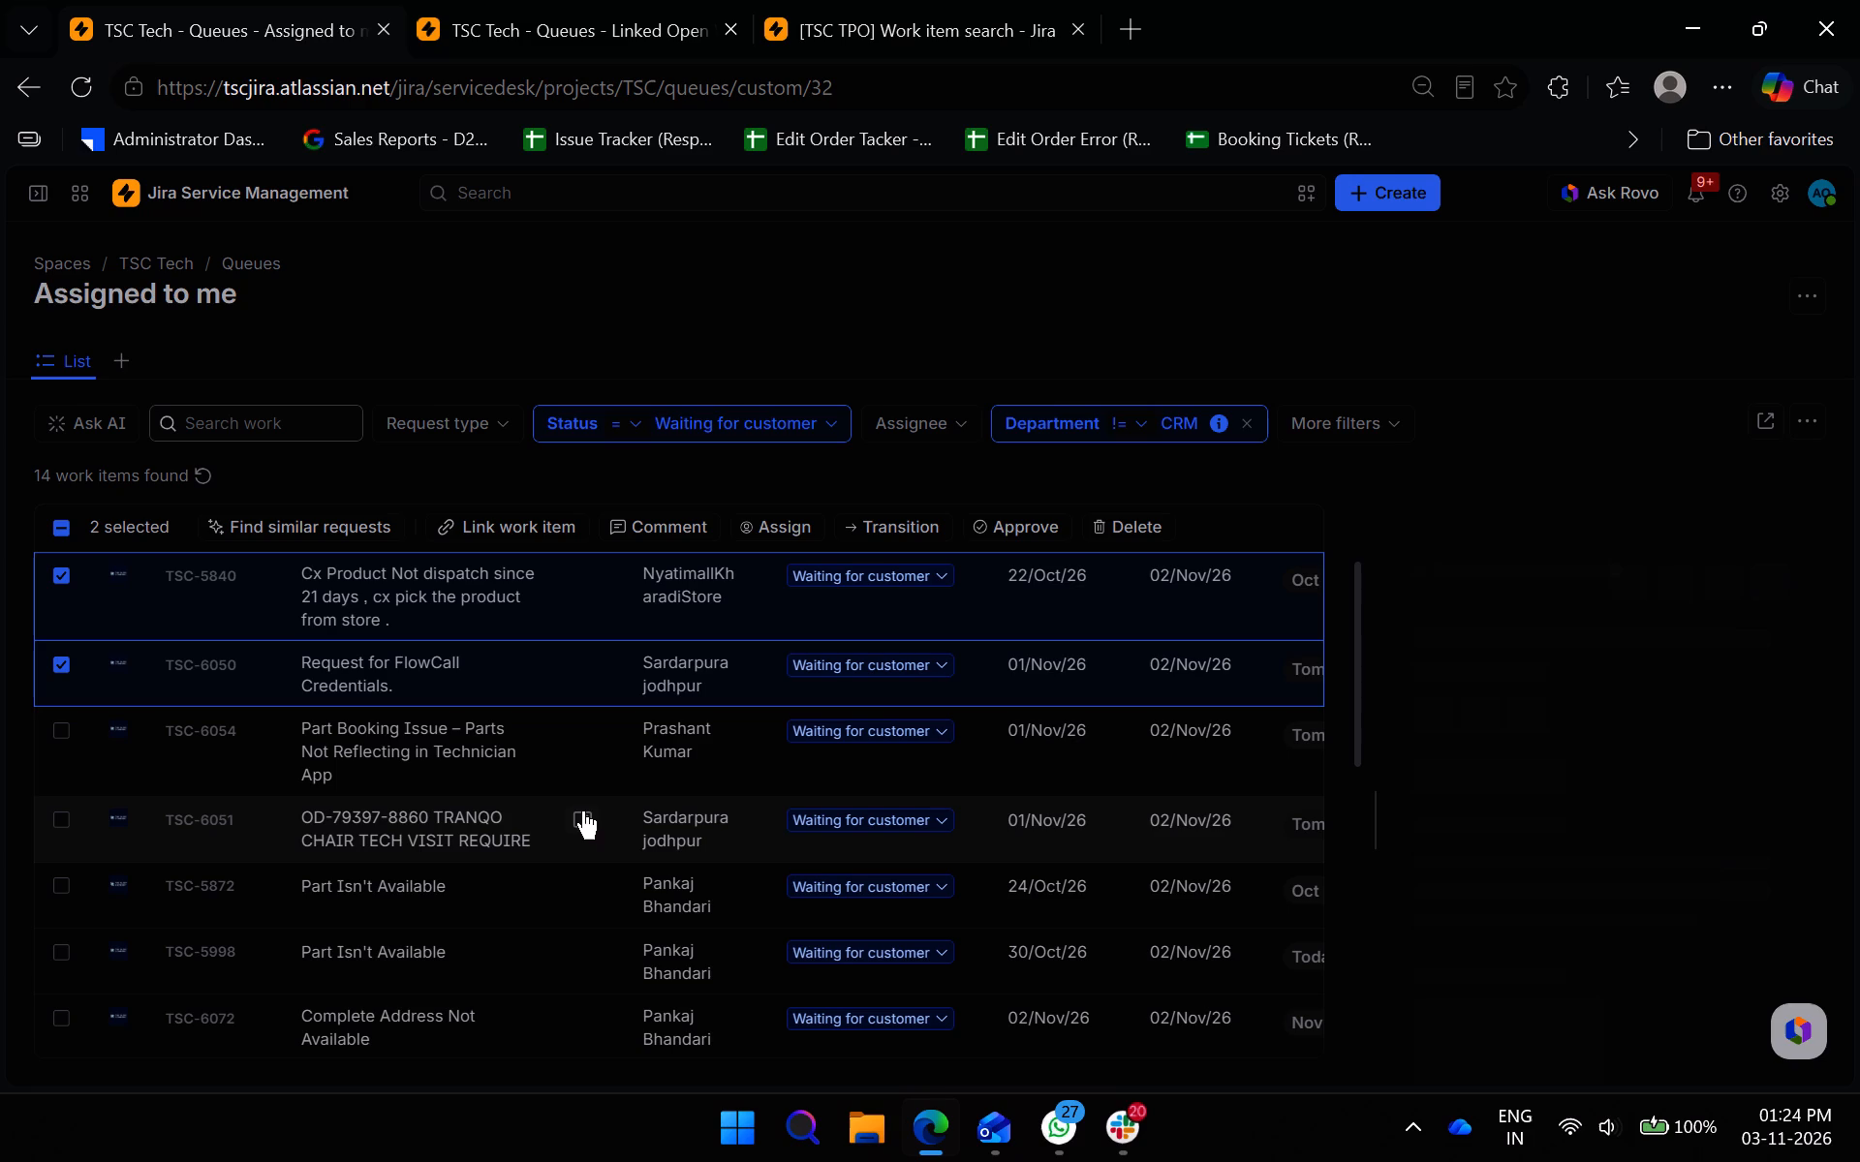
scroll(1703, 879, down, 2)
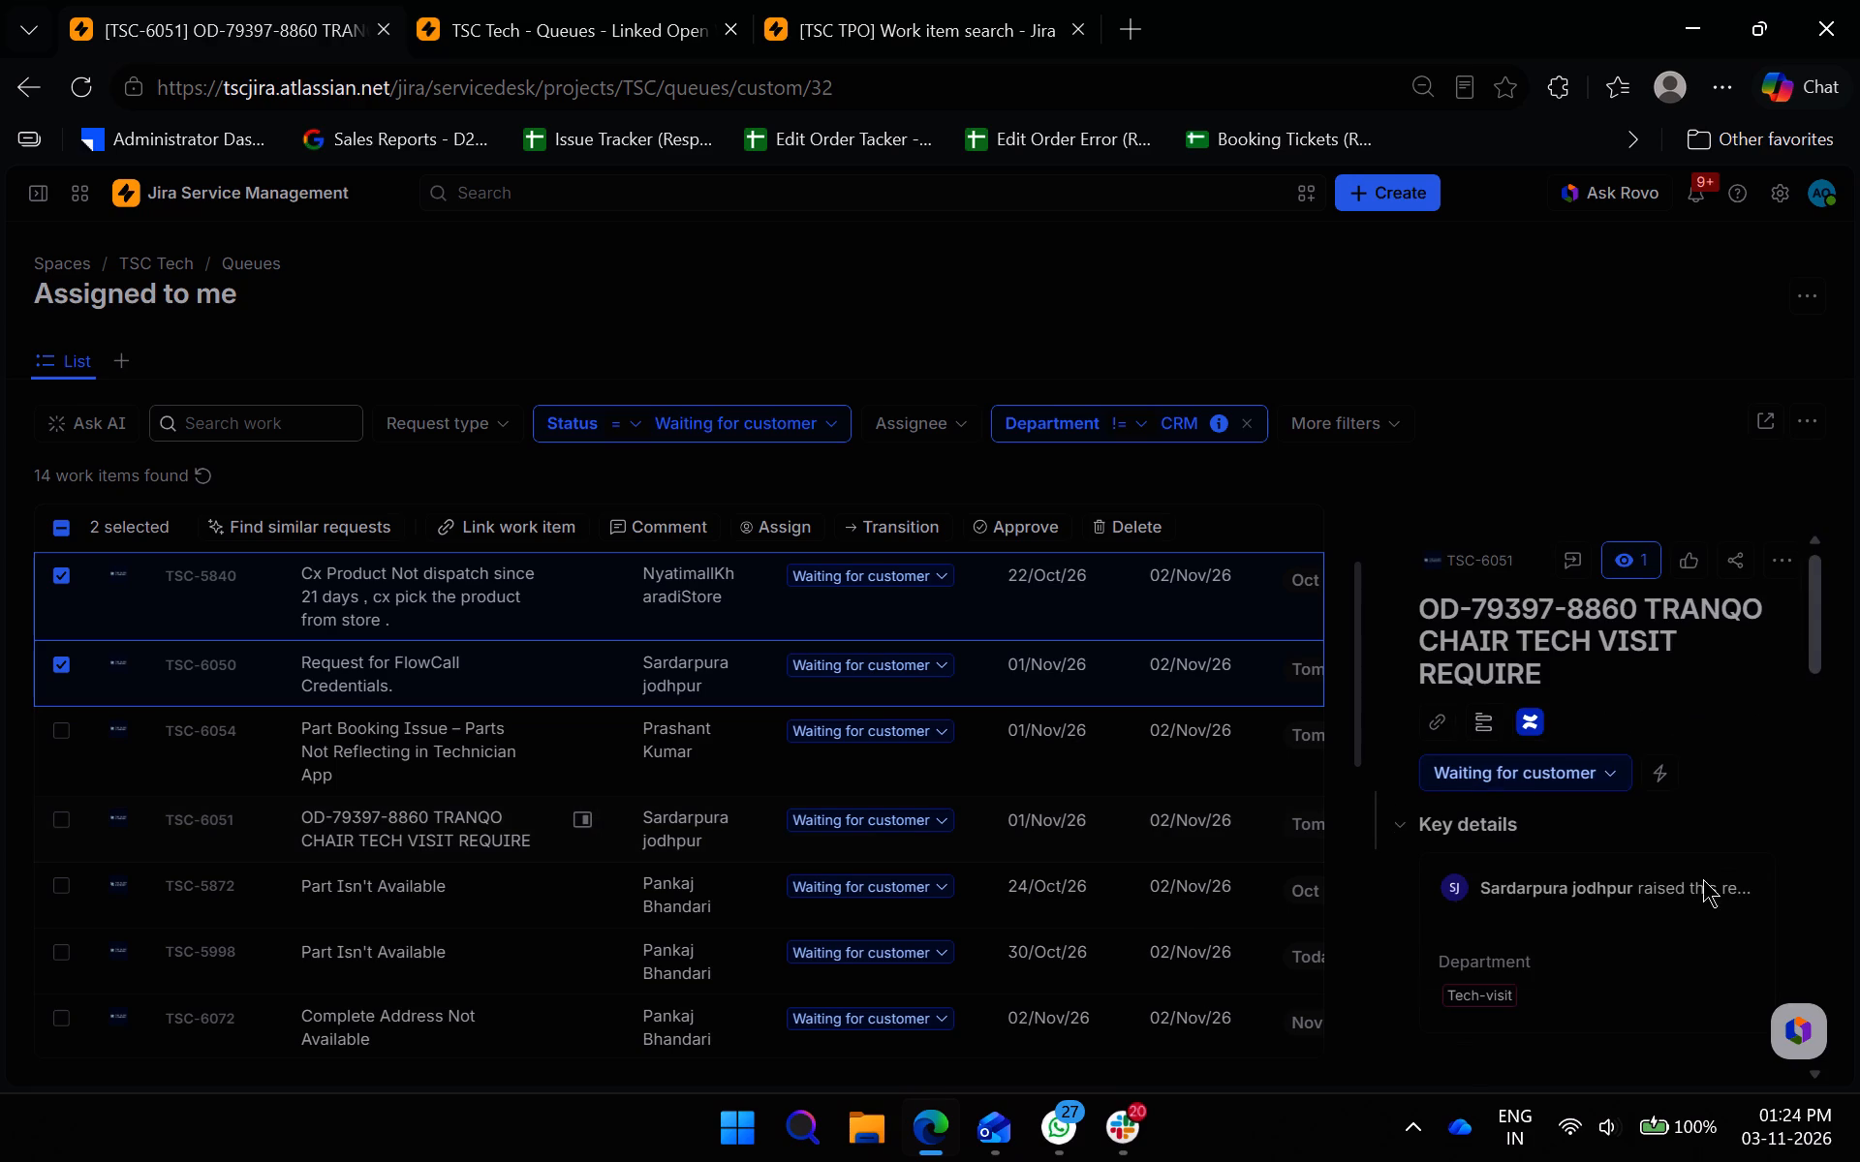
scroll(1703, 879, down, 11)
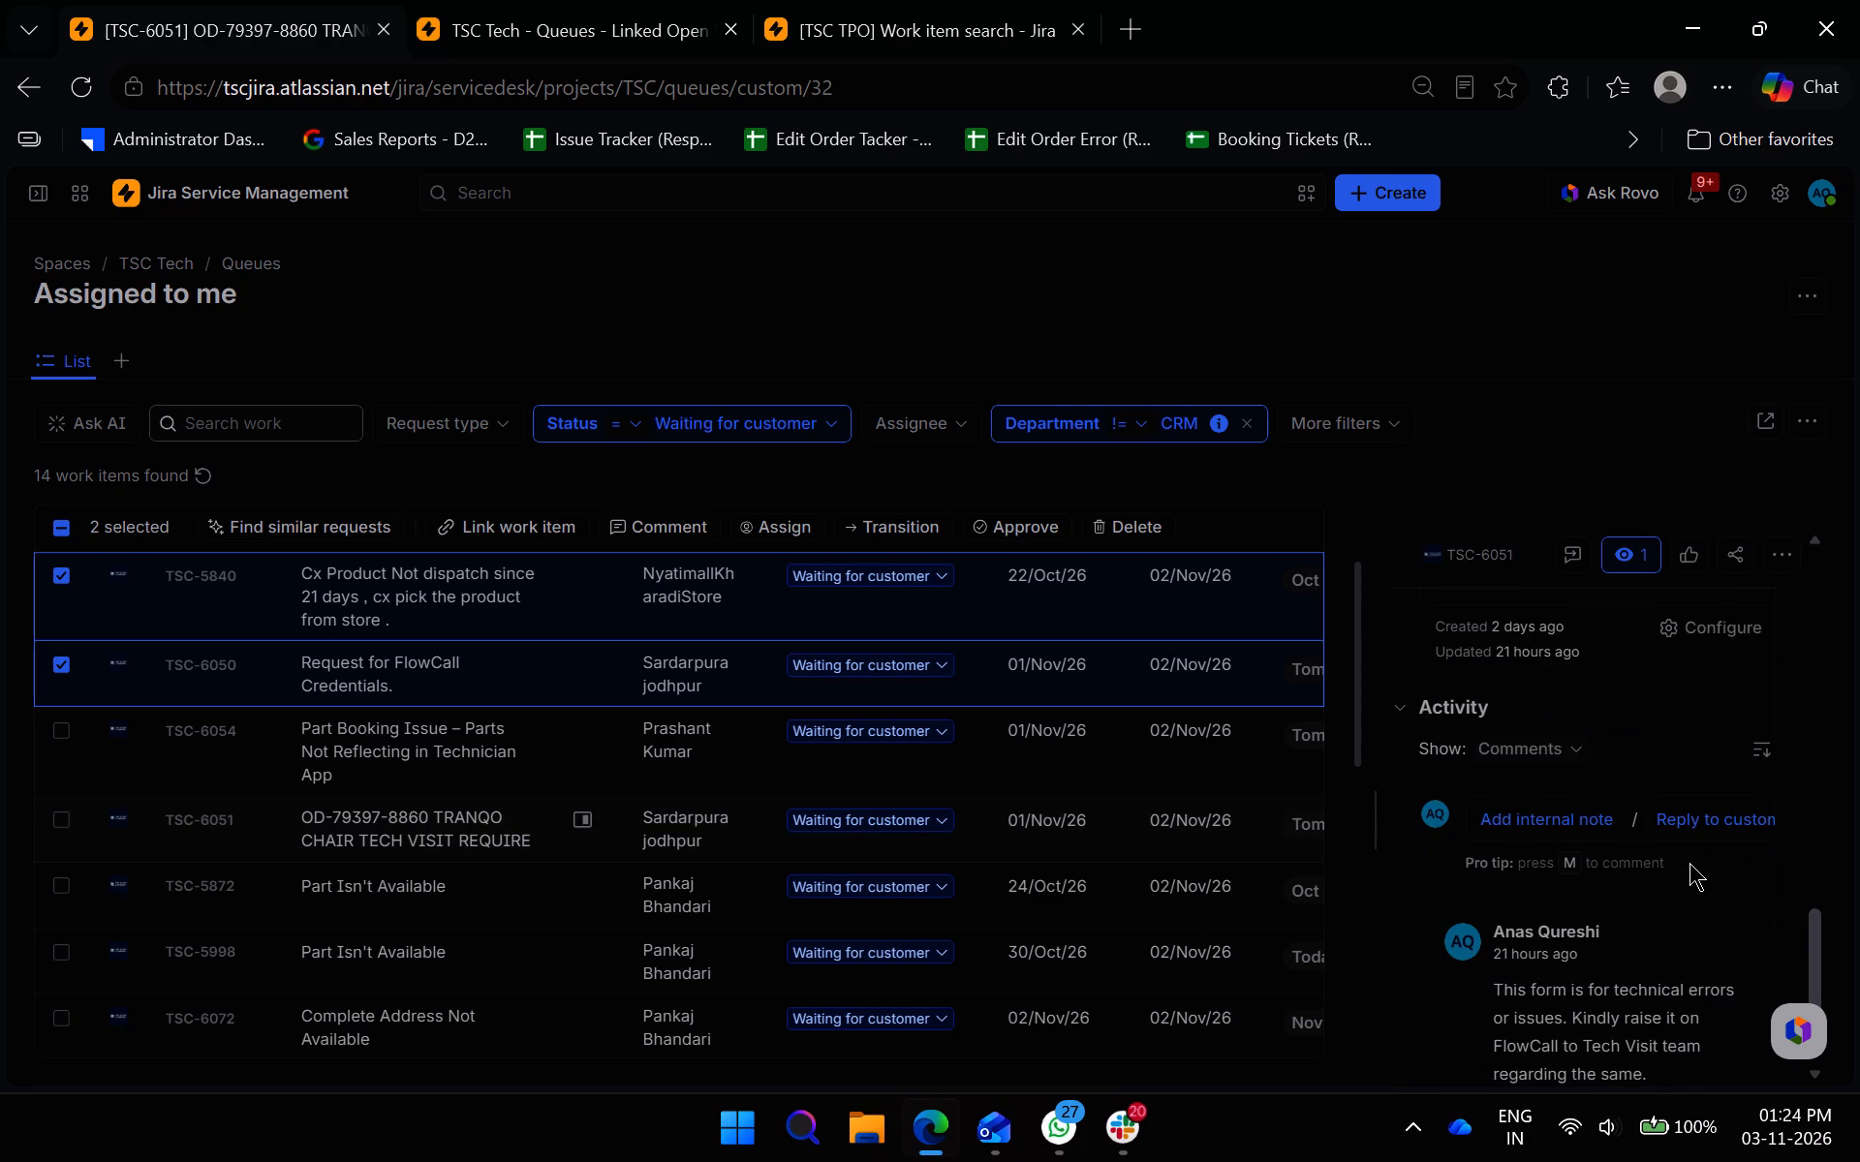
scroll(1689, 863, down, 1)
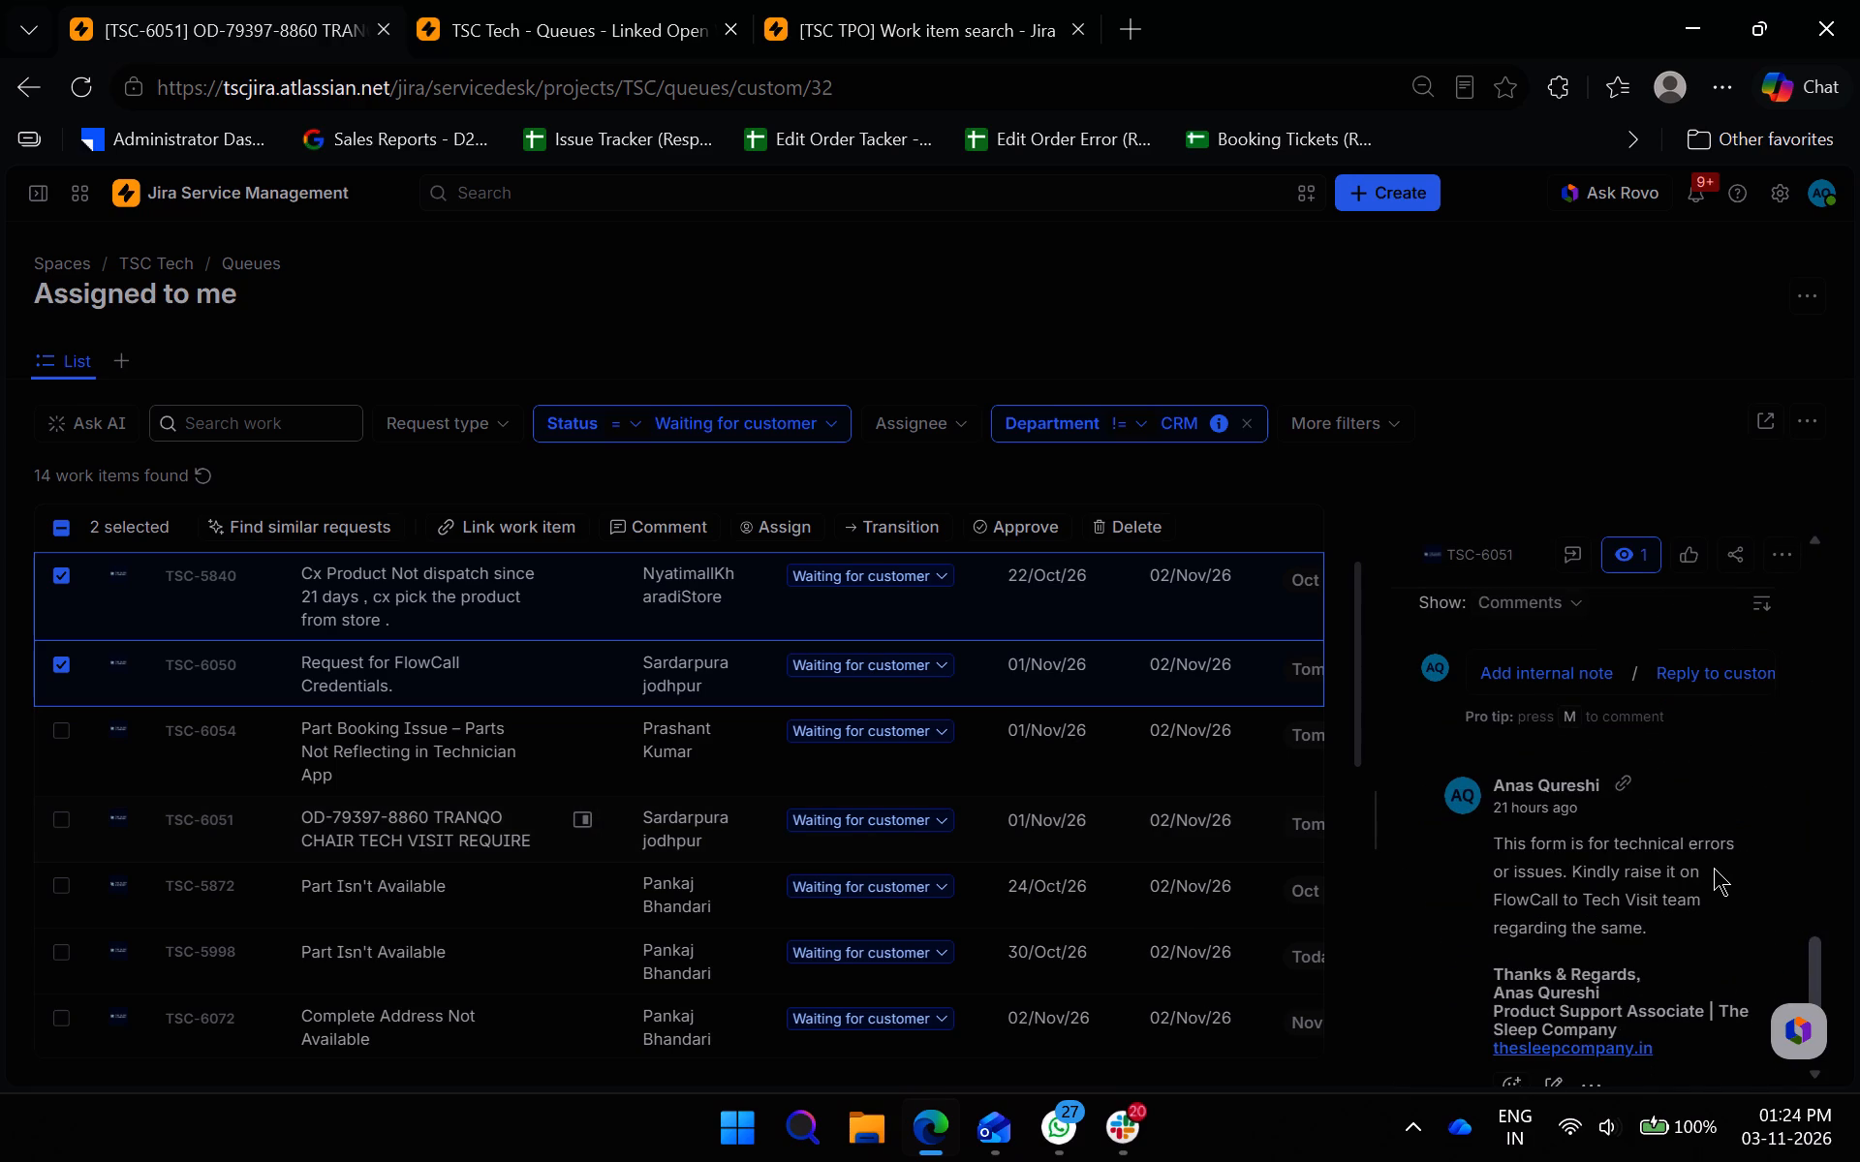
click(56, 816)
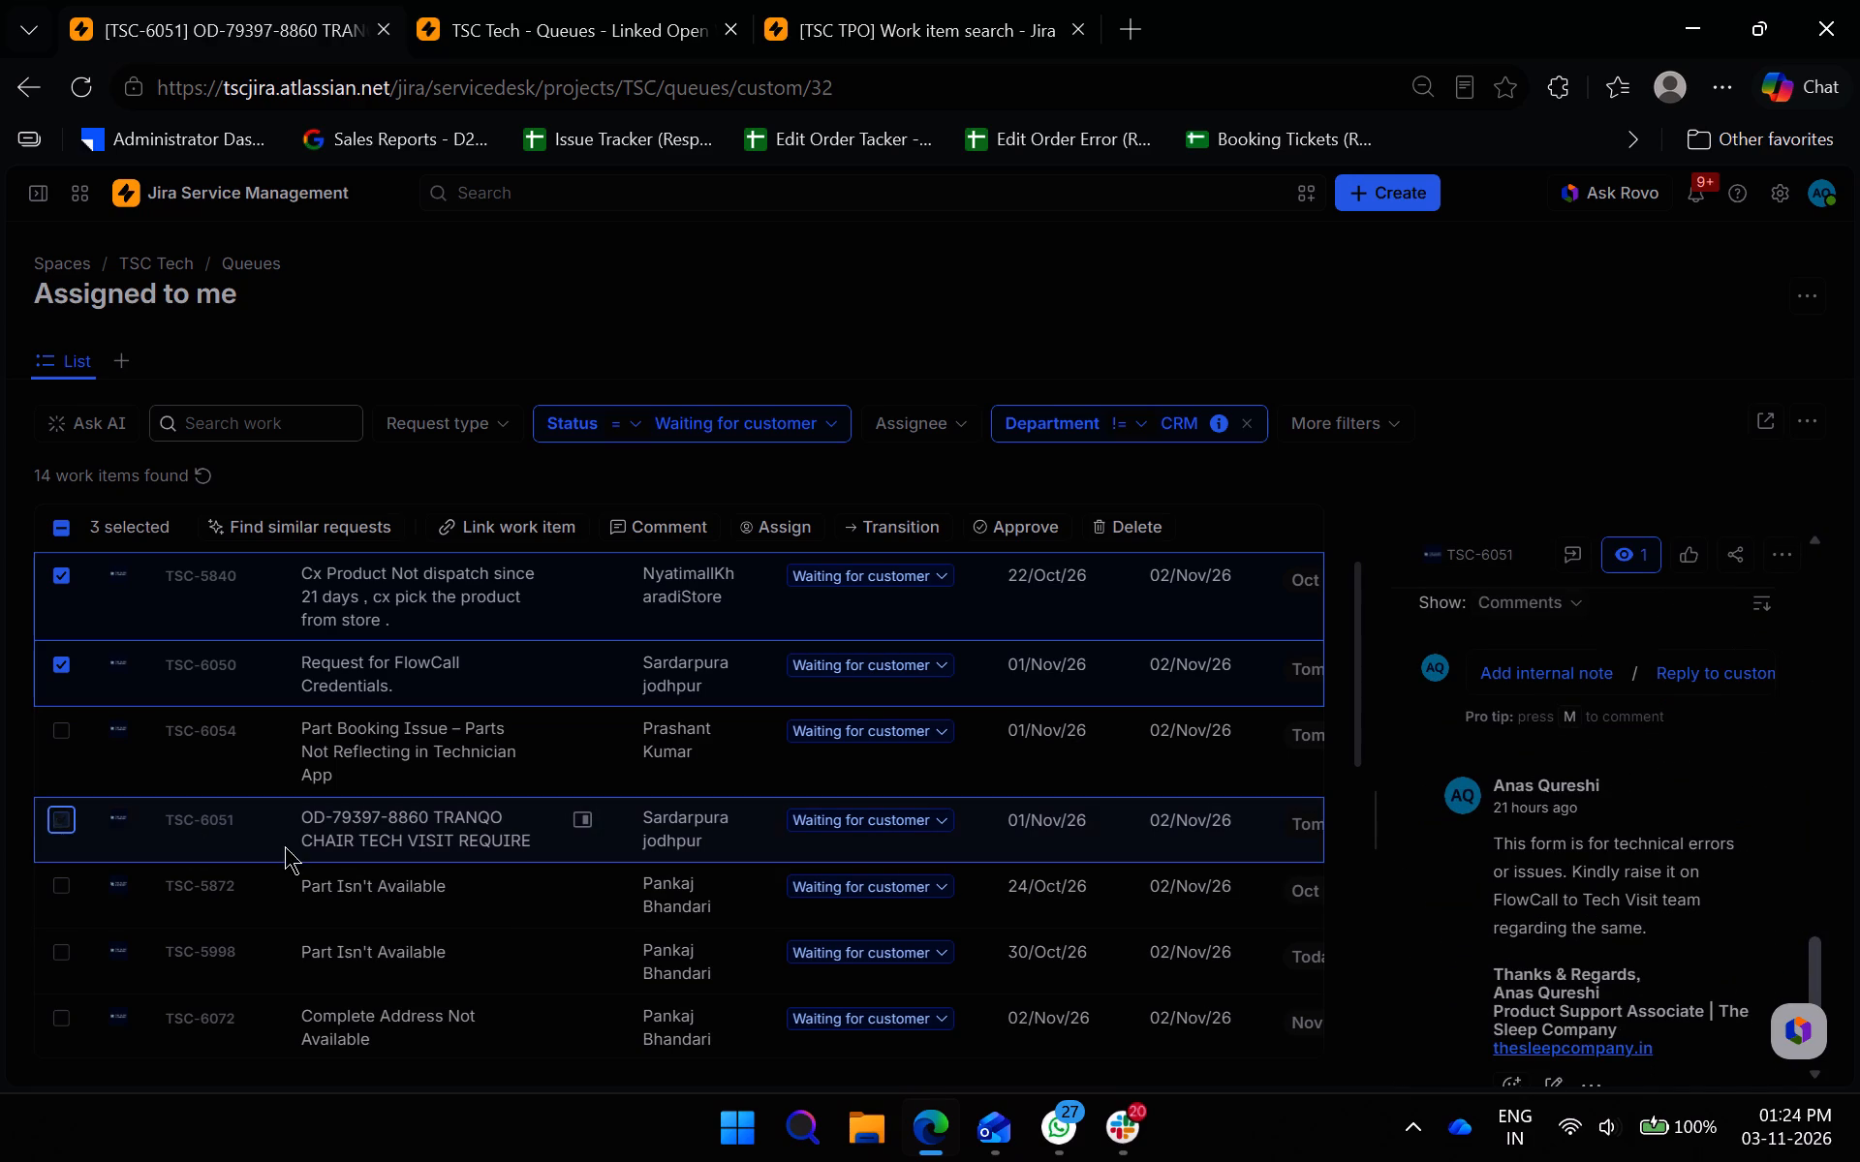
Examine the comment history of ticket TSC-5872, "Part Isn't Available".
click(577, 888)
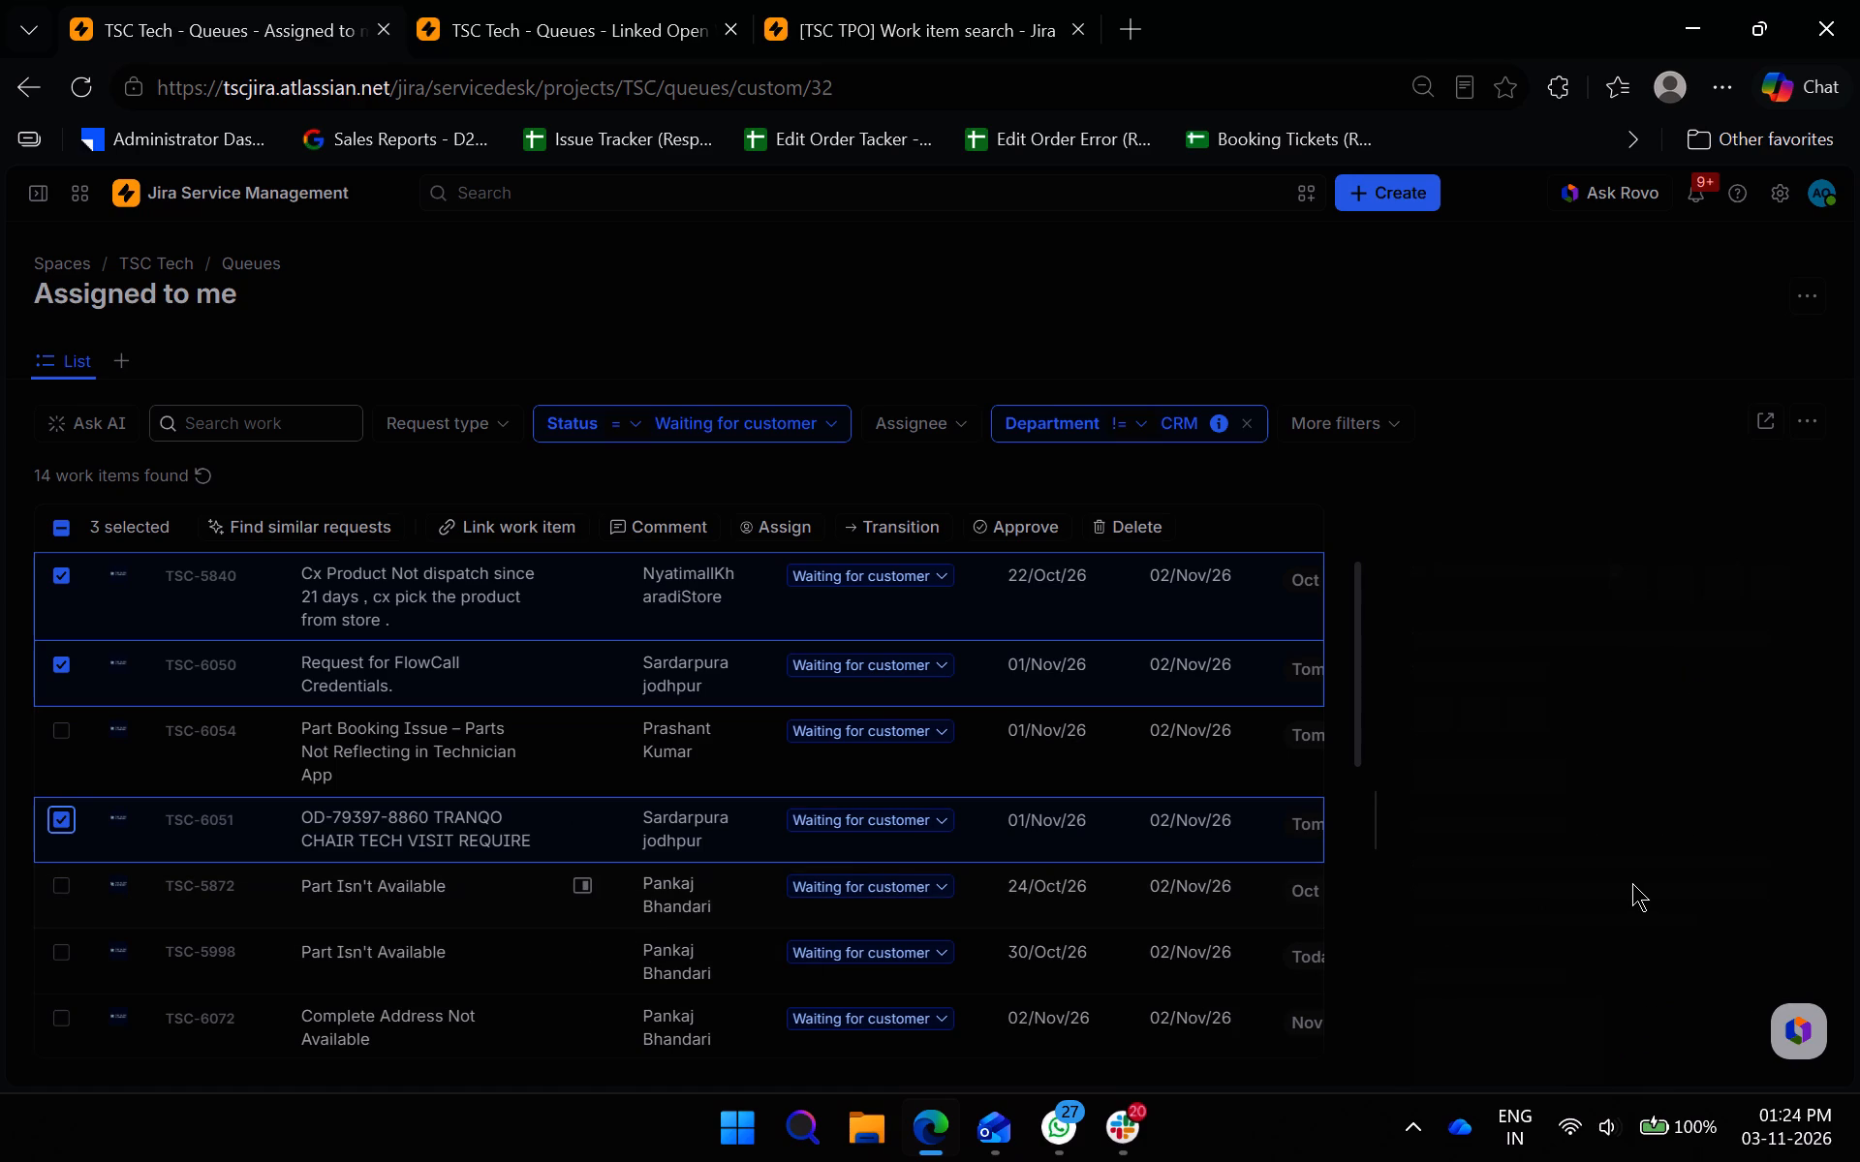
scroll(975, 724, up, 4)
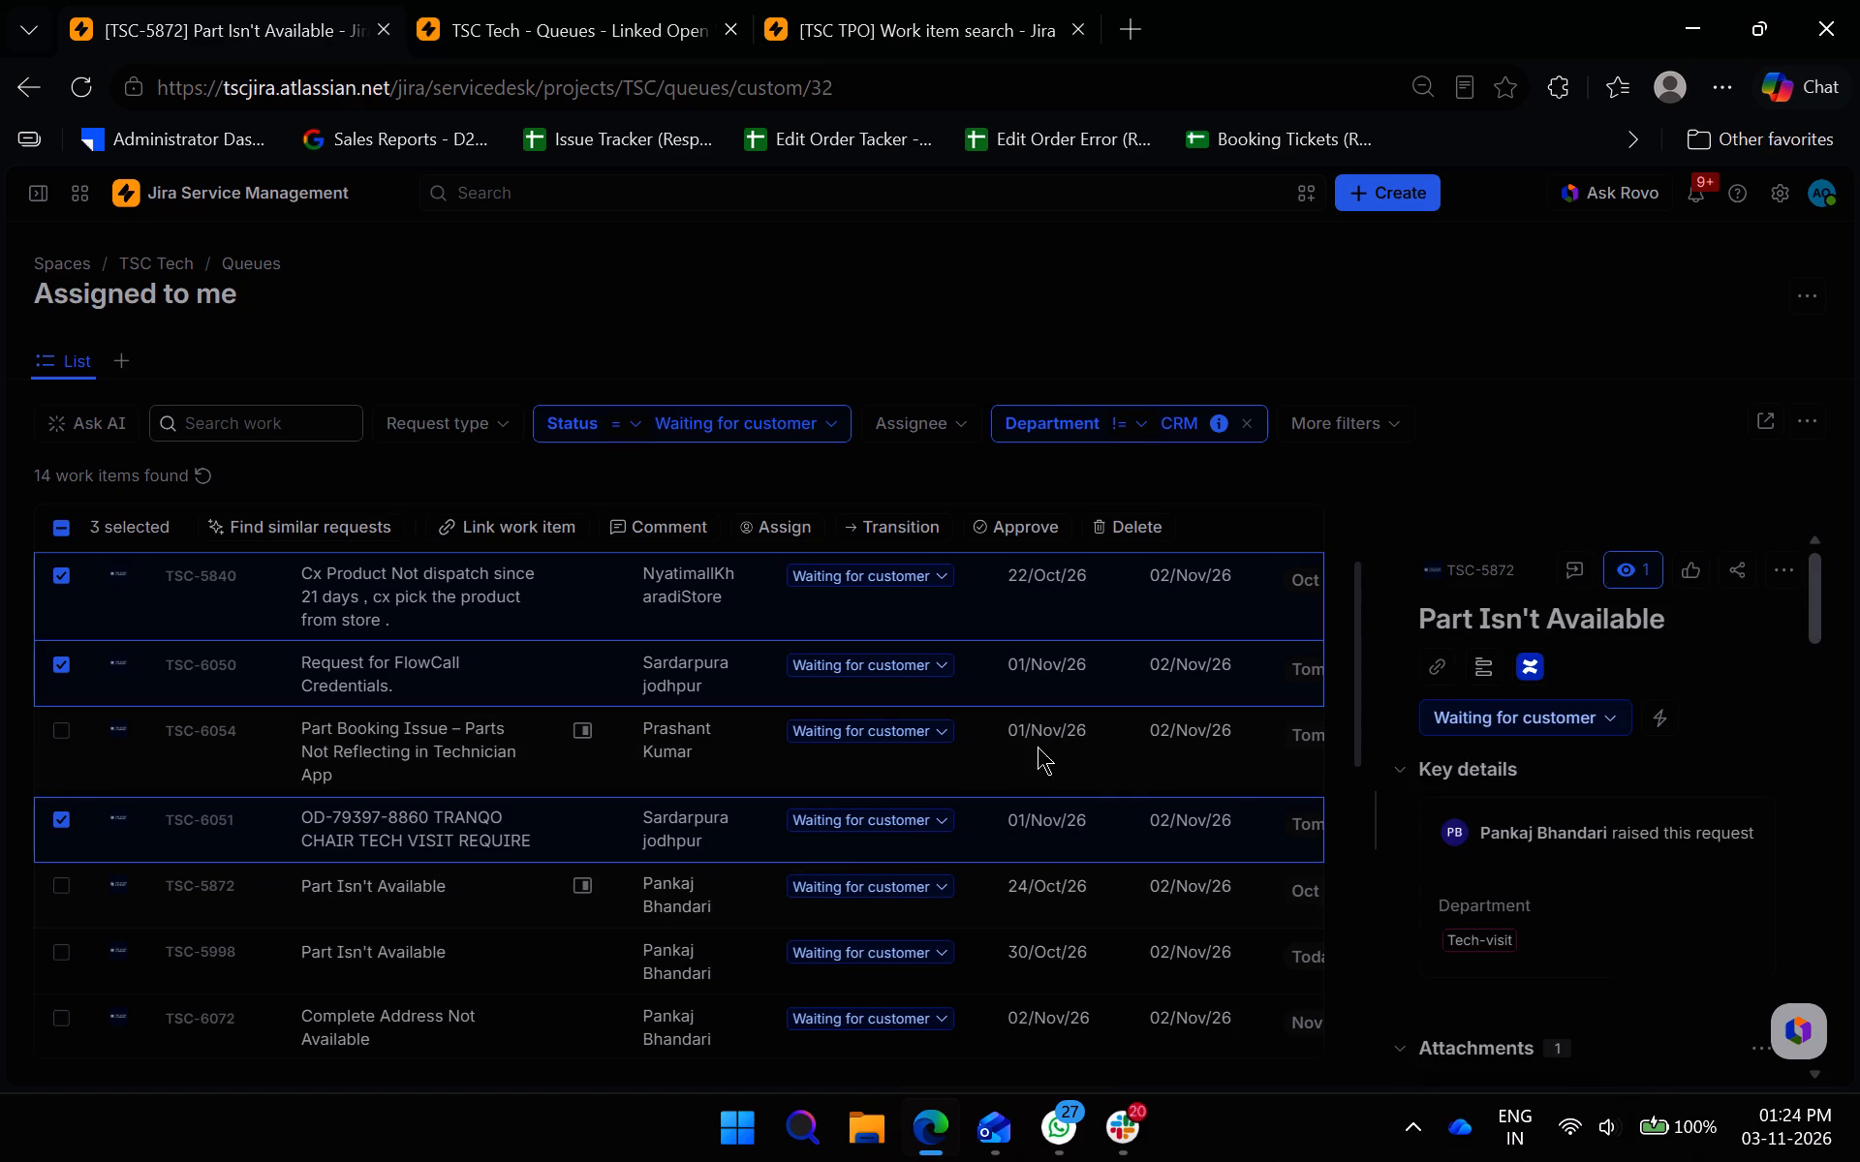
scroll(1569, 833, down, 13)
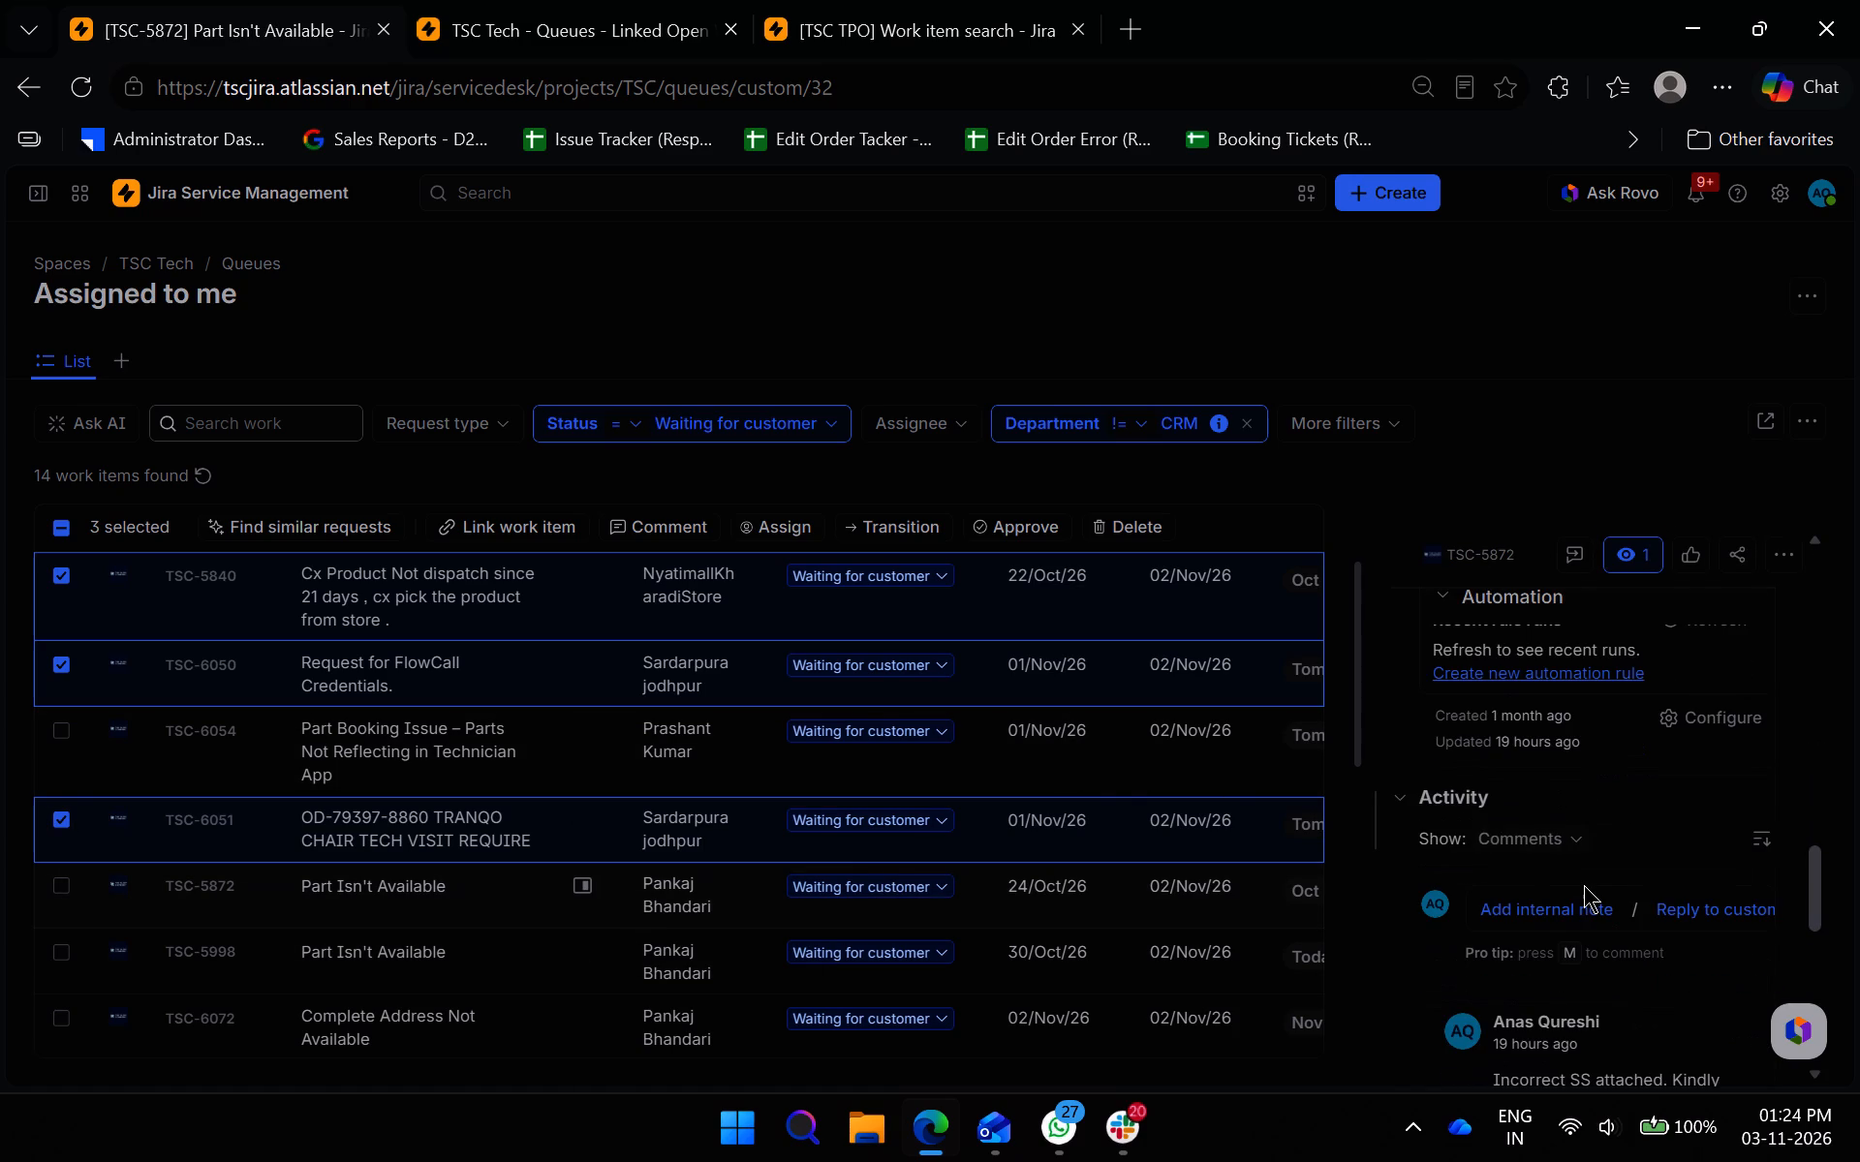
scroll(1586, 886, down, 3)
scroll(1095, 836, down, 4)
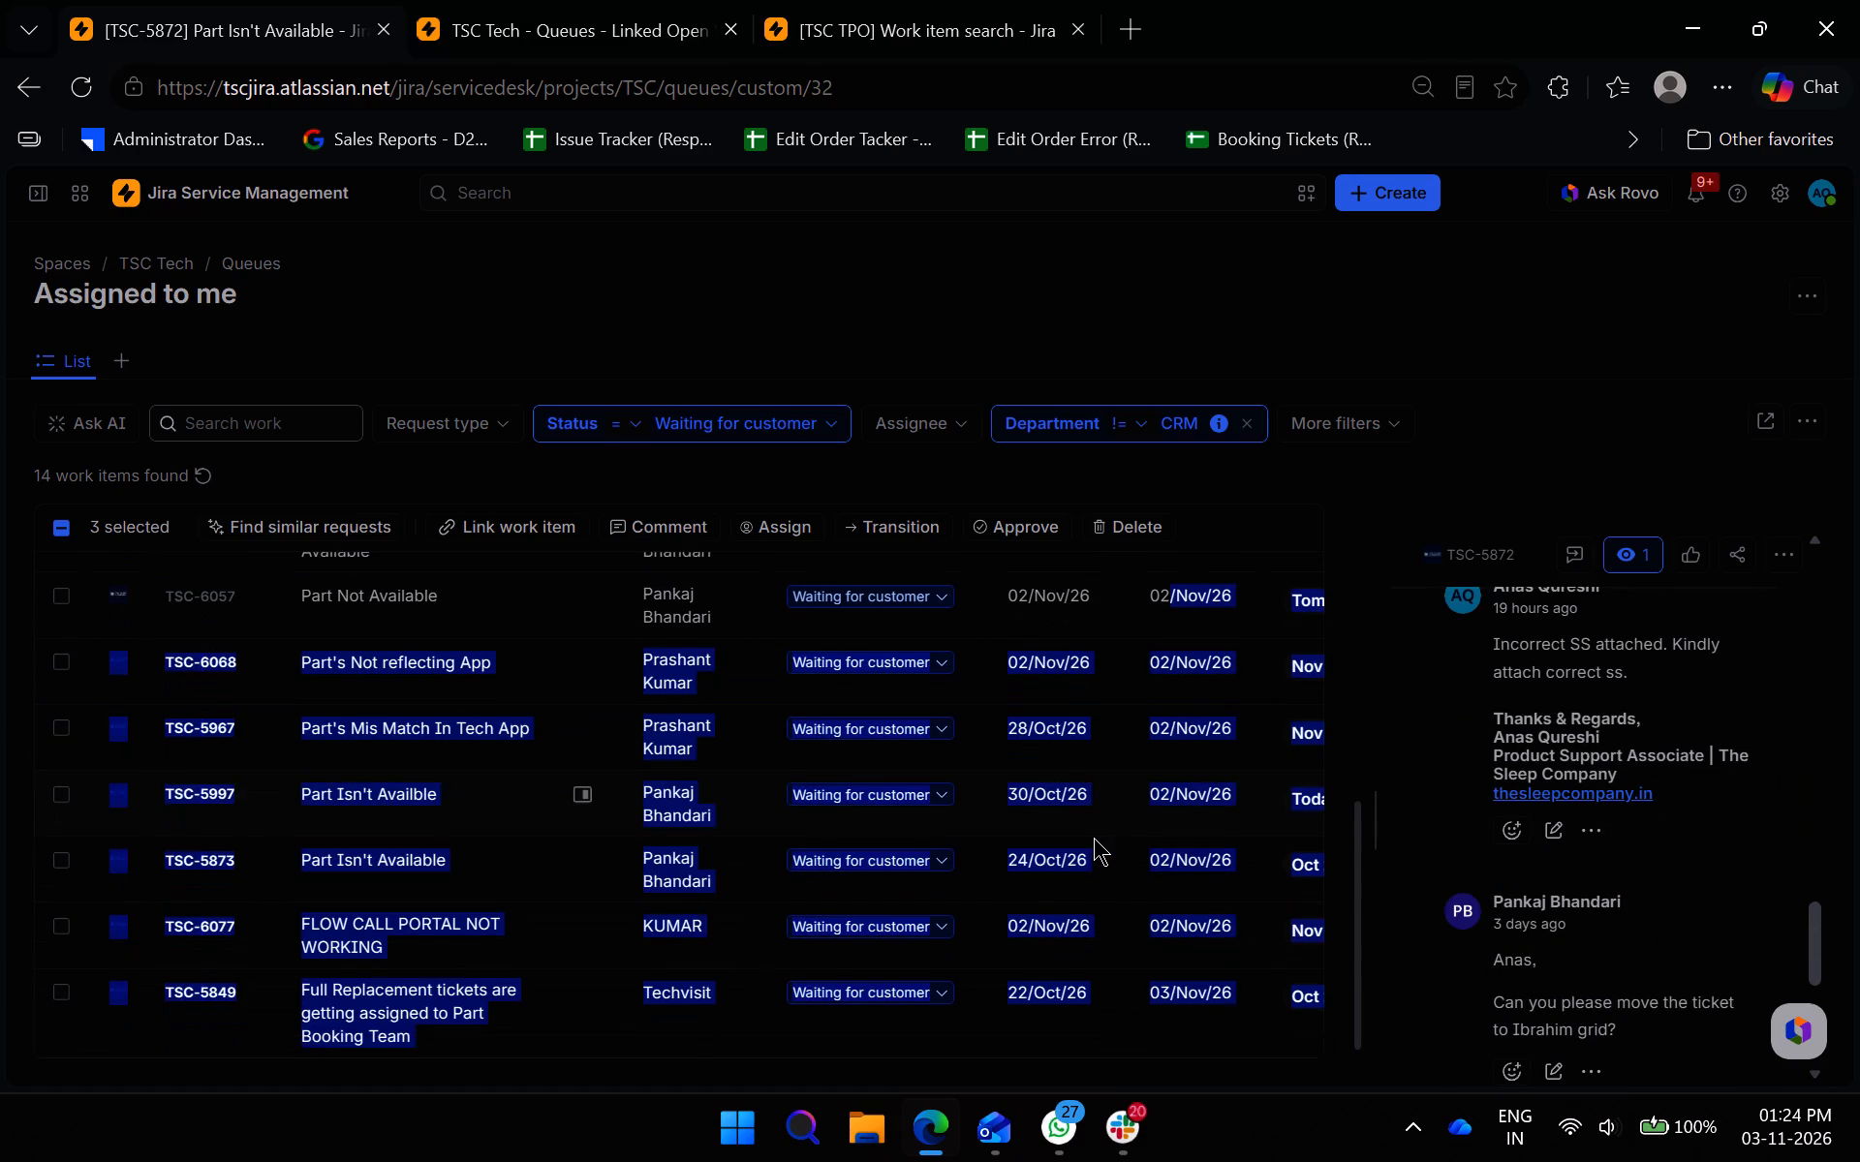
Review the latest reply on ticket TSC-6077, "FLOW CALL PORTAL NOT WORKING", and add the ticket to the selection.
scroll(1094, 838, down, 4)
scroll(1173, 891, up, 12)
click(1385, 464)
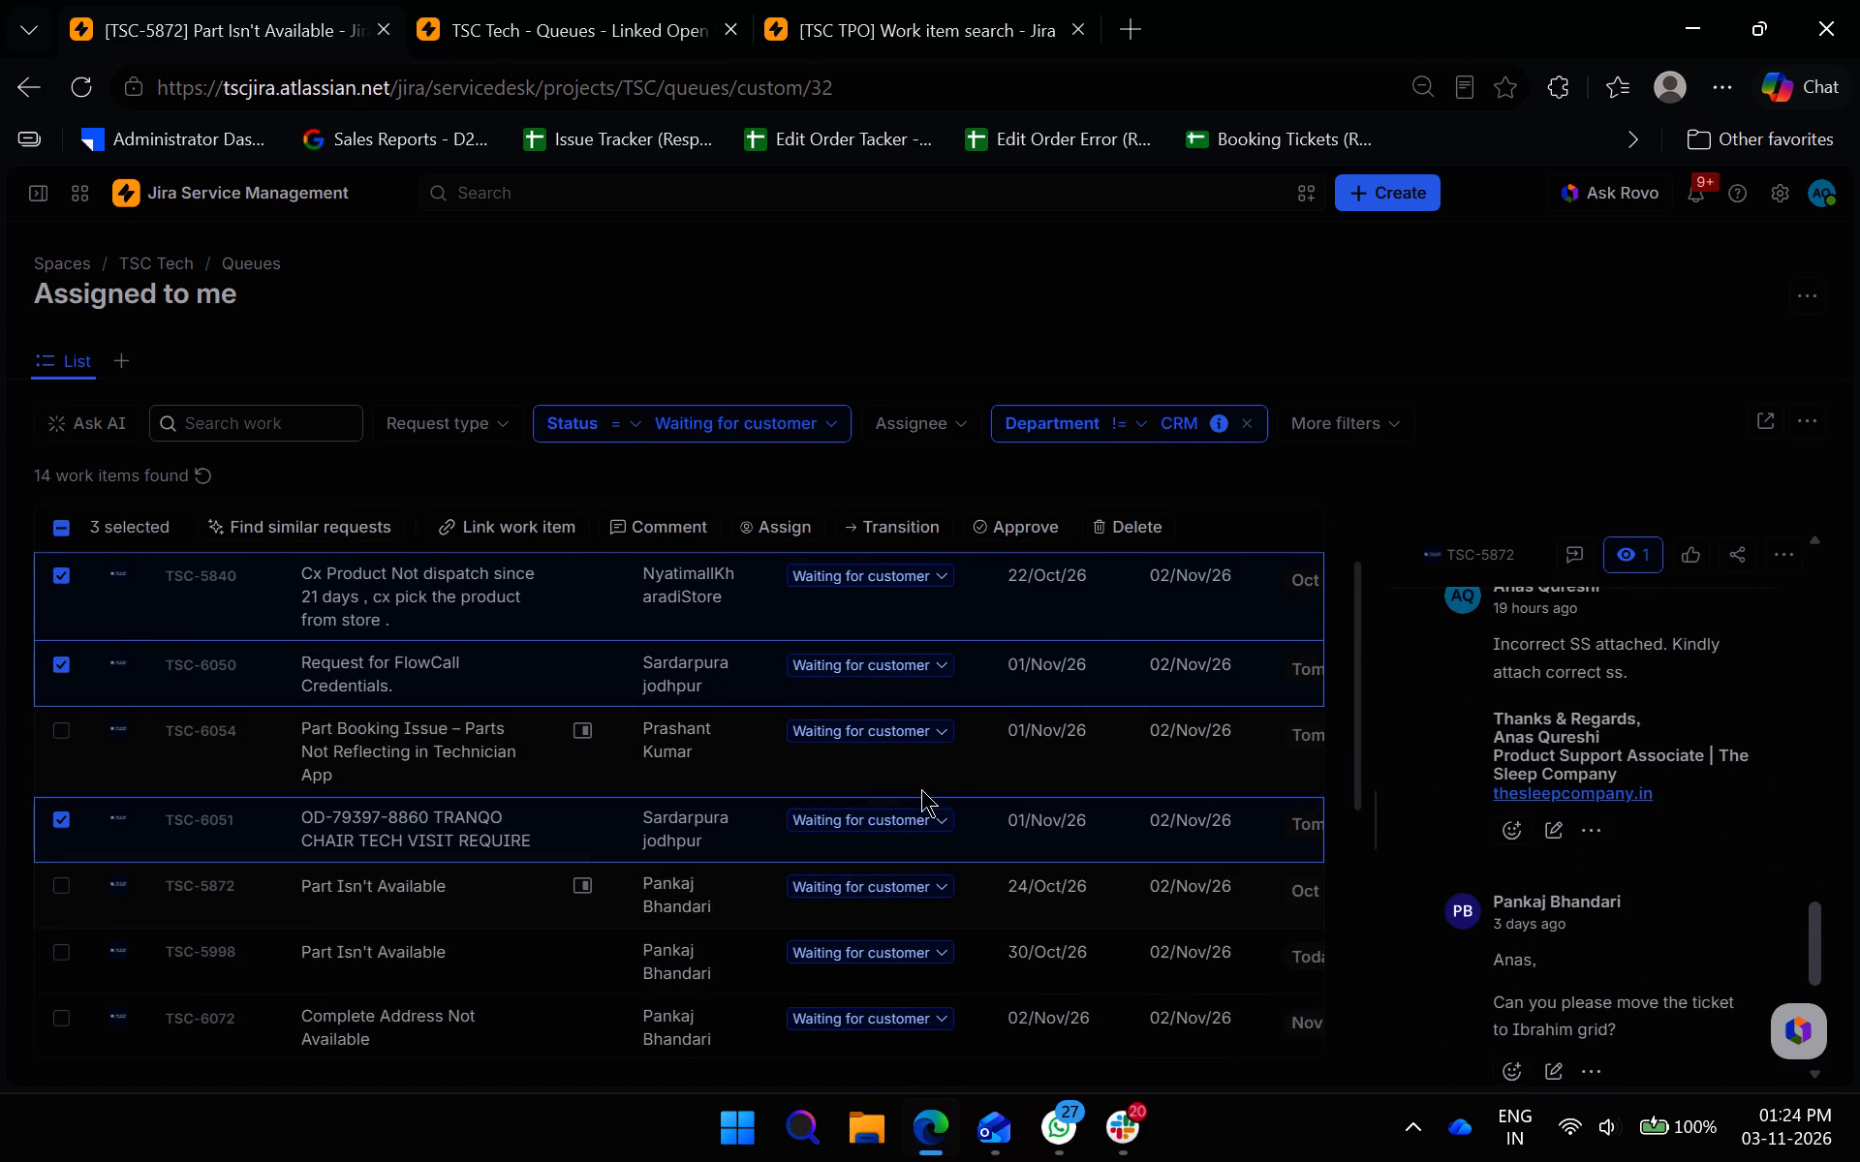
scroll(670, 889, down, 3)
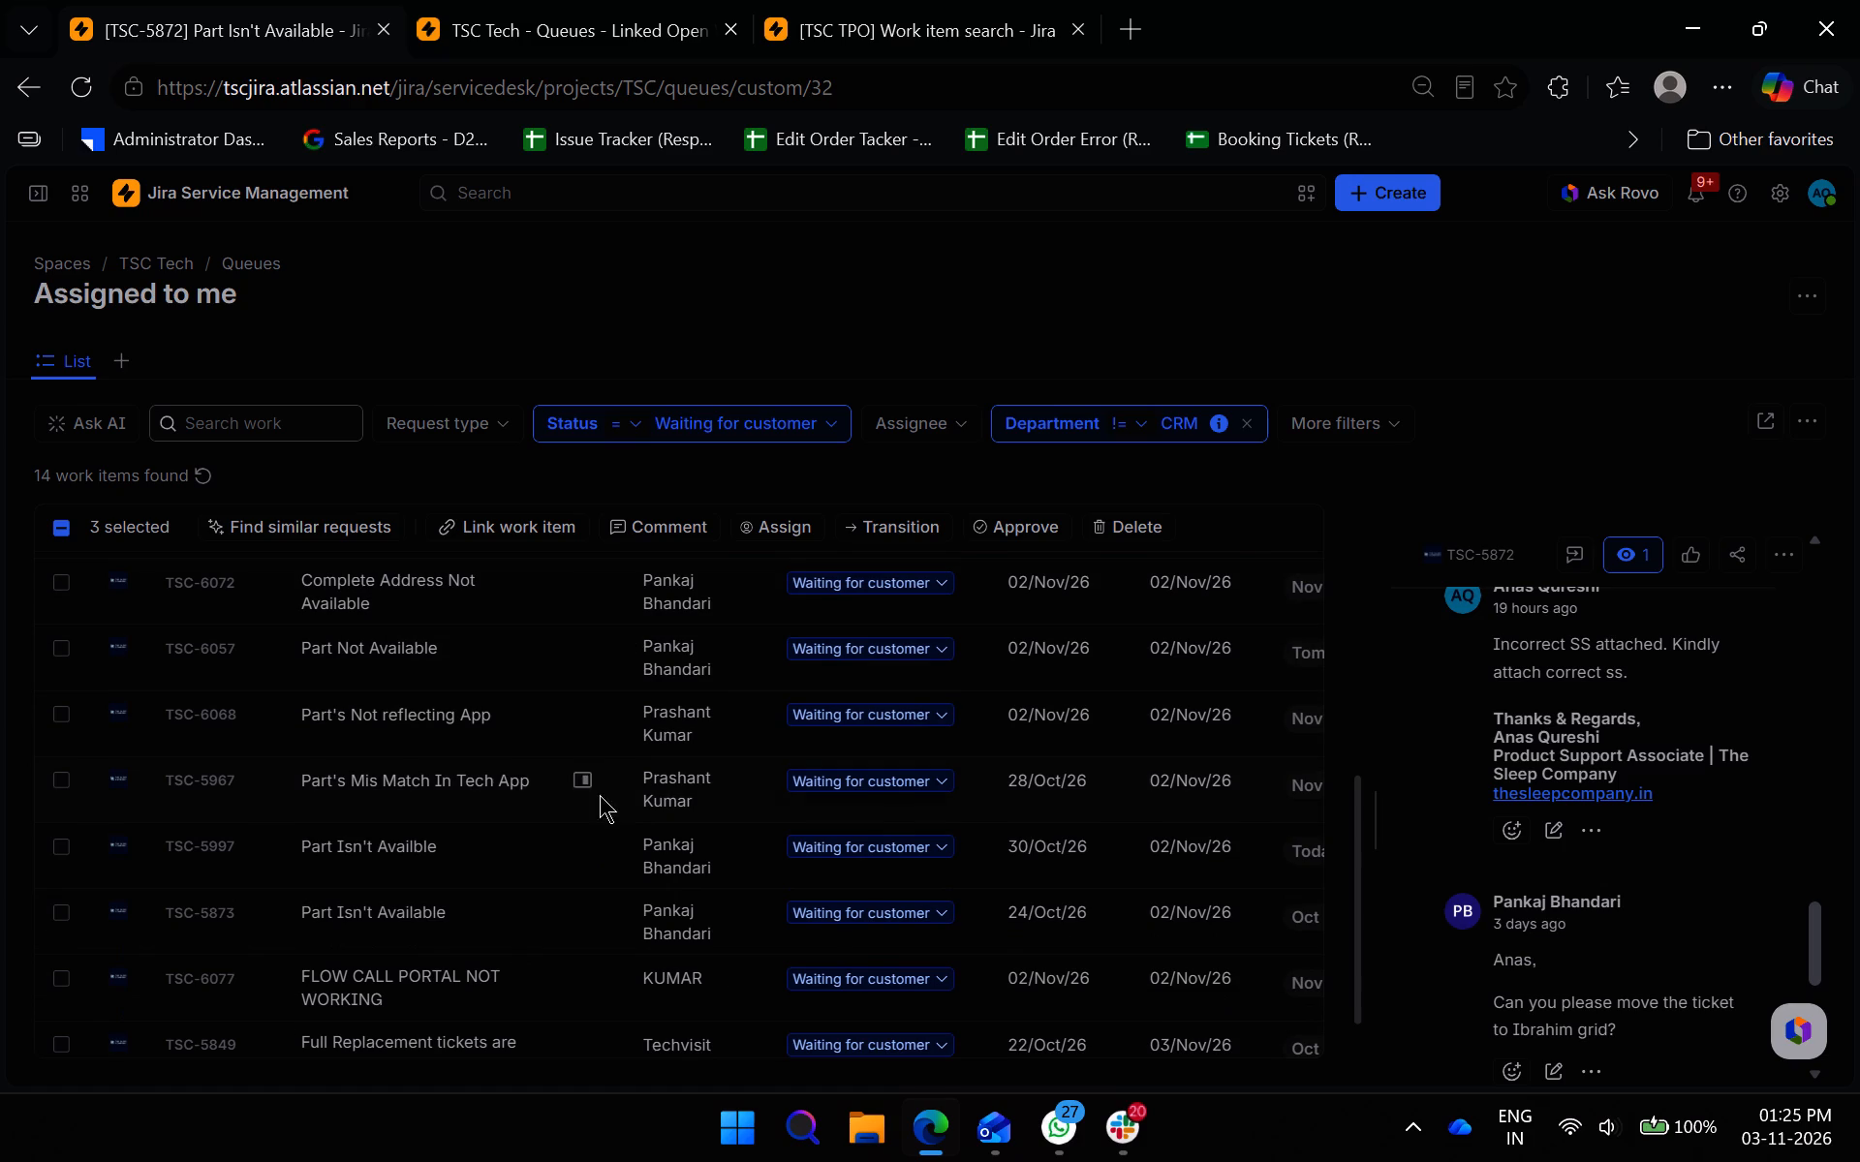
scroll(604, 905, down, 2)
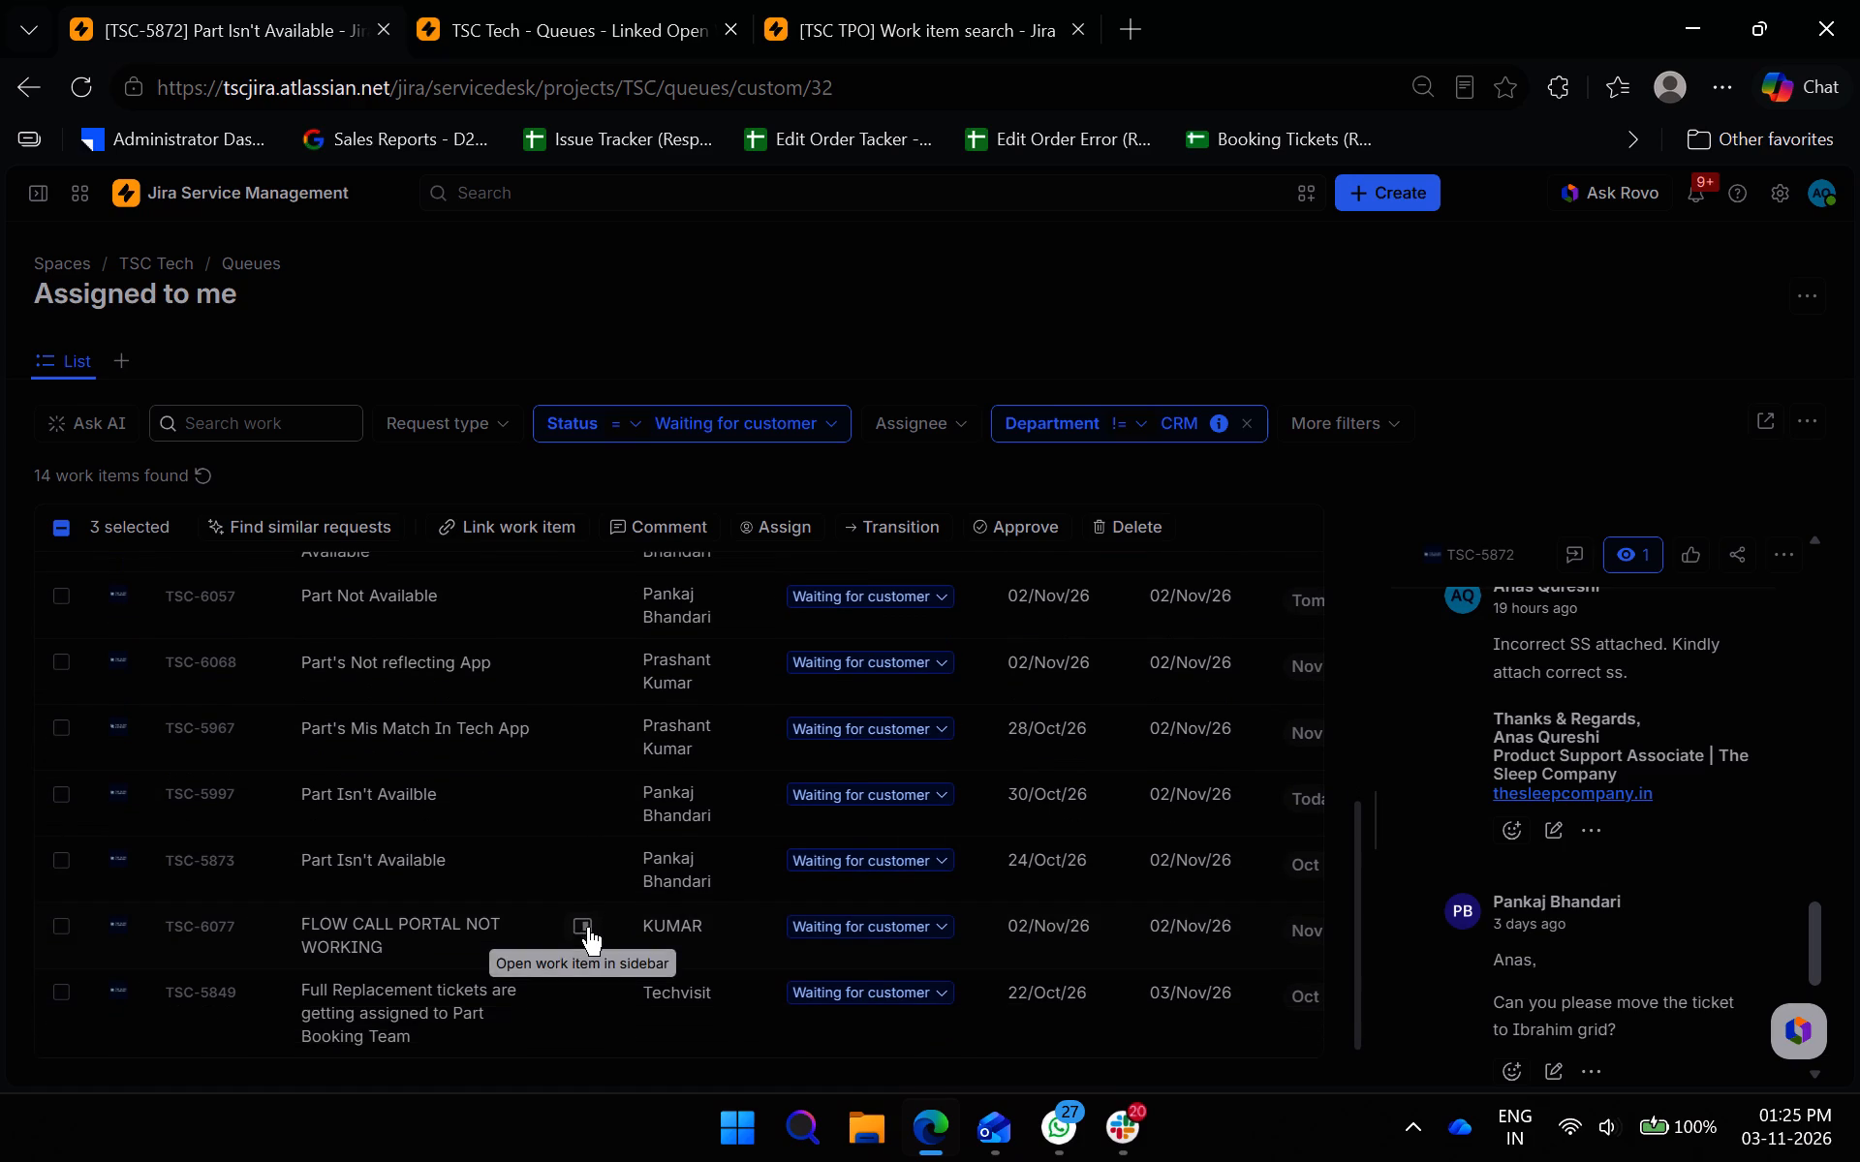
click(588, 927)
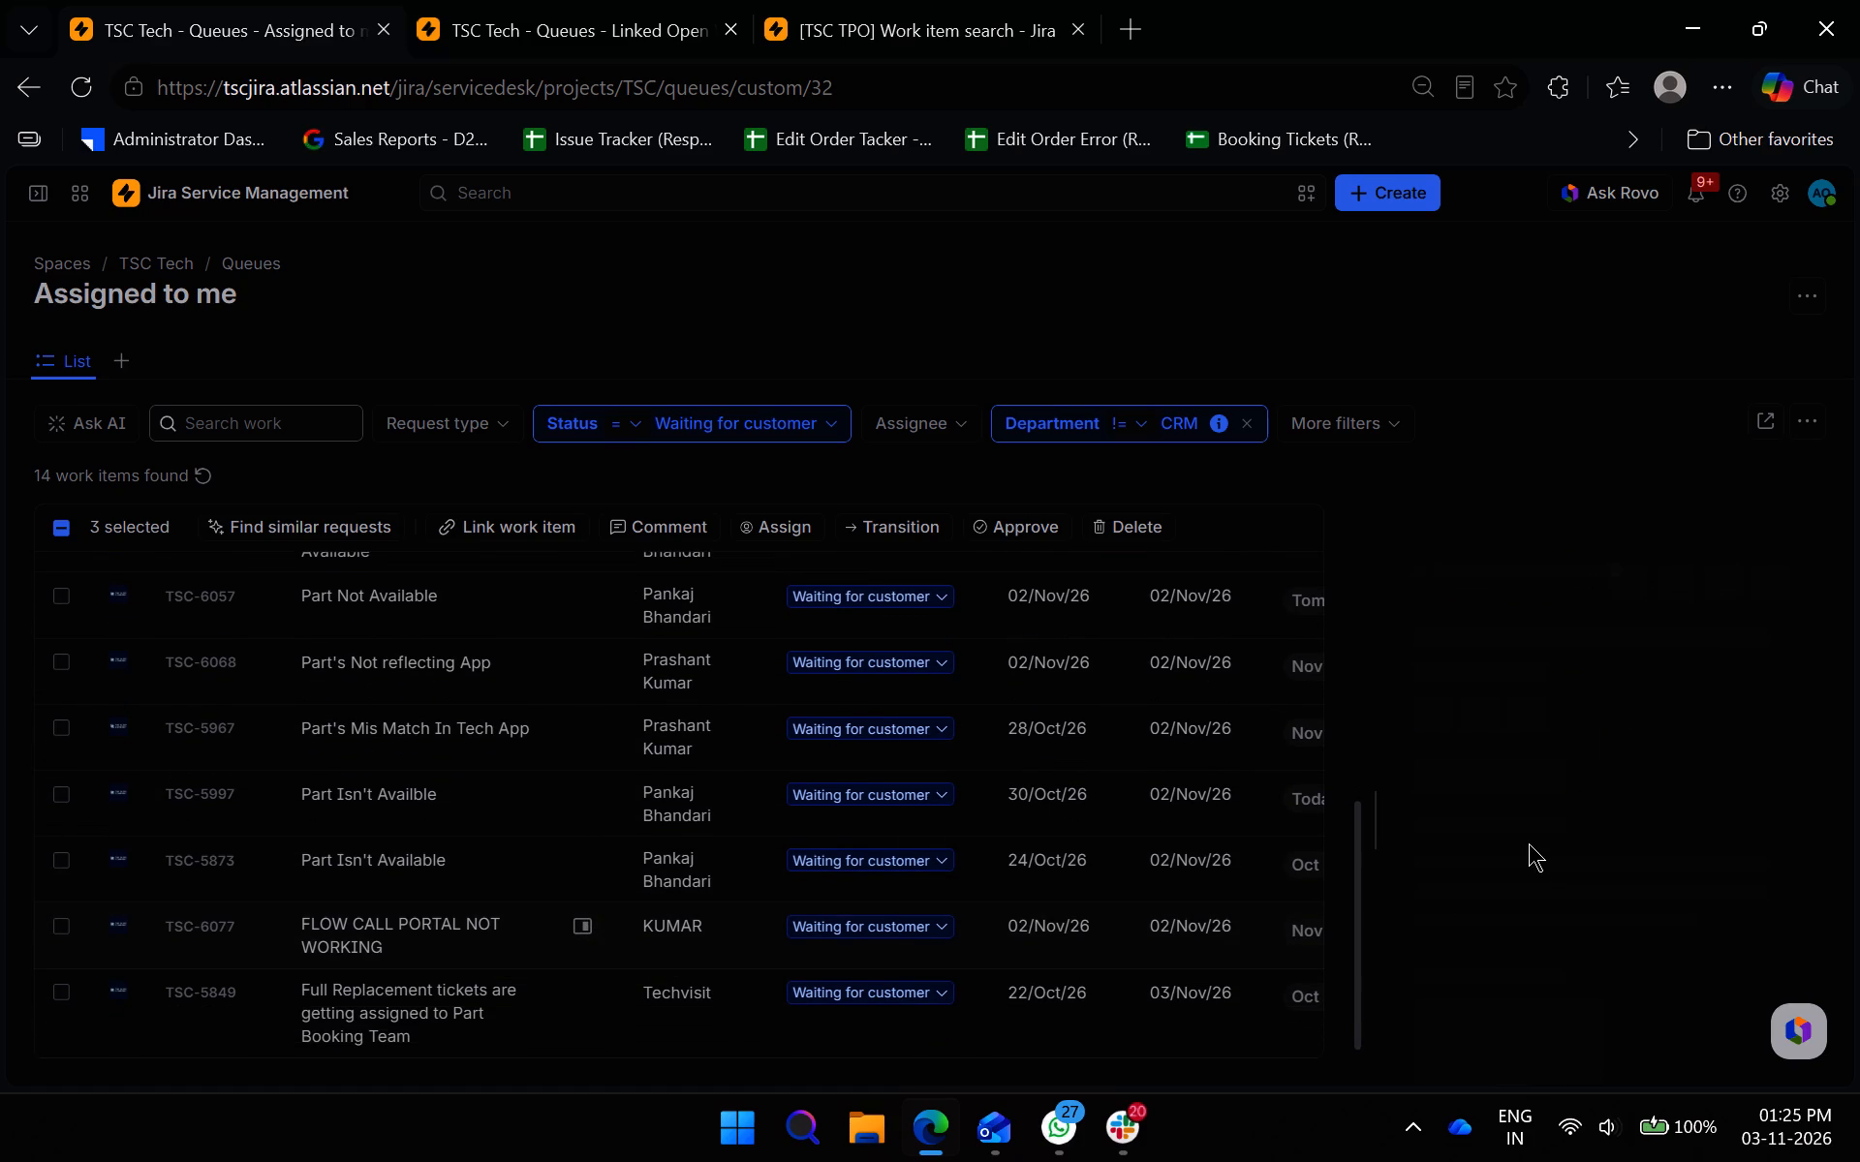
scroll(1618, 903, down, 5)
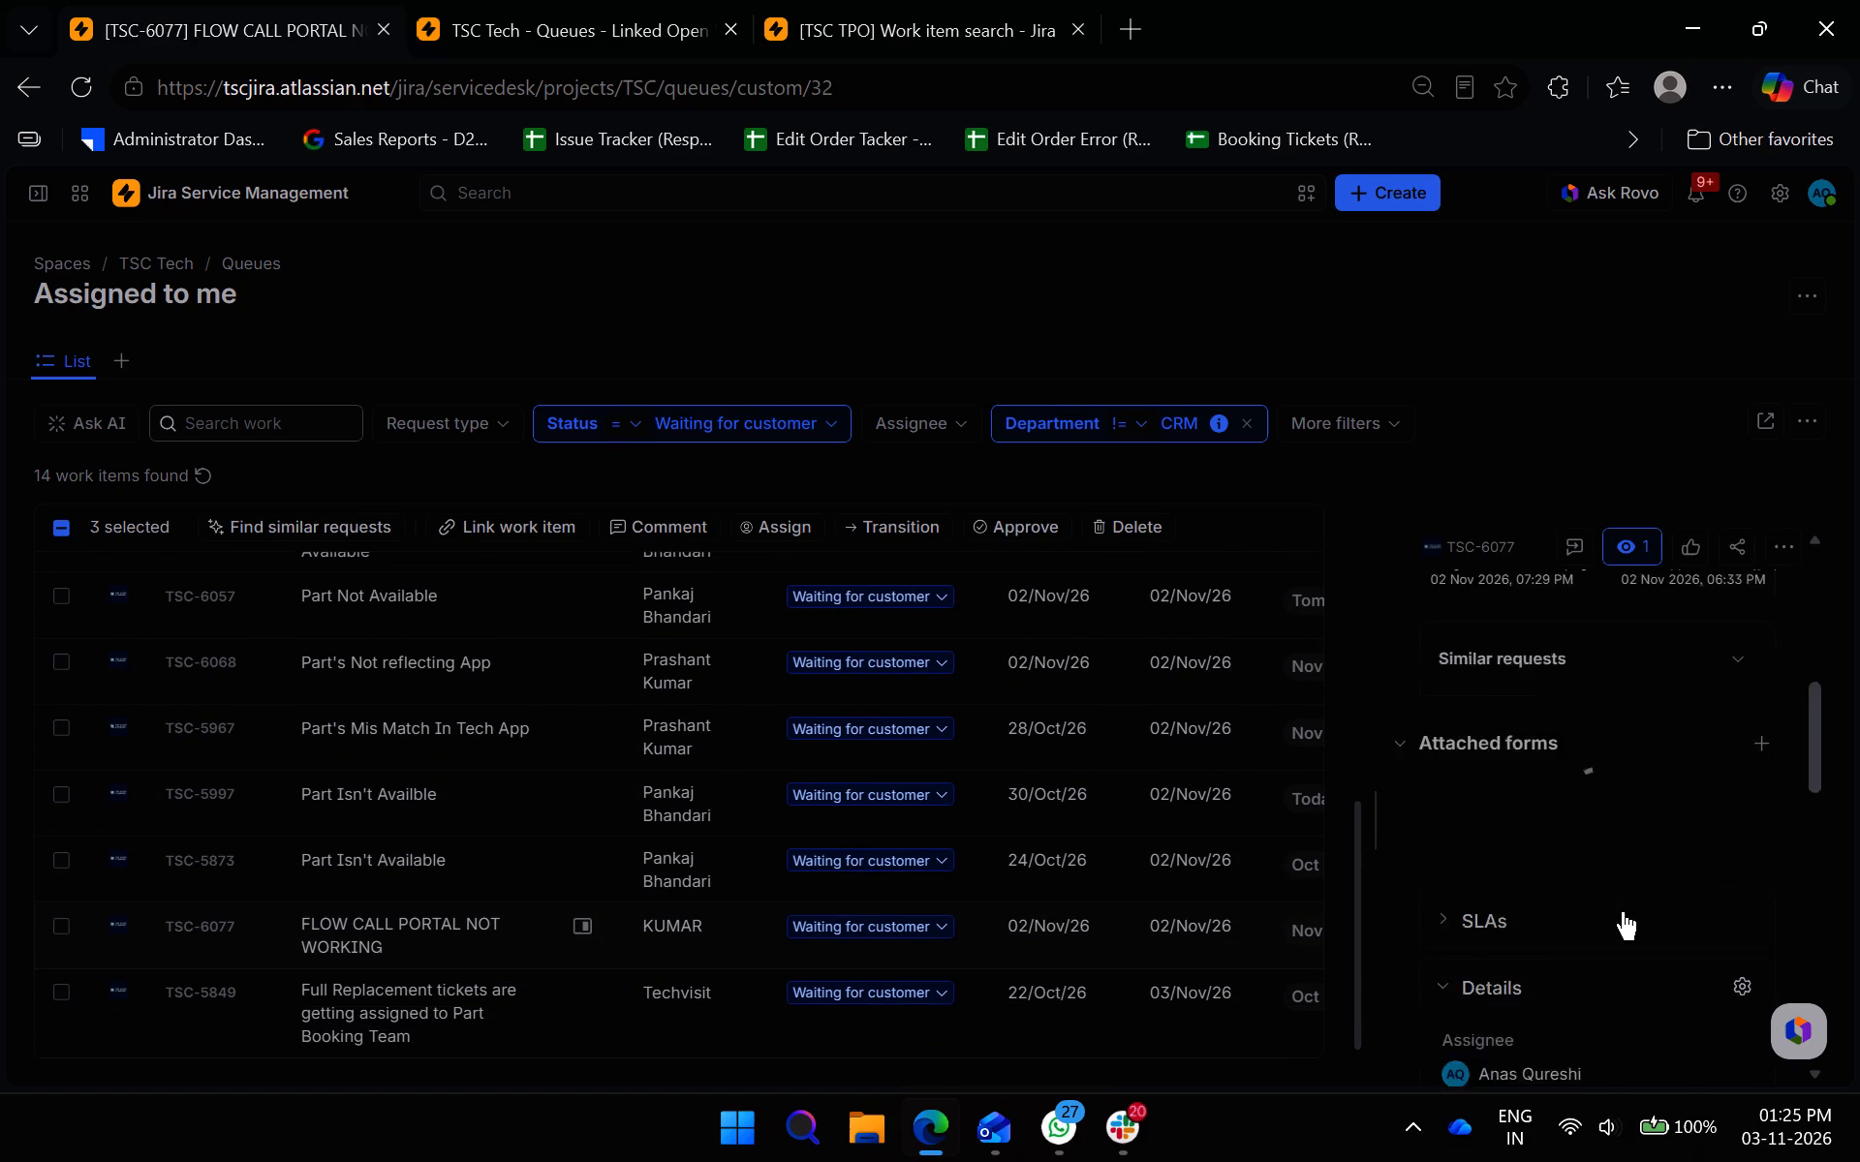
scroll(1623, 911, down, 11)
scroll(1680, 971, down, 2)
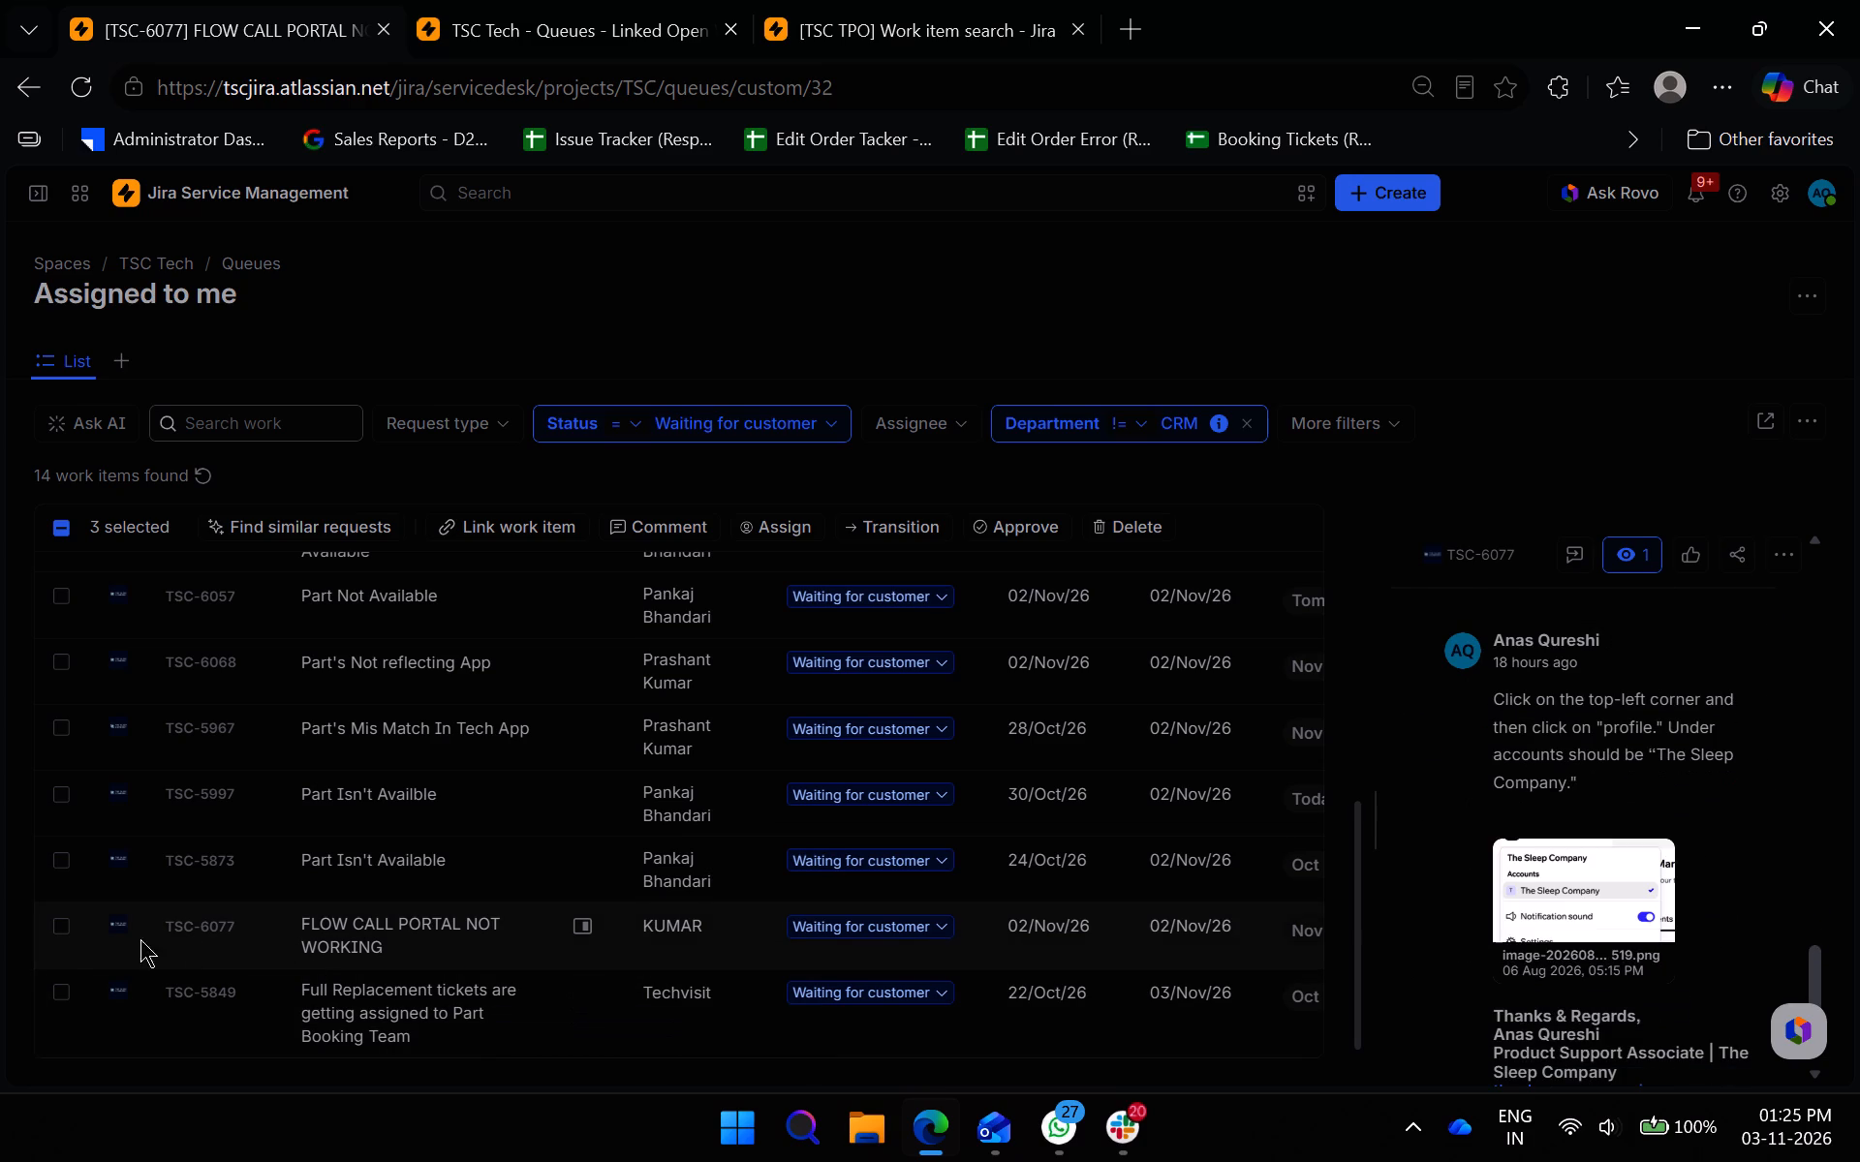
scroll(879, 795, up, 9)
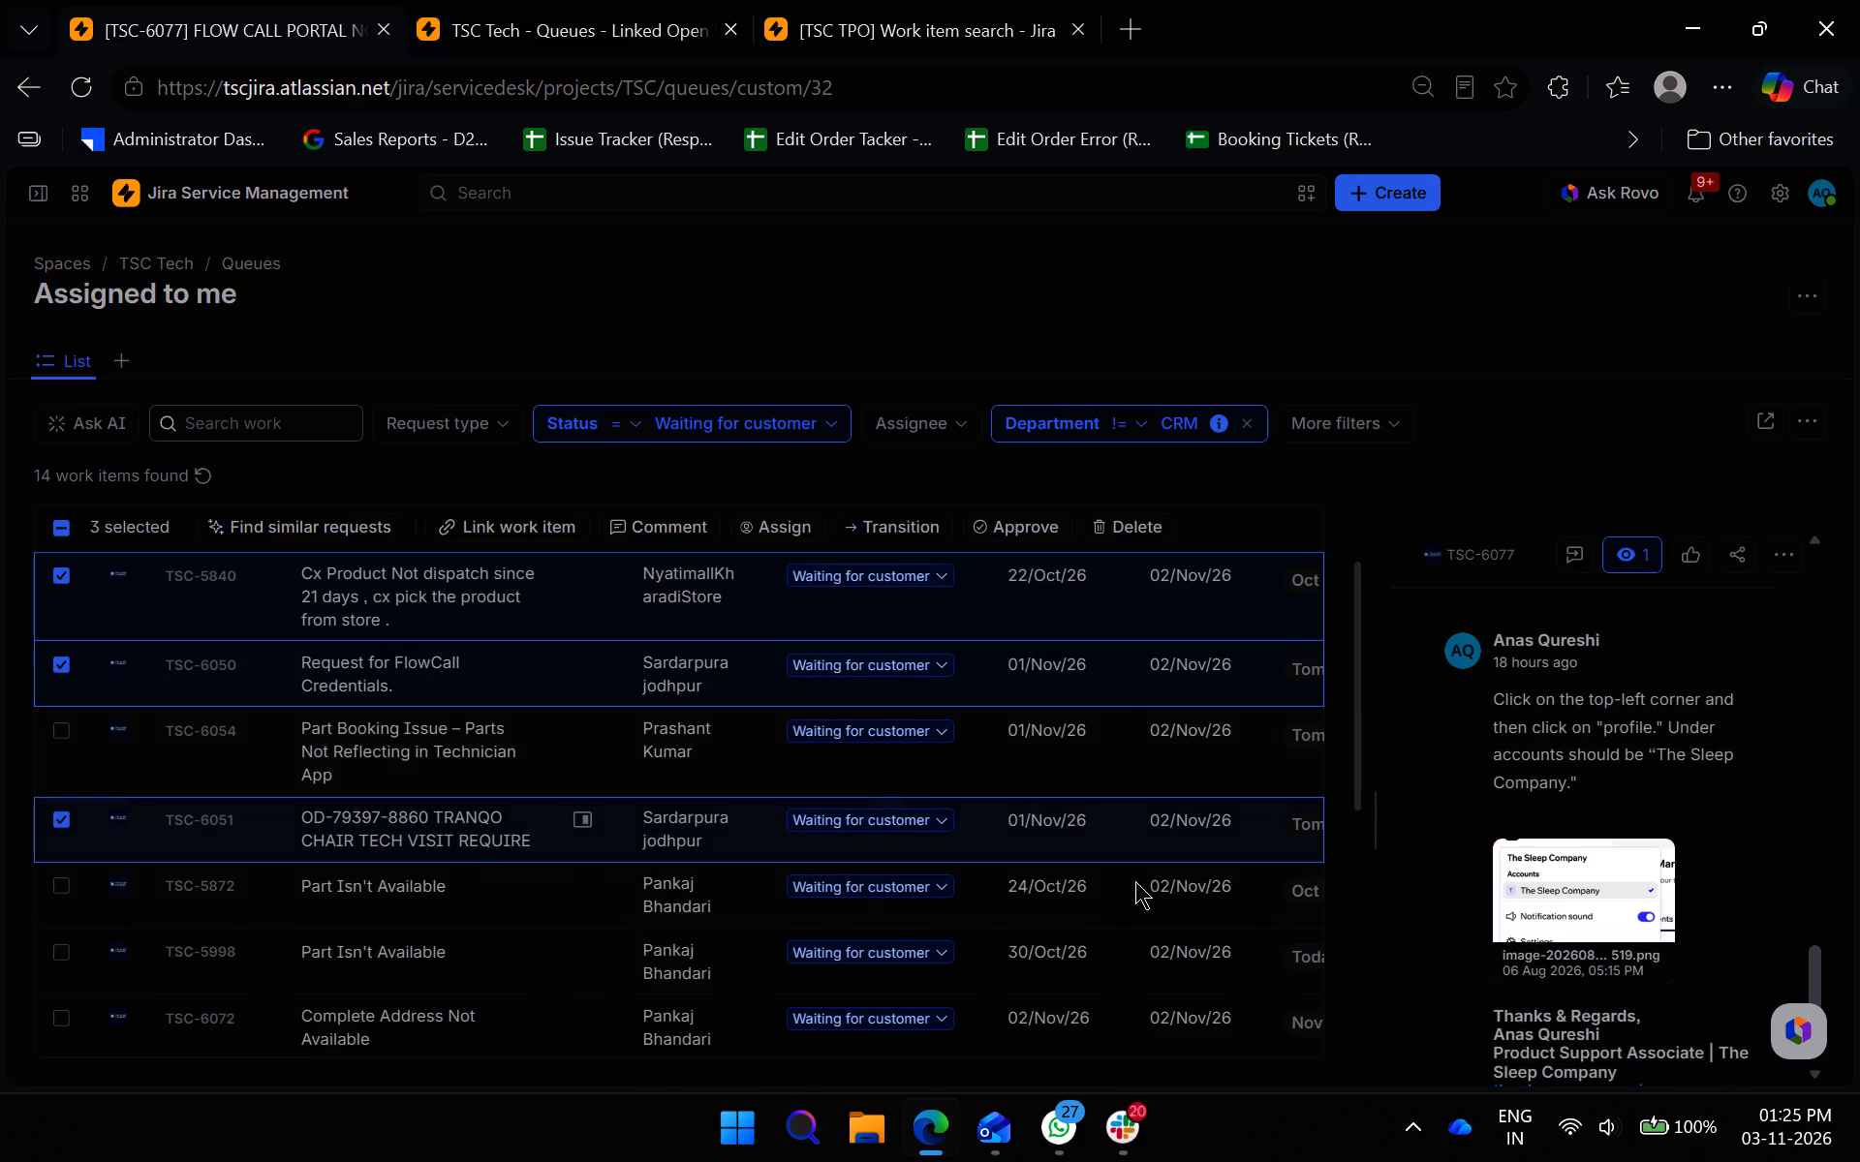
scroll(998, 873, down, 6)
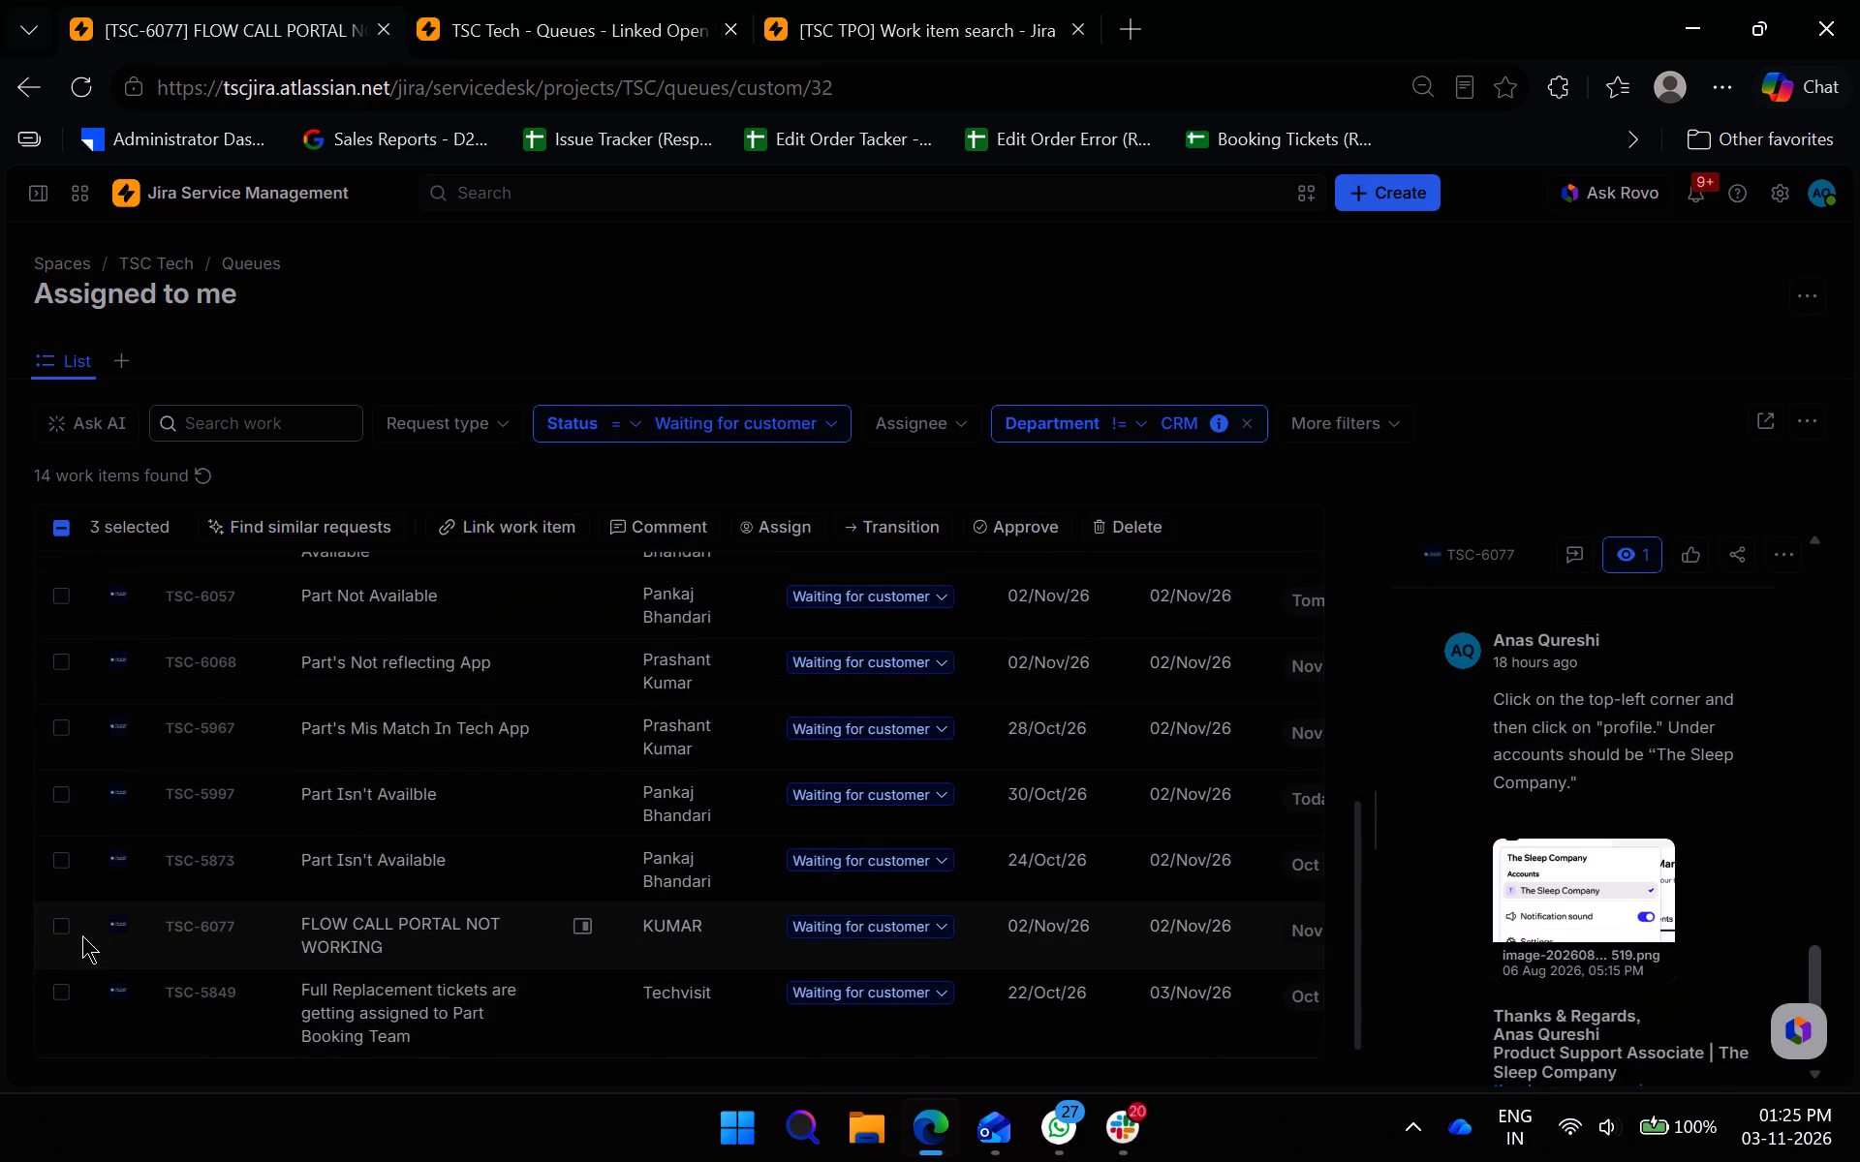
click(54, 925)
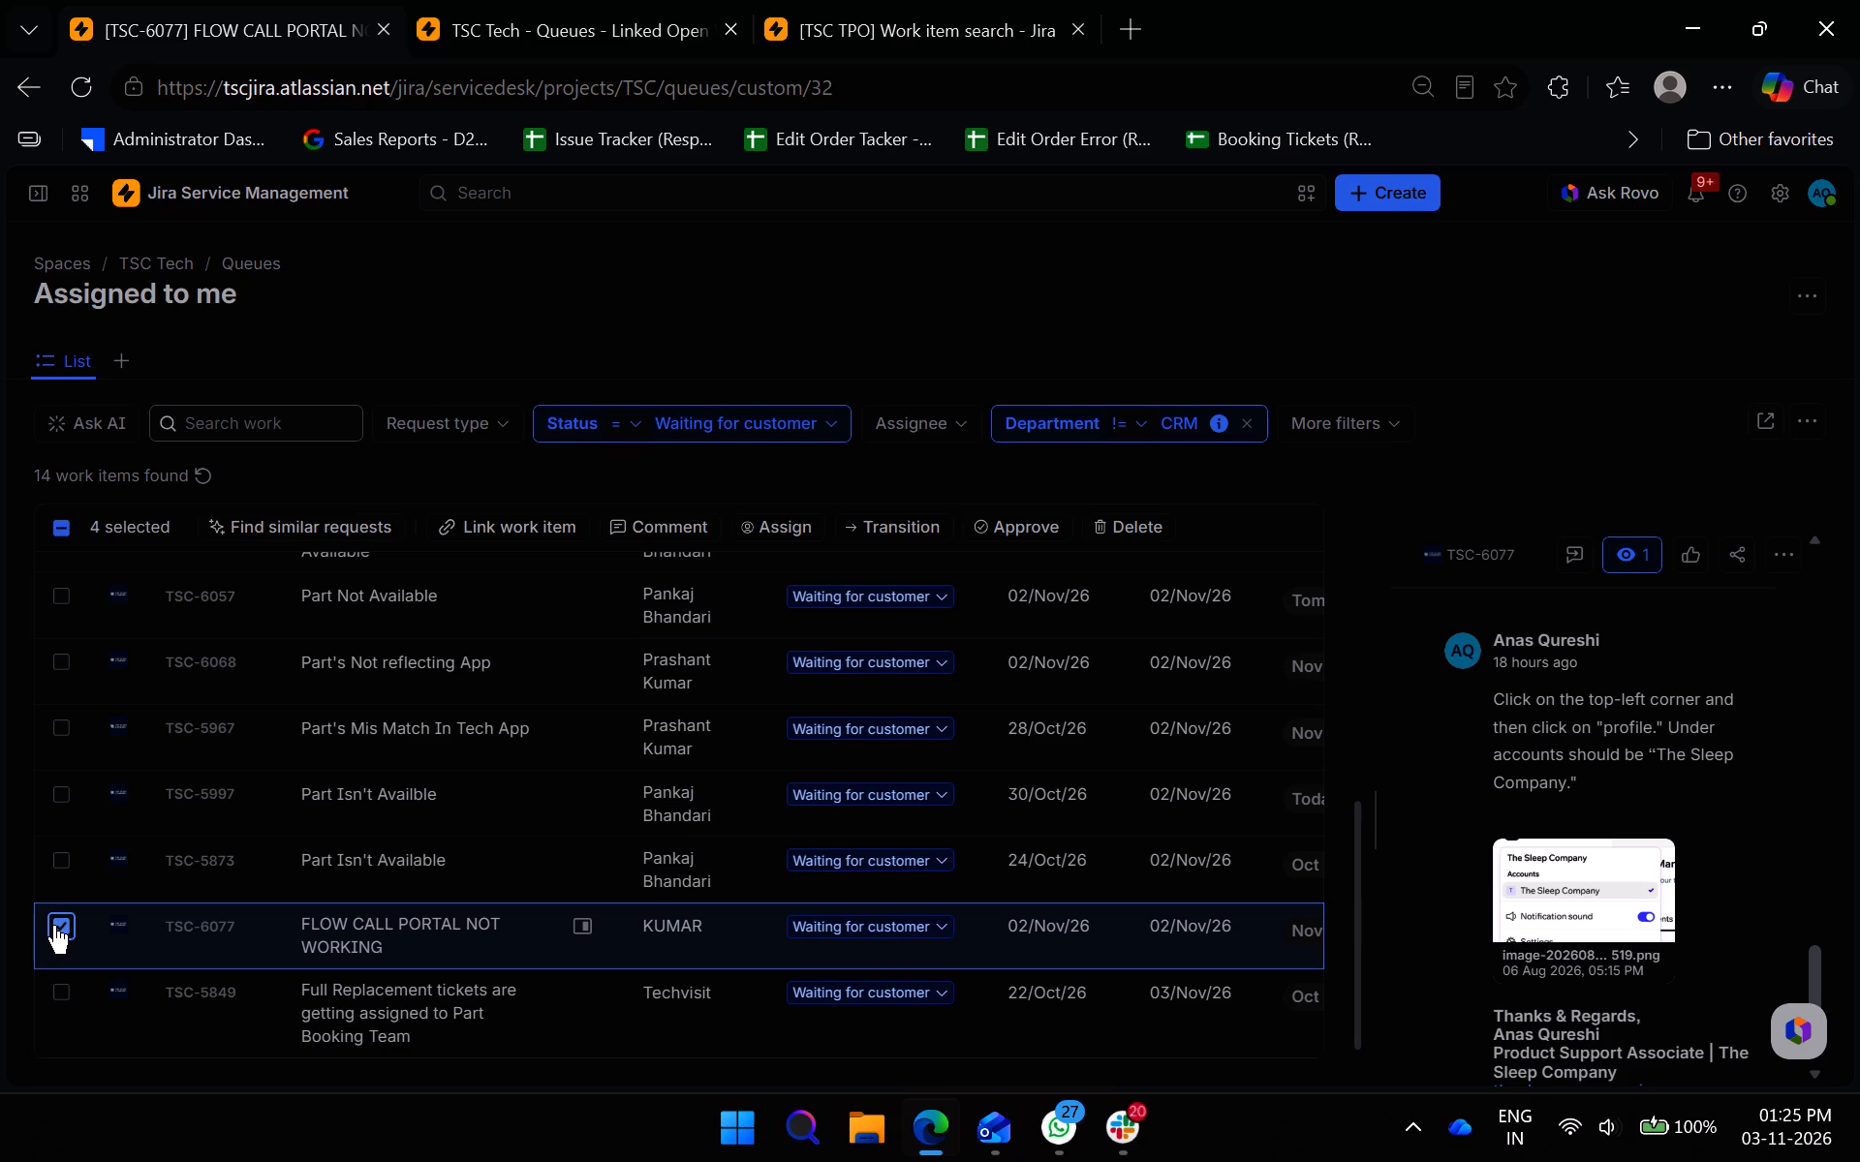
scroll(1090, 904, up, 4)
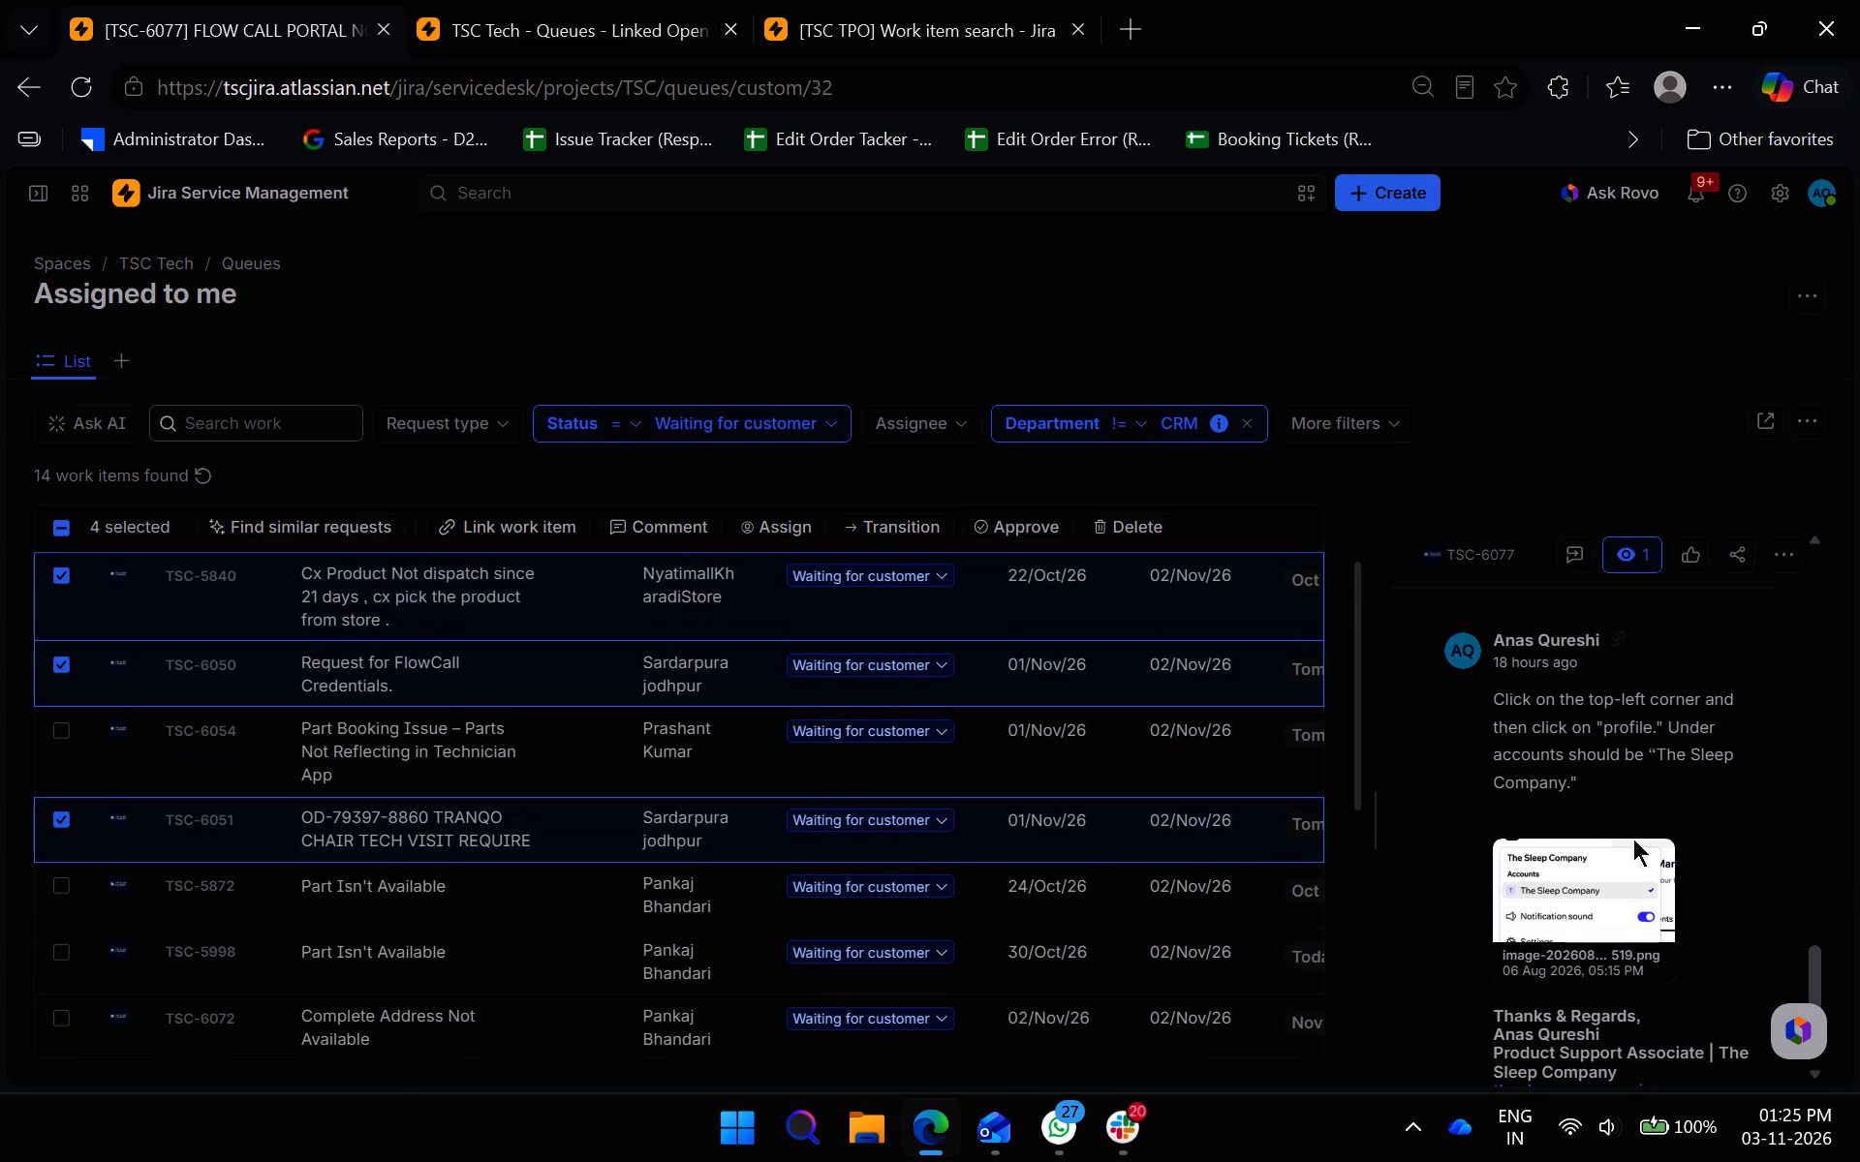
scroll(1638, 825, down, 3)
scroll(1647, 833, up, 2)
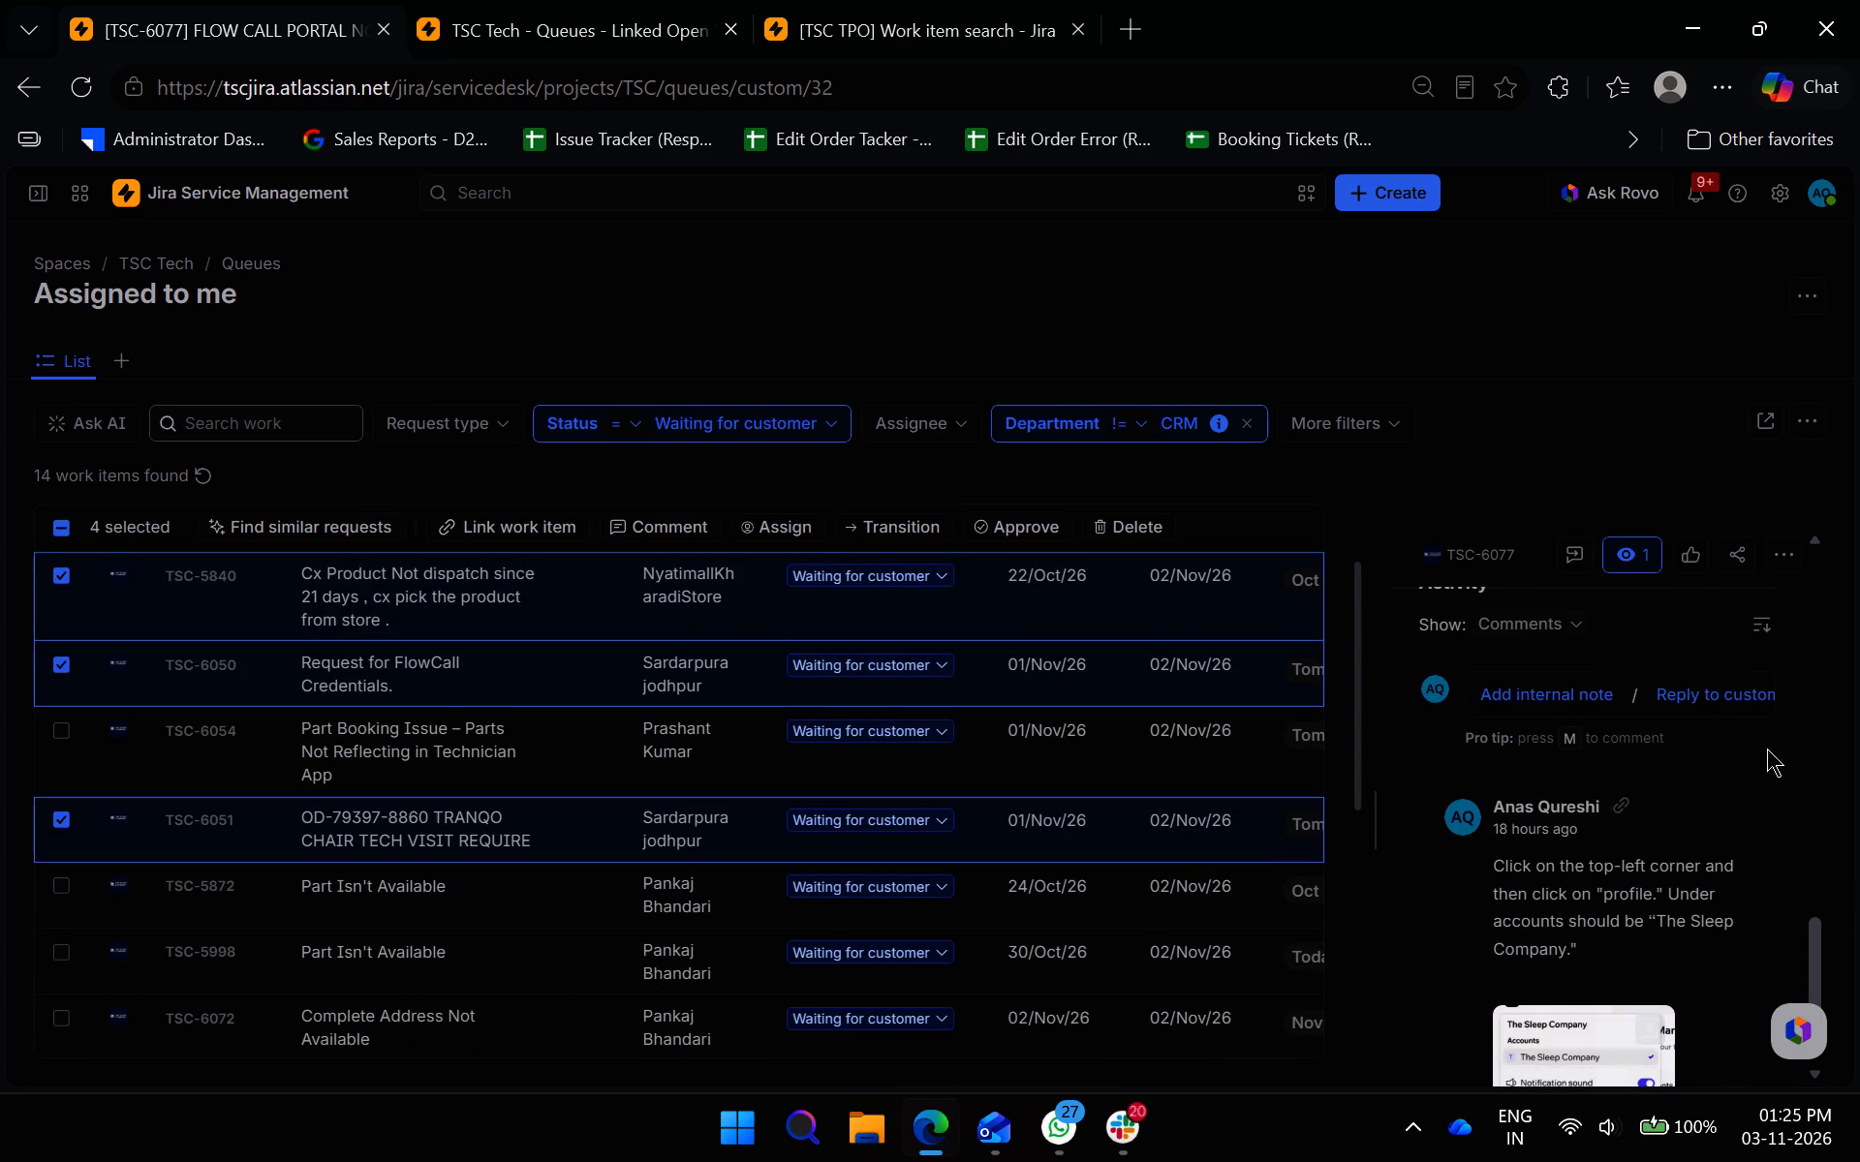
click(1751, 718)
click(1742, 702)
click(1770, 739)
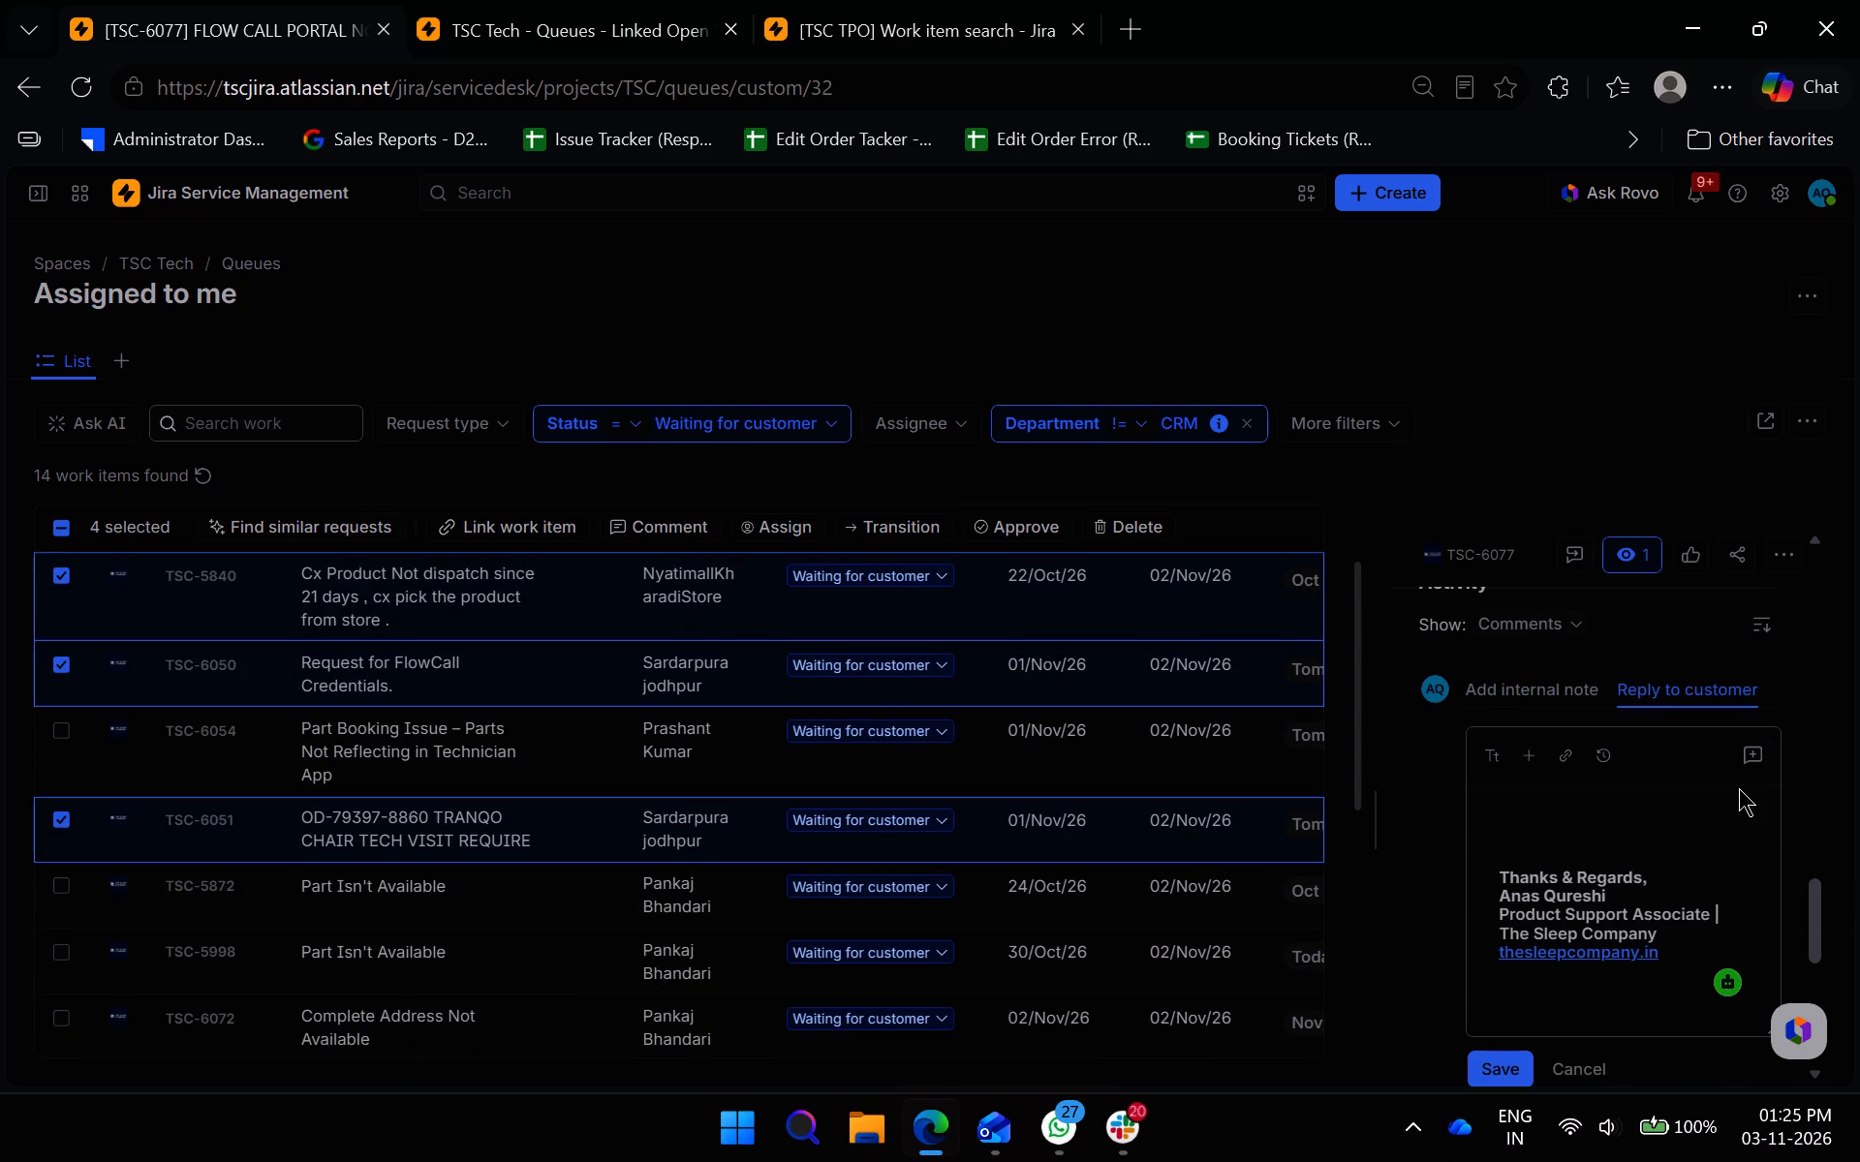
click(1755, 761)
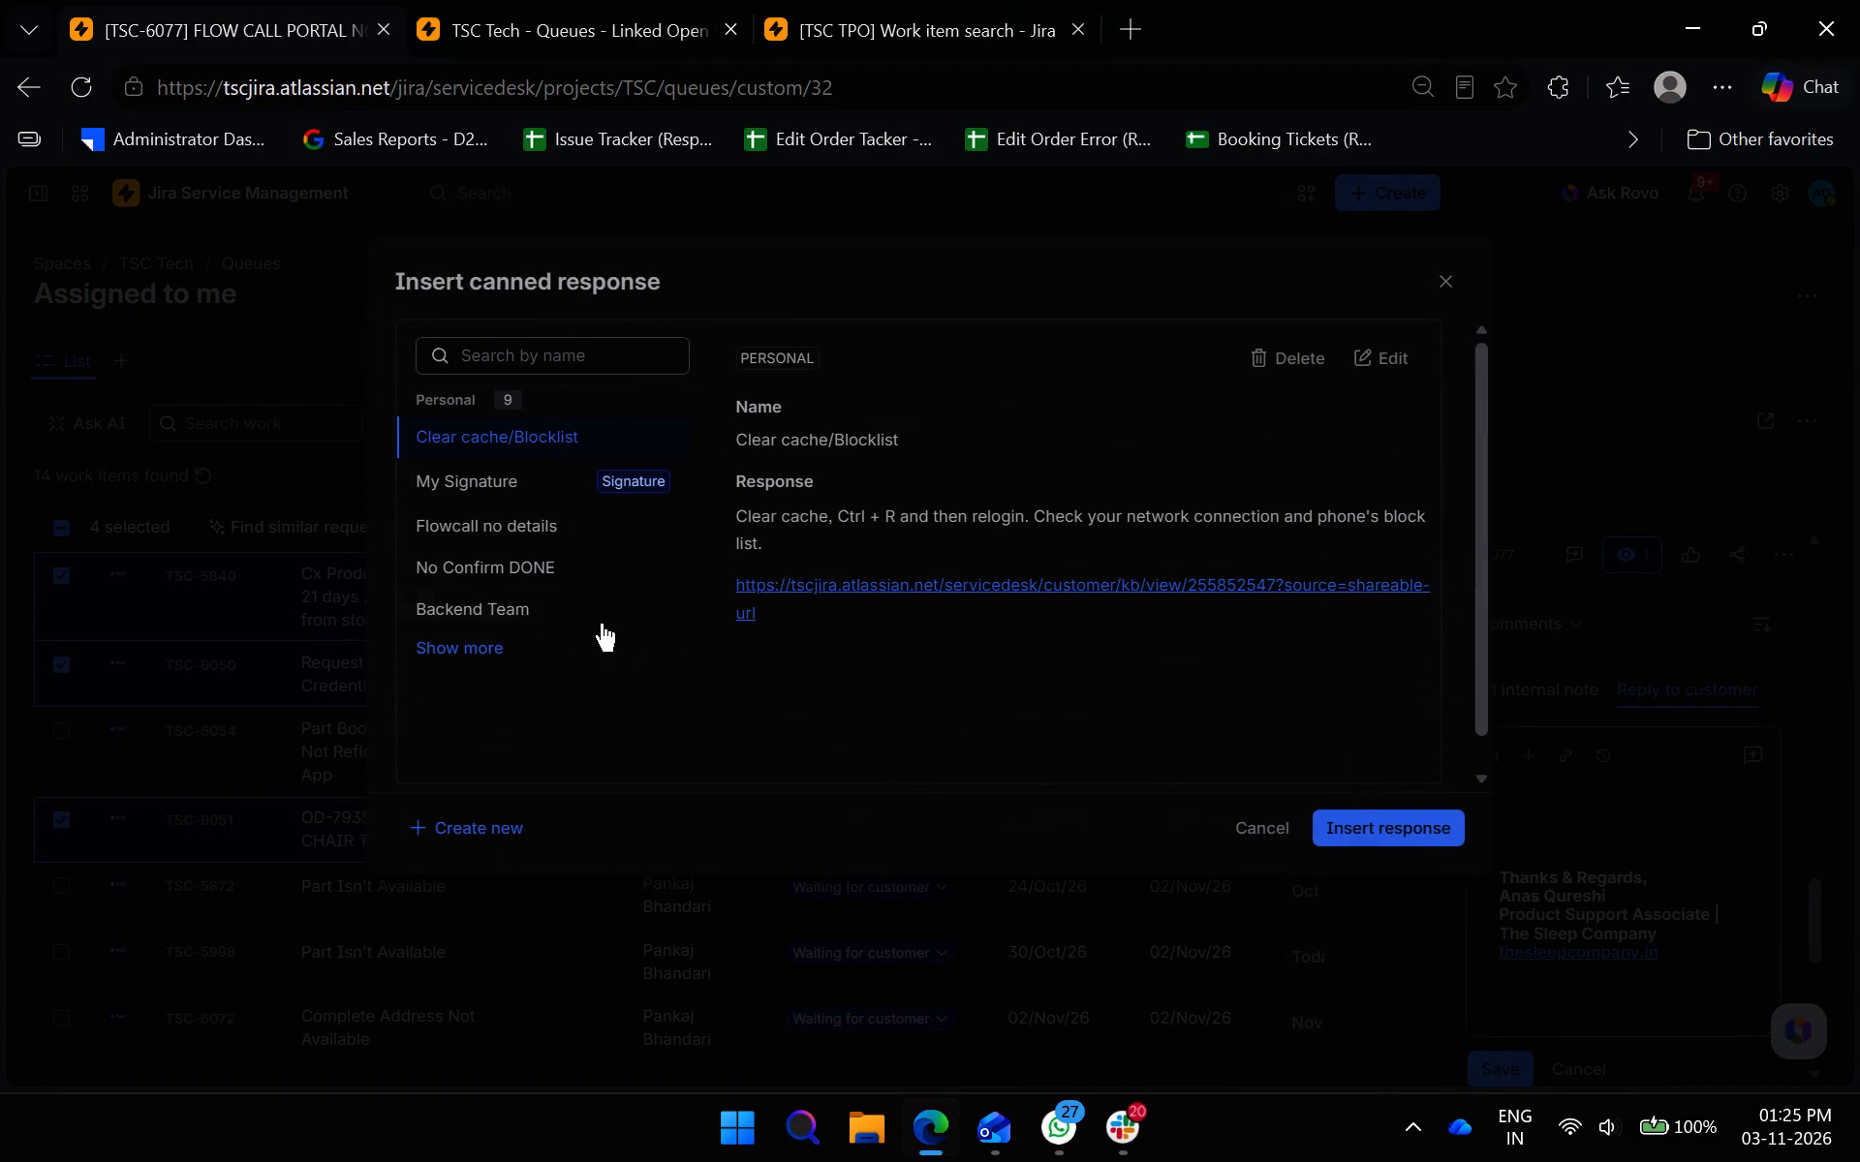
click(511, 565)
click(1371, 839)
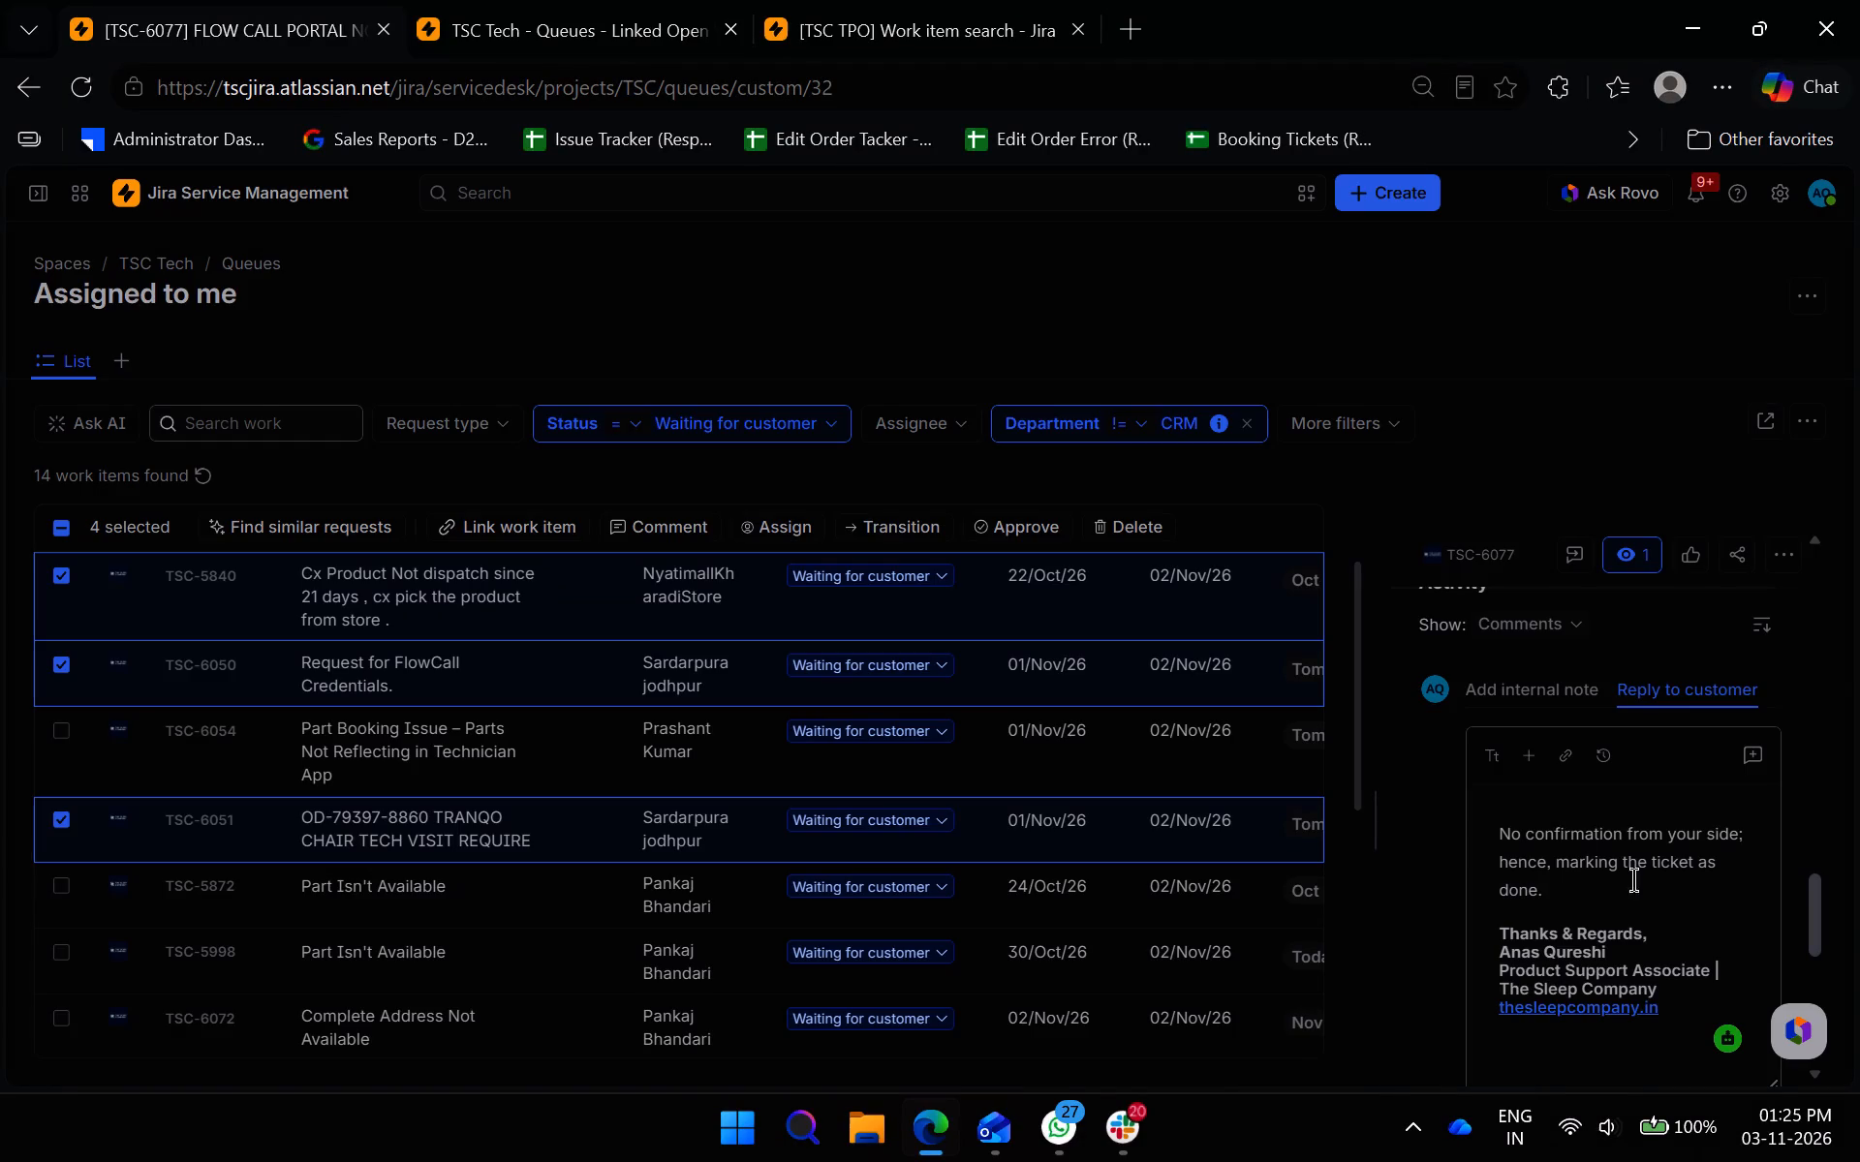
click(1647, 892)
key(ctrl+a)
key(ctrl+x)
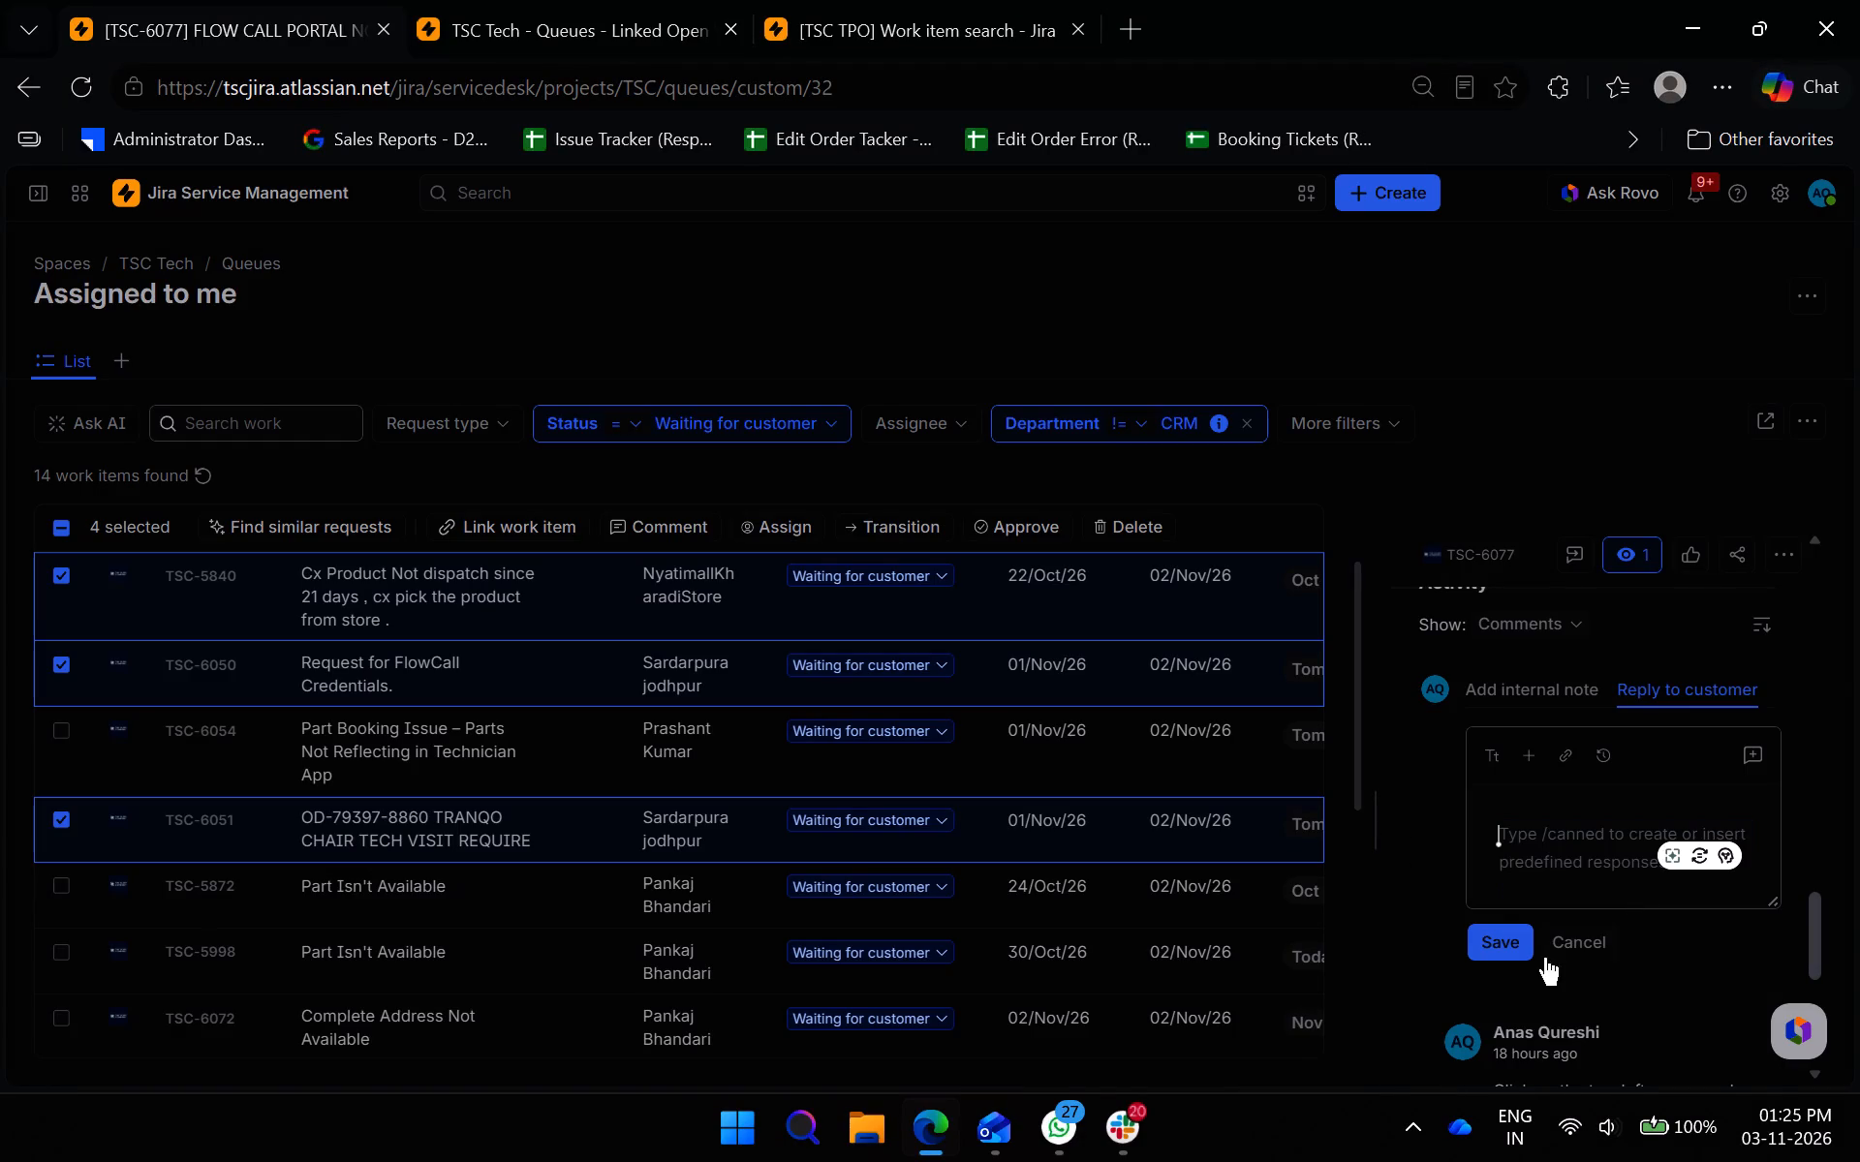
click(1544, 964)
click(1596, 941)
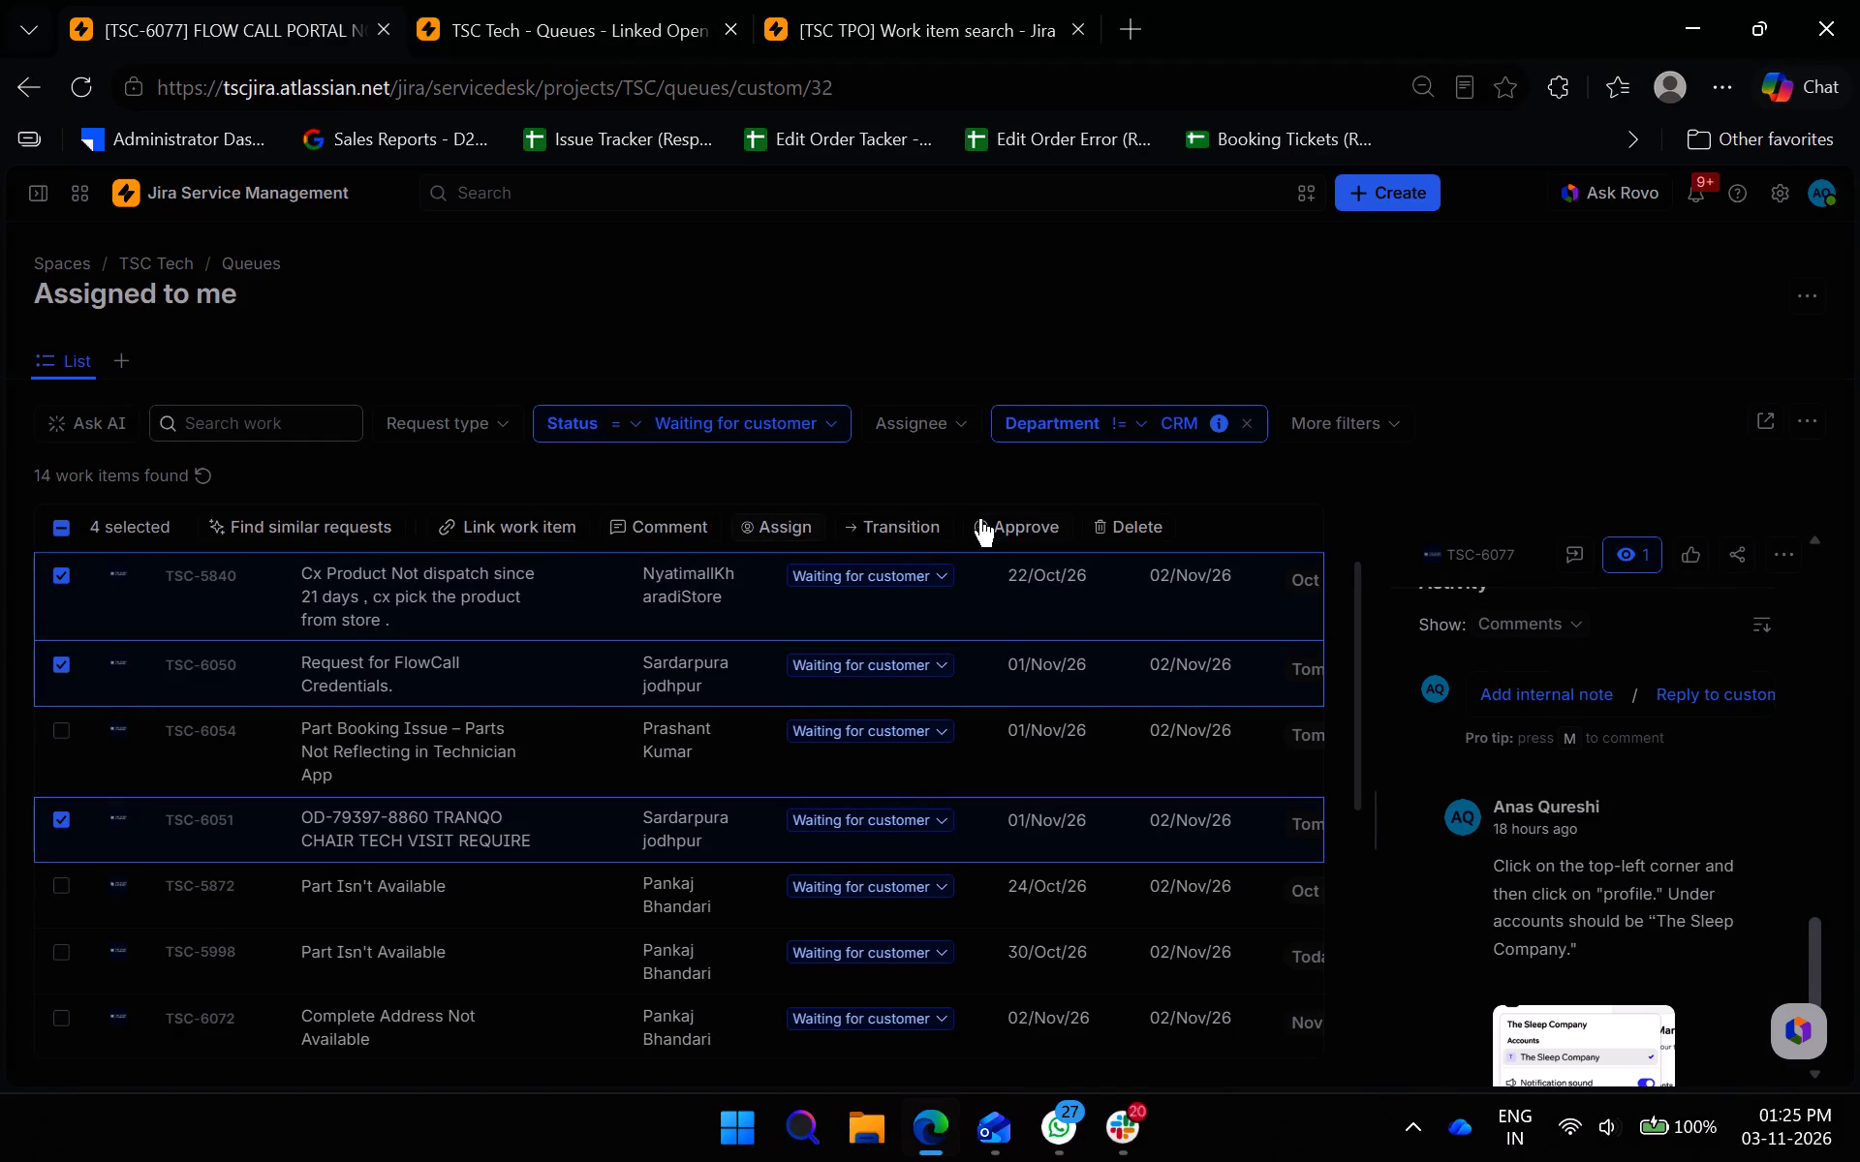
Post the cut no-confirmation message as a bulk reply to customer on selected tickets TSC-5840, TSC-6050, TSC-6051 and TSC-6077, trimming trailing blank lines.
click(694, 530)
click(917, 591)
click(854, 645)
key(ctrl+v)
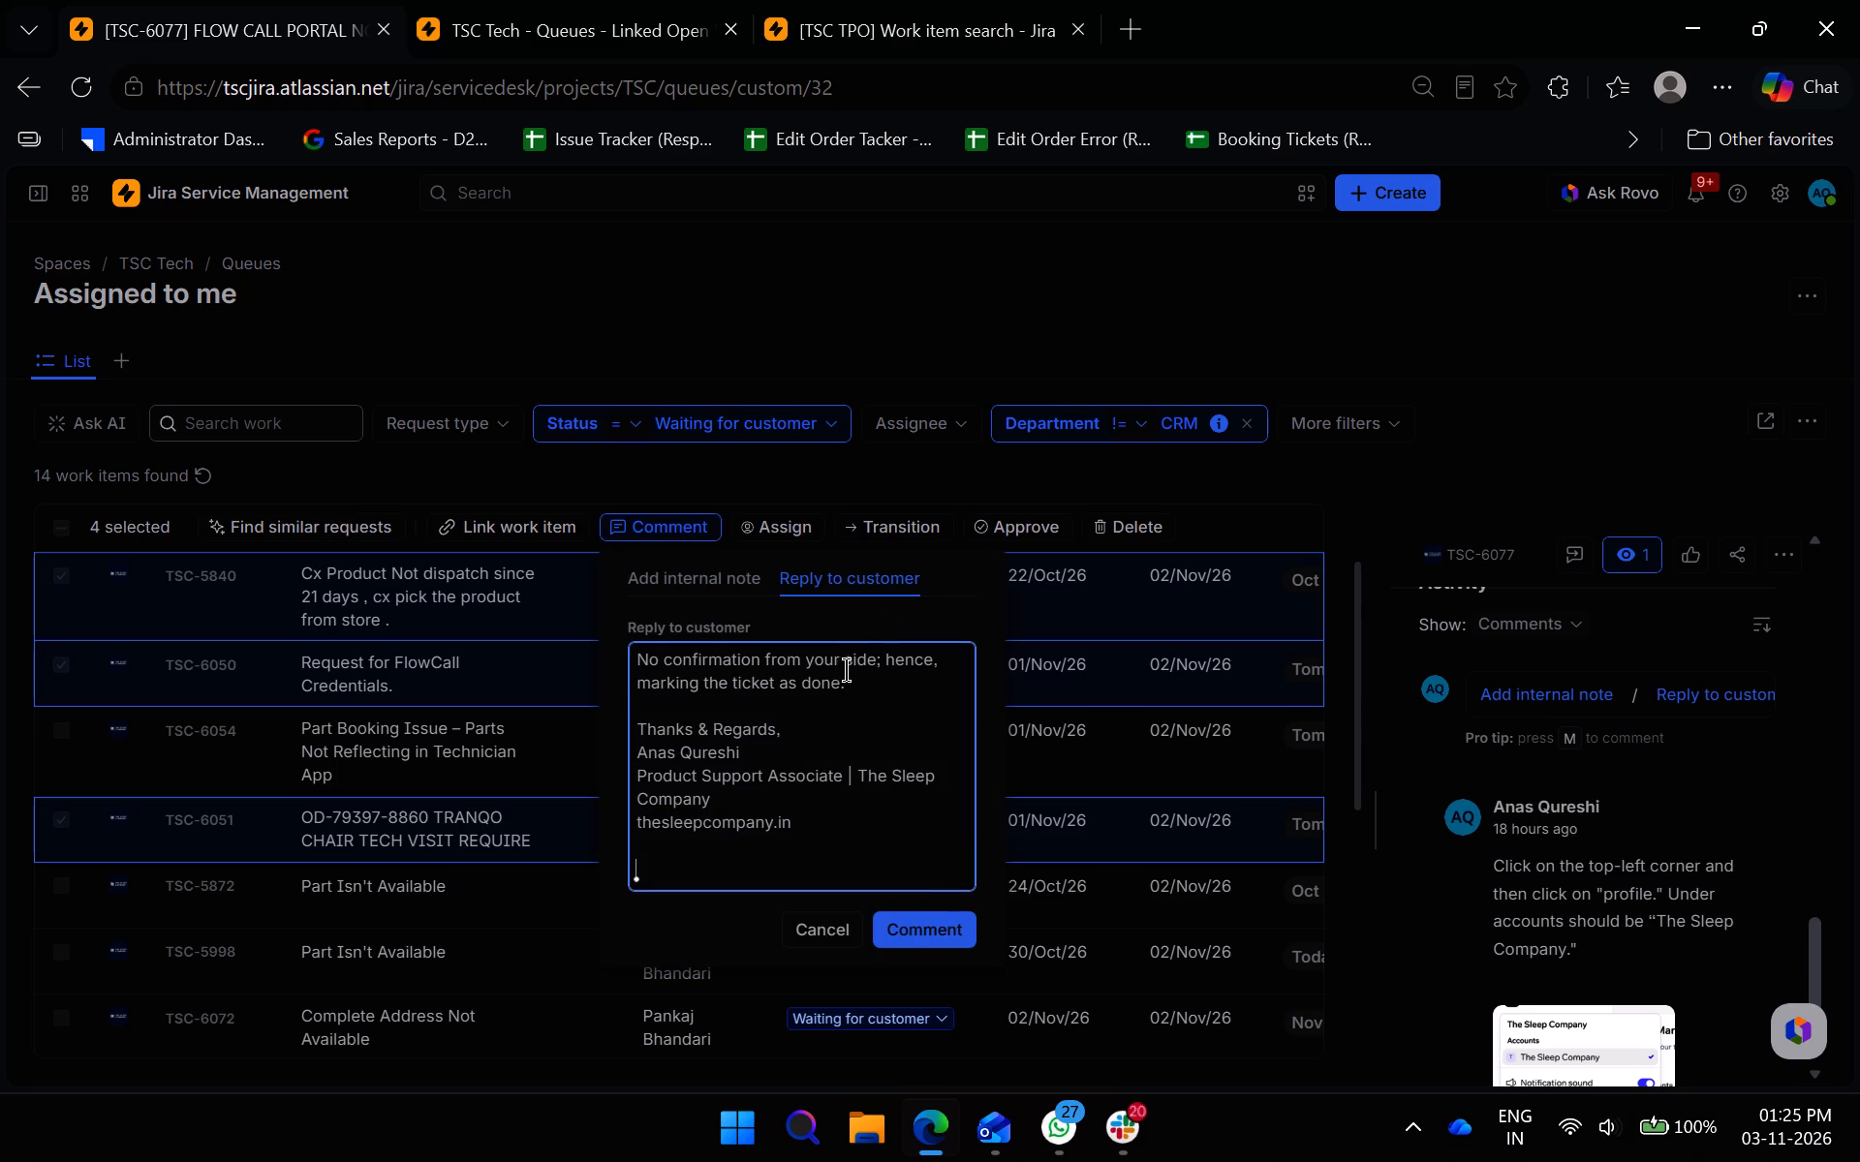
key(BackSpace)
key(BackSpace)
click(922, 883)
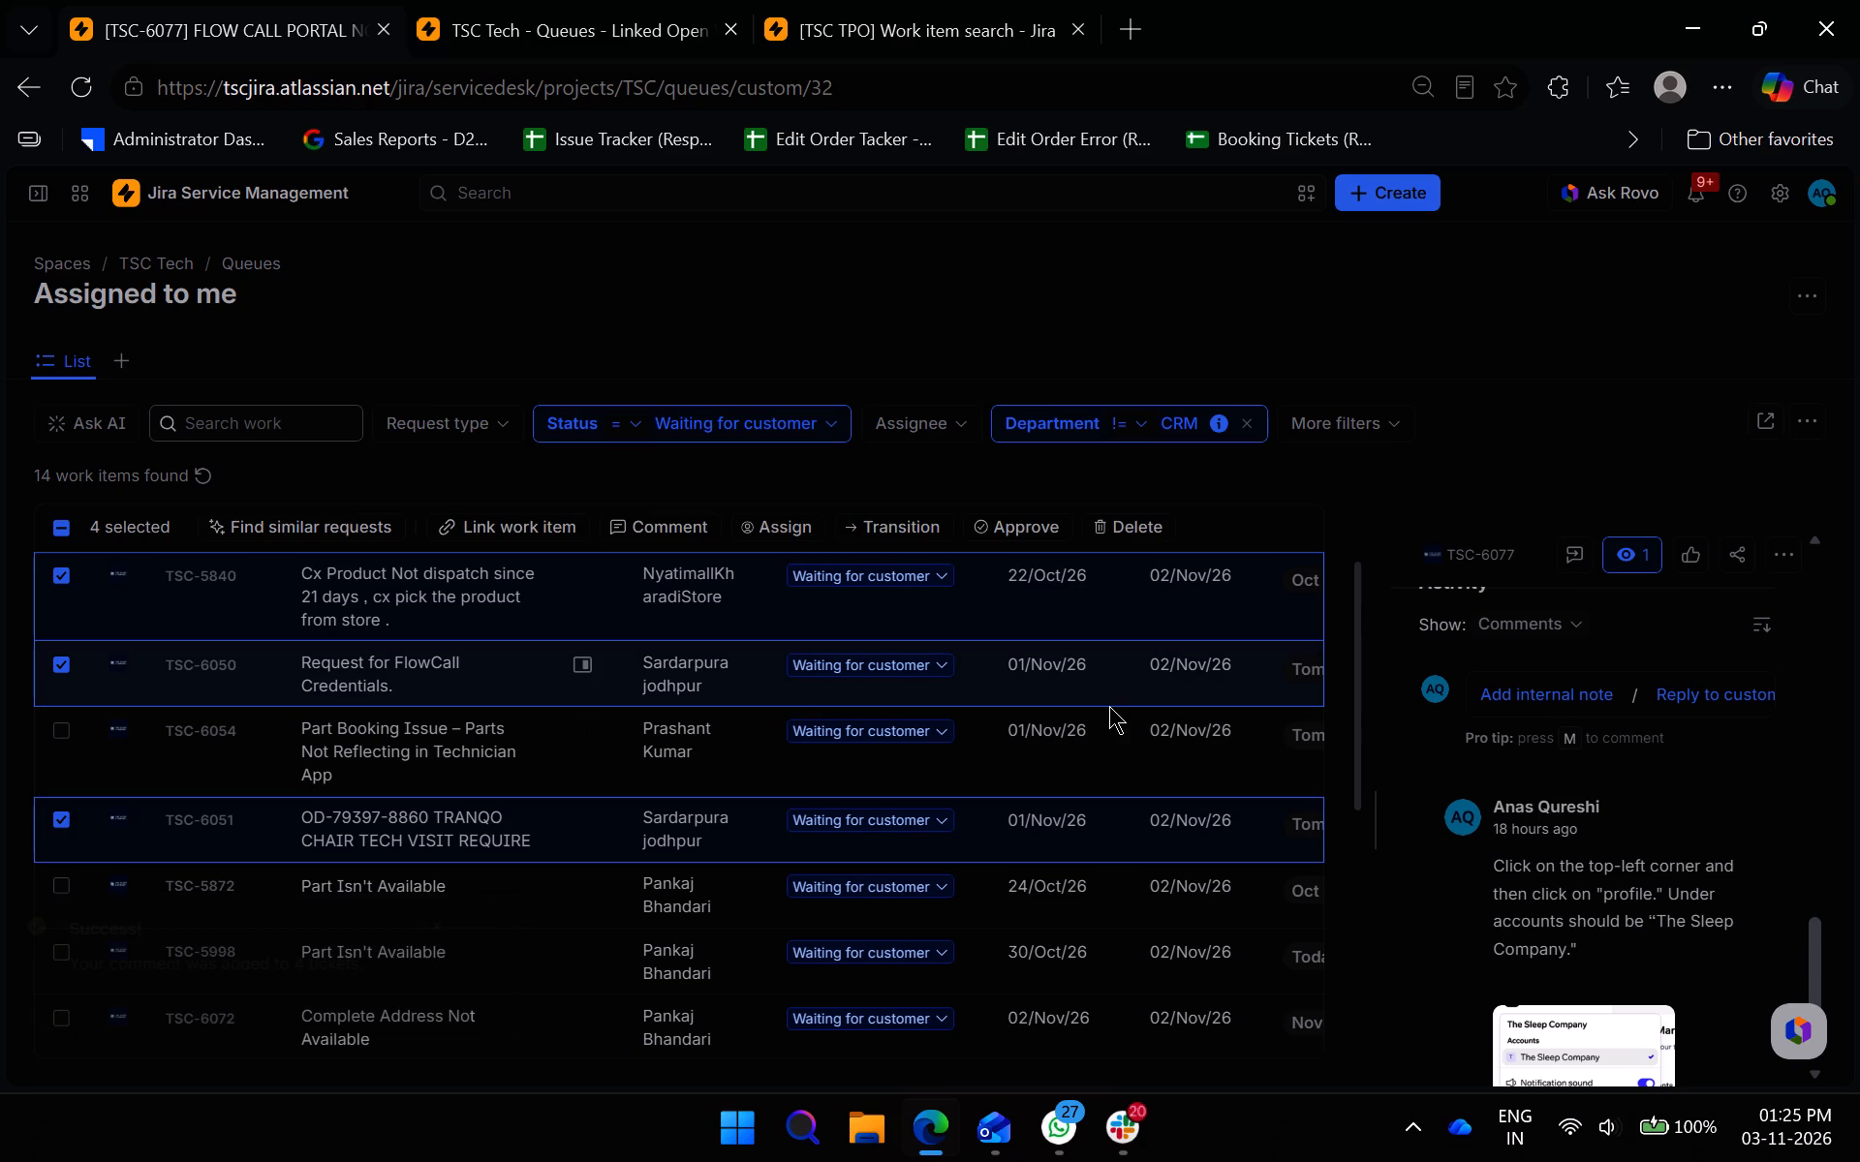
Transition the four selected Raise Support Ticket items to Done with Issue Resolved, and refresh the queue list.
click(206, 468)
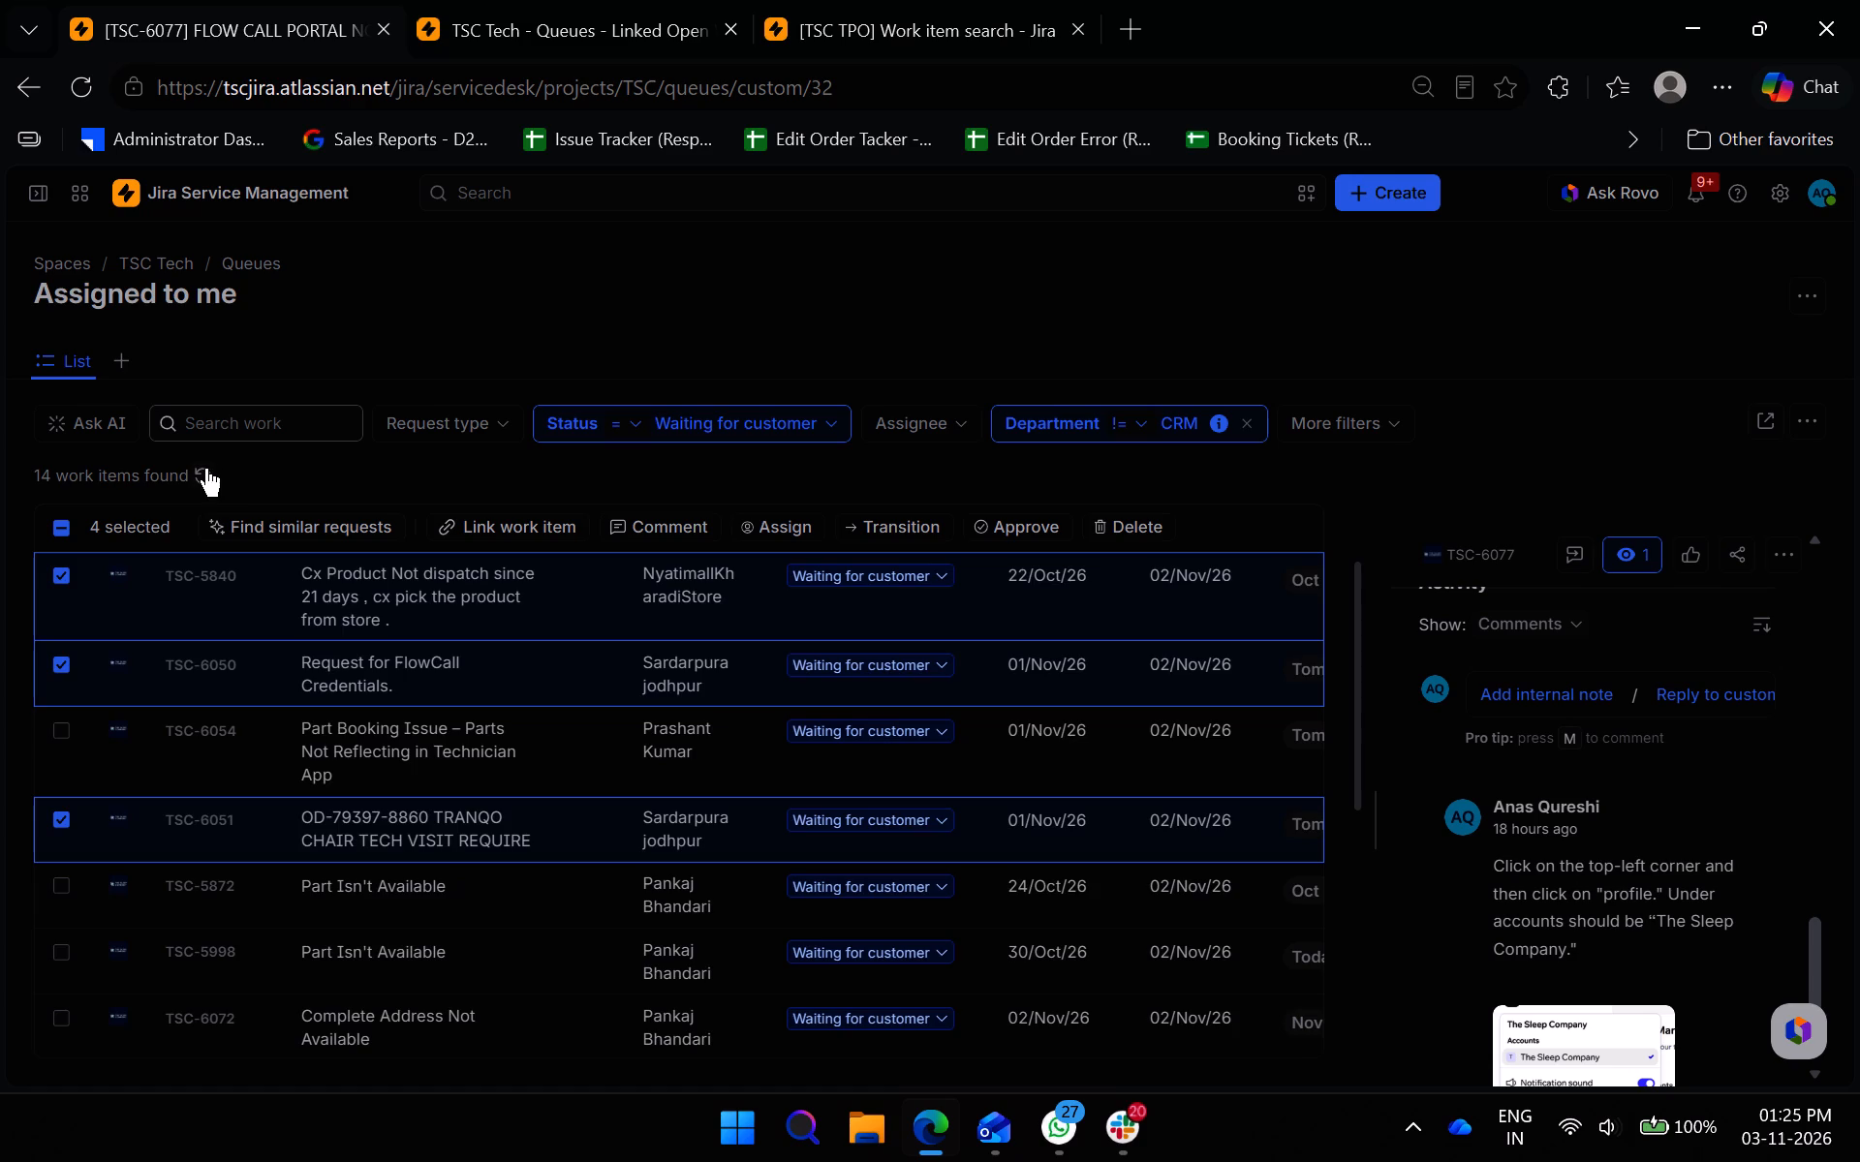
click(906, 524)
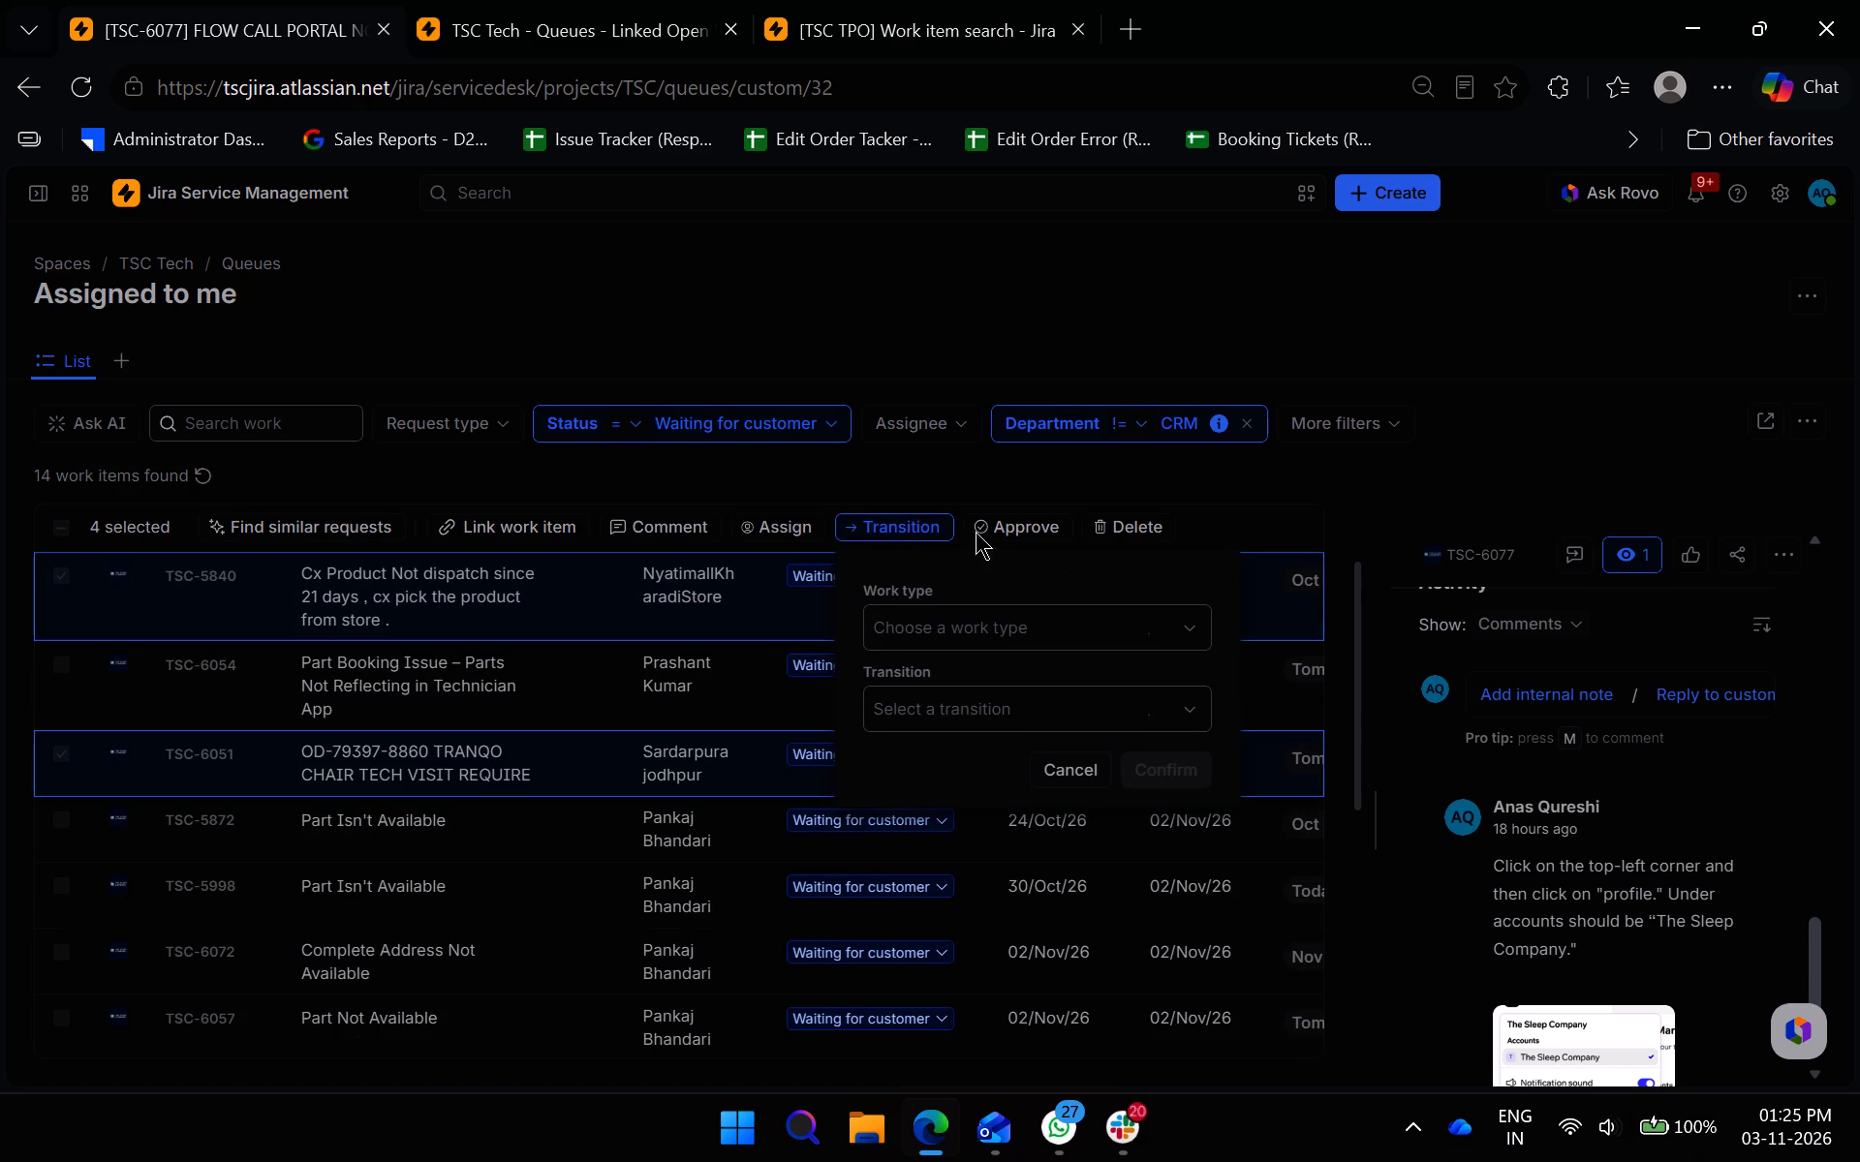
click(941, 609)
click(985, 711)
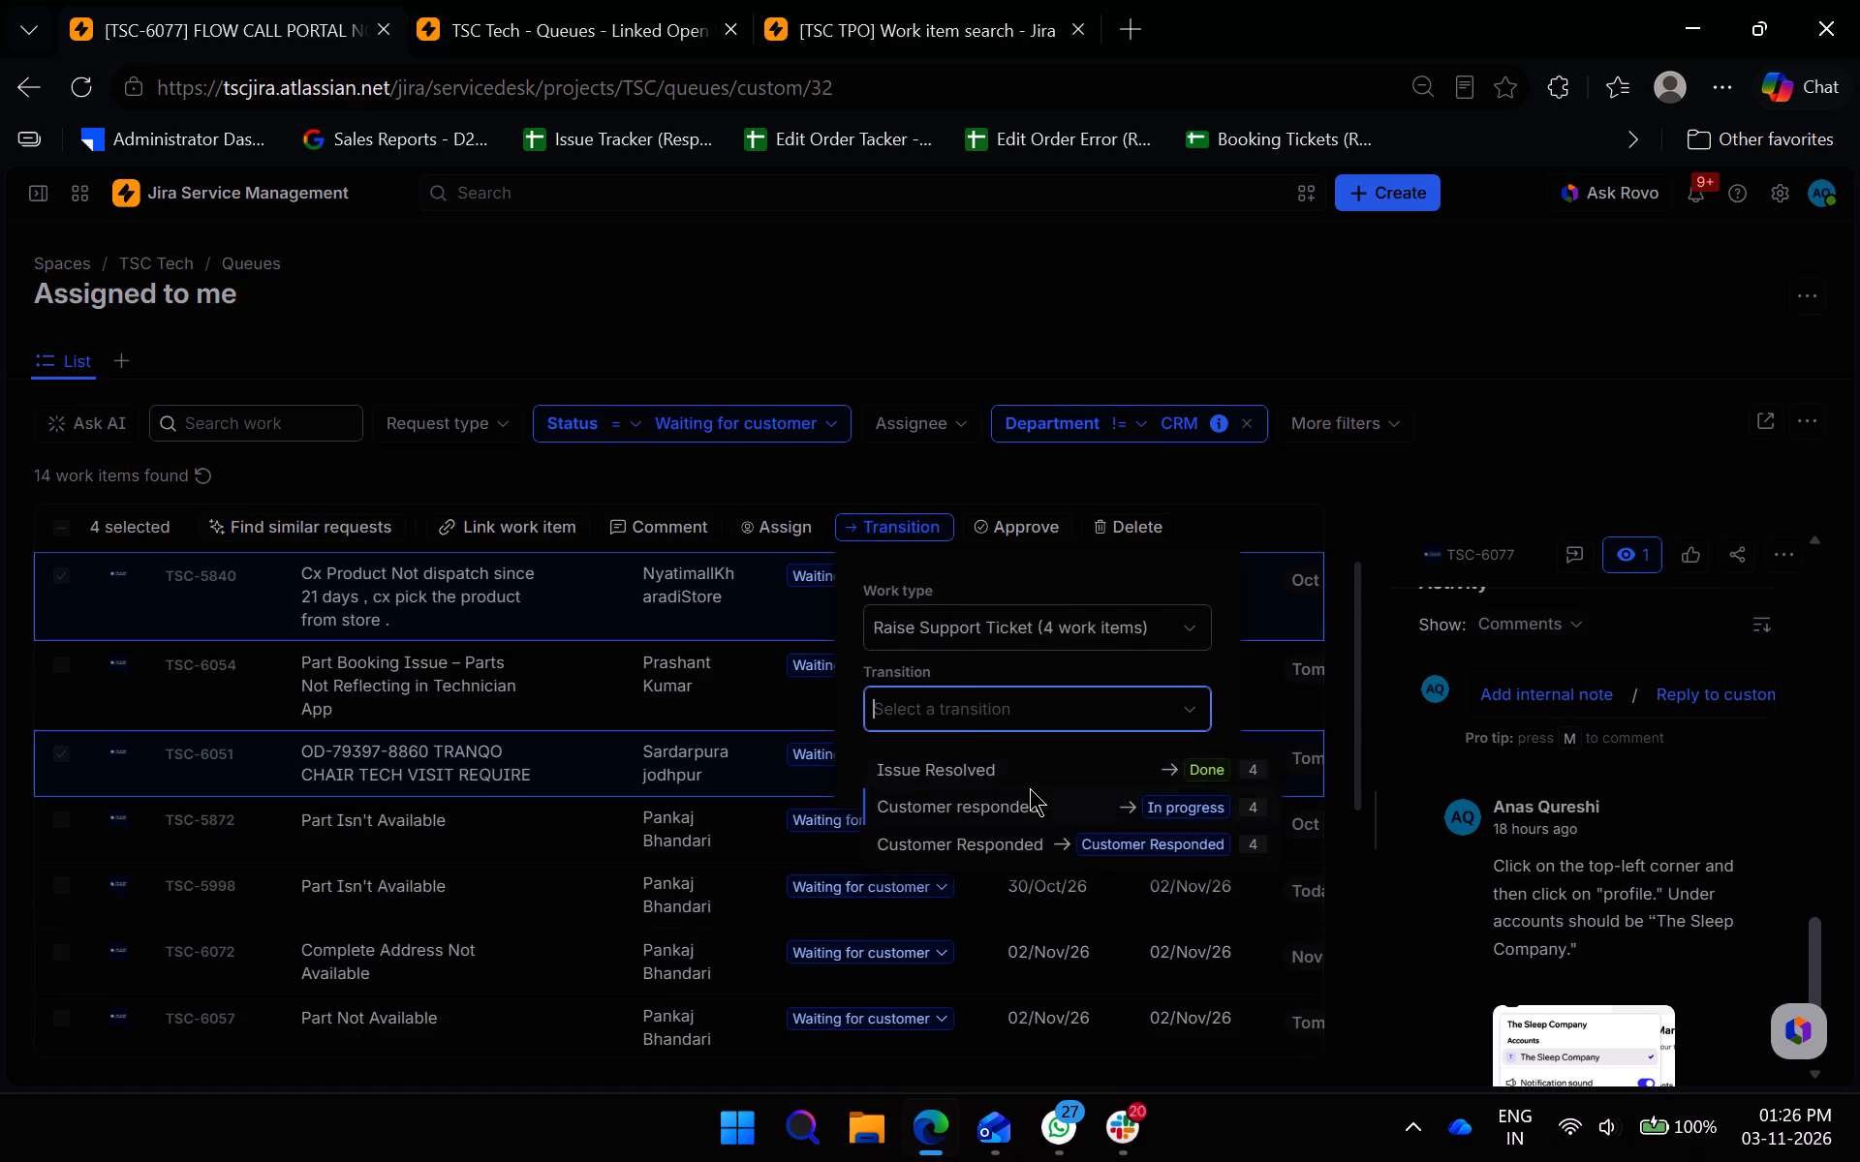
click(1030, 784)
click(1158, 766)
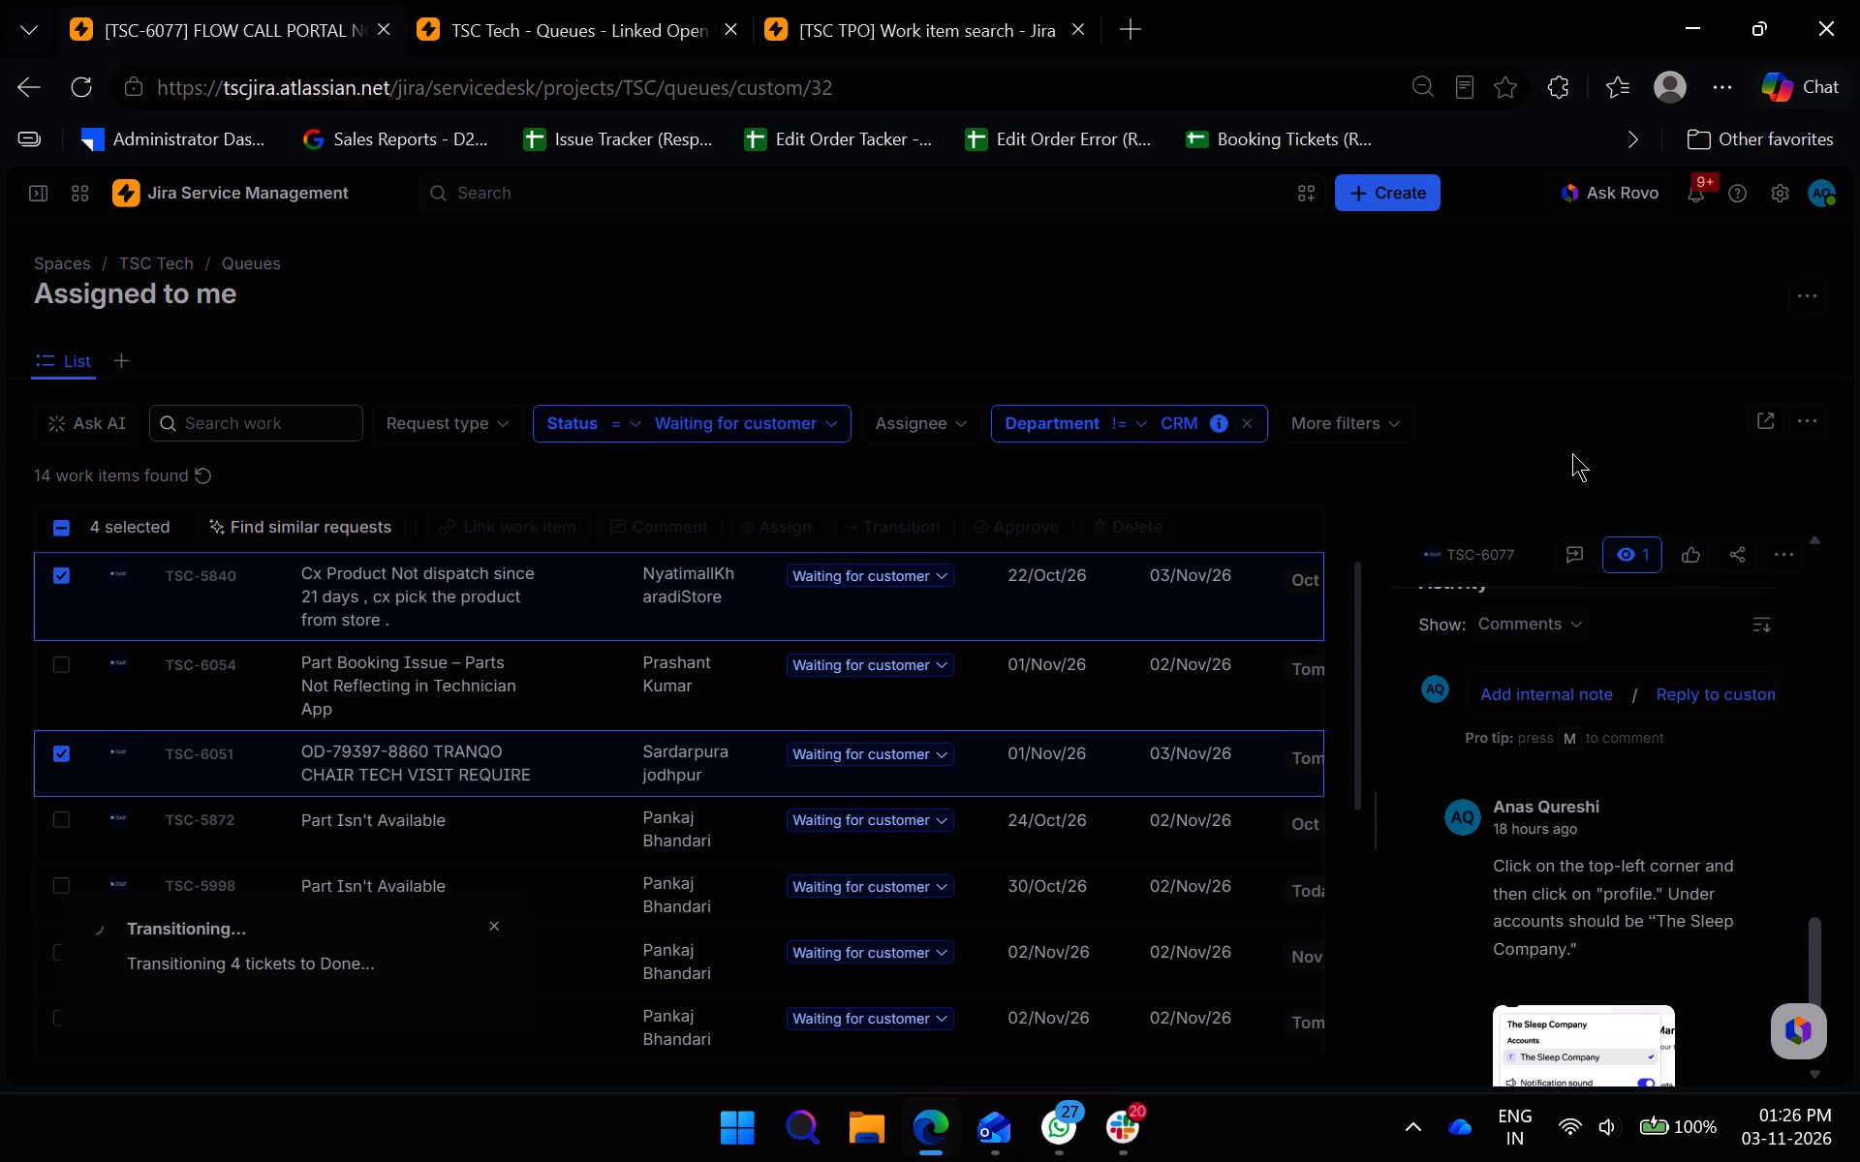
click(497, 925)
click(201, 473)
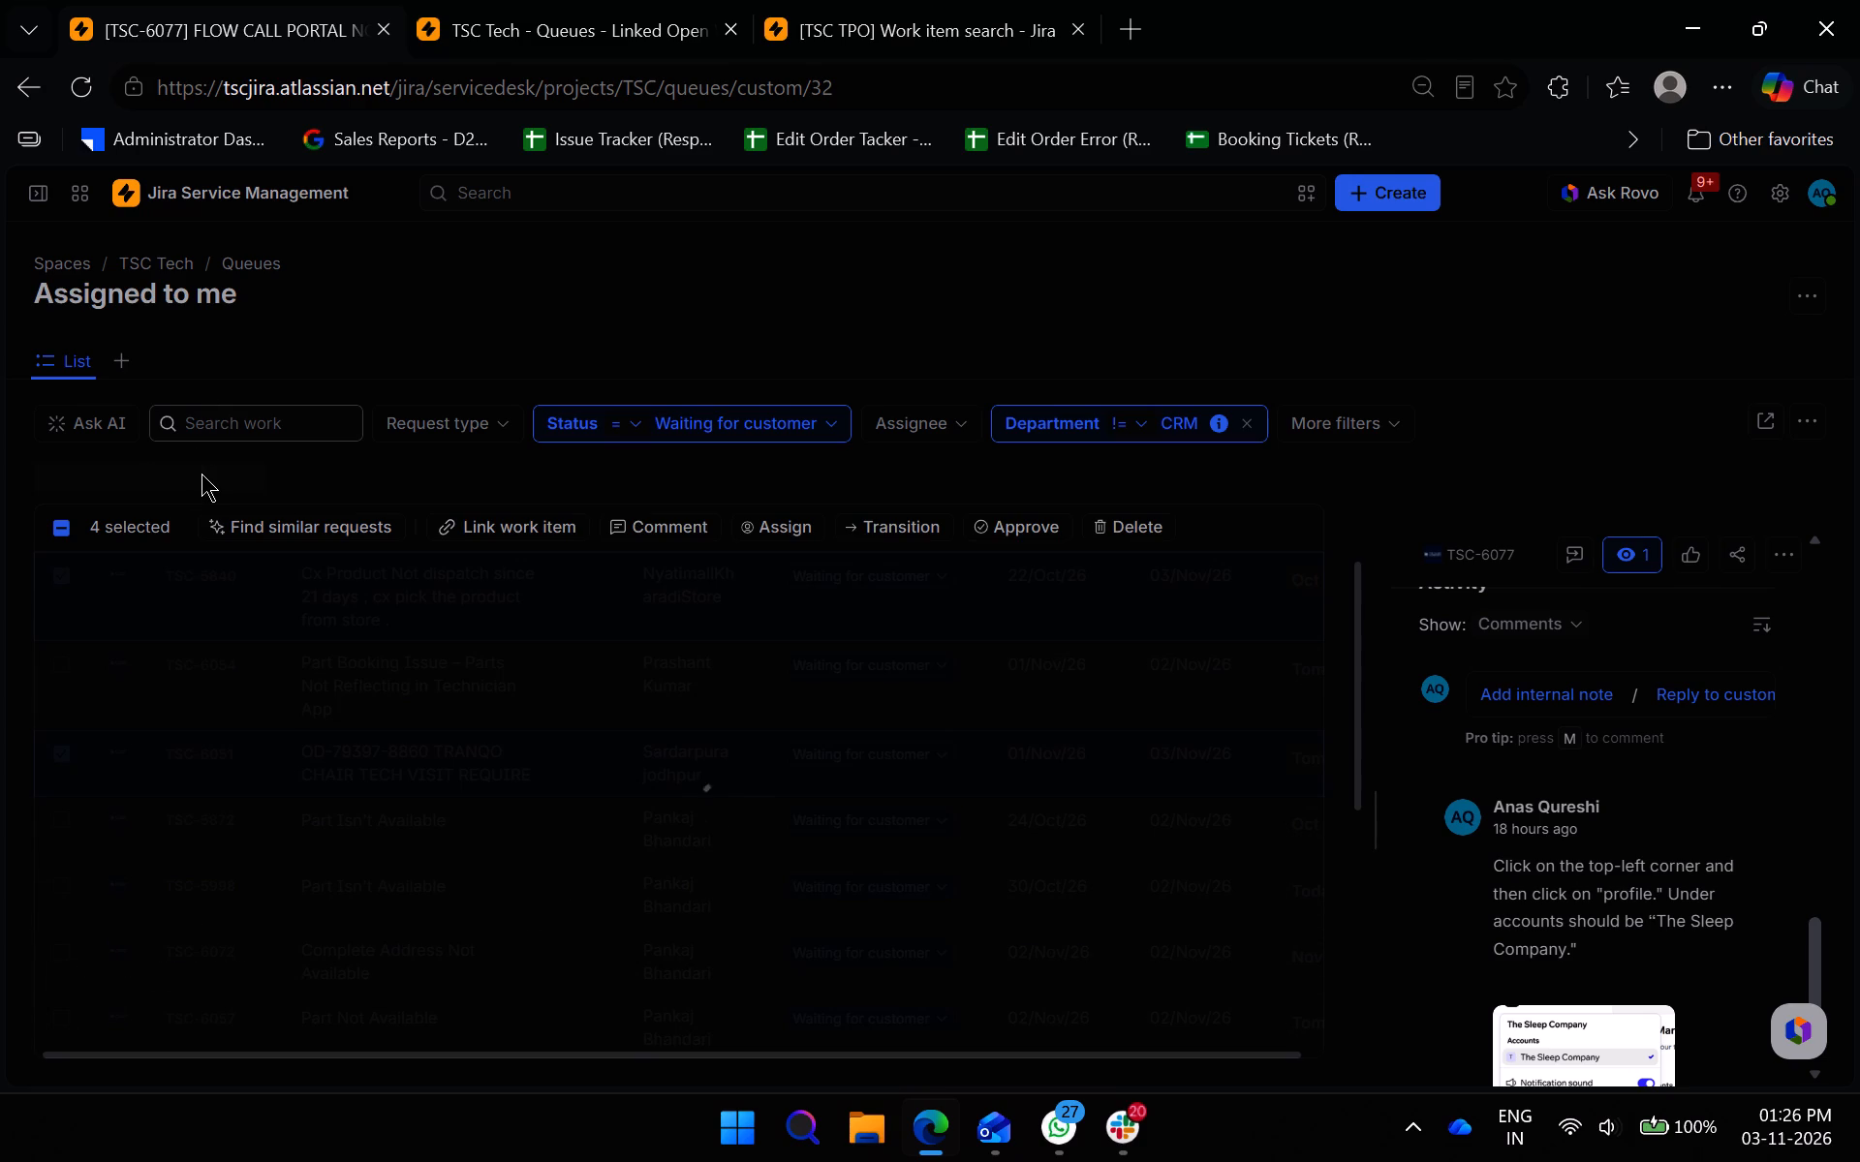
click(201, 474)
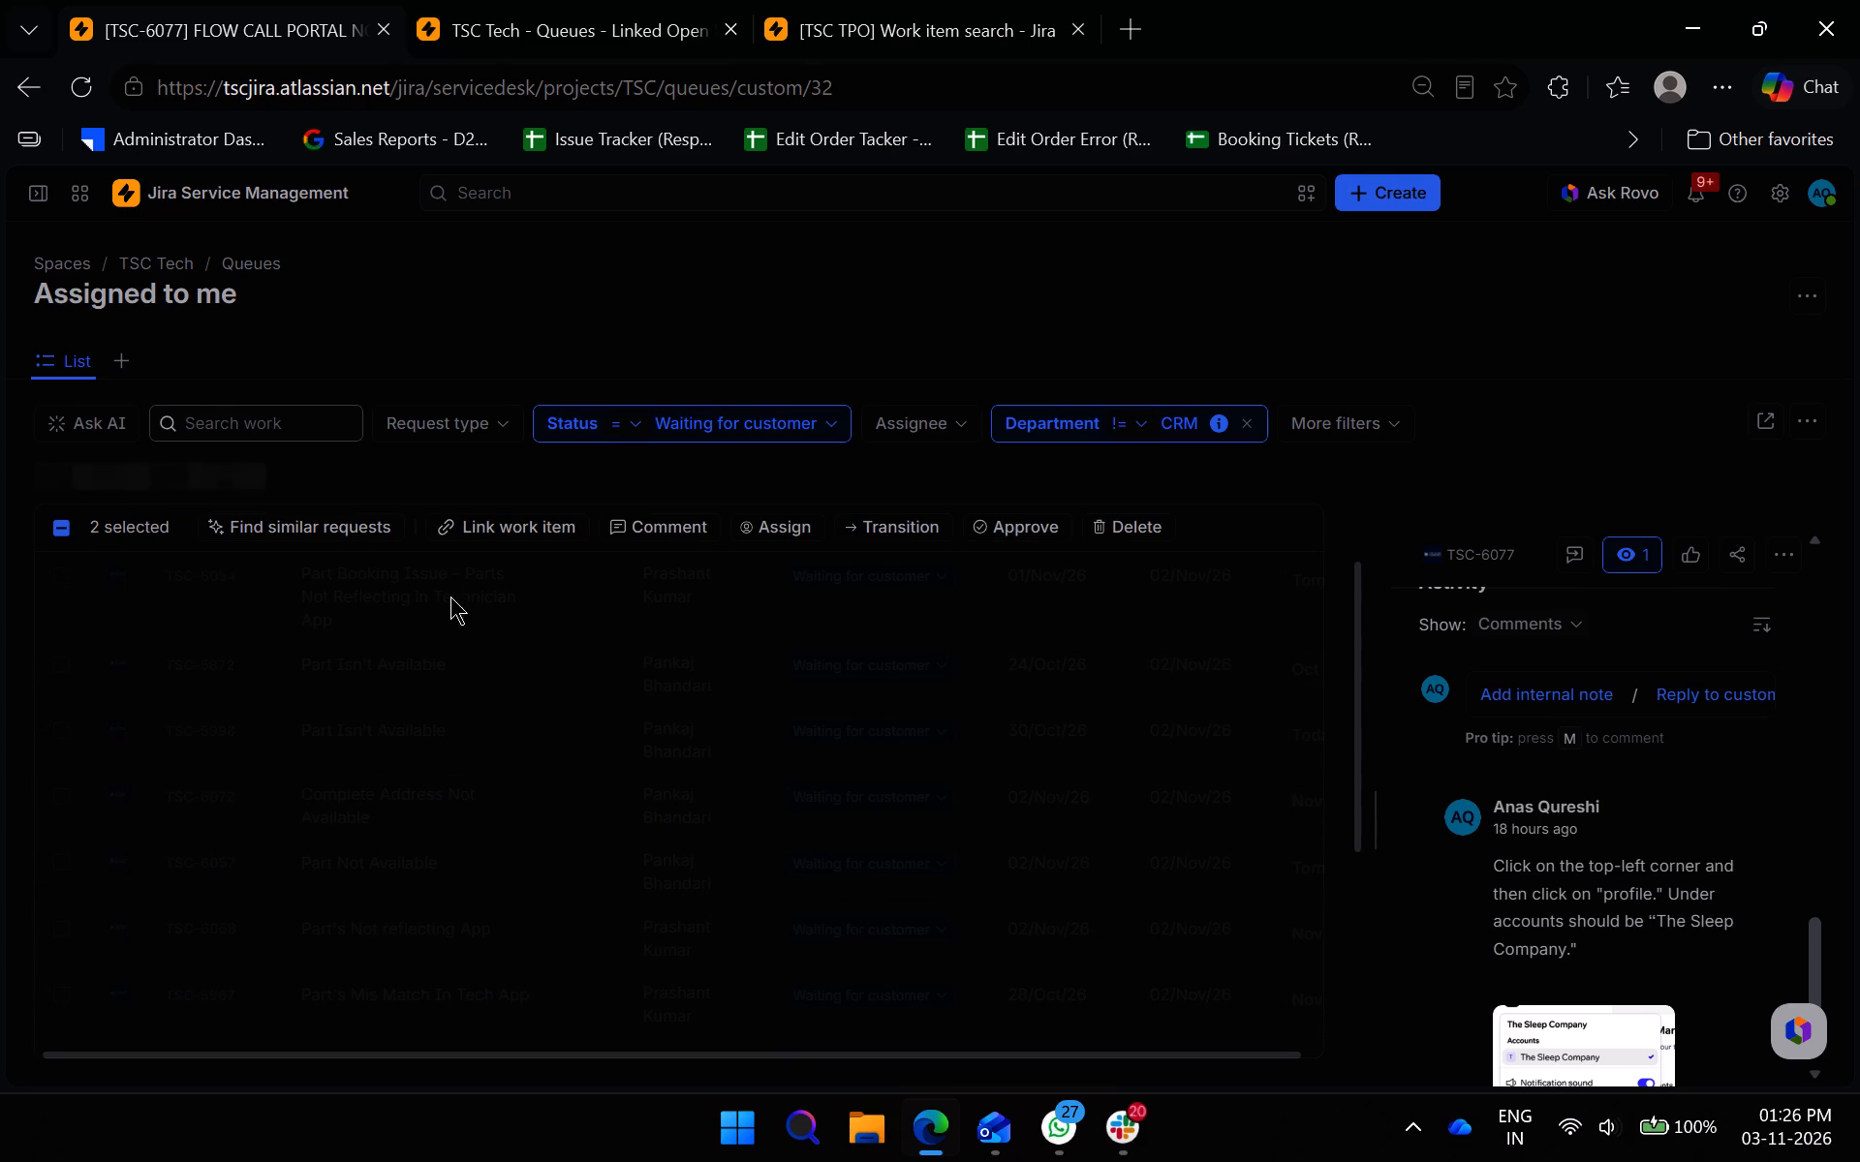
scroll(585, 709, up, 6)
scroll(643, 708, down, 9)
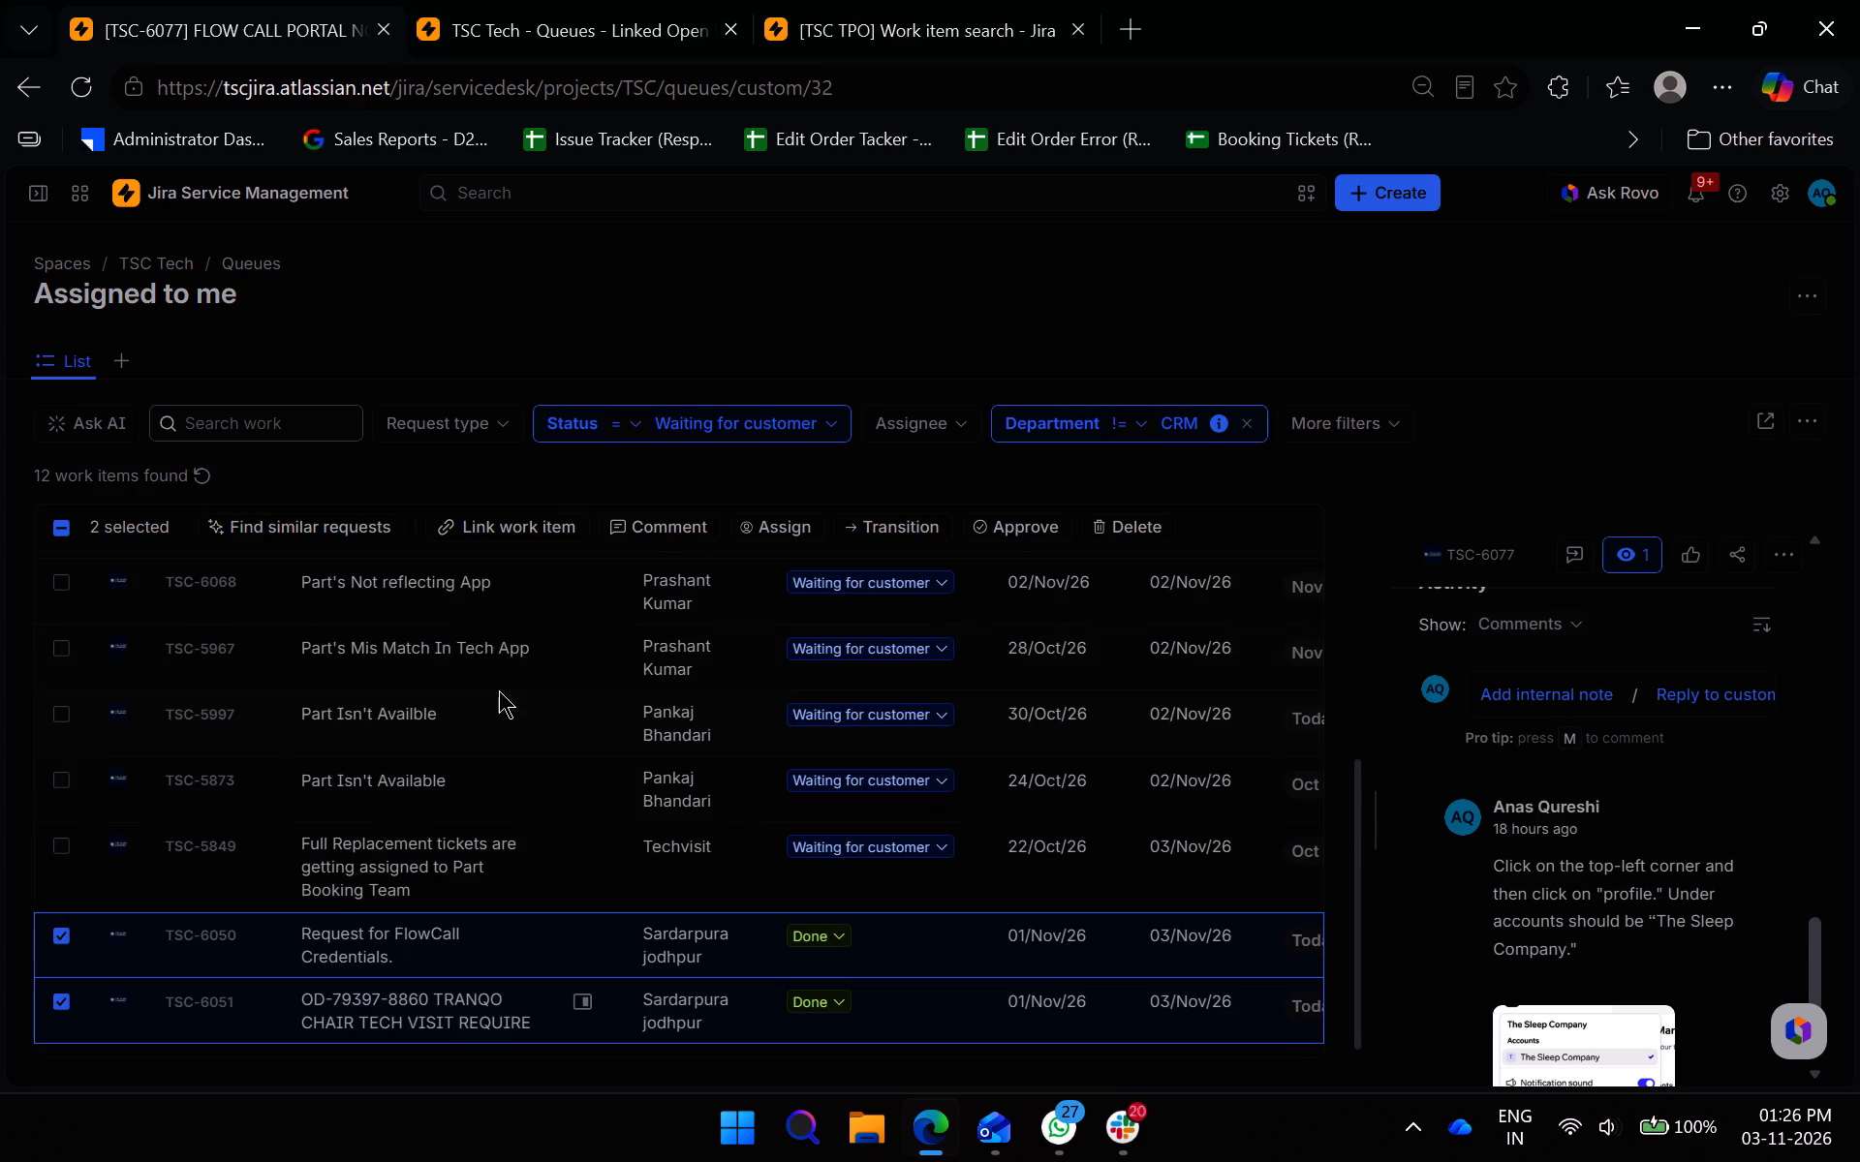
Remove the Department filter from the queue and switch the Status filter from Waiting for customer to To Do.
click(1255, 430)
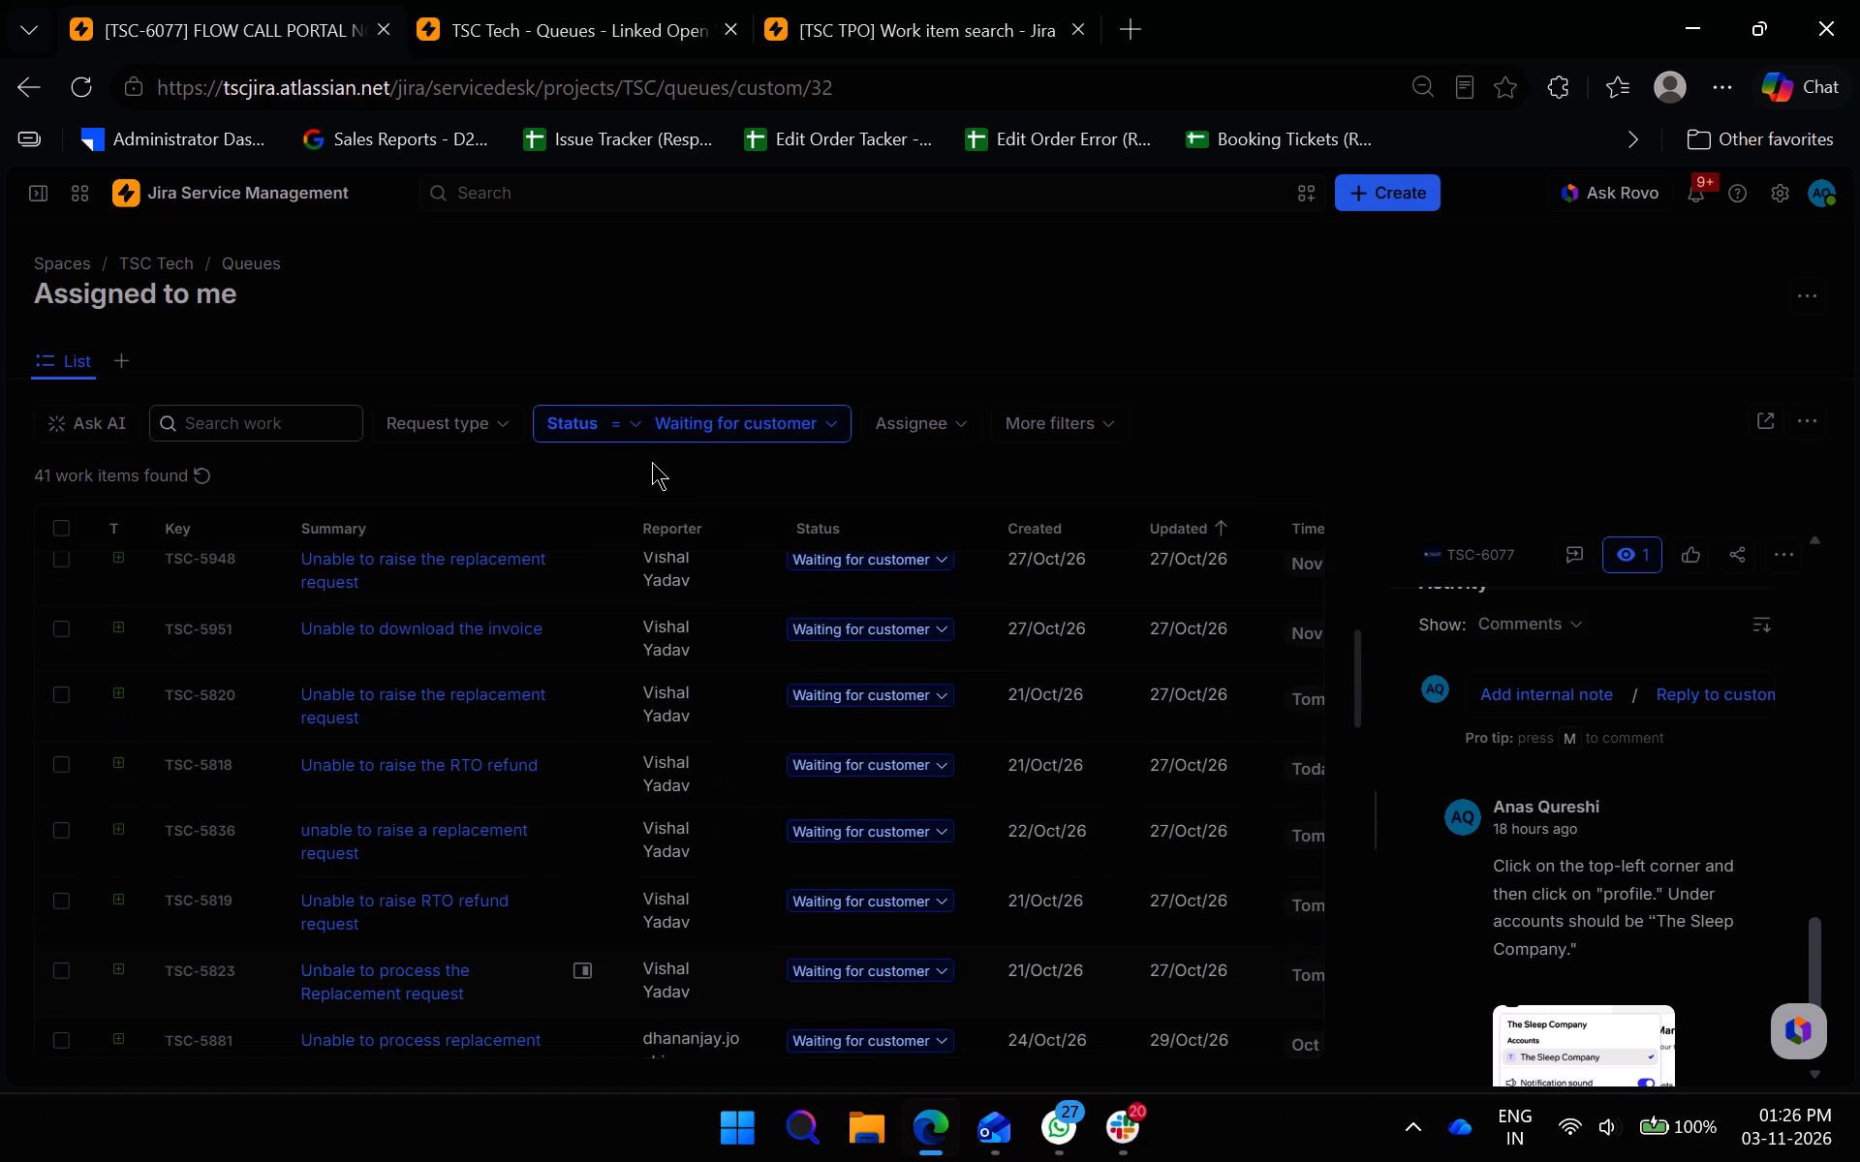
click(719, 426)
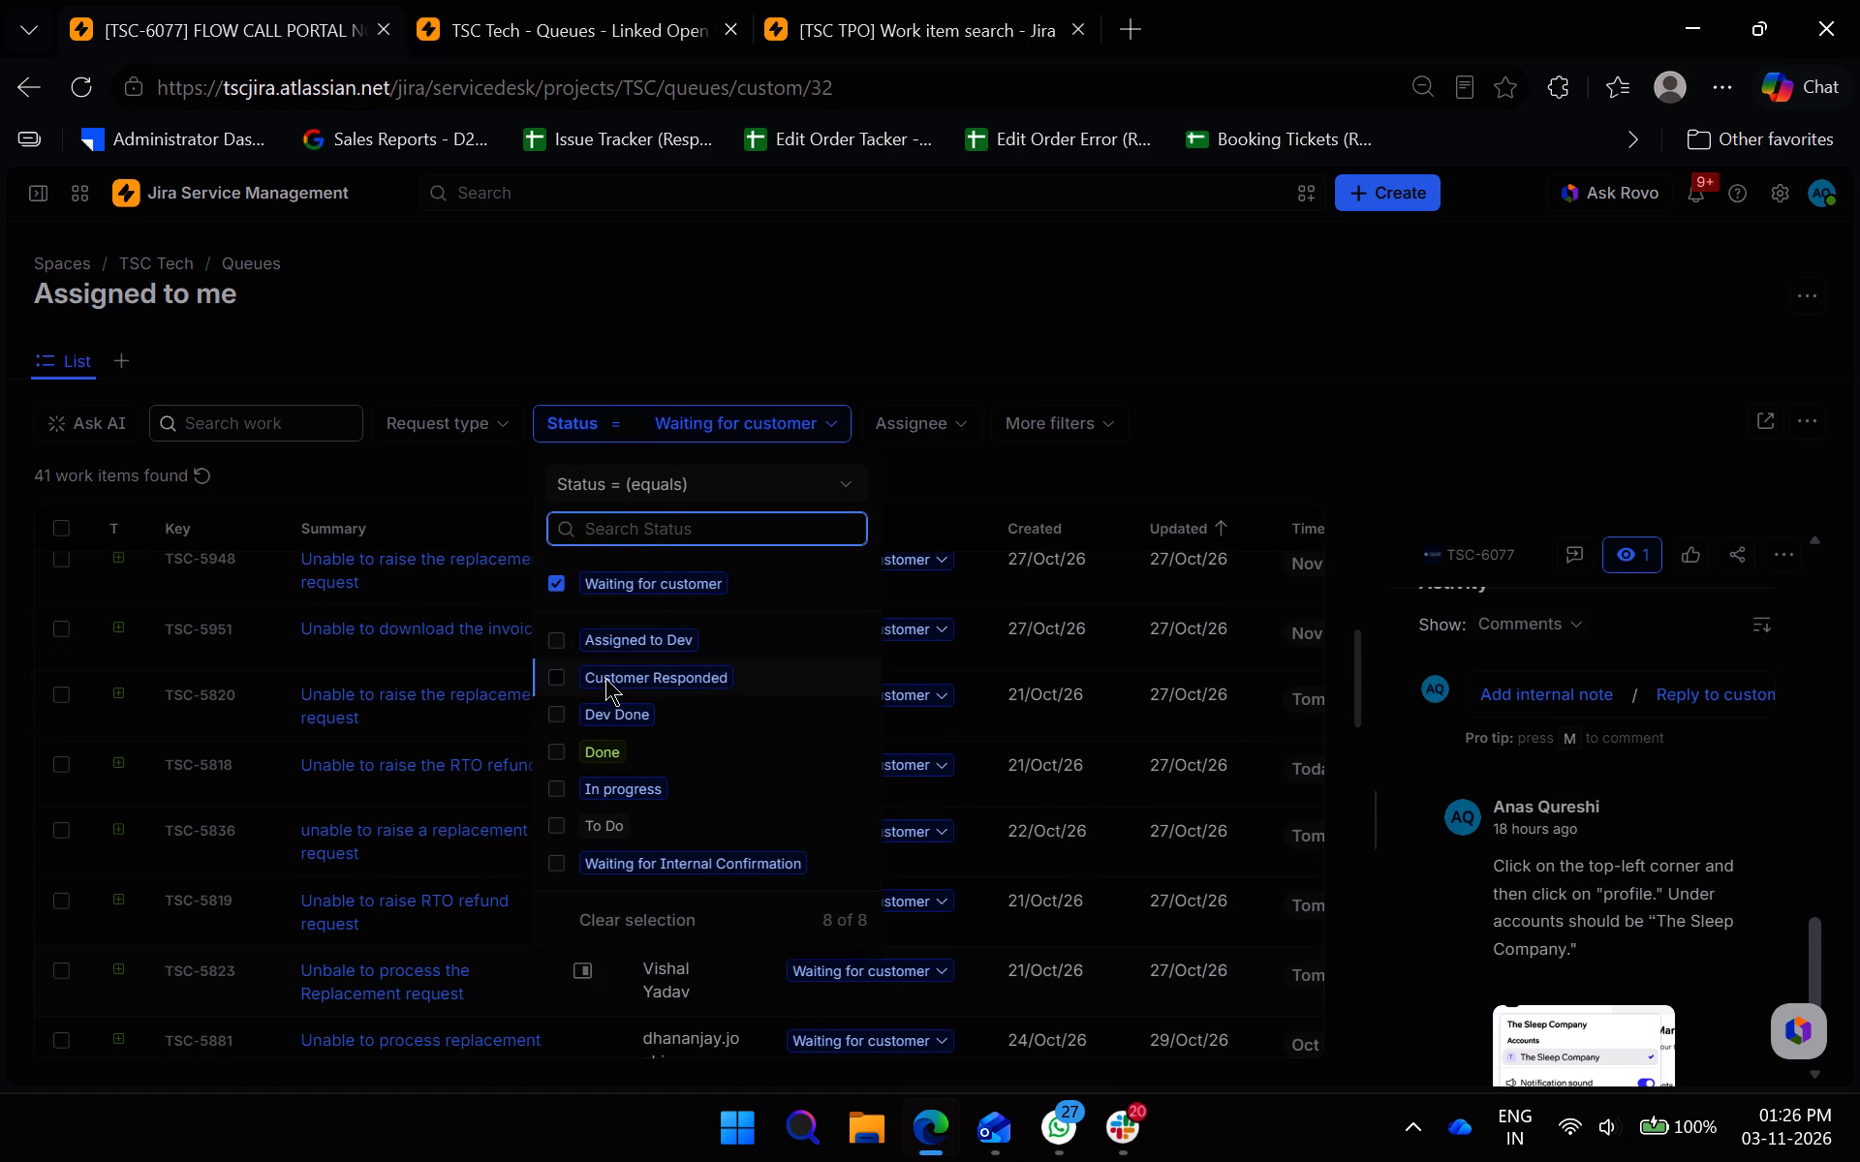
click(553, 581)
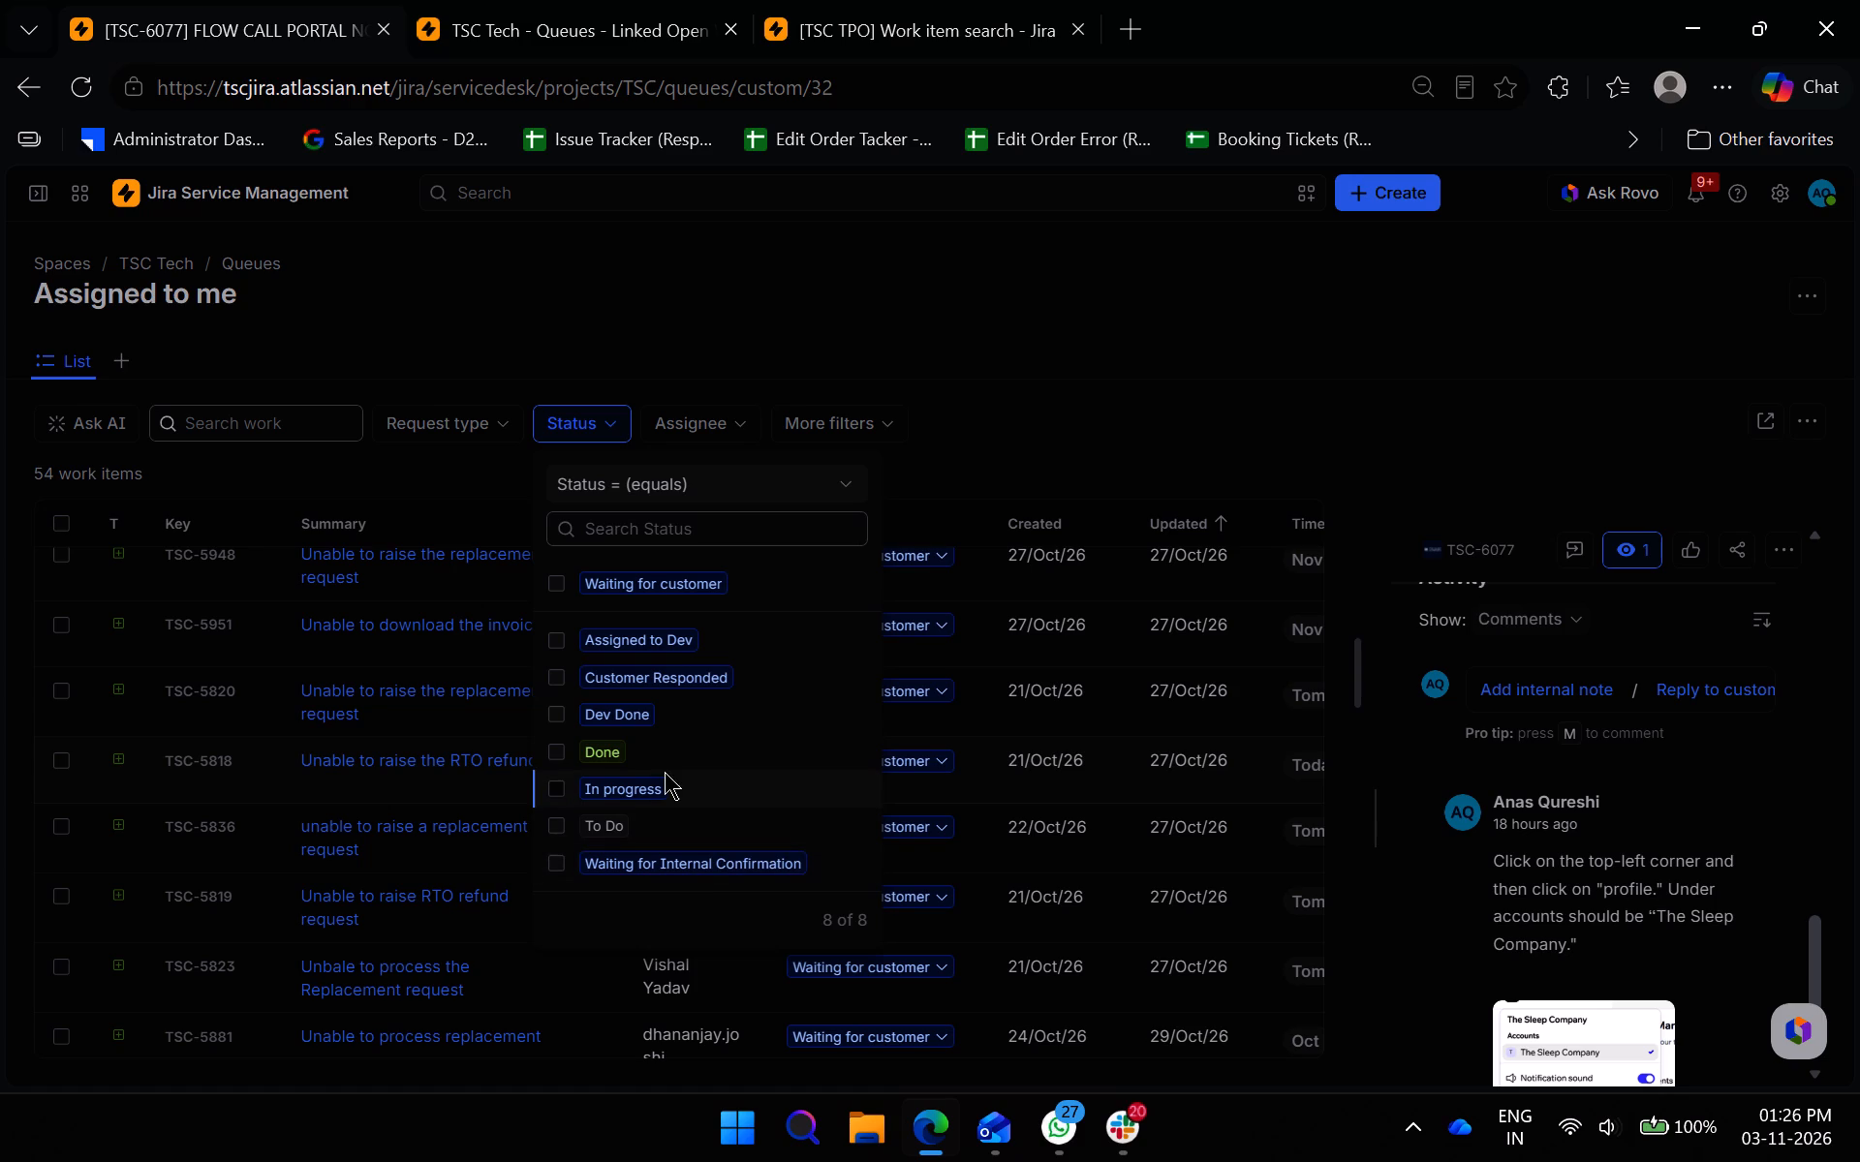
click(625, 816)
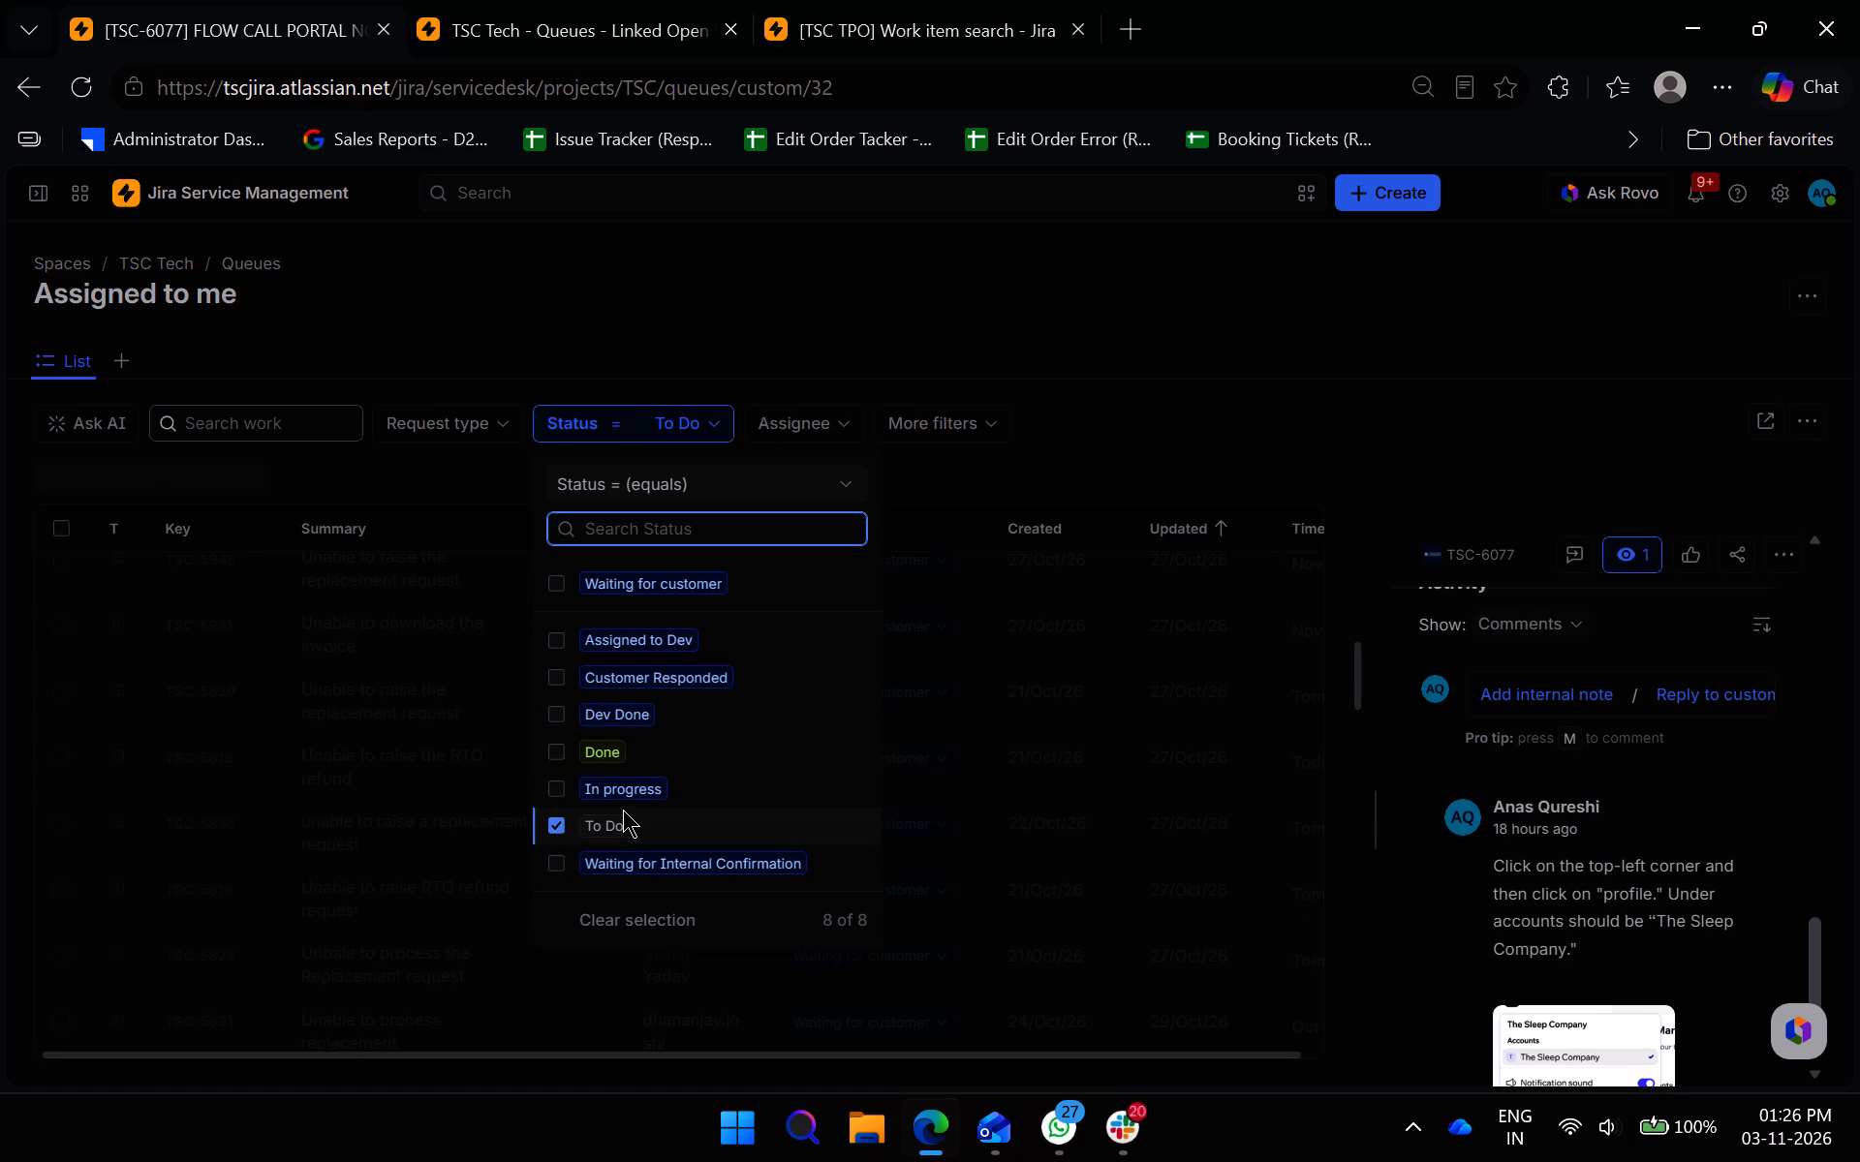
click(424, 811)
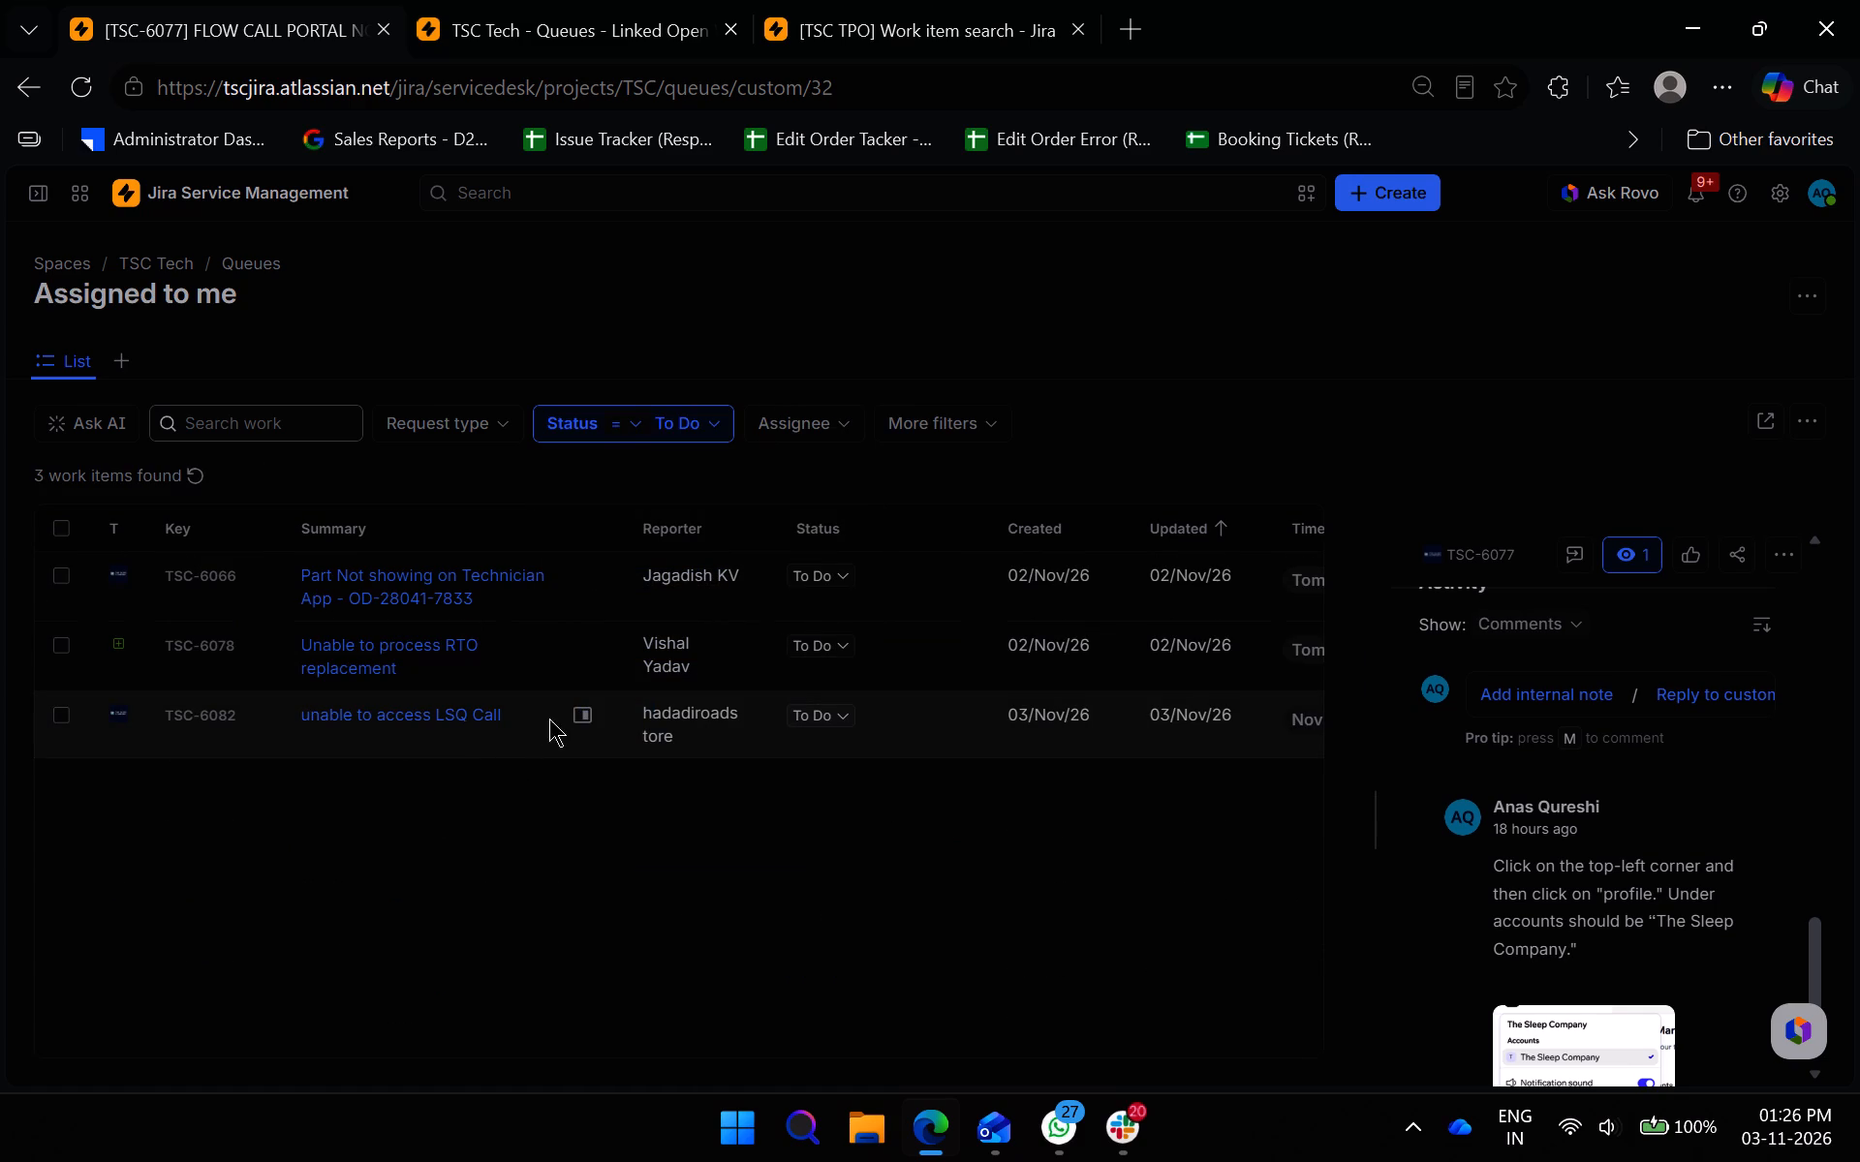
Open ticket TSC-6082, "unable to access LSQ Call", beside the list and set its Department to Retail – Stores.
click(582, 706)
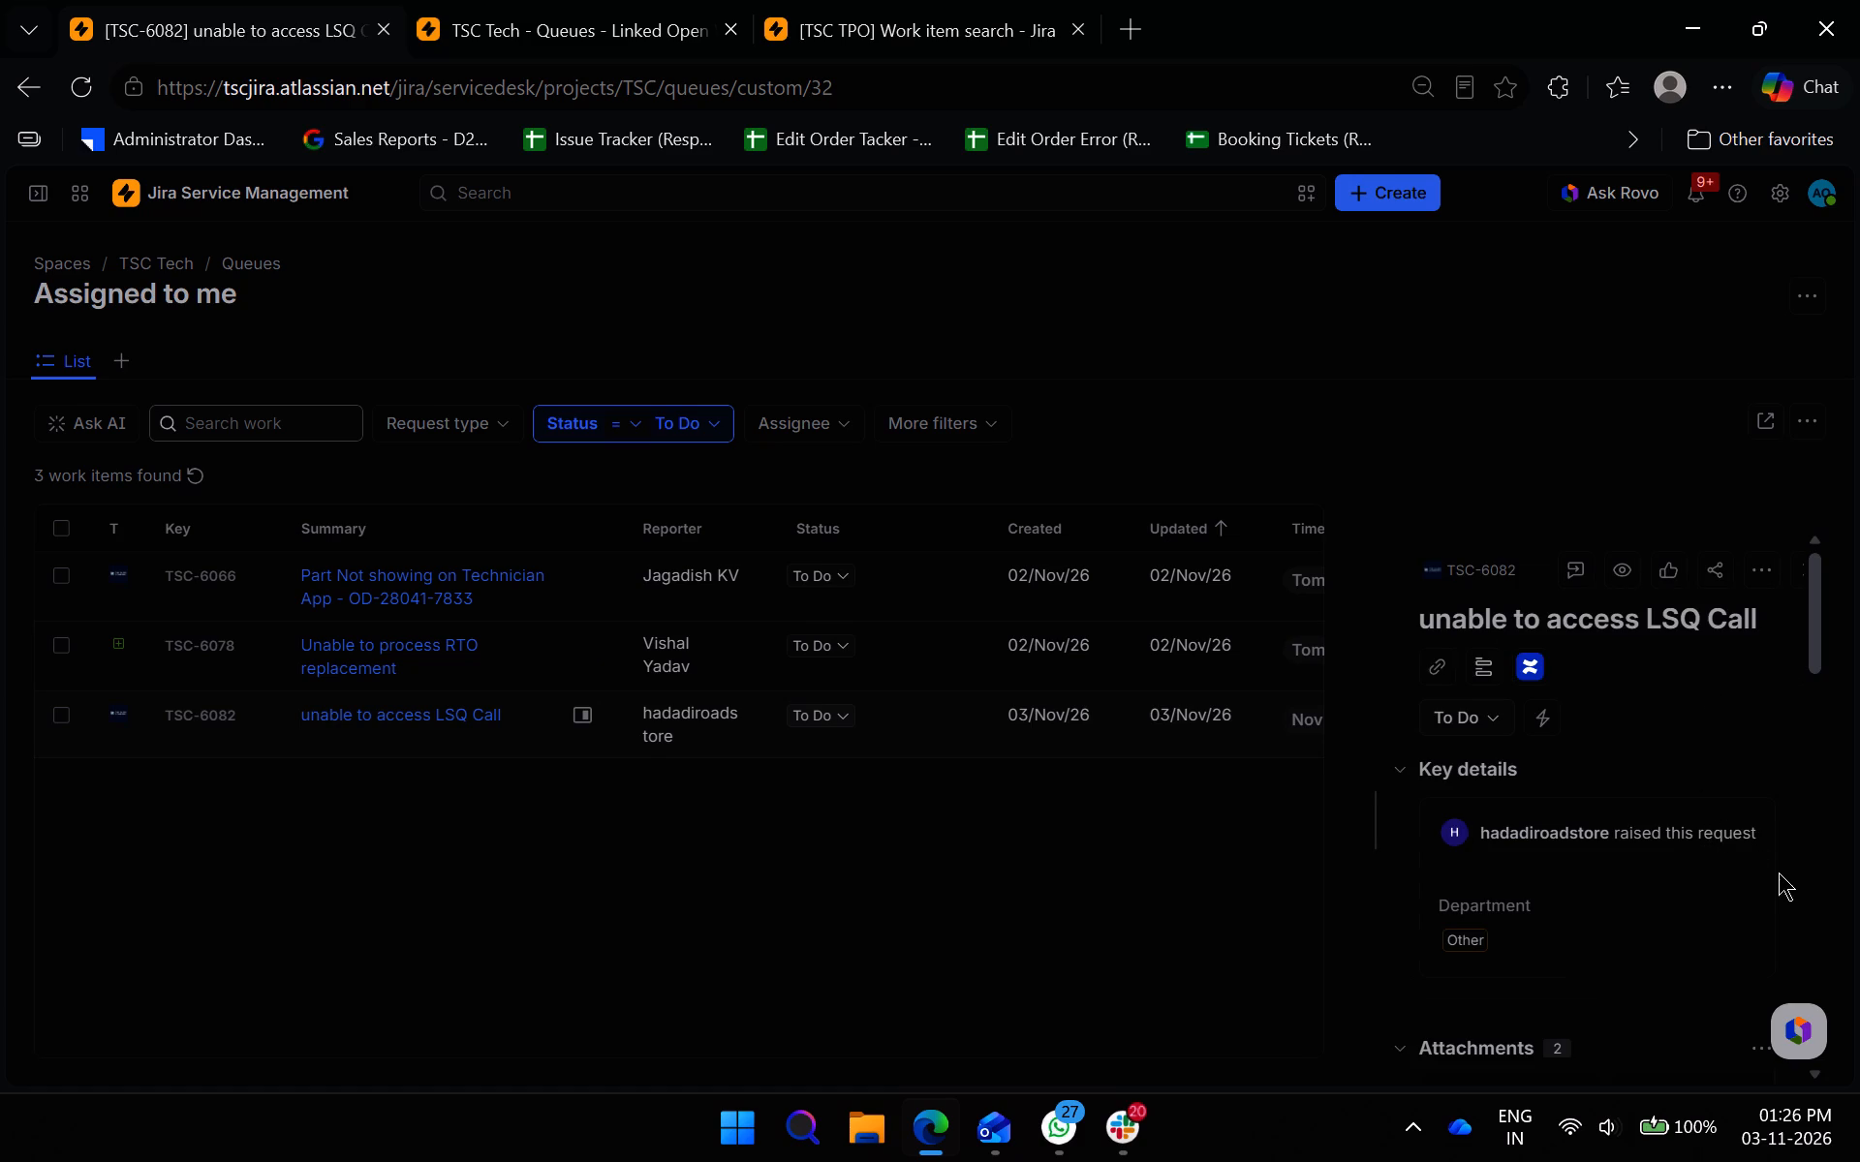
scroll(1779, 873, down, 1)
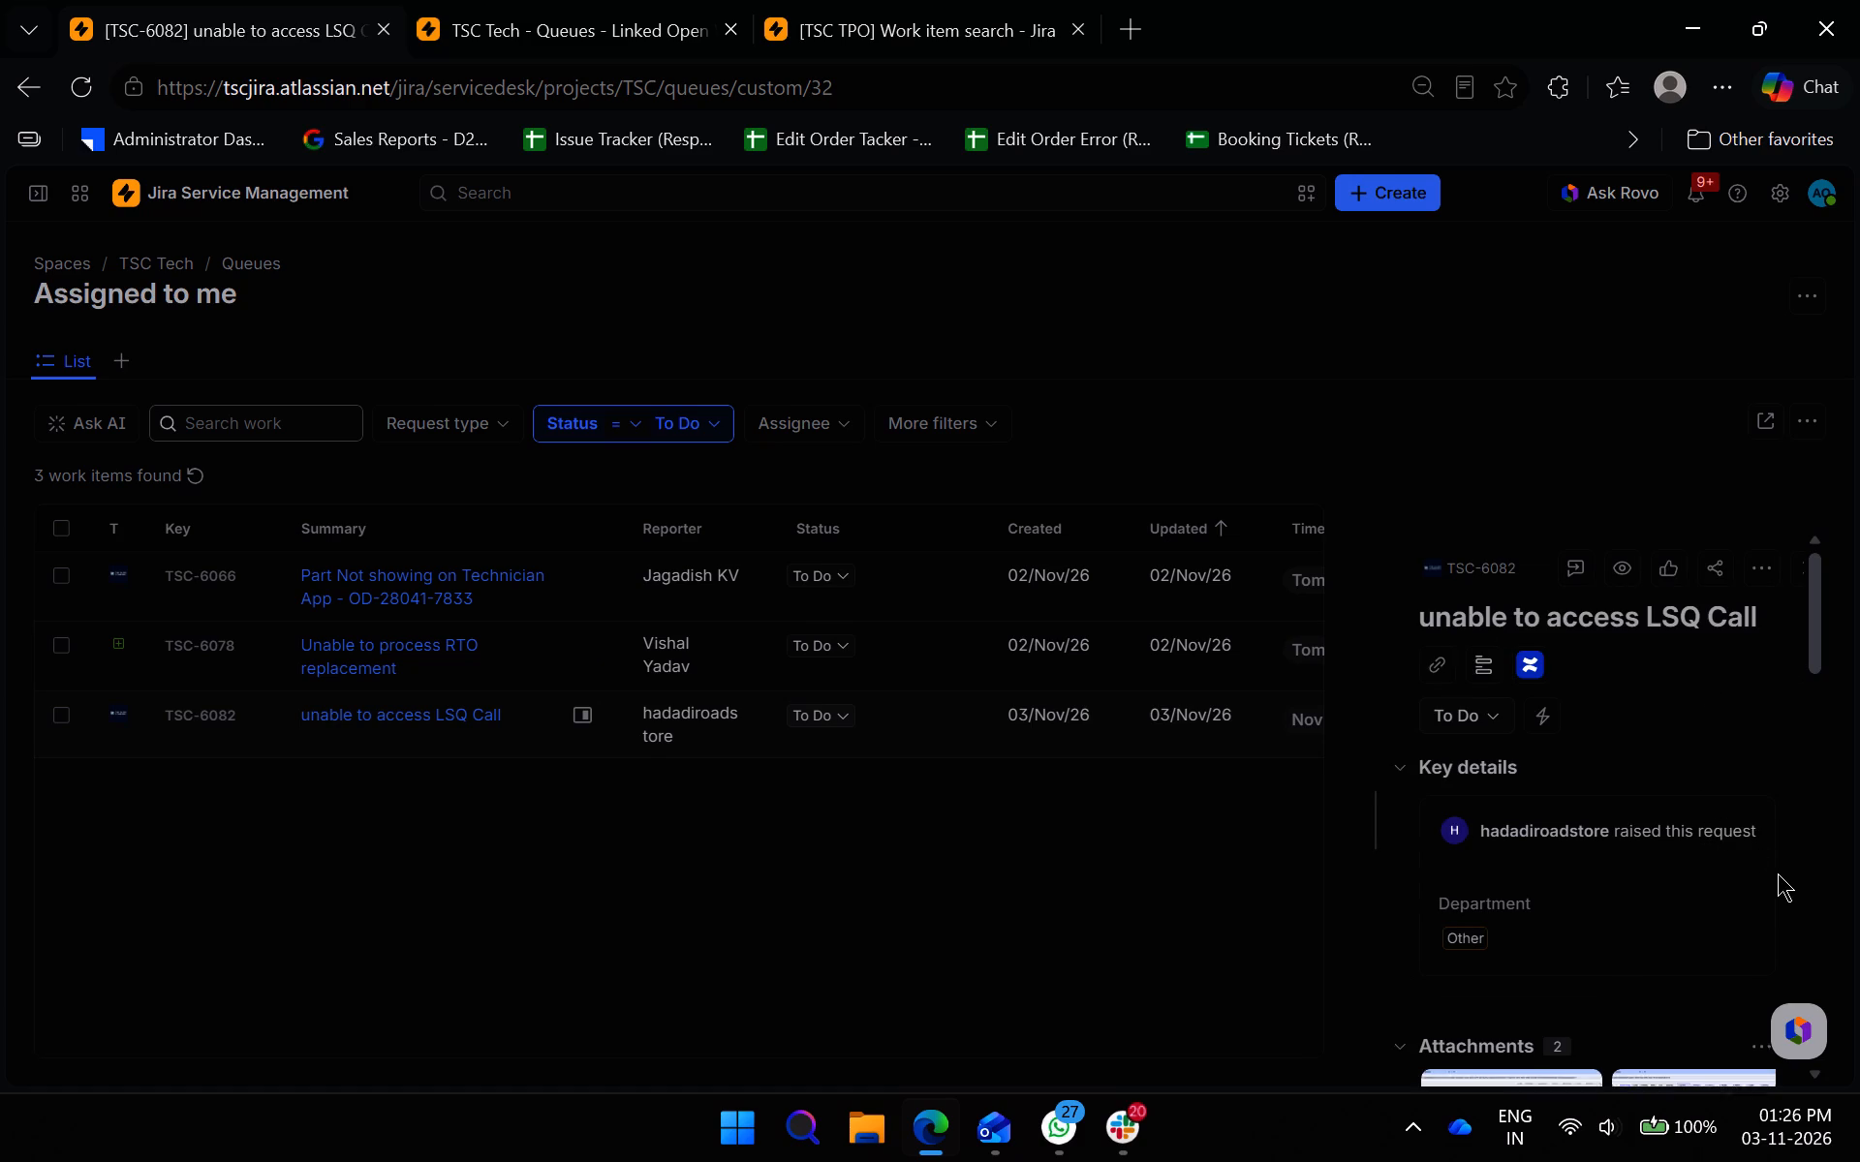
scroll(1778, 873, down, 1)
scroll(1723, 871, up, 1)
click(1573, 797)
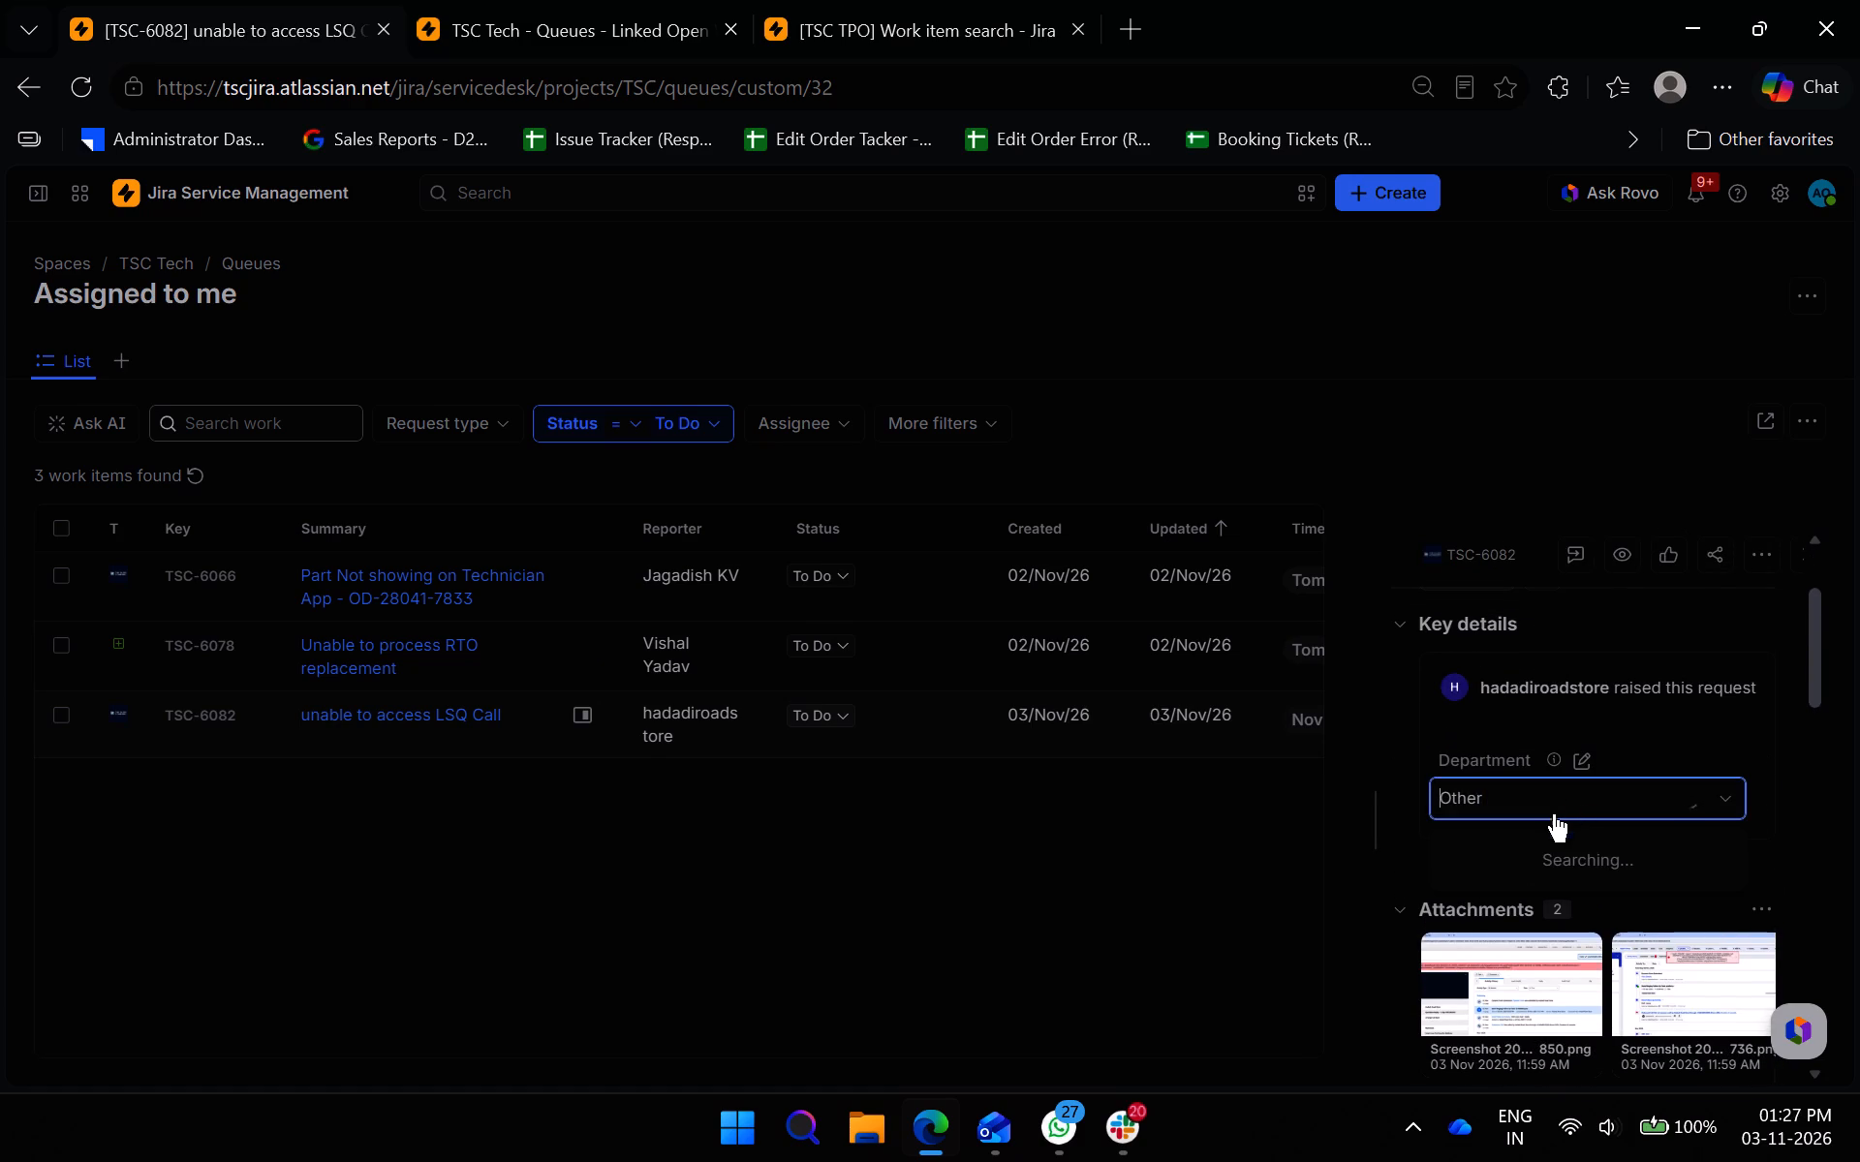
click(1507, 918)
click(1757, 860)
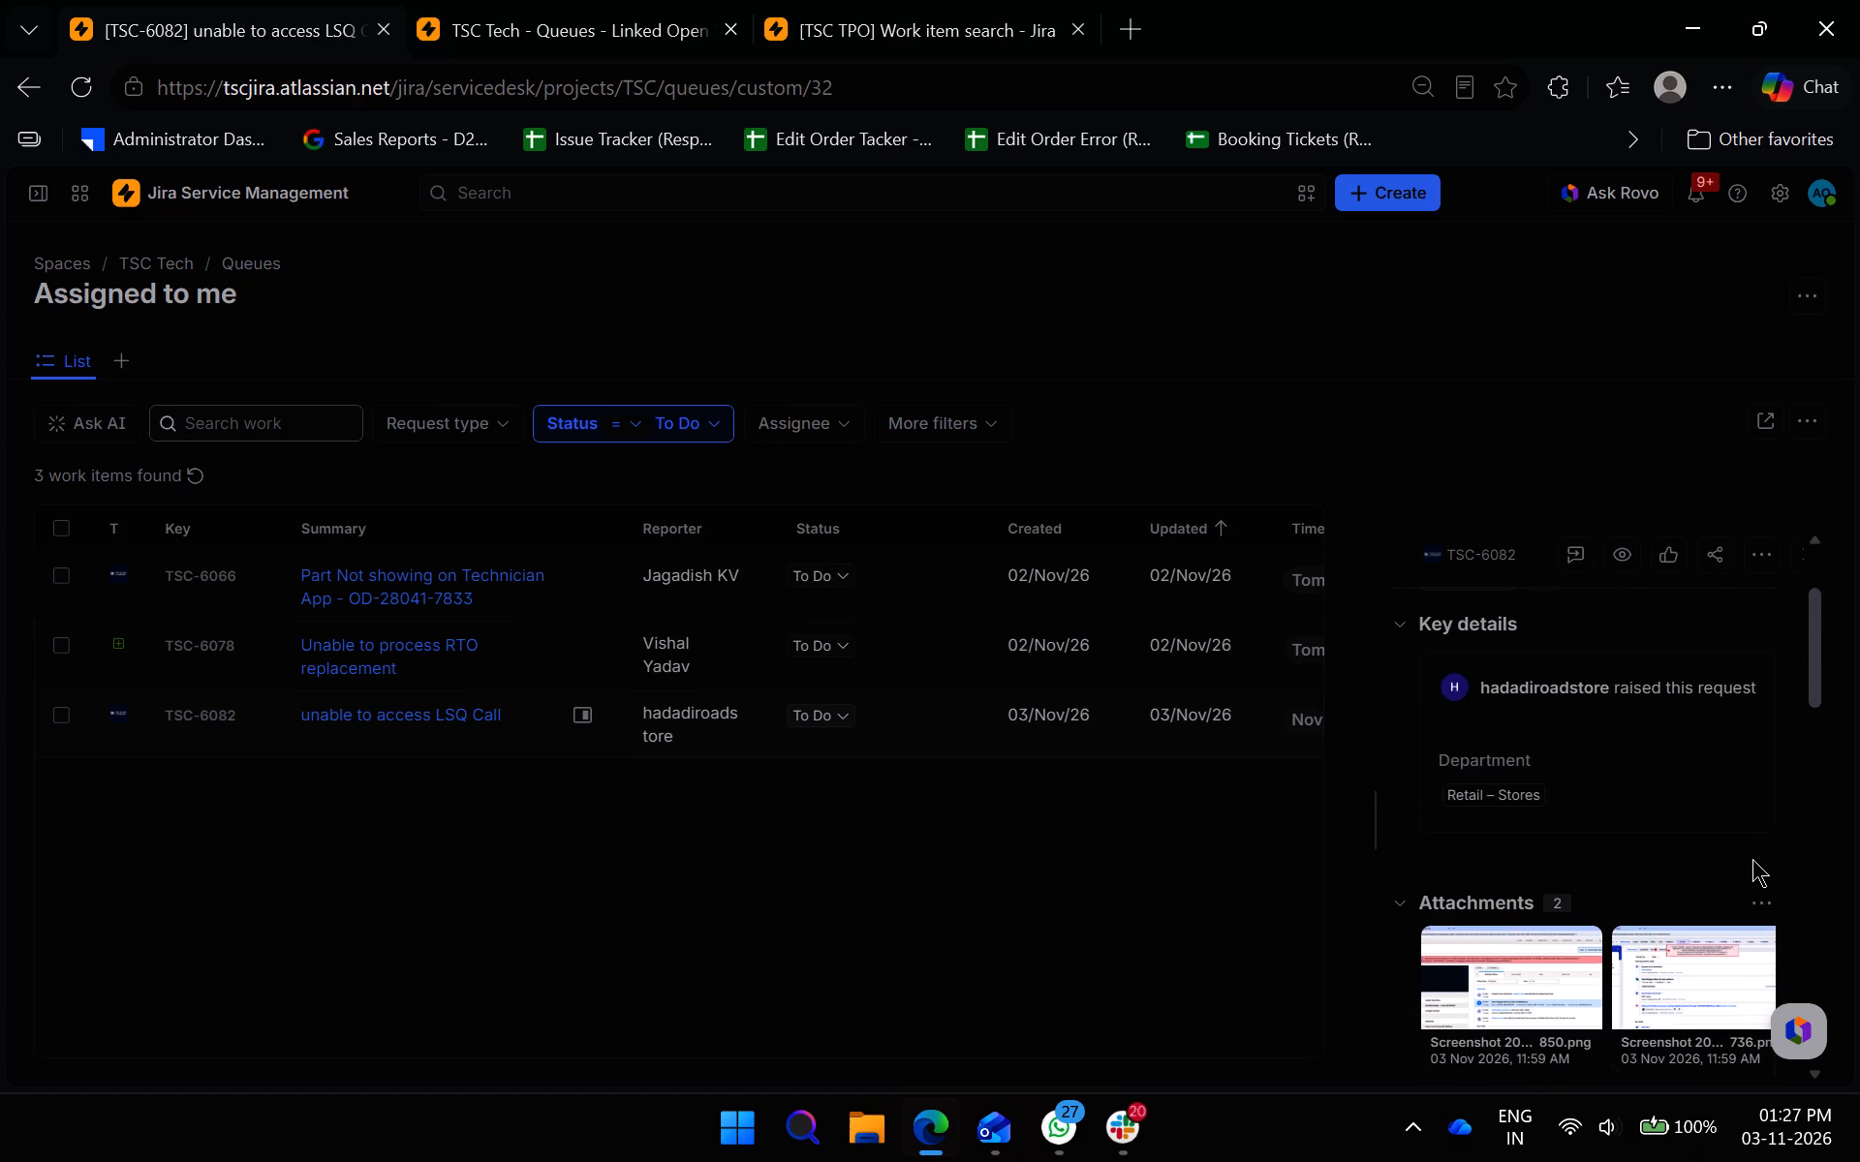
Read the submitted TSC Tech request form on TSC-6082 and examine both attached LSQ calling error screenshots.
scroll(1748, 859, down, 4)
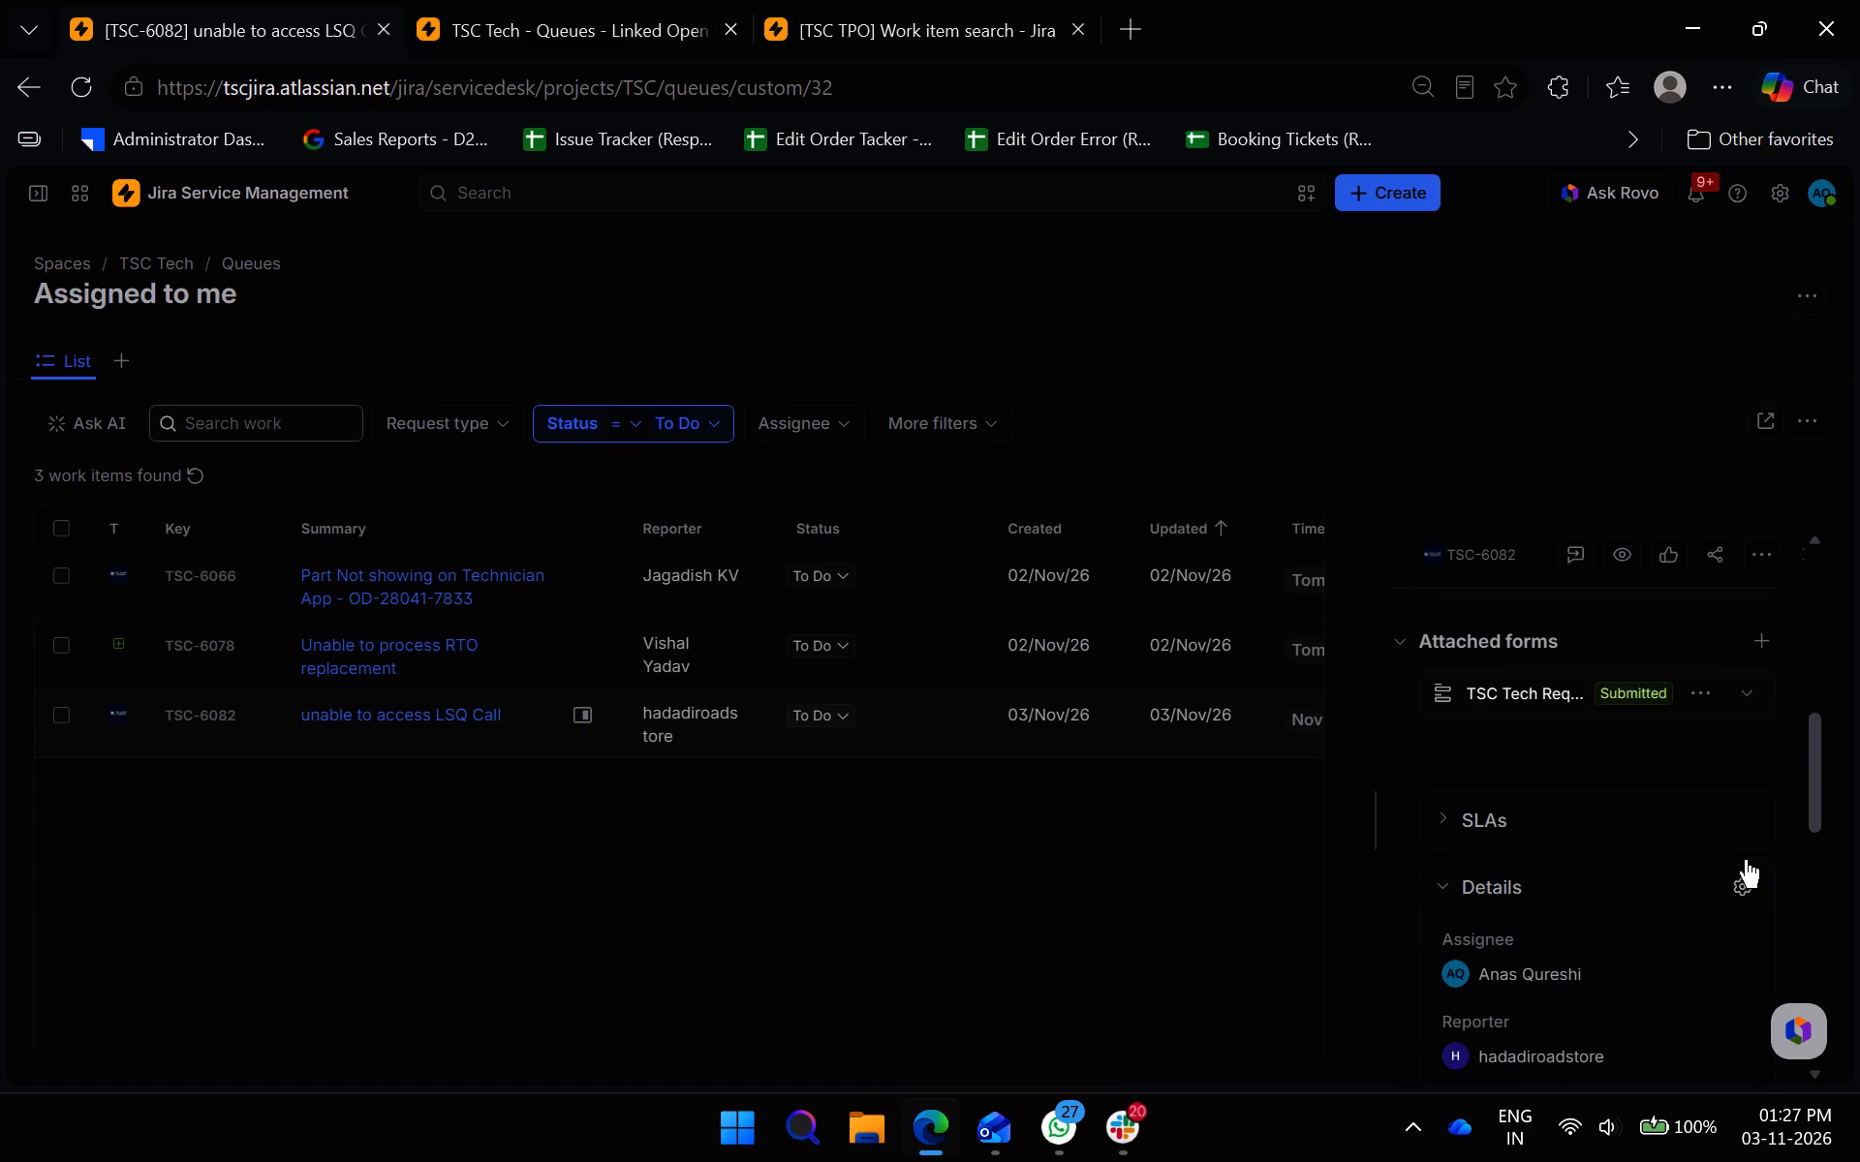
click(1763, 699)
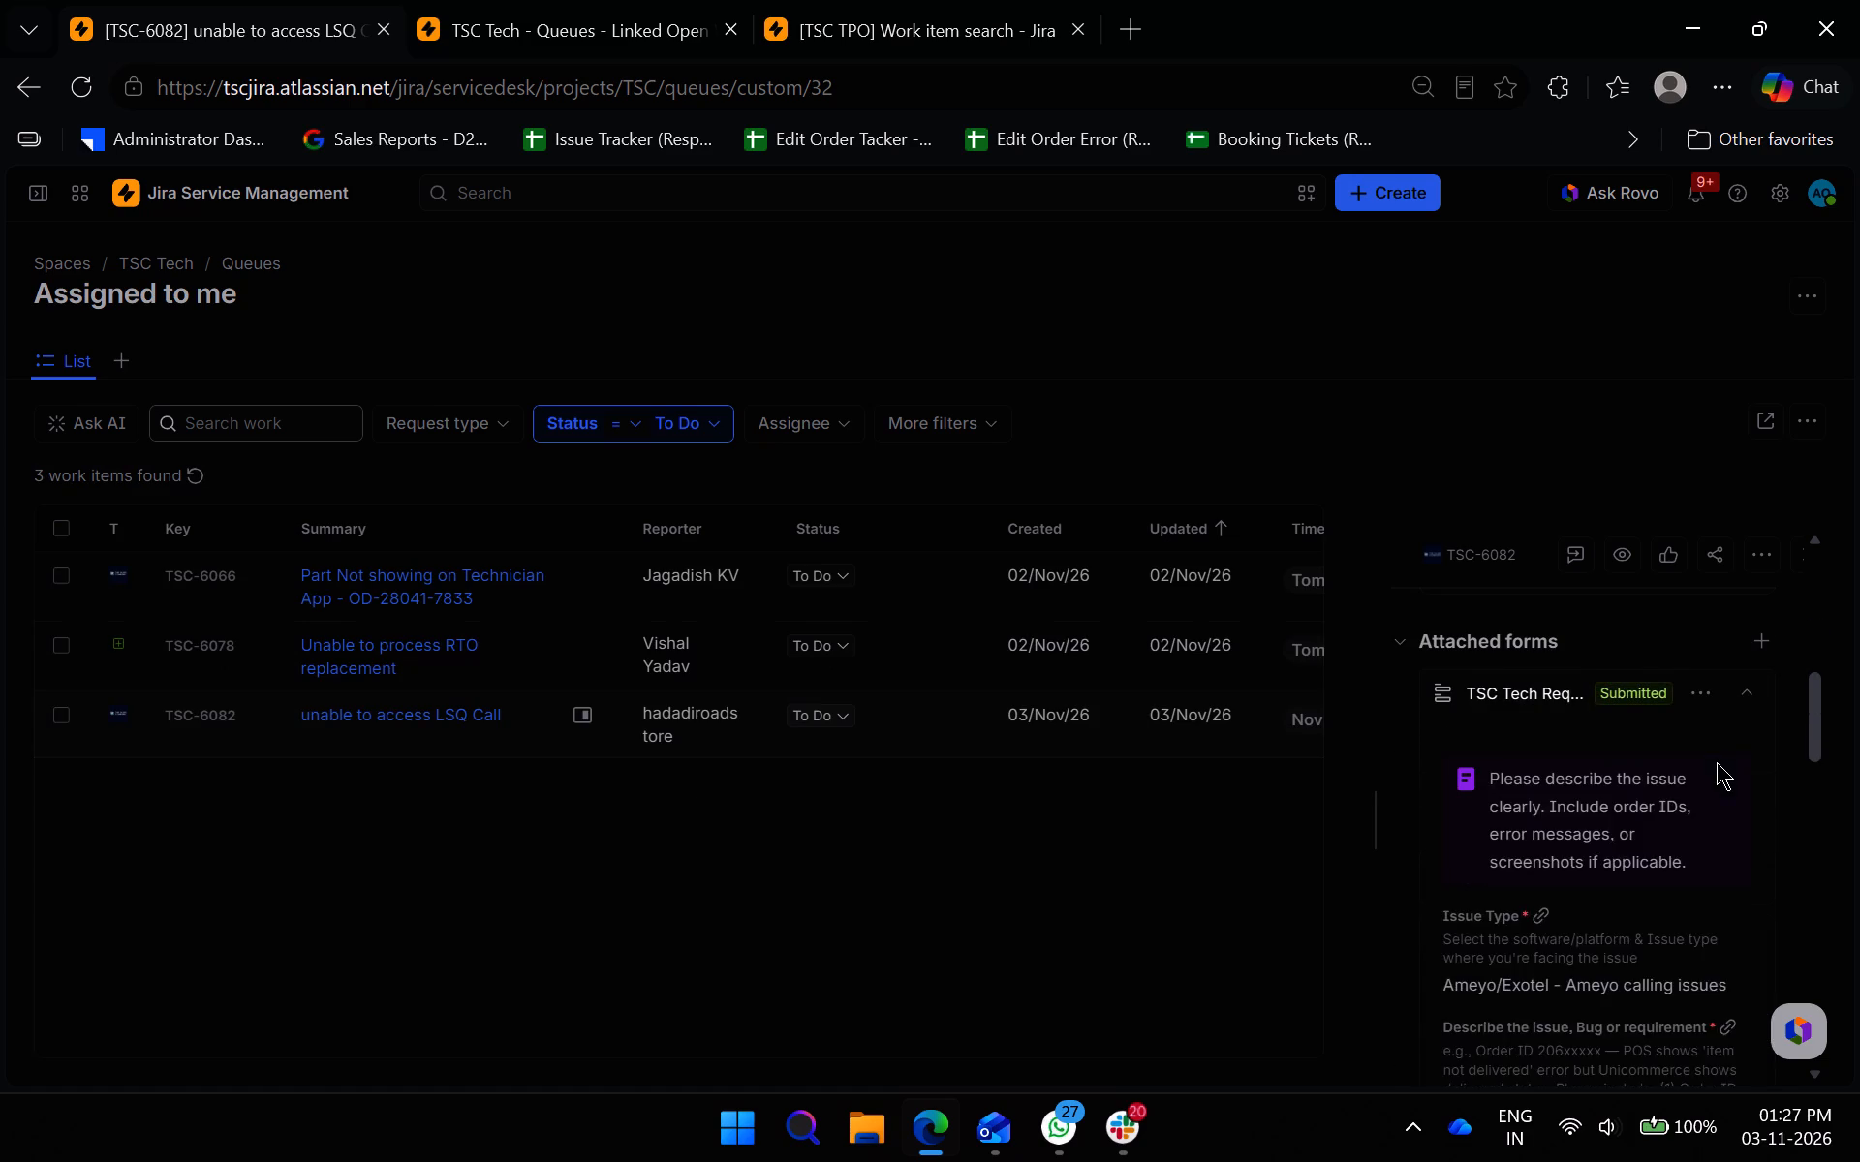
scroll(1776, 871, down, 3)
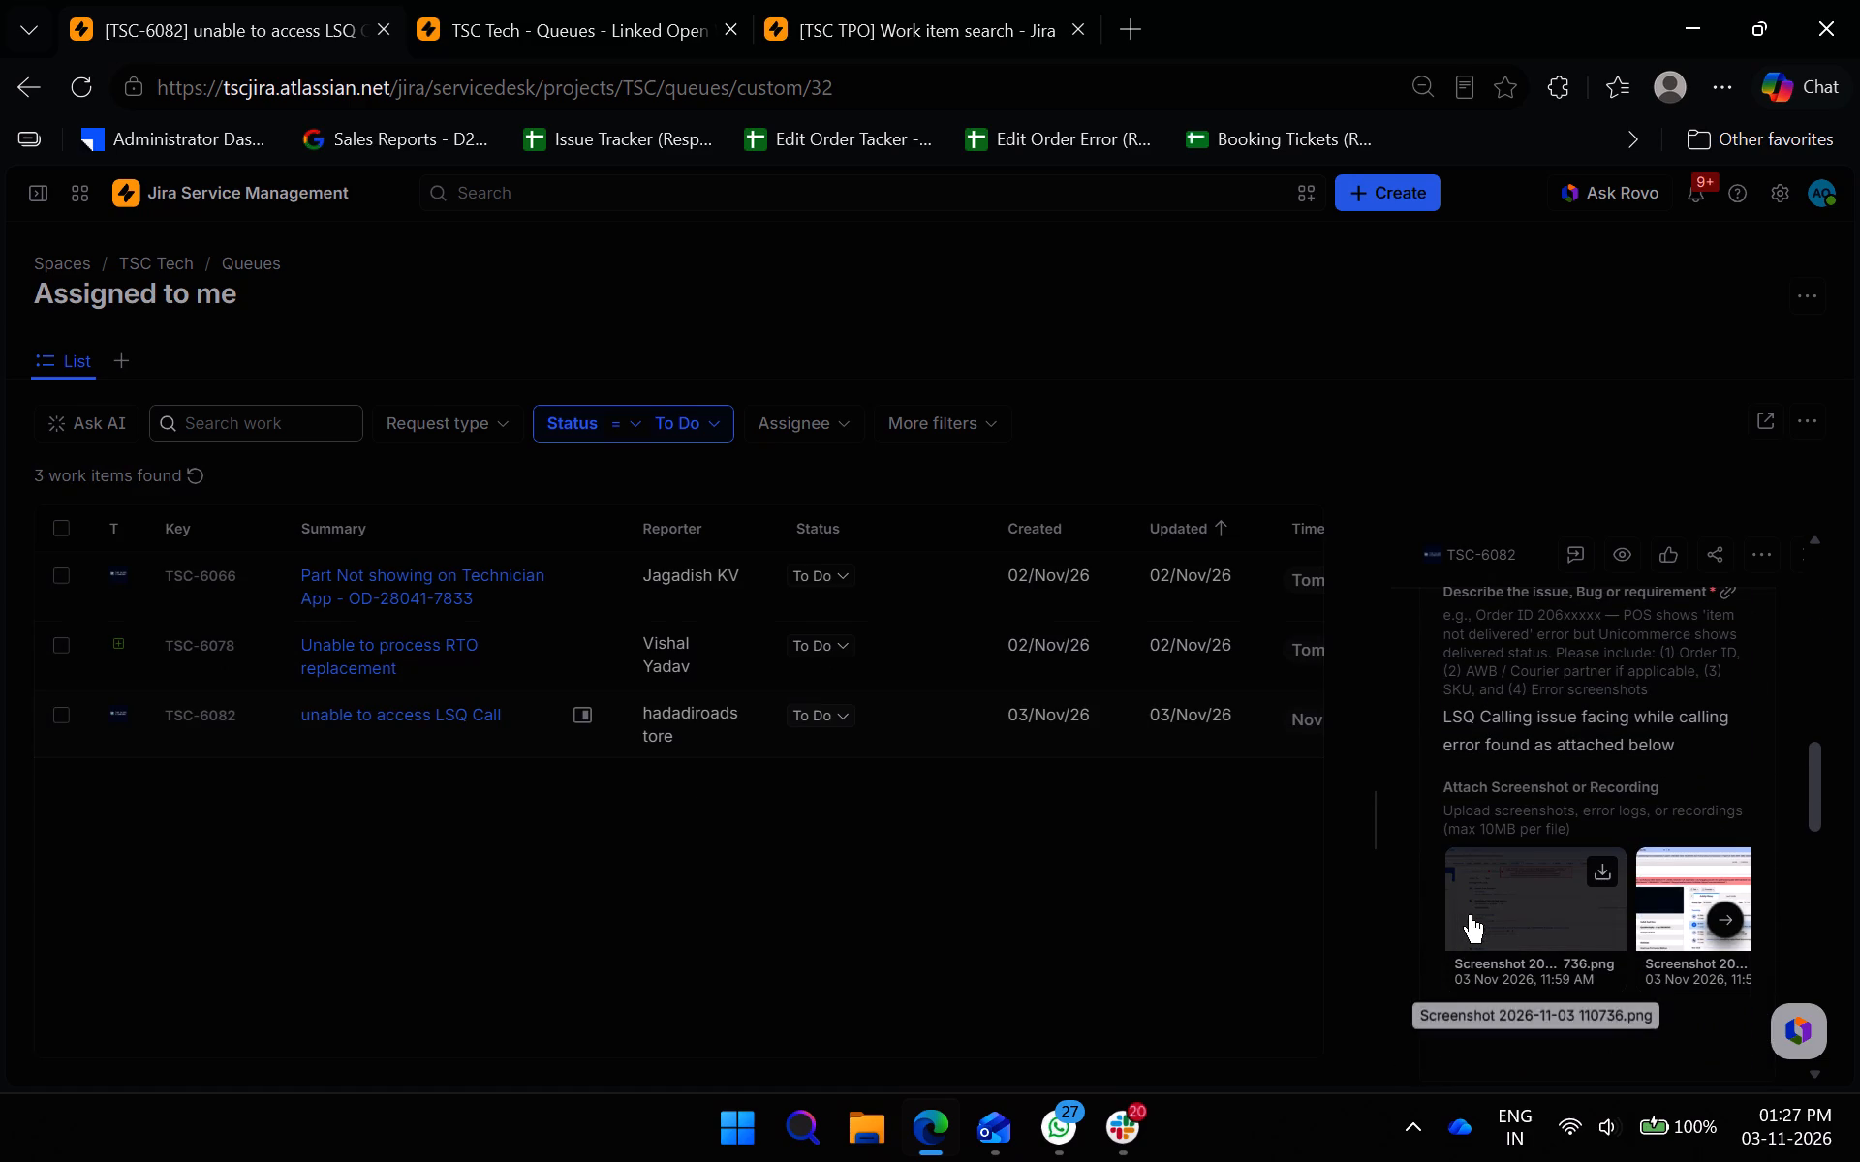
click(1470, 914)
click(1518, 907)
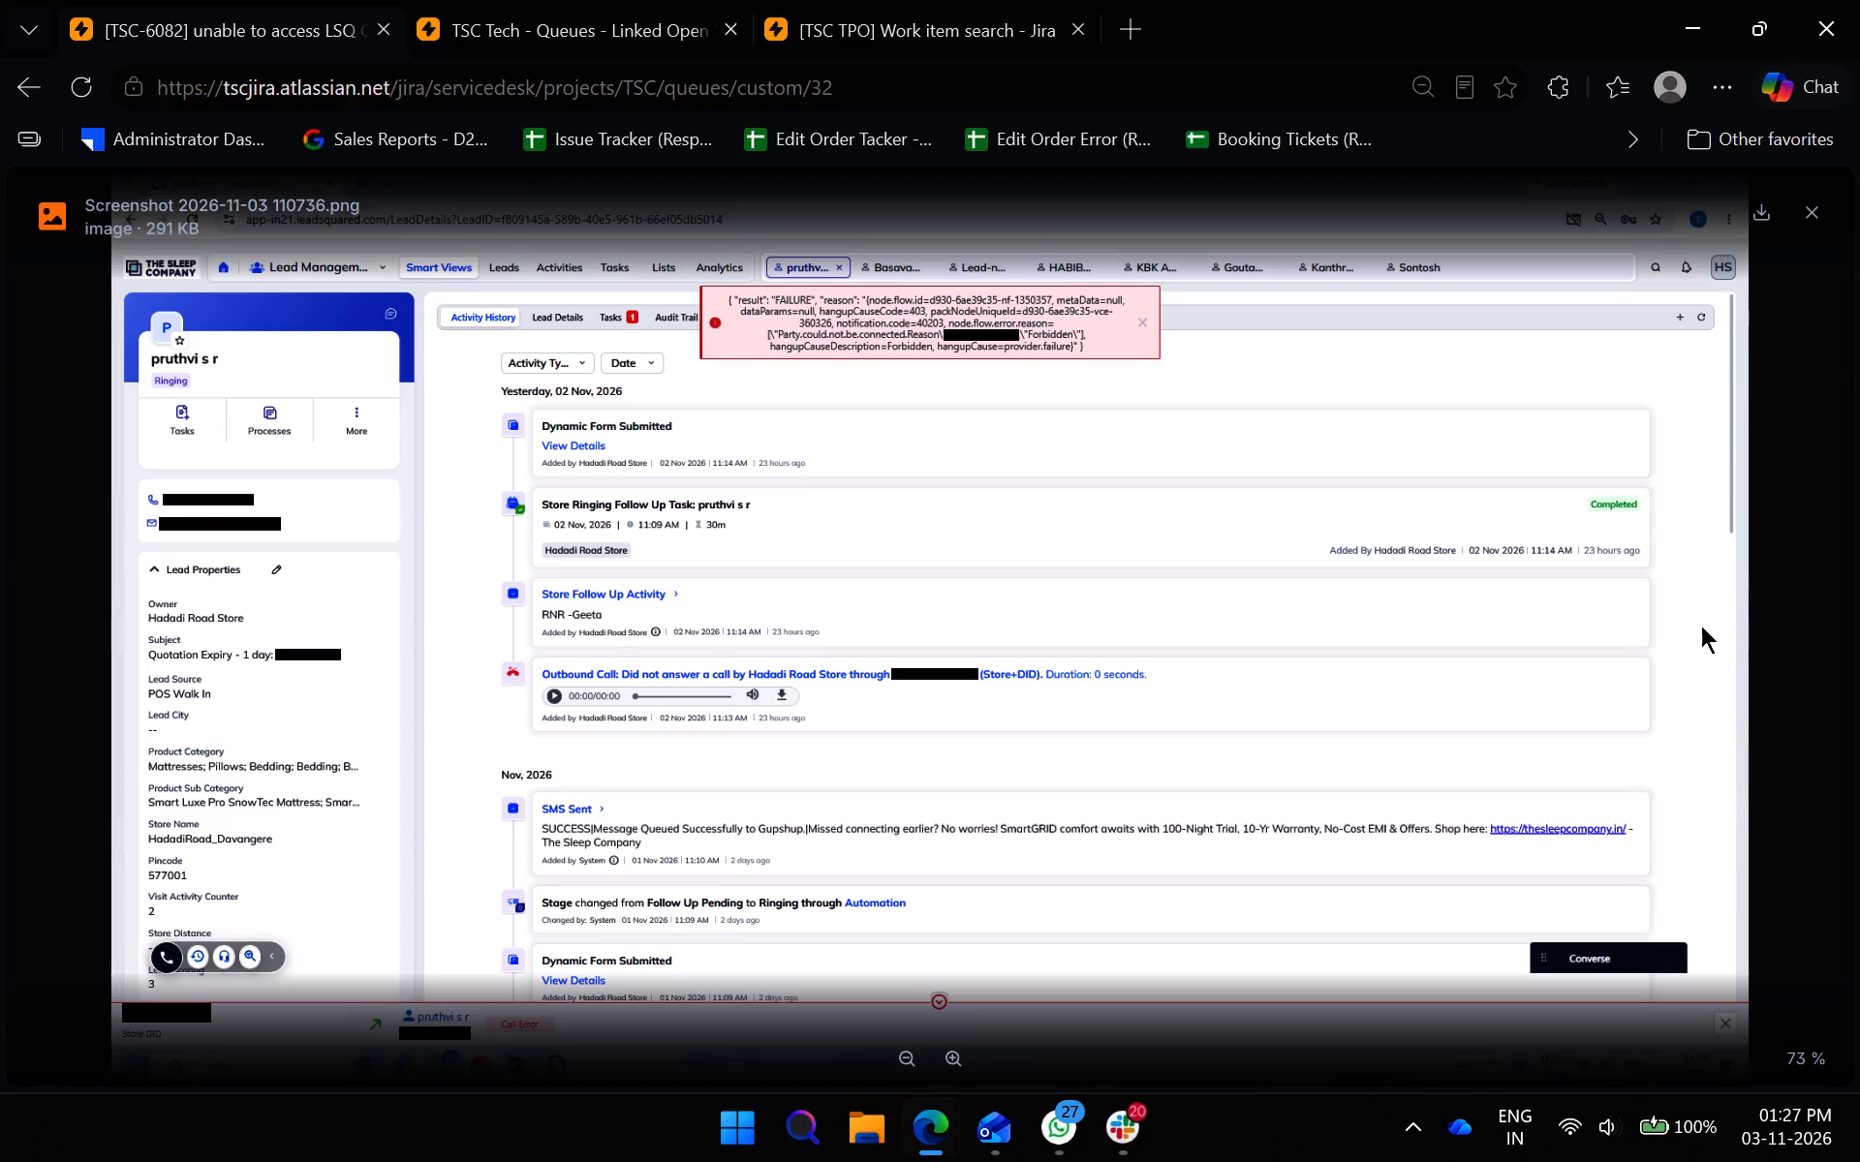
click(1798, 215)
click(1662, 898)
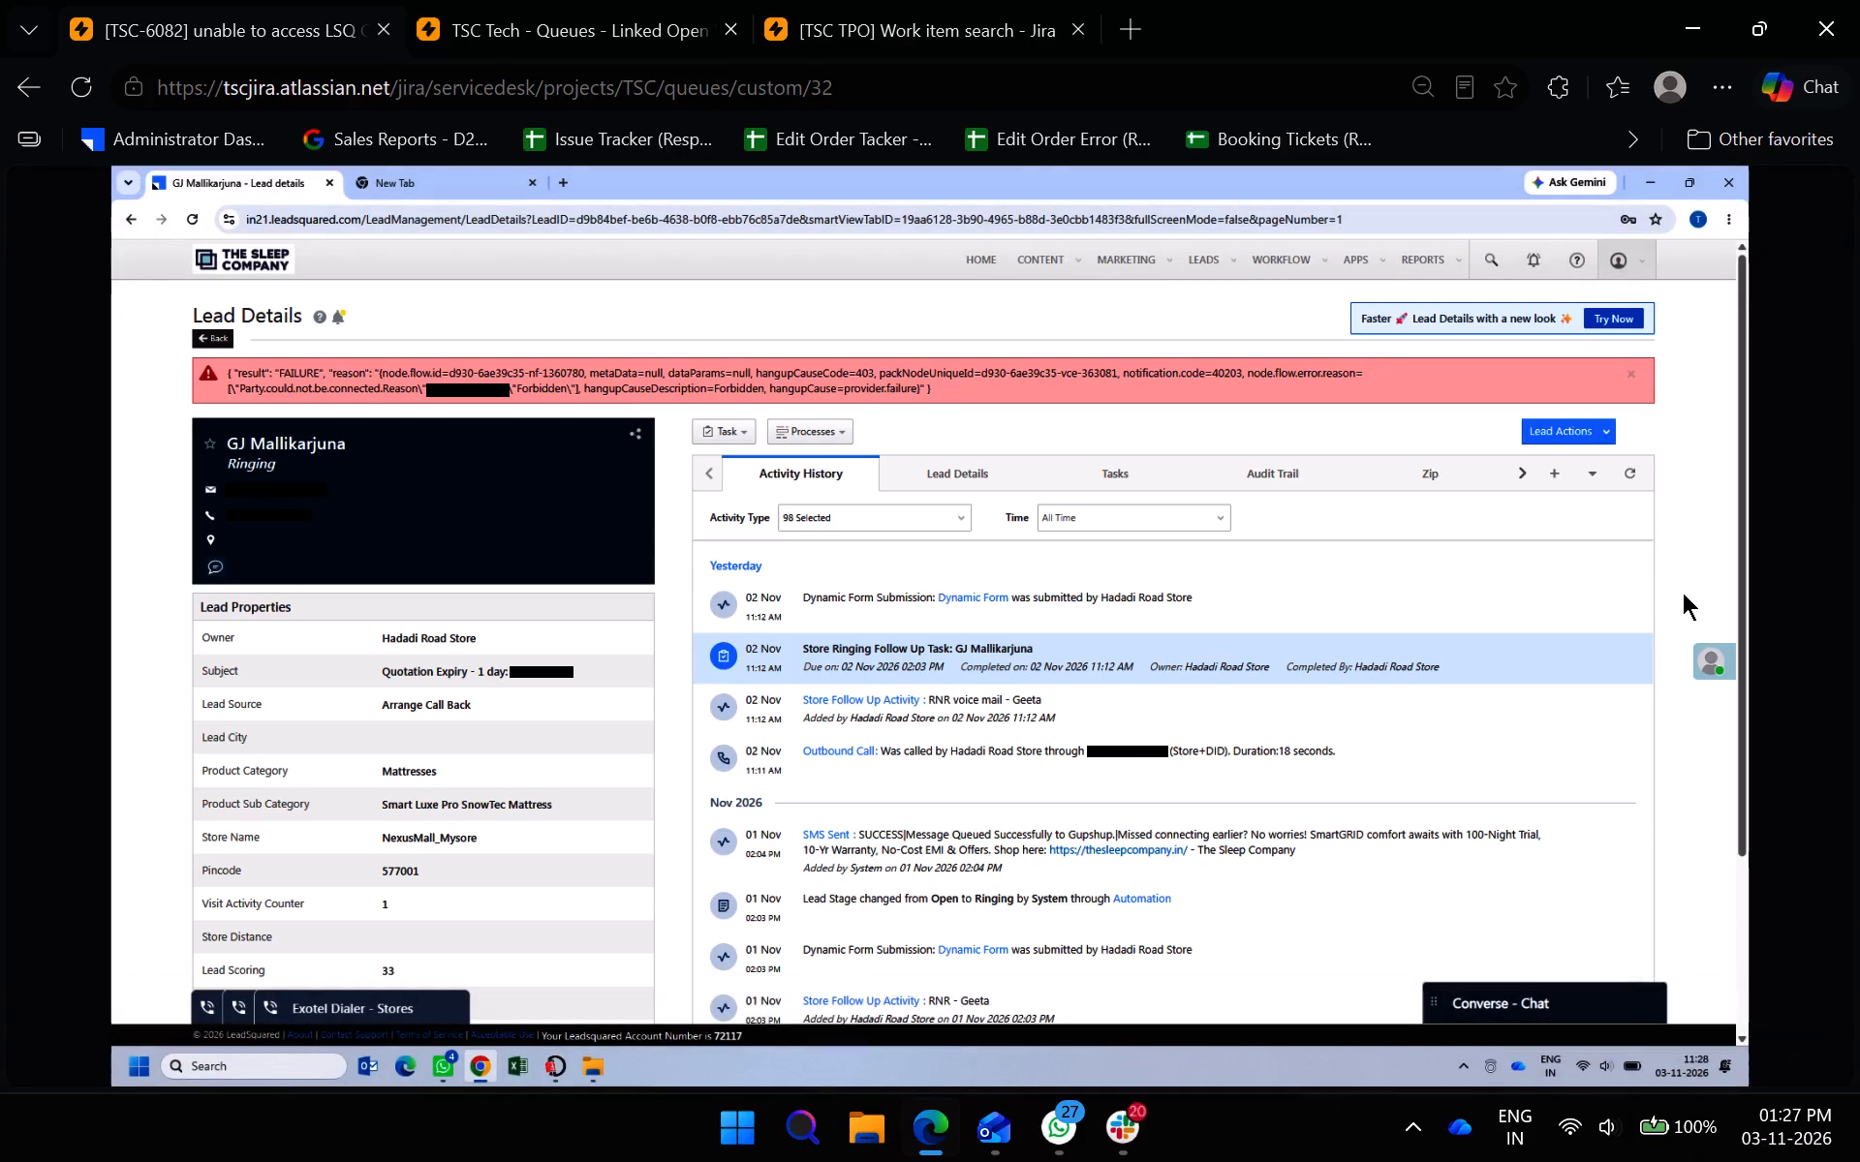
click(1814, 217)
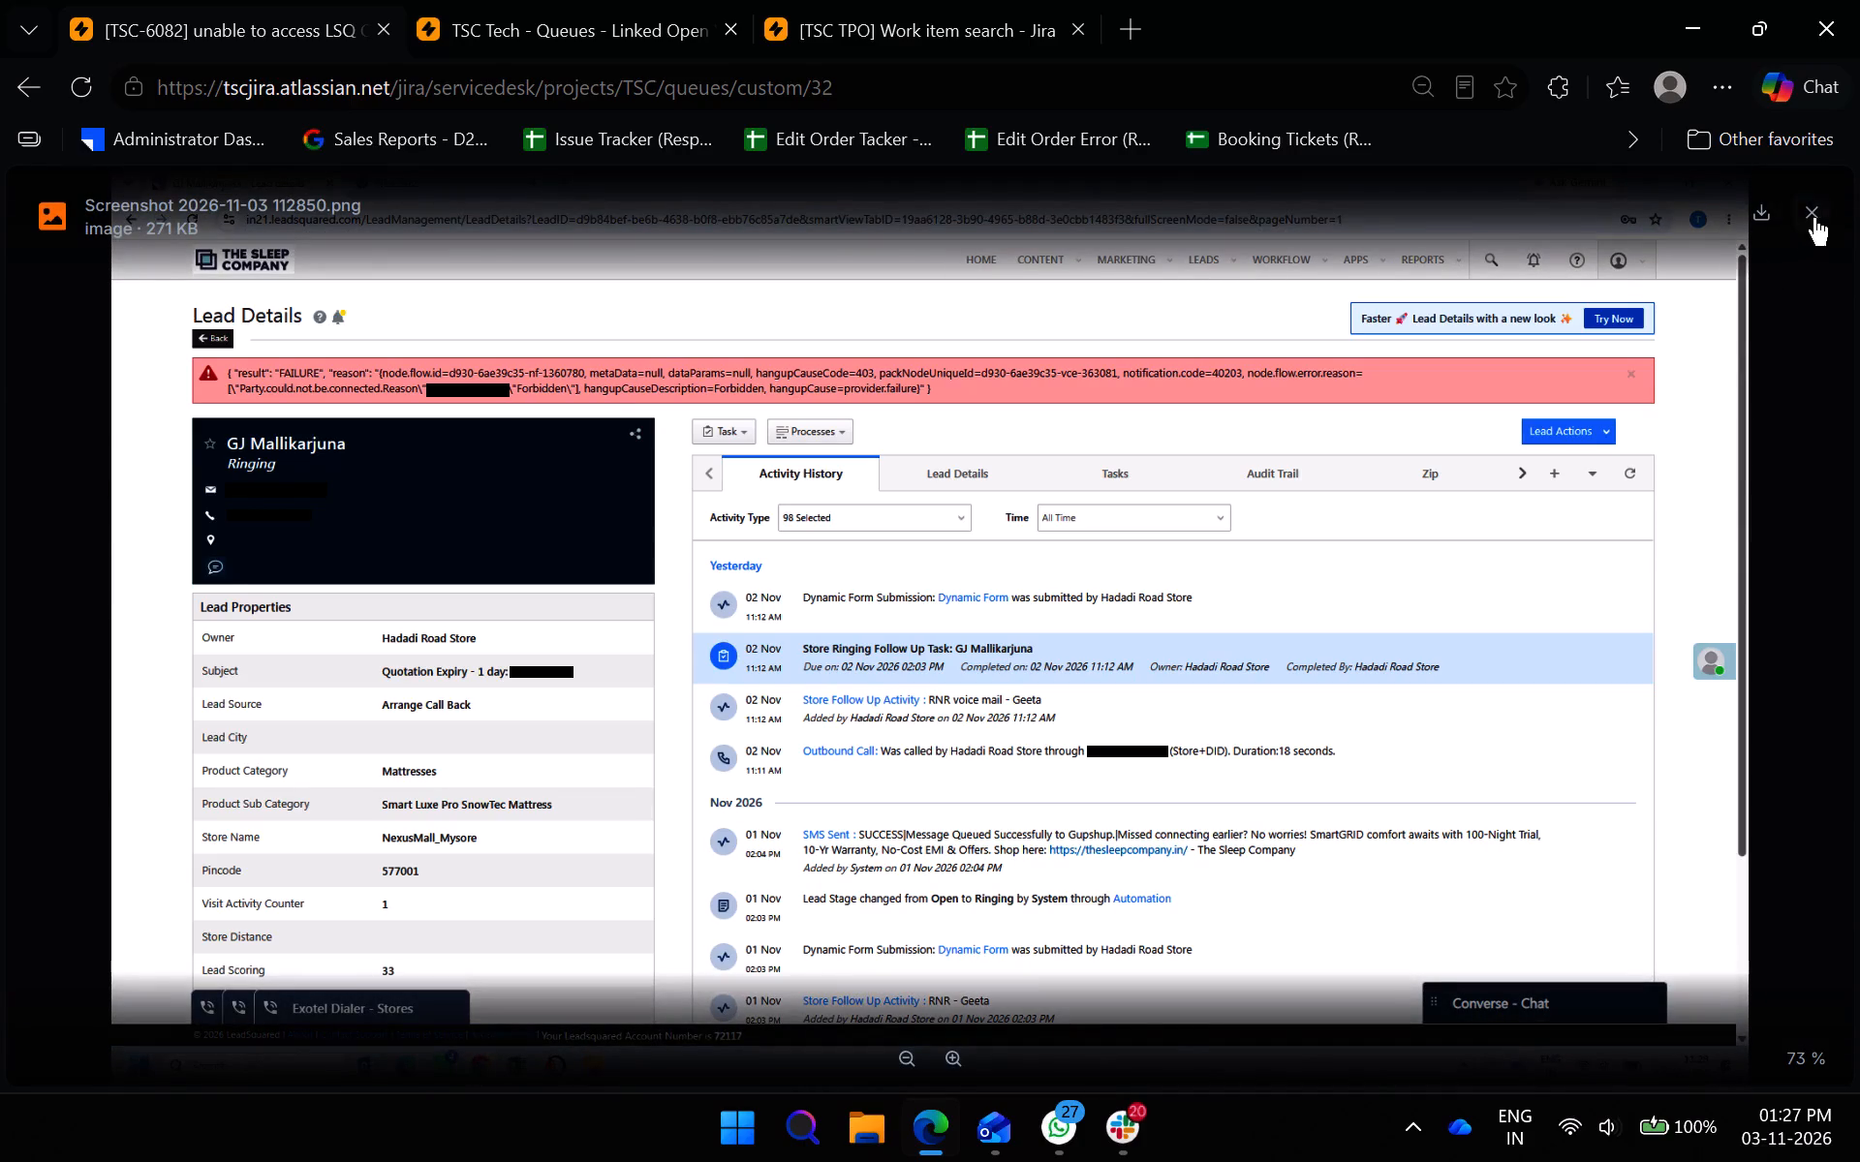
Reply to the customer on TSC-6082 with the canned response "Clear cache/Blocklist", removing the extra blank lines before the signature.
scroll(1488, 885, down, 13)
click(1741, 1018)
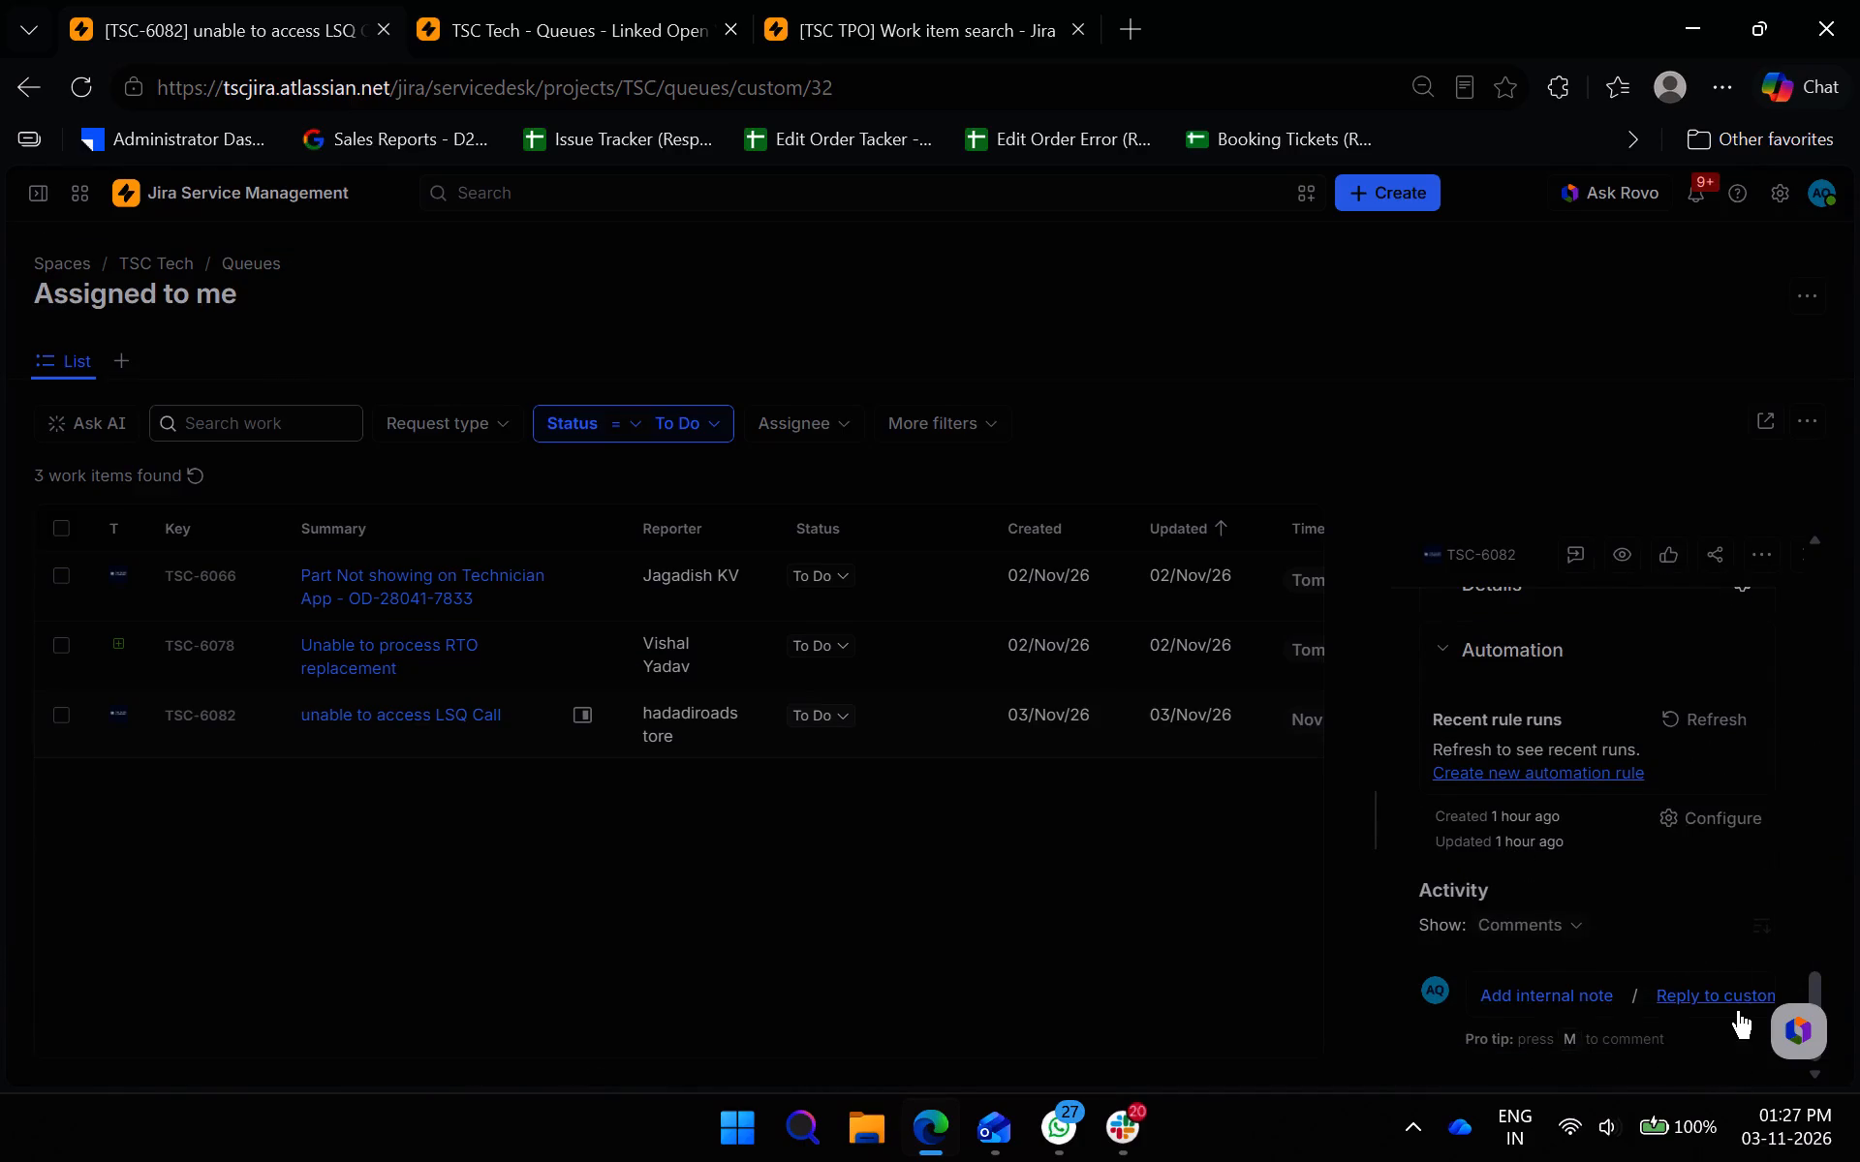
click(1736, 1003)
click(1751, 871)
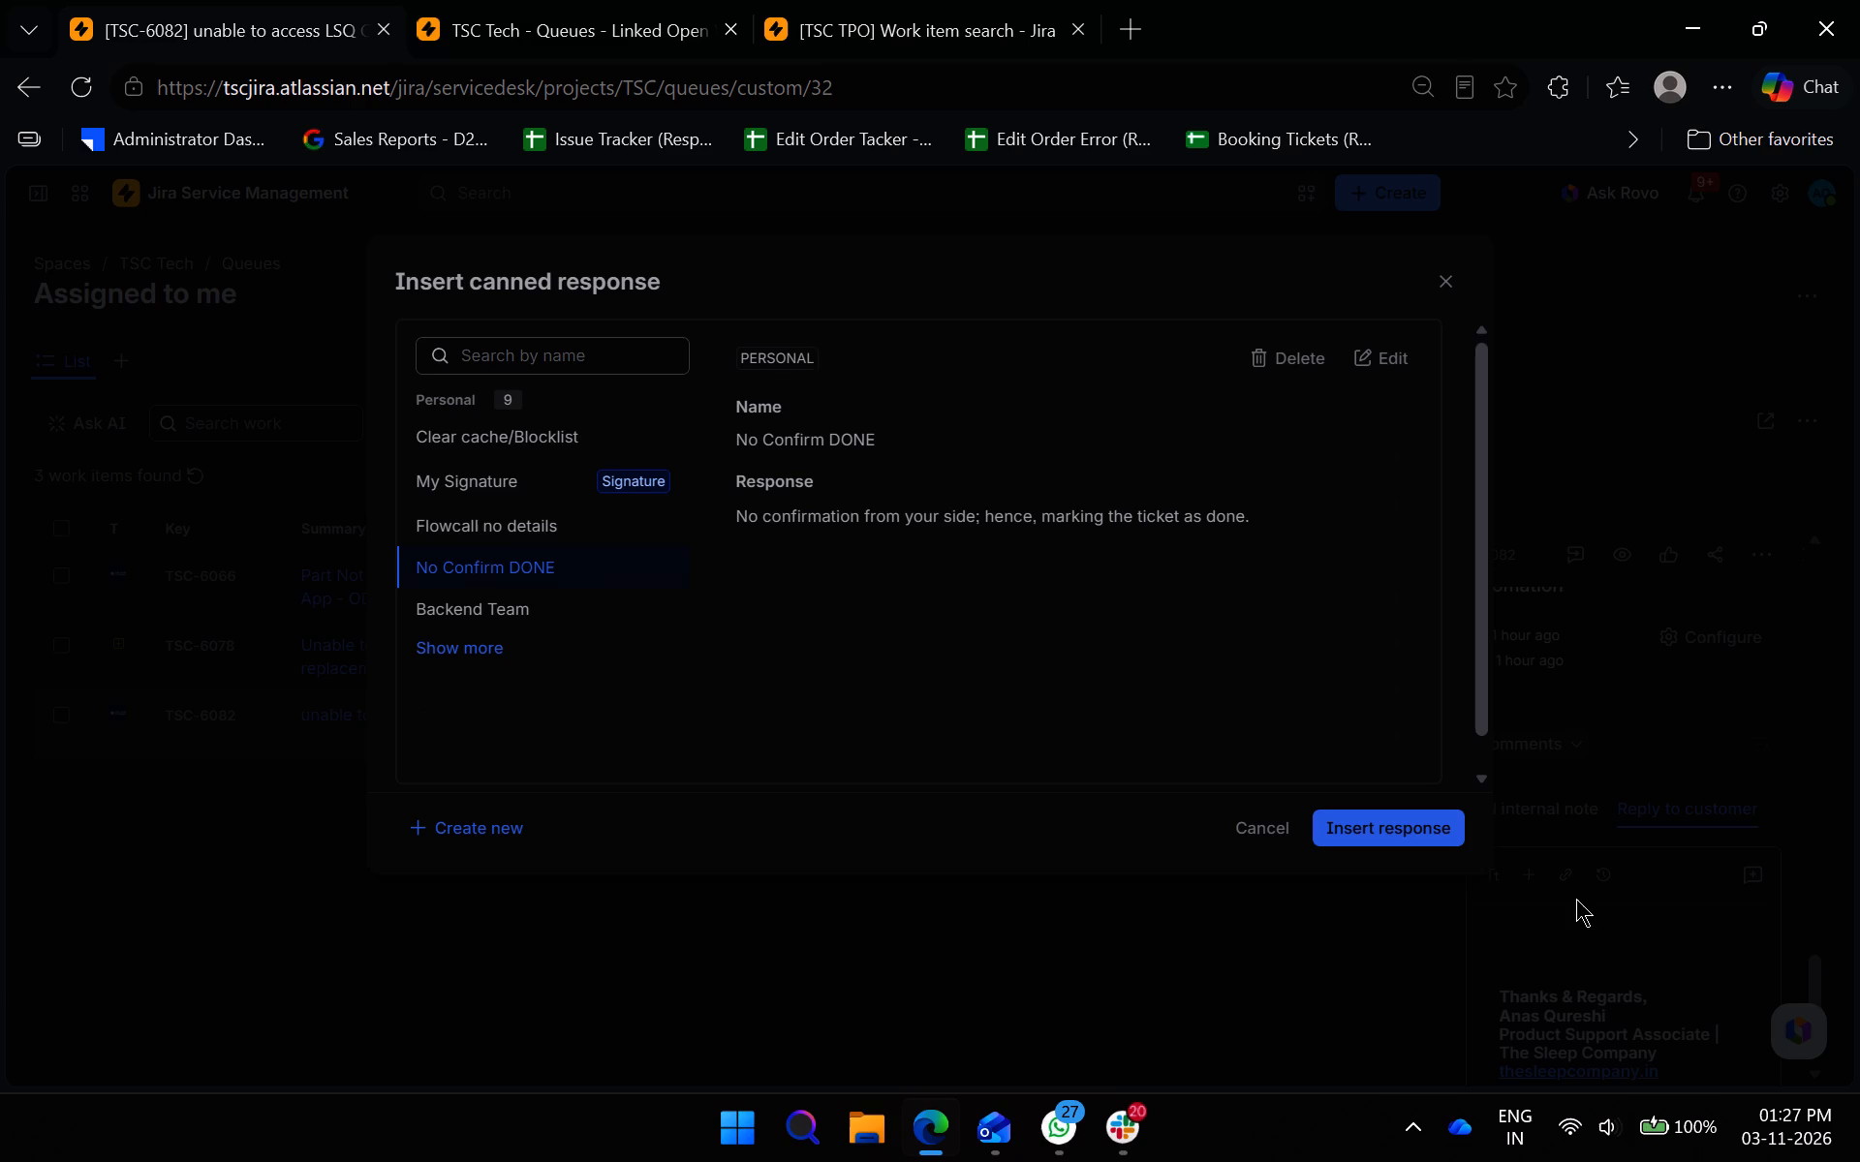
click(622, 435)
click(1378, 831)
scroll(1713, 793, down, 1)
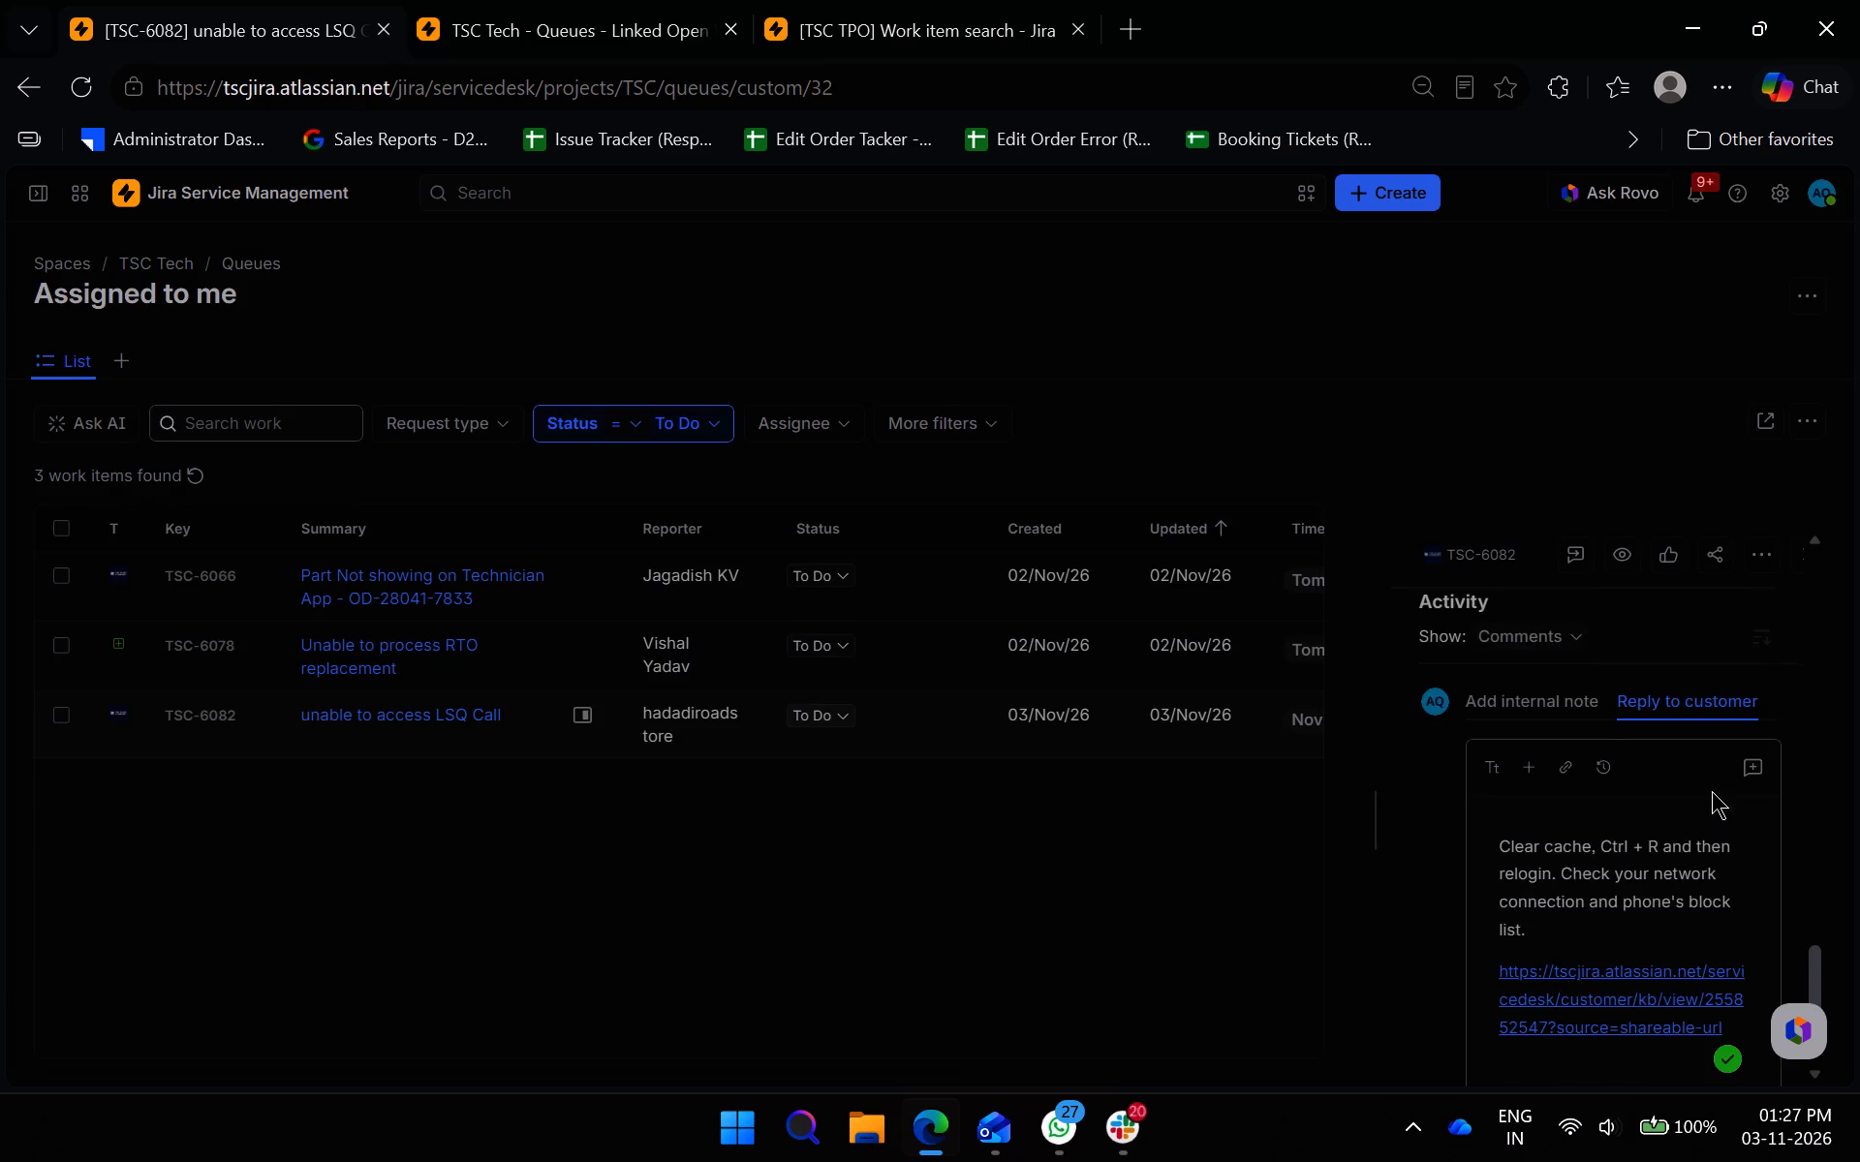
scroll(1712, 791, down, 1)
click(1605, 787)
key(BackSpace)
key(BackSpace)
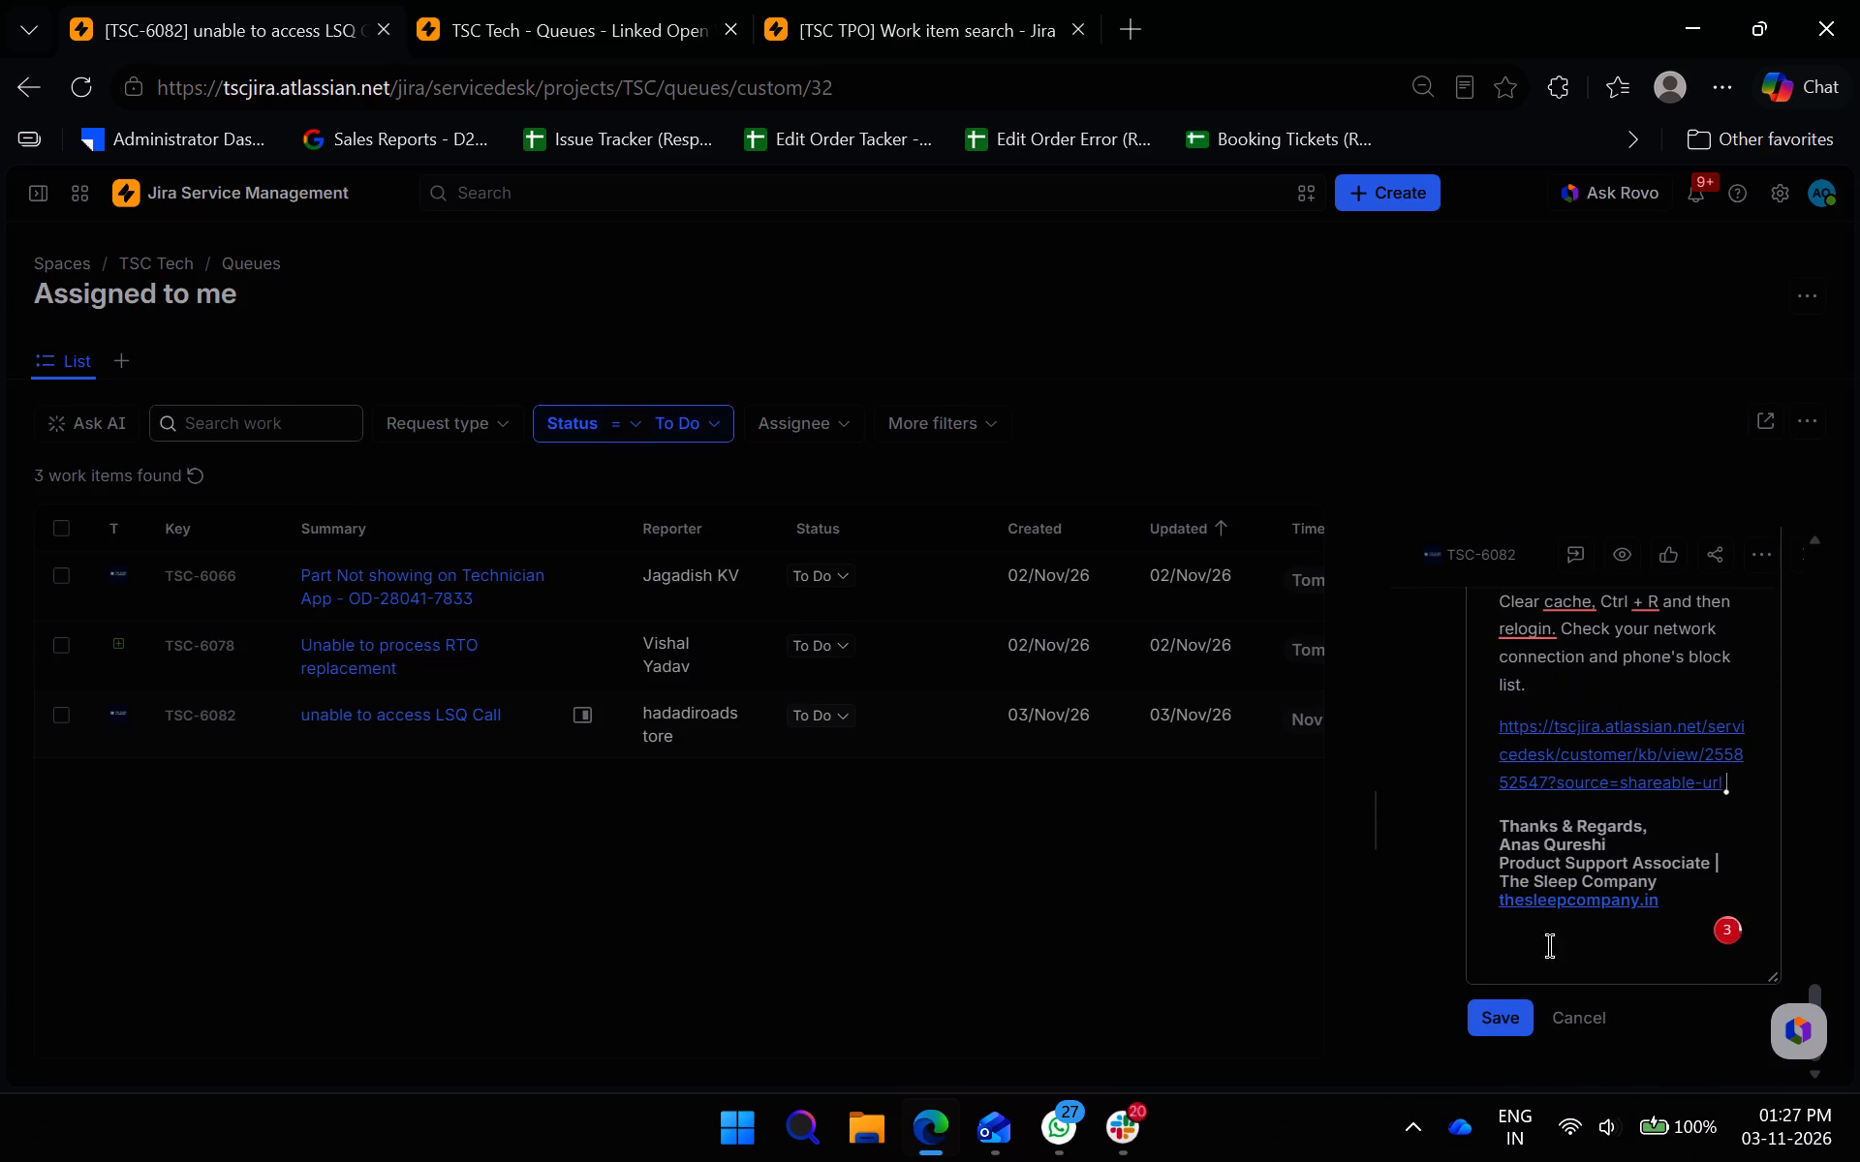
click(1516, 1009)
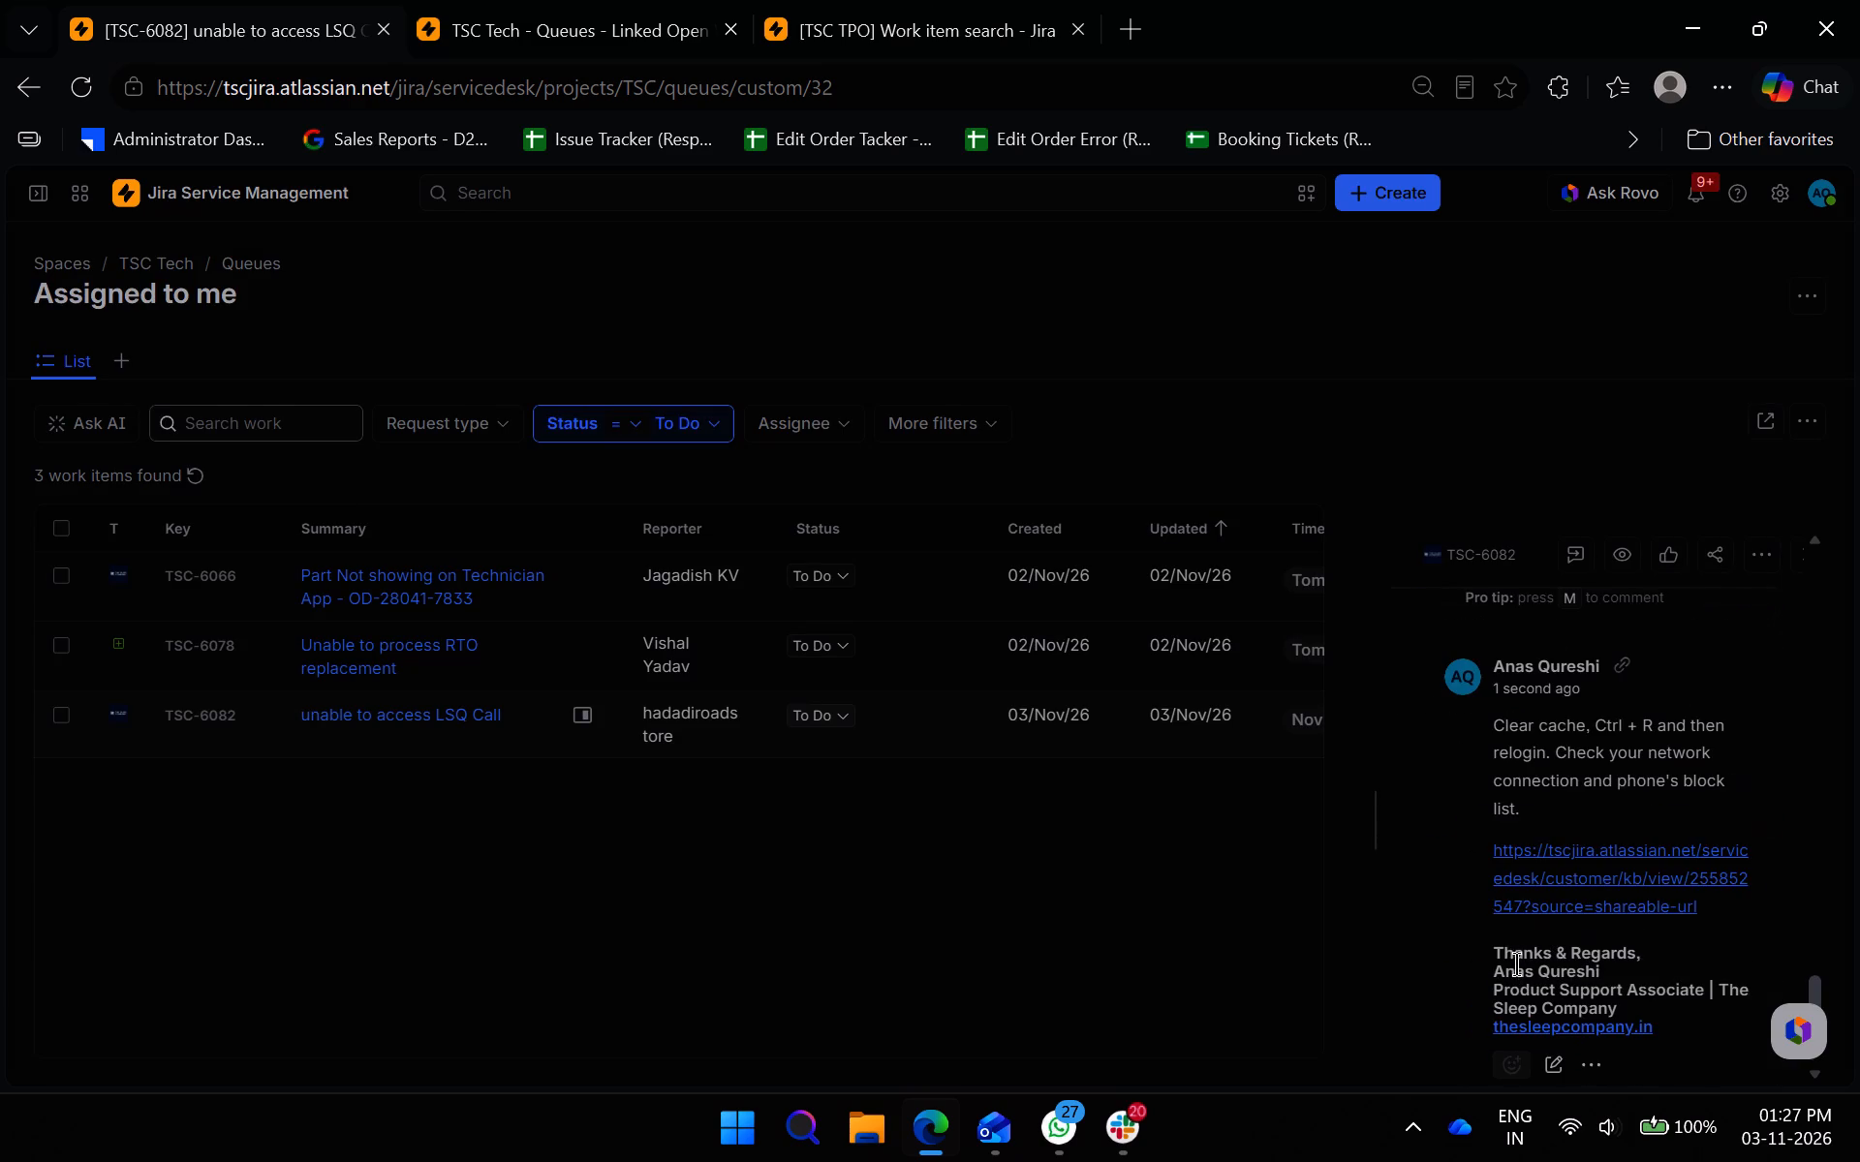
Change the status of ticket TSC-6082 to Waiting for customer.
scroll(1538, 882, up, 19)
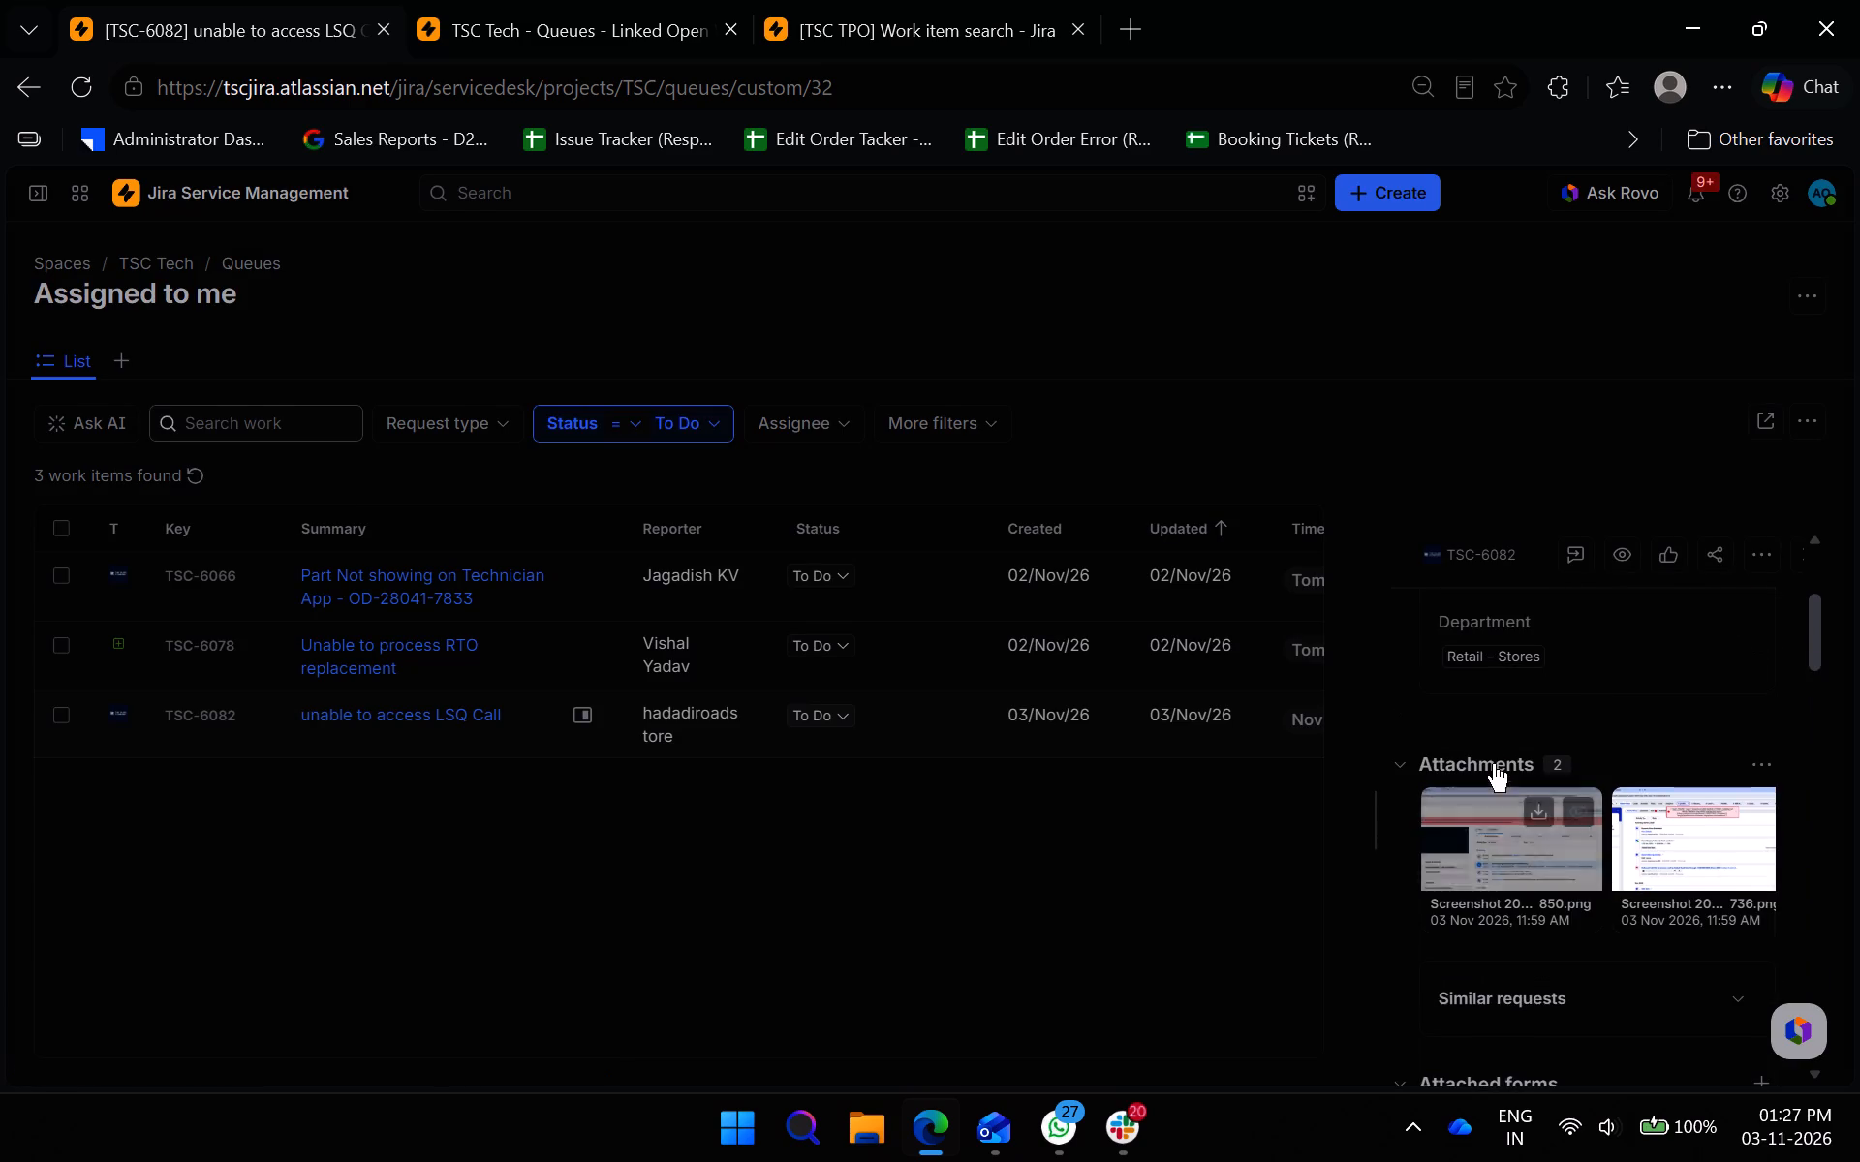
scroll(1492, 745, up, 4)
click(1483, 718)
click(1432, 912)
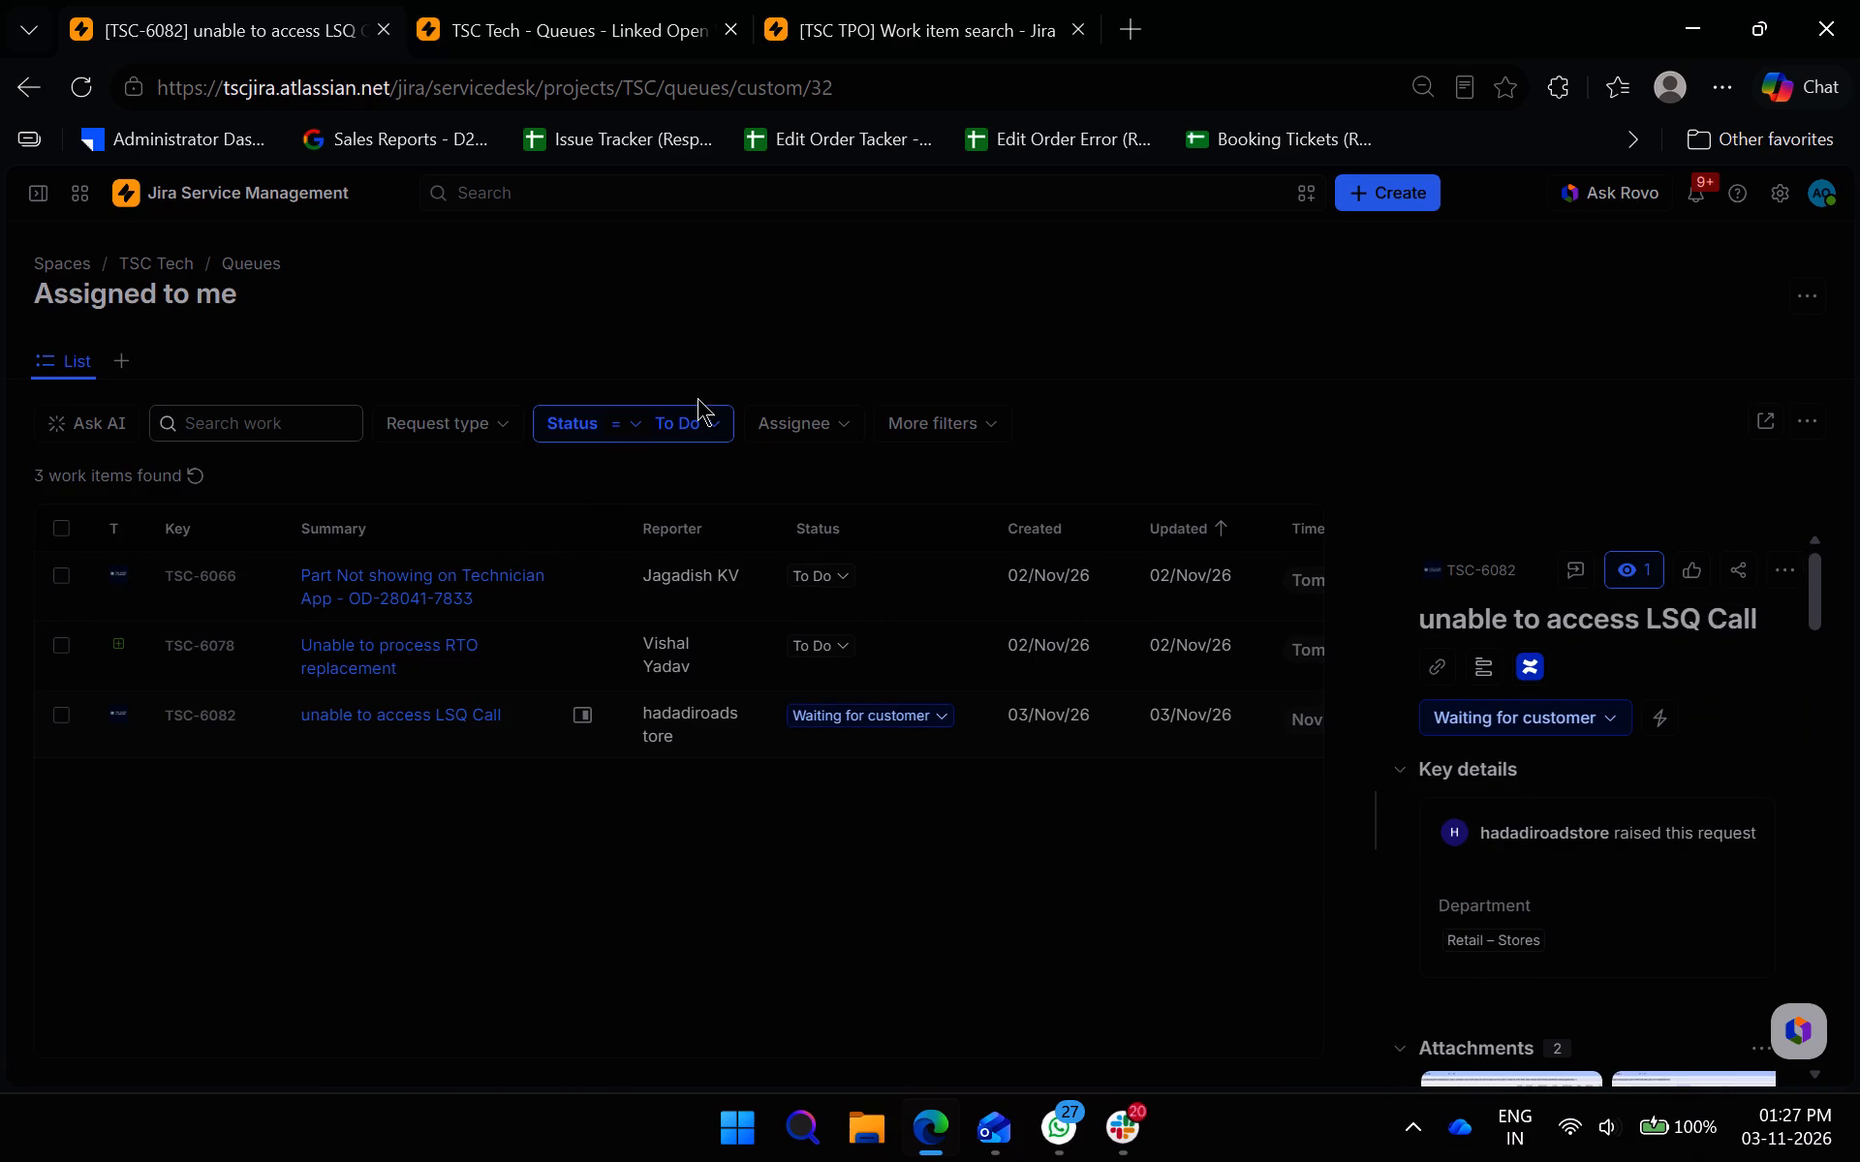
Switch the queue's Status filter from To Do to In progress.
click(702, 436)
click(584, 583)
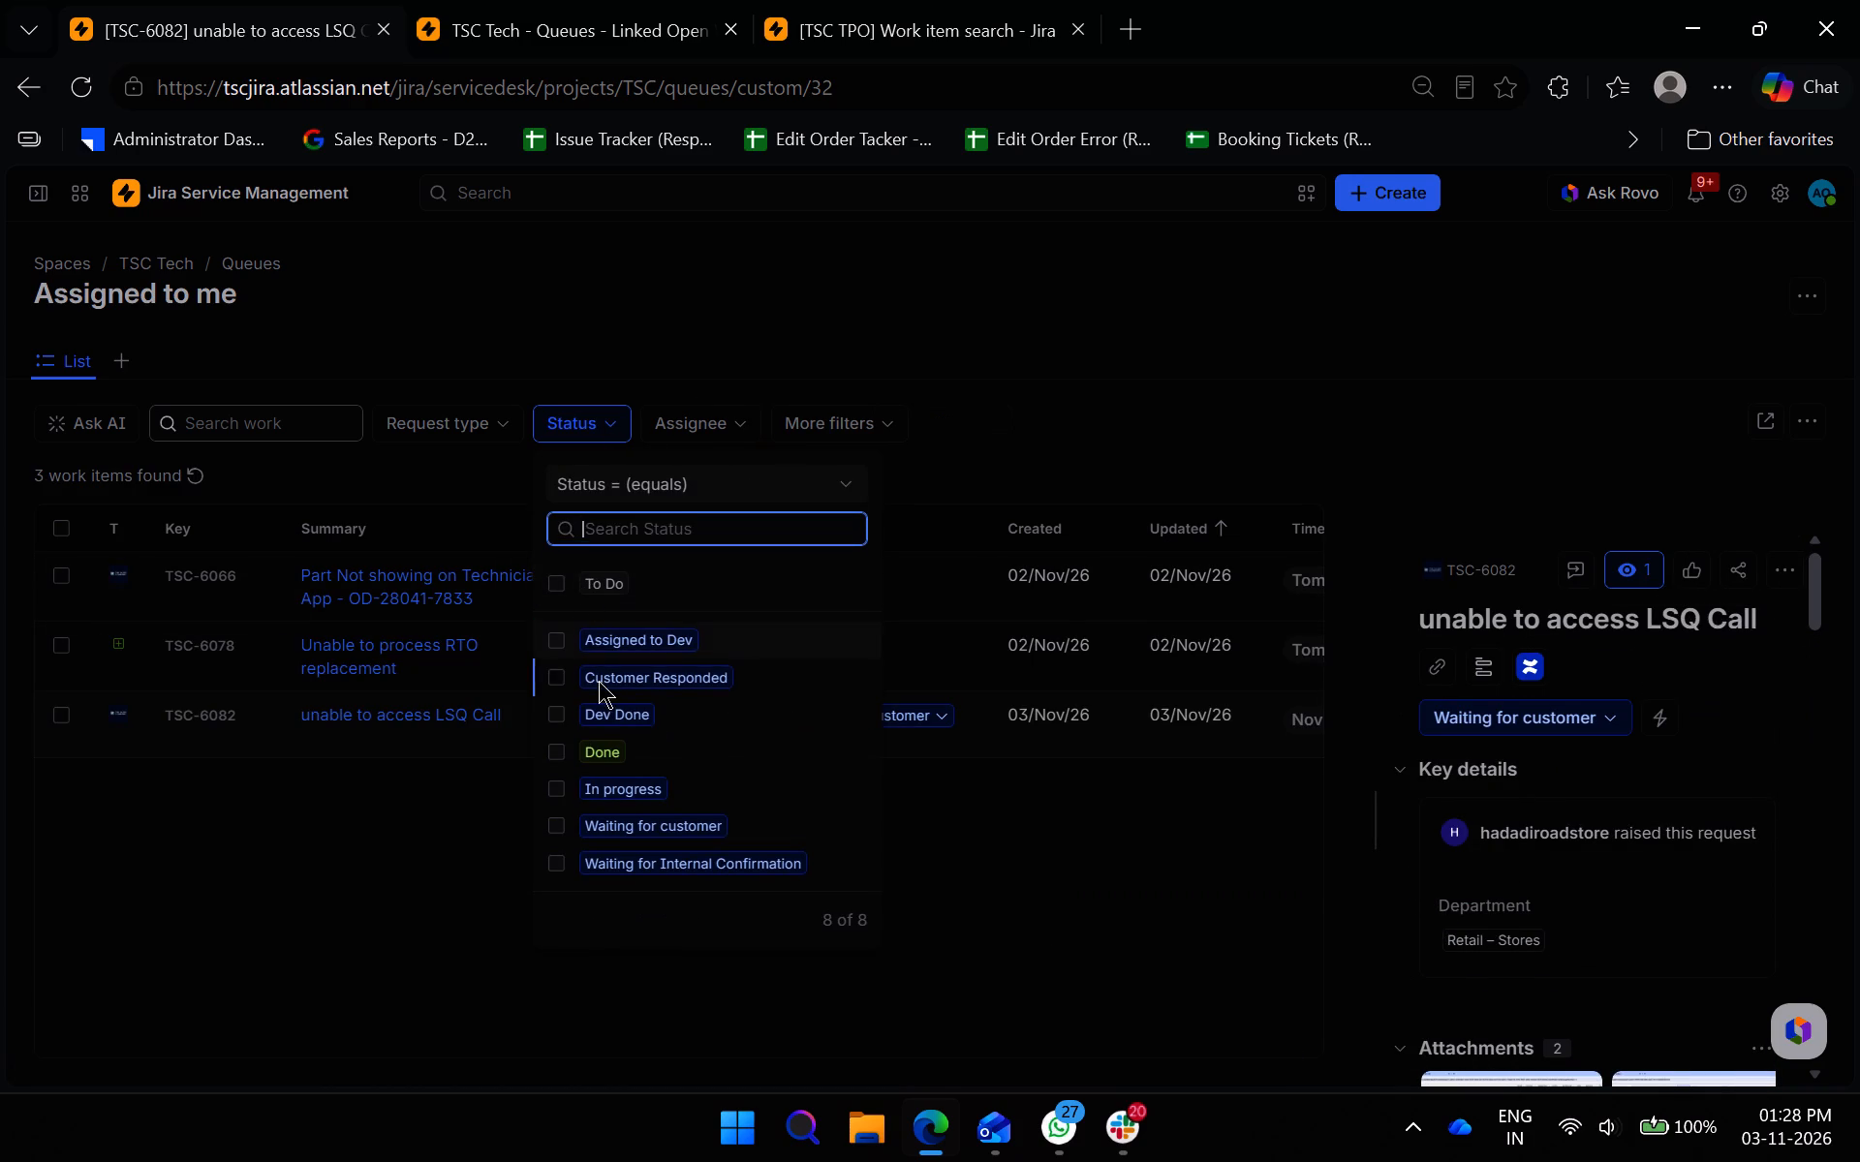
click(663, 790)
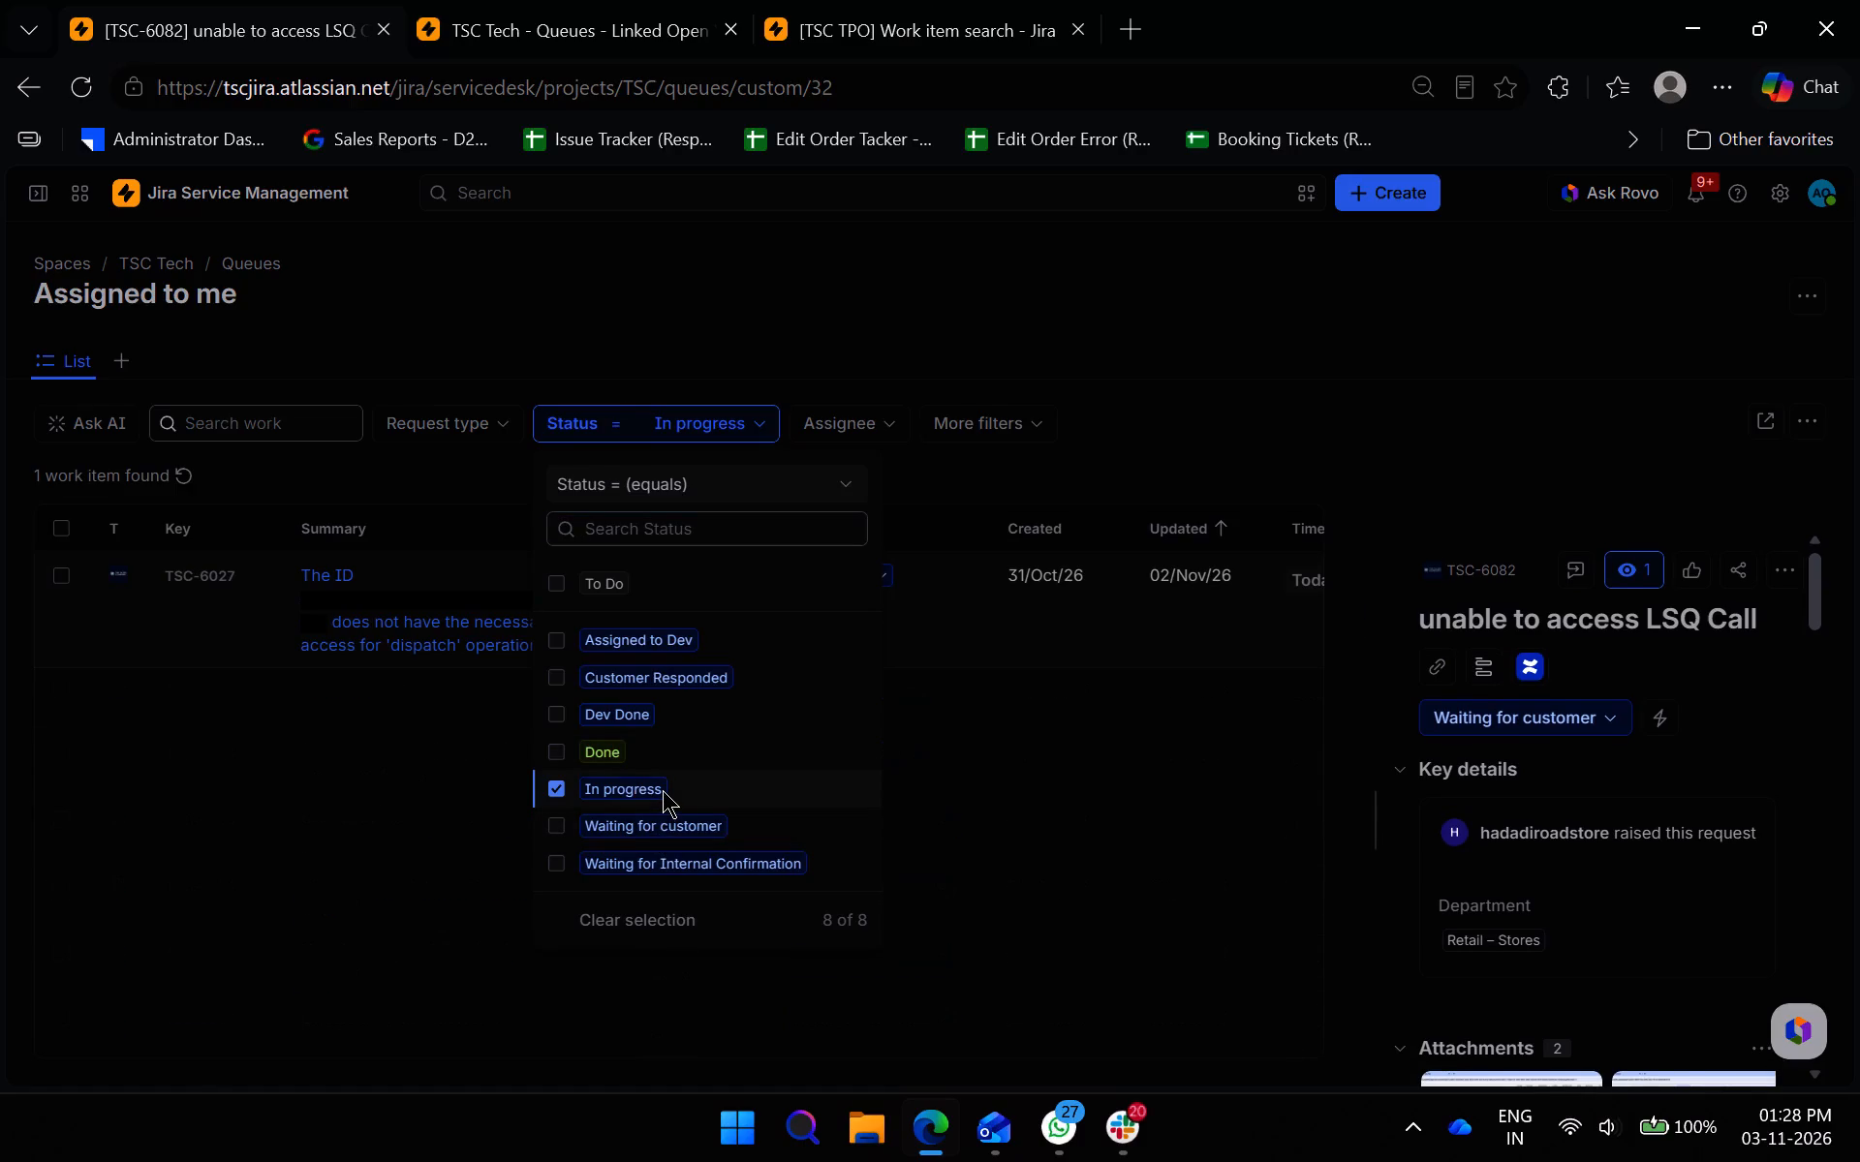
click(443, 785)
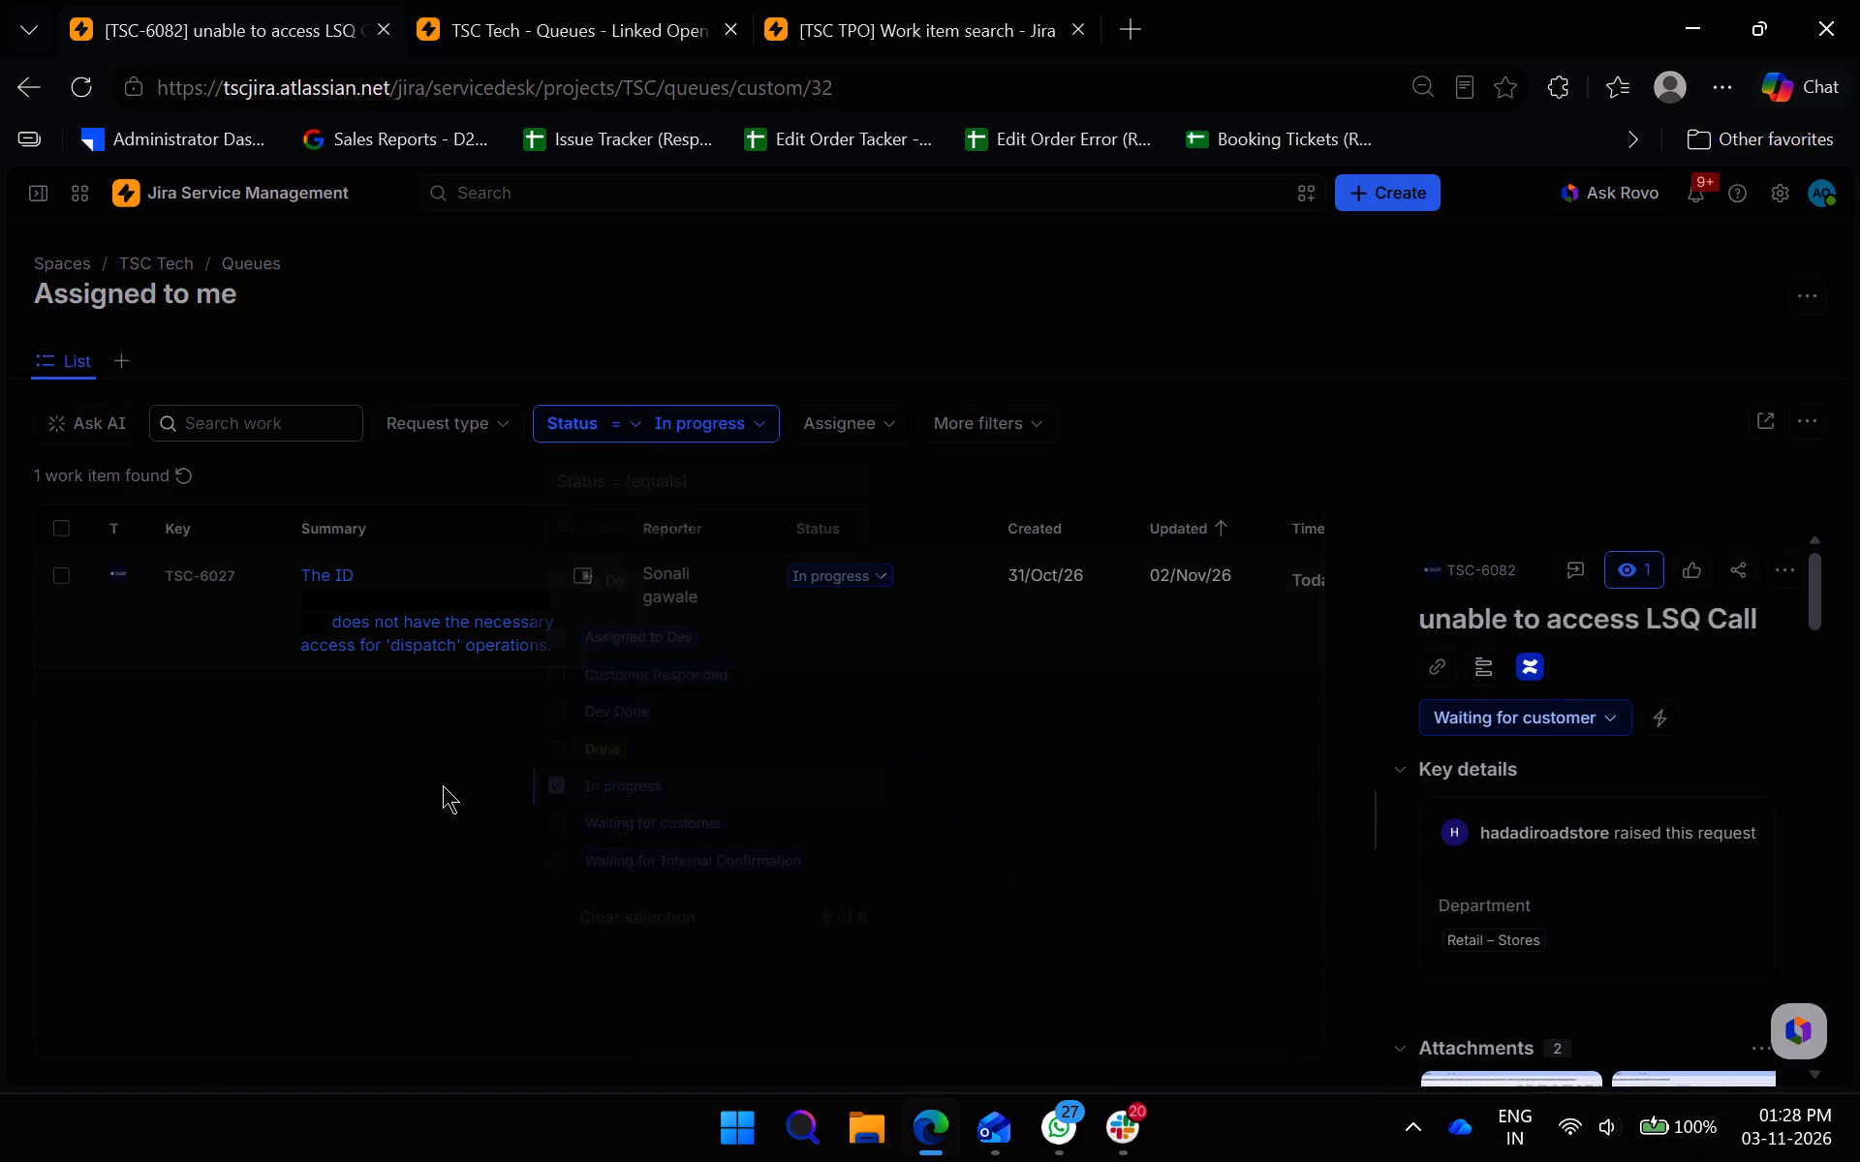
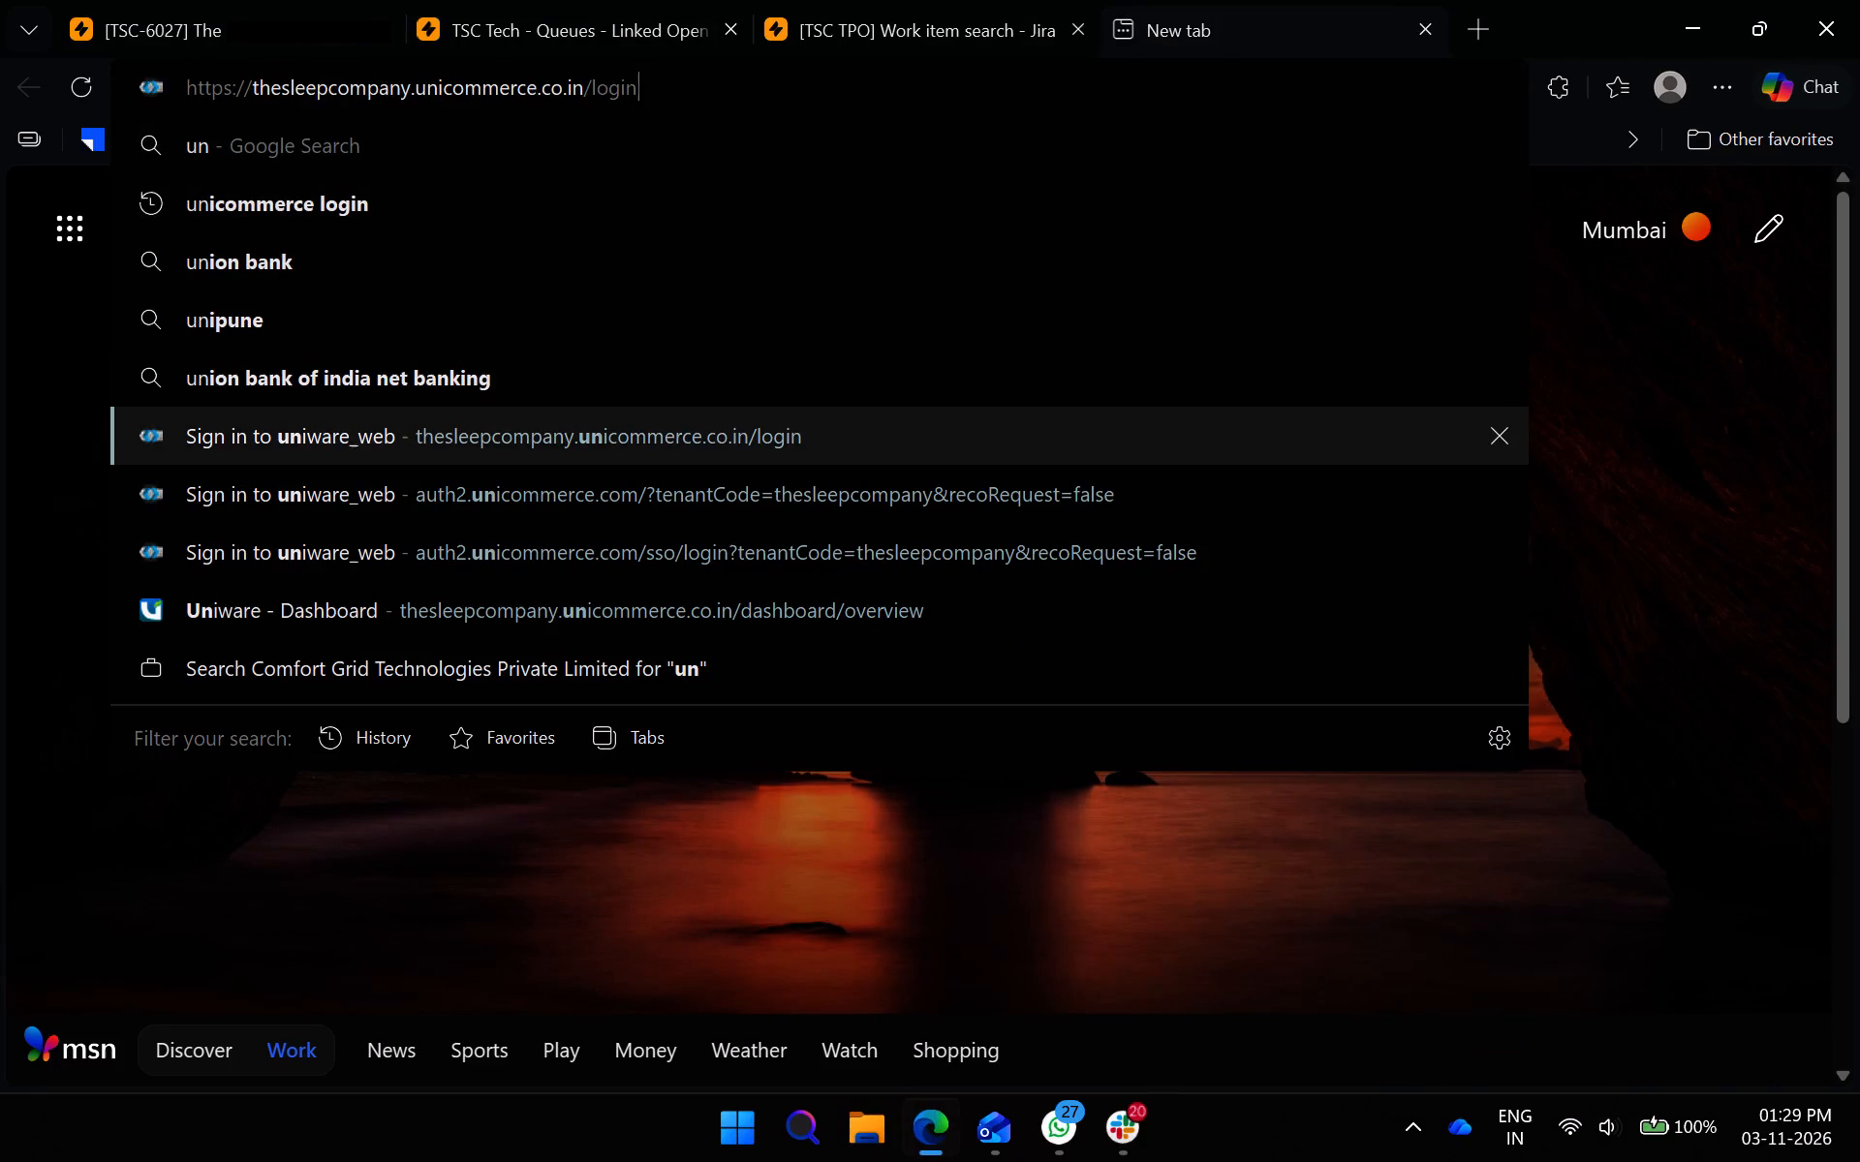
Open the Uniware sign-in page at thesleepcompany.unicommerce.co.in/login in the new browser tab.
key(Return)
drag(1188, 28, 1102, 134)
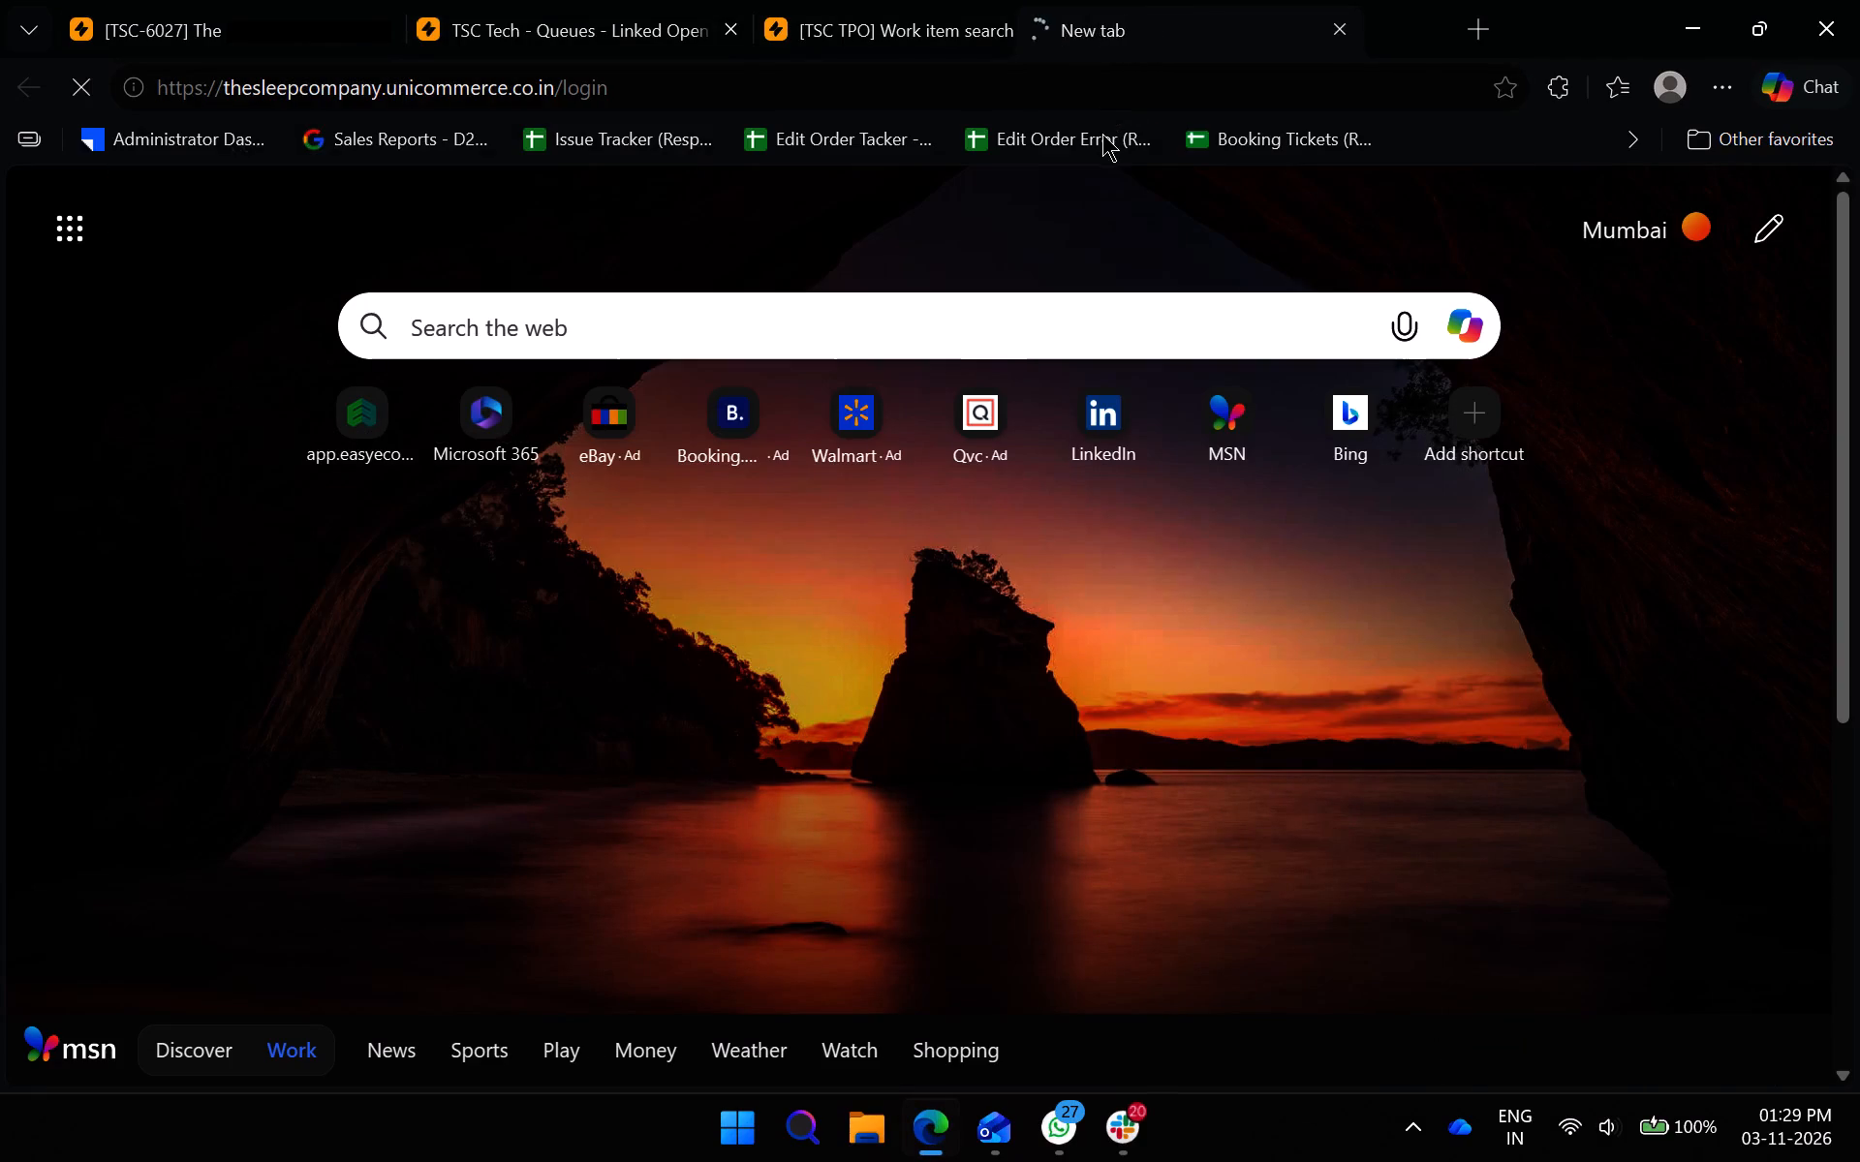
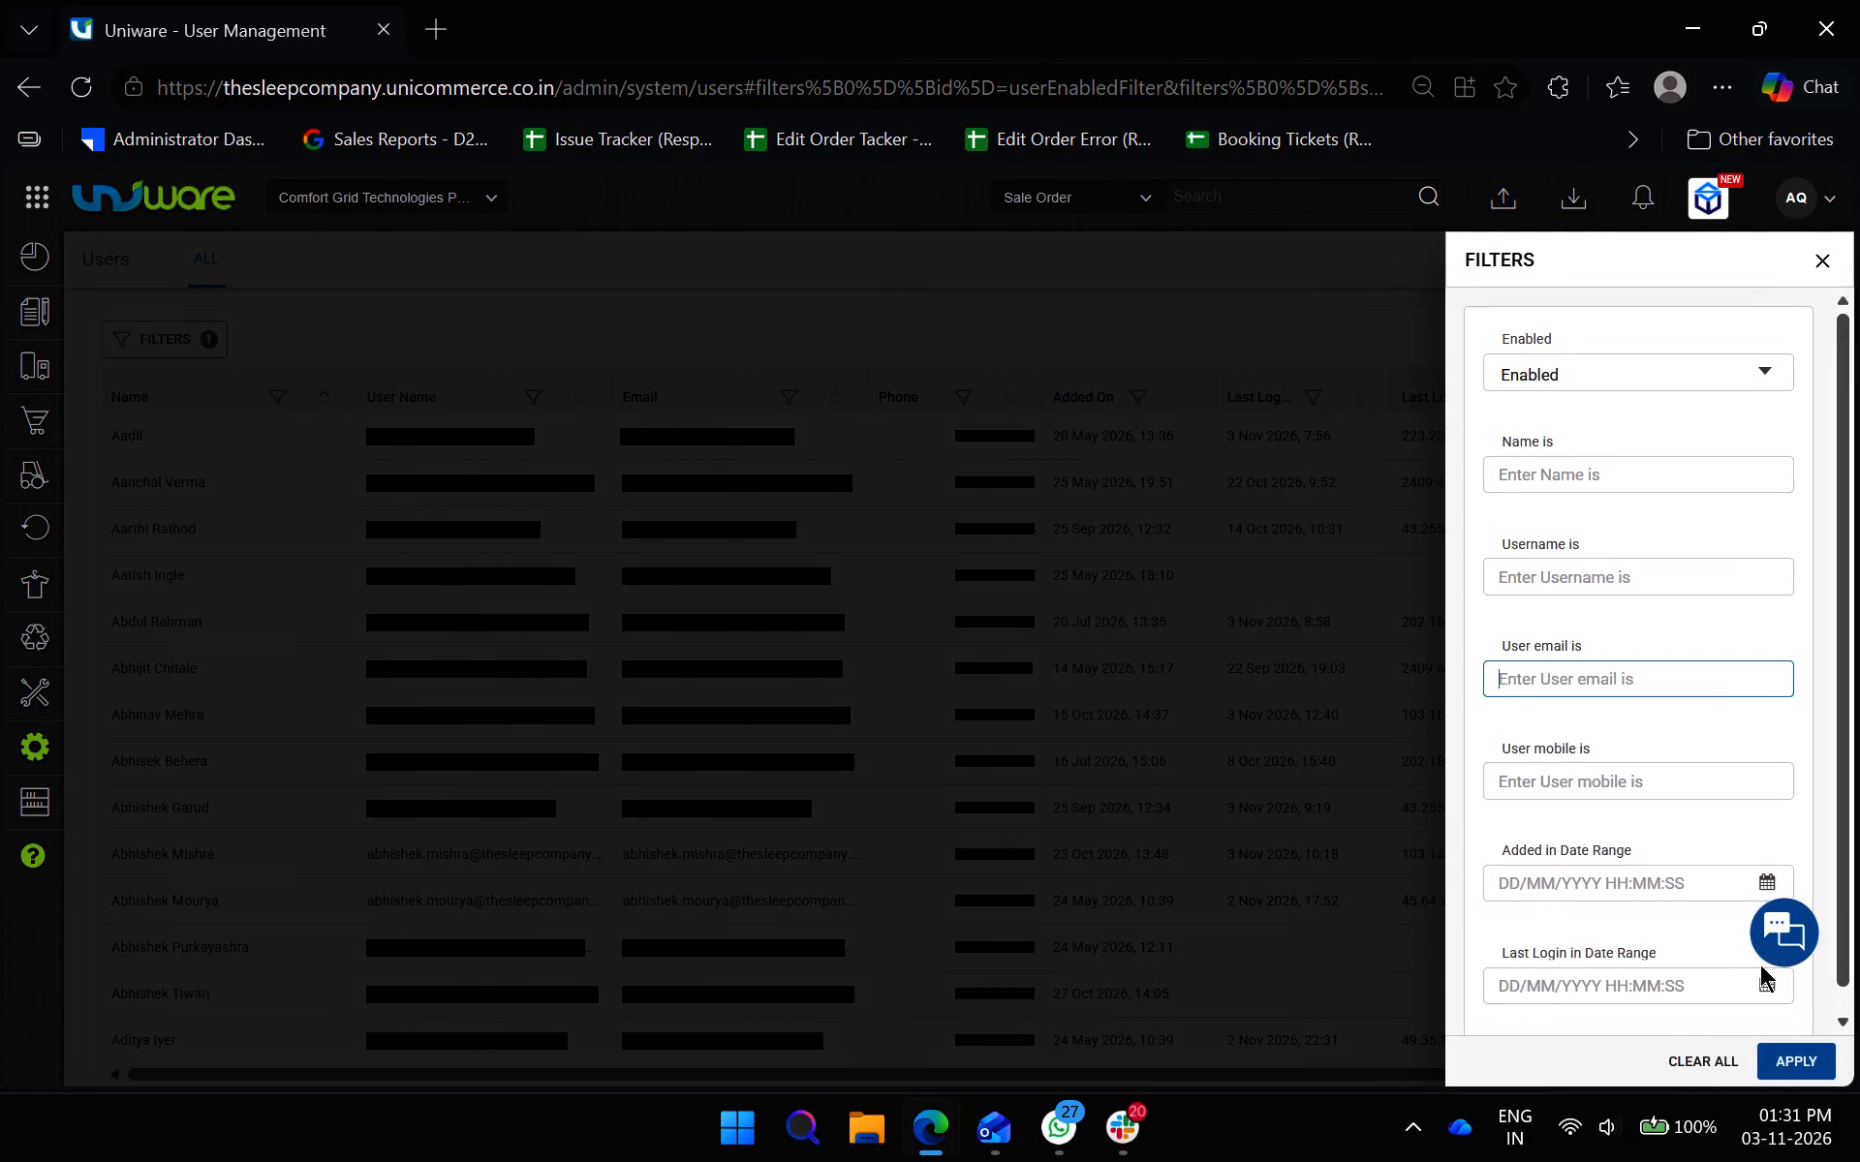
Filter the enabled users in Uniware by the copied user email address and apply the filter.
key(ctrl+v)
key(BackSpace)
key(ctrl+a)
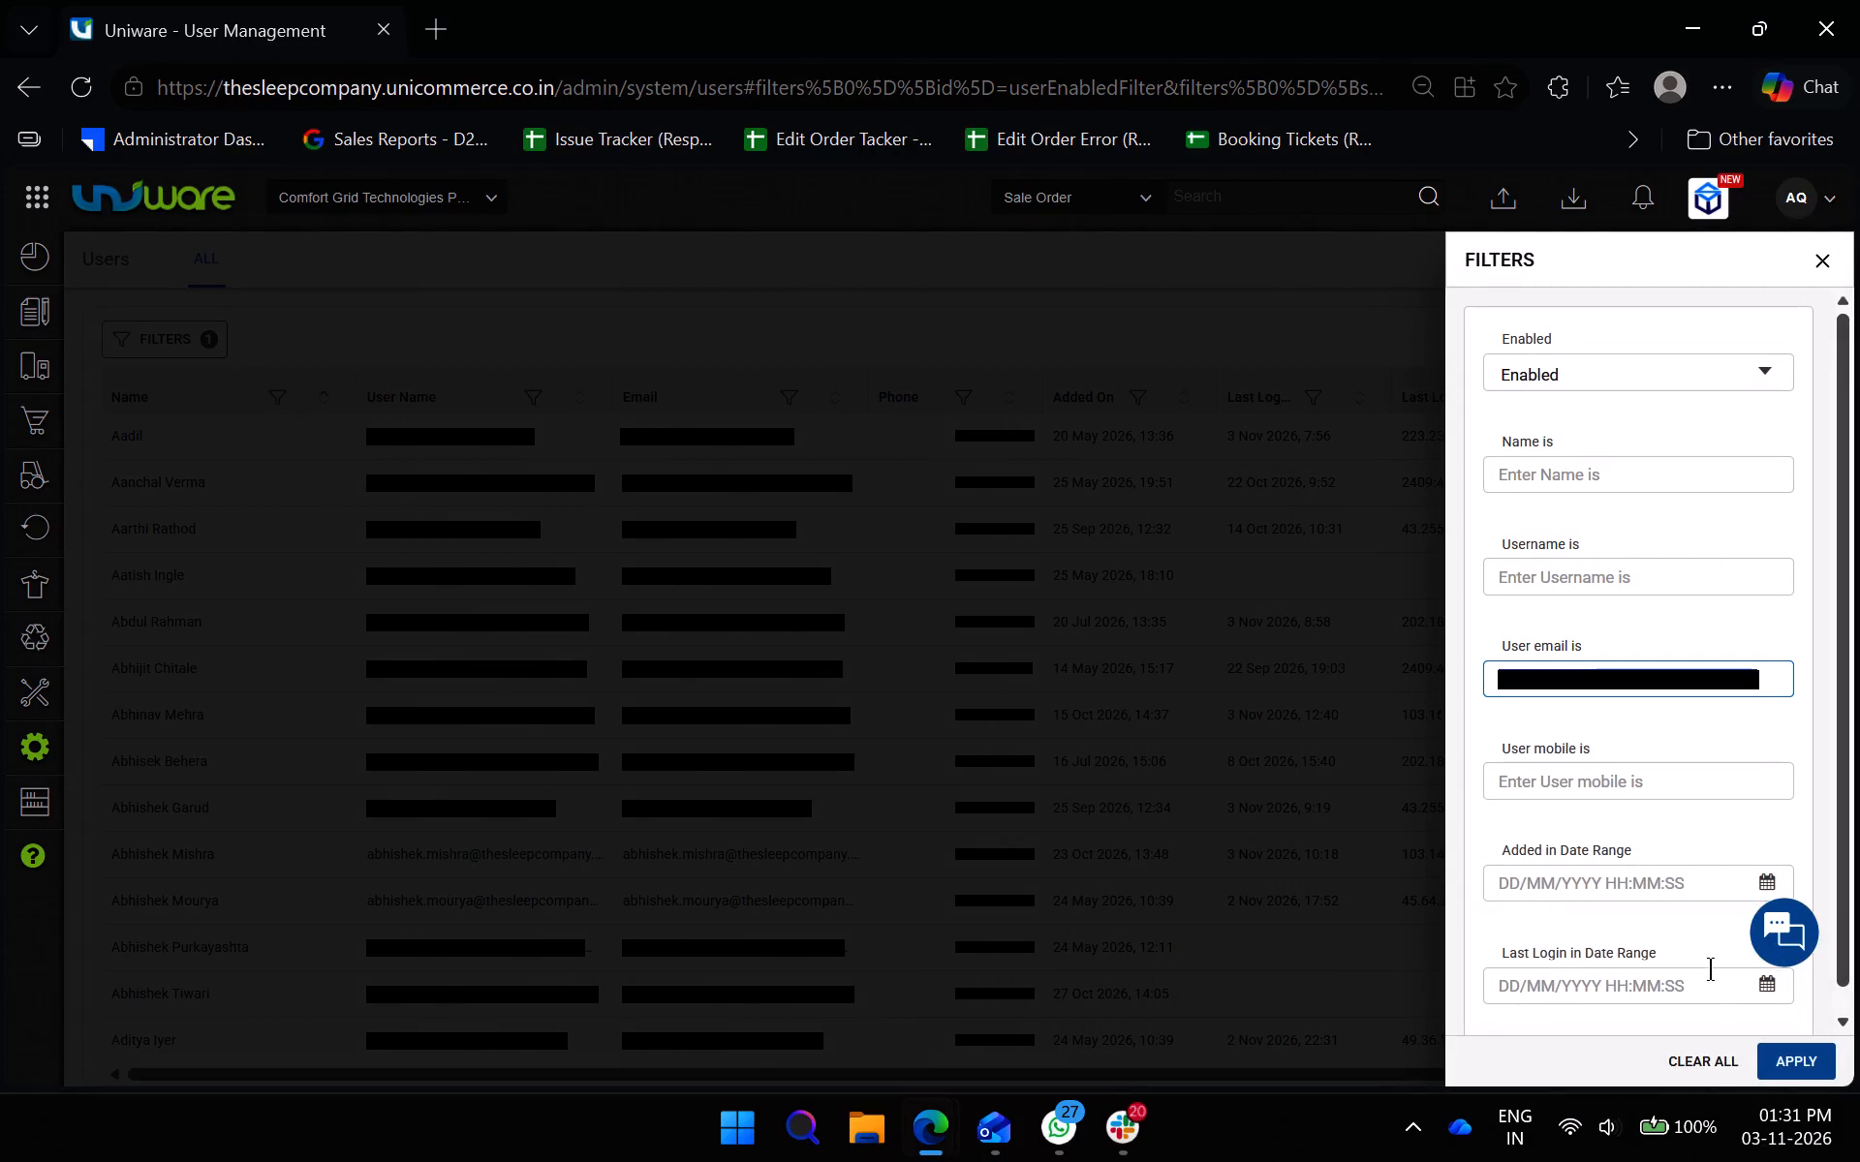
key(ctrl+c)
key(ctrl+c)
key(ctrl+c)
key(ctrl+c)
click(1797, 1059)
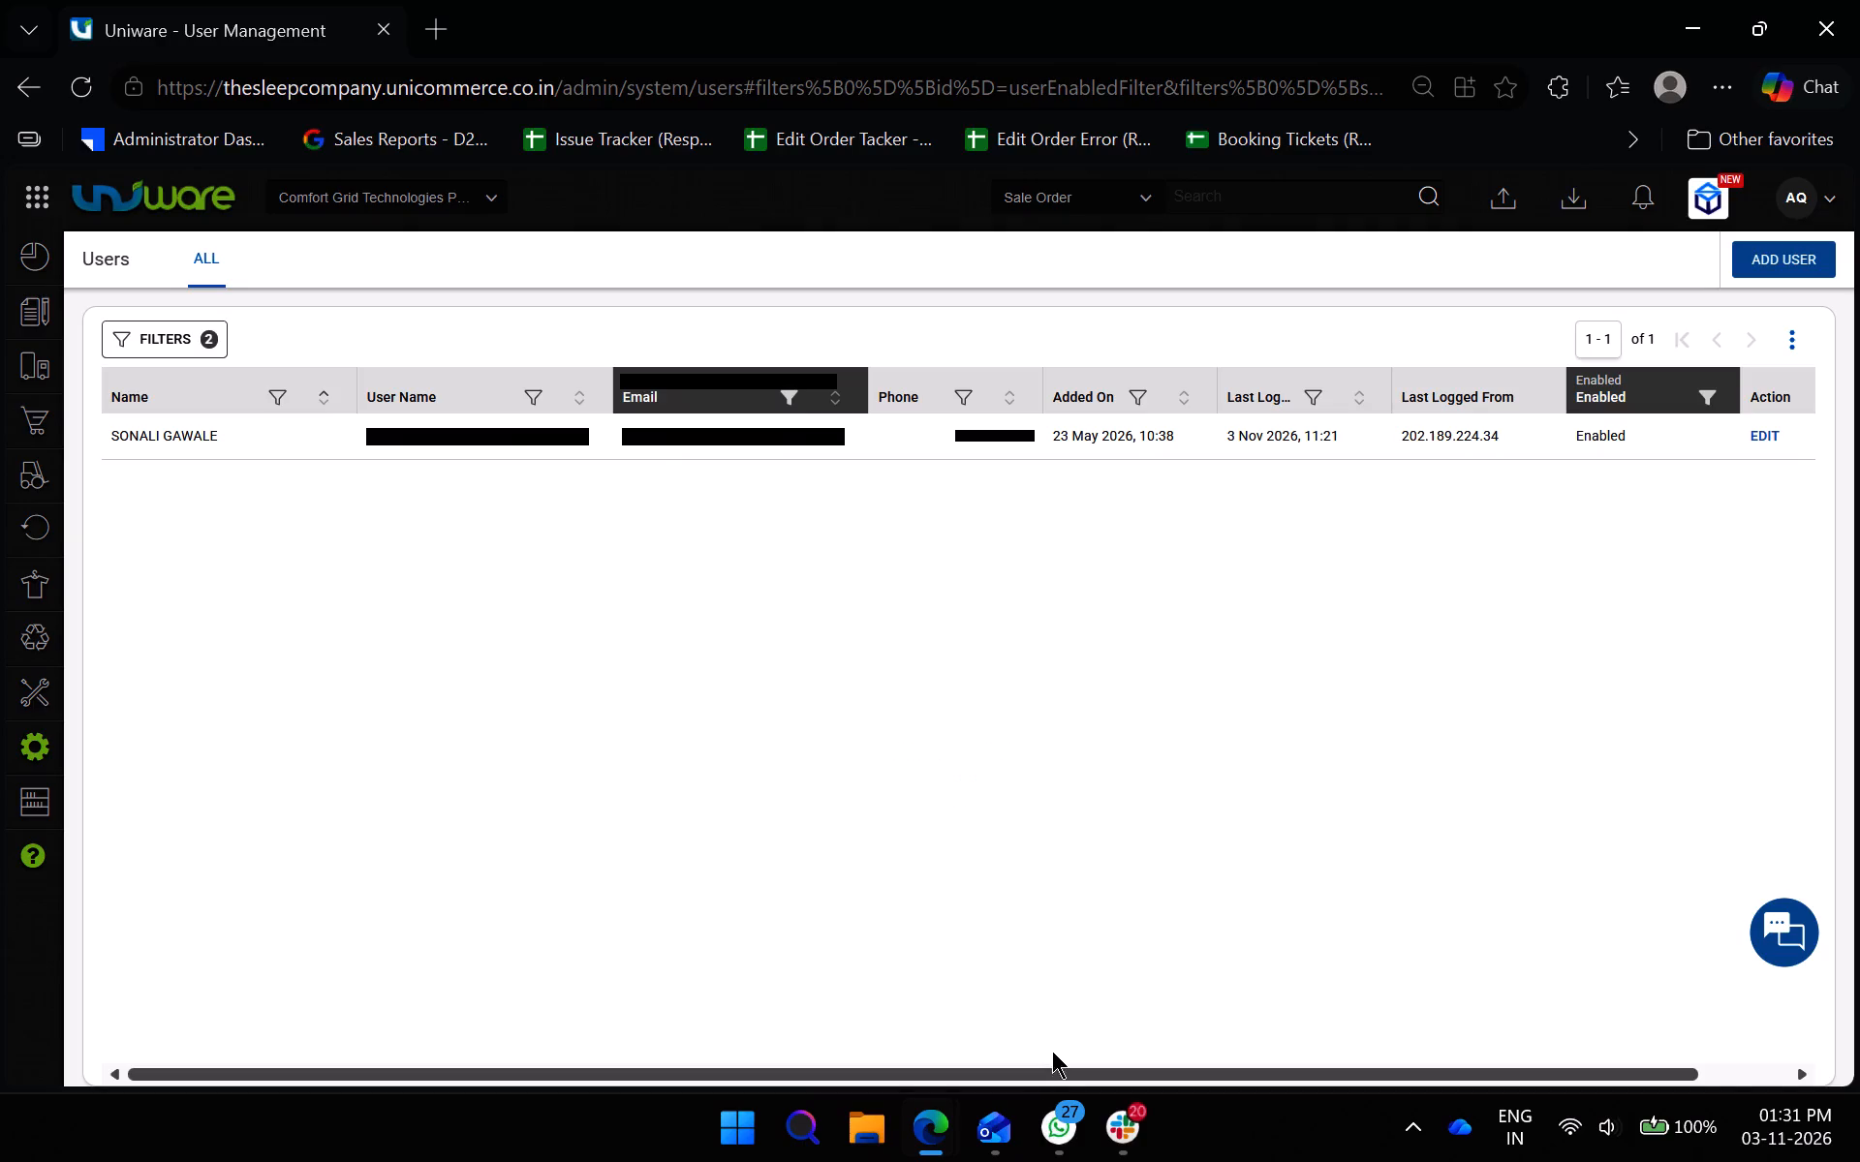
Open the filtered user's record and review the contact details, assigned roles and facility codes.
drag(1023, 1068, 1408, 1075)
click(1669, 438)
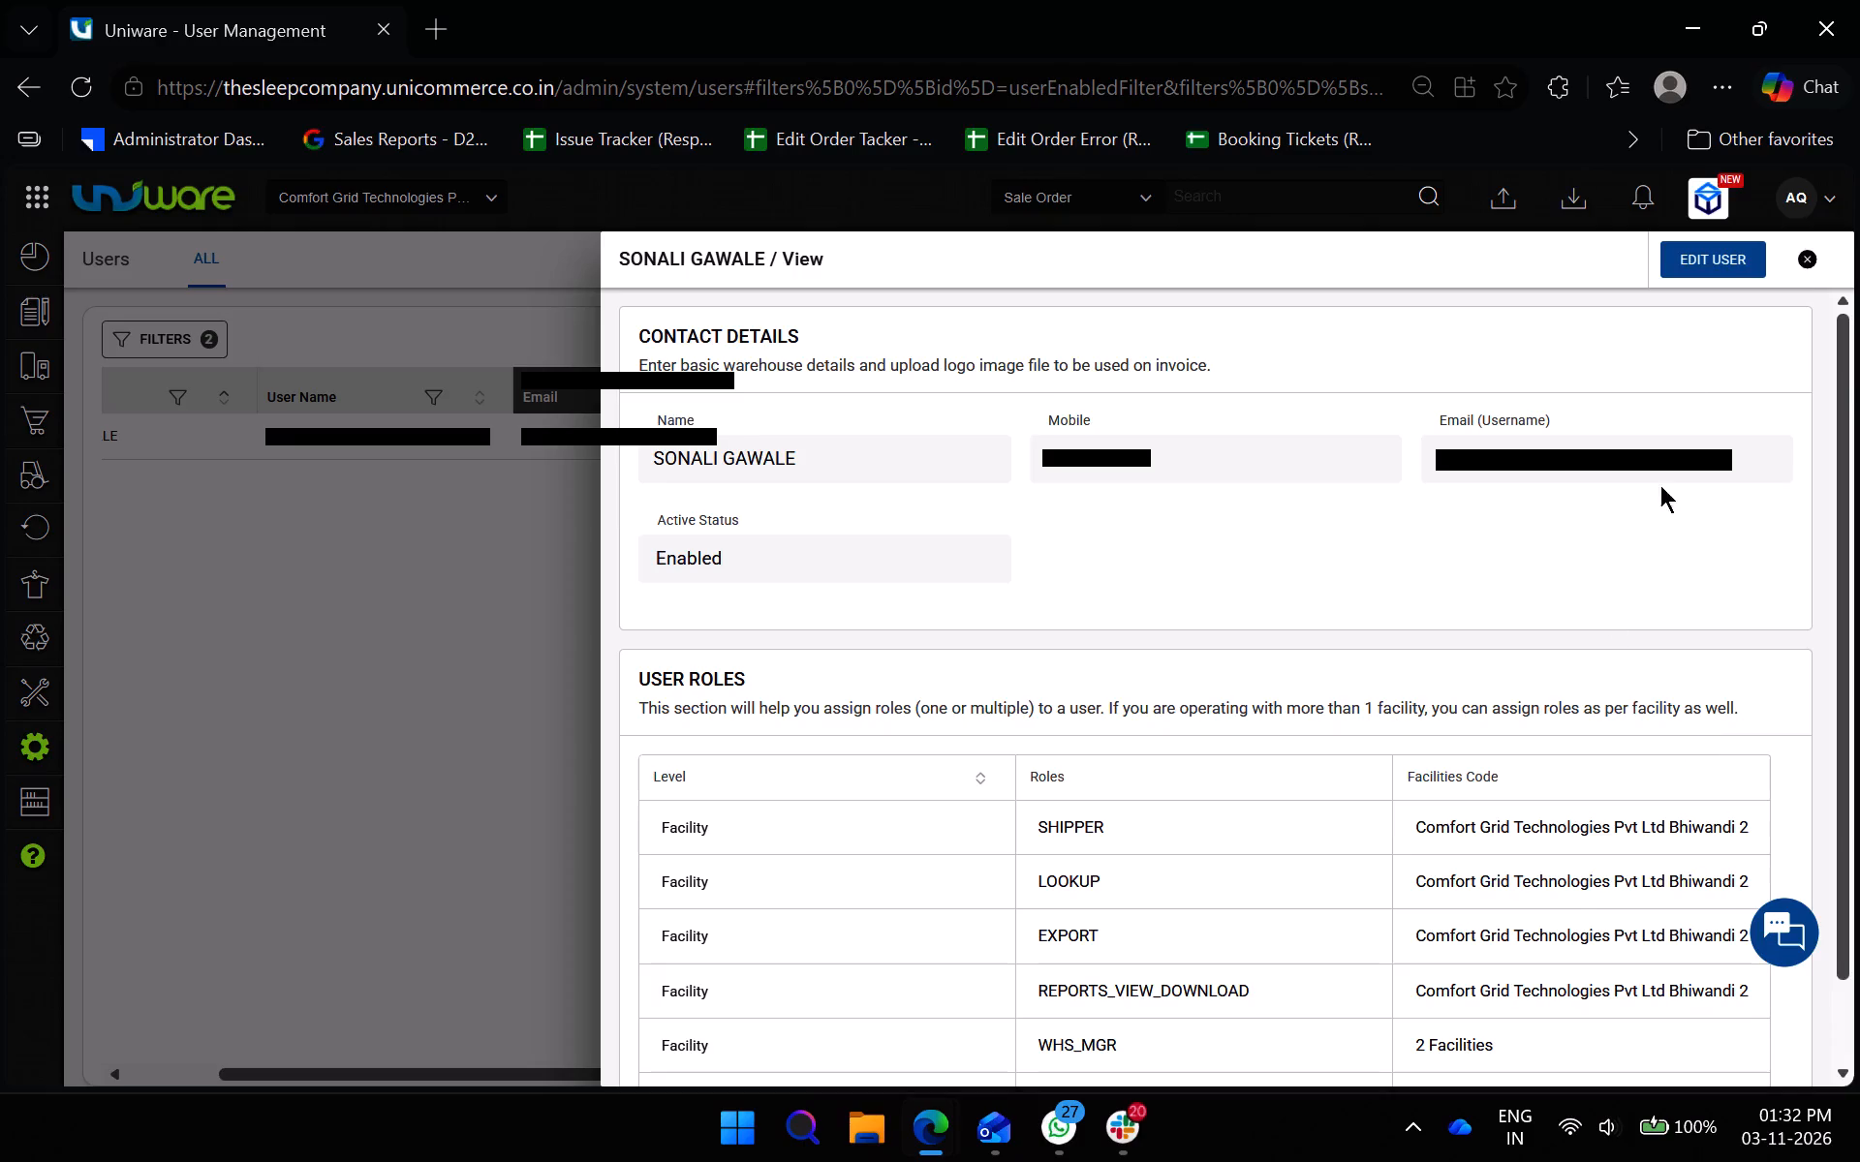
scroll(1480, 749, down, 3)
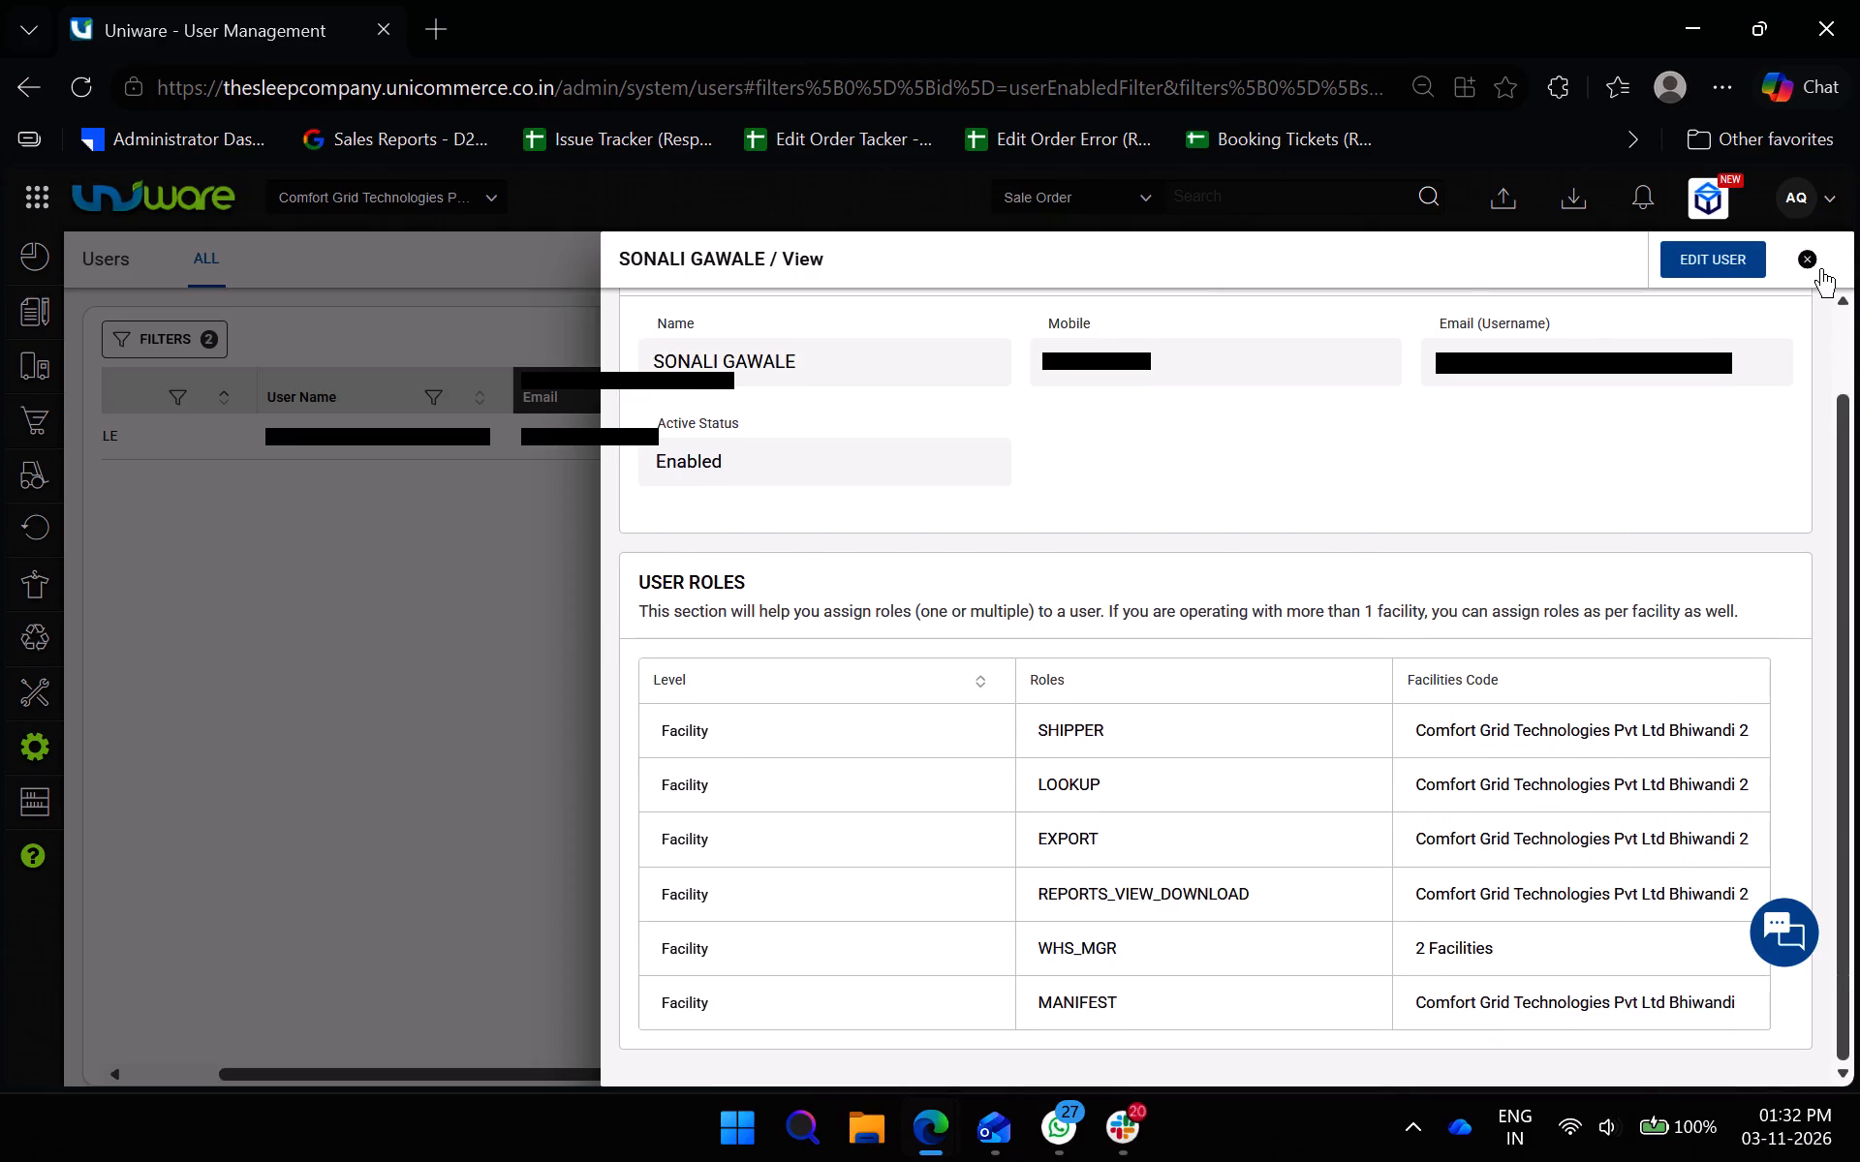
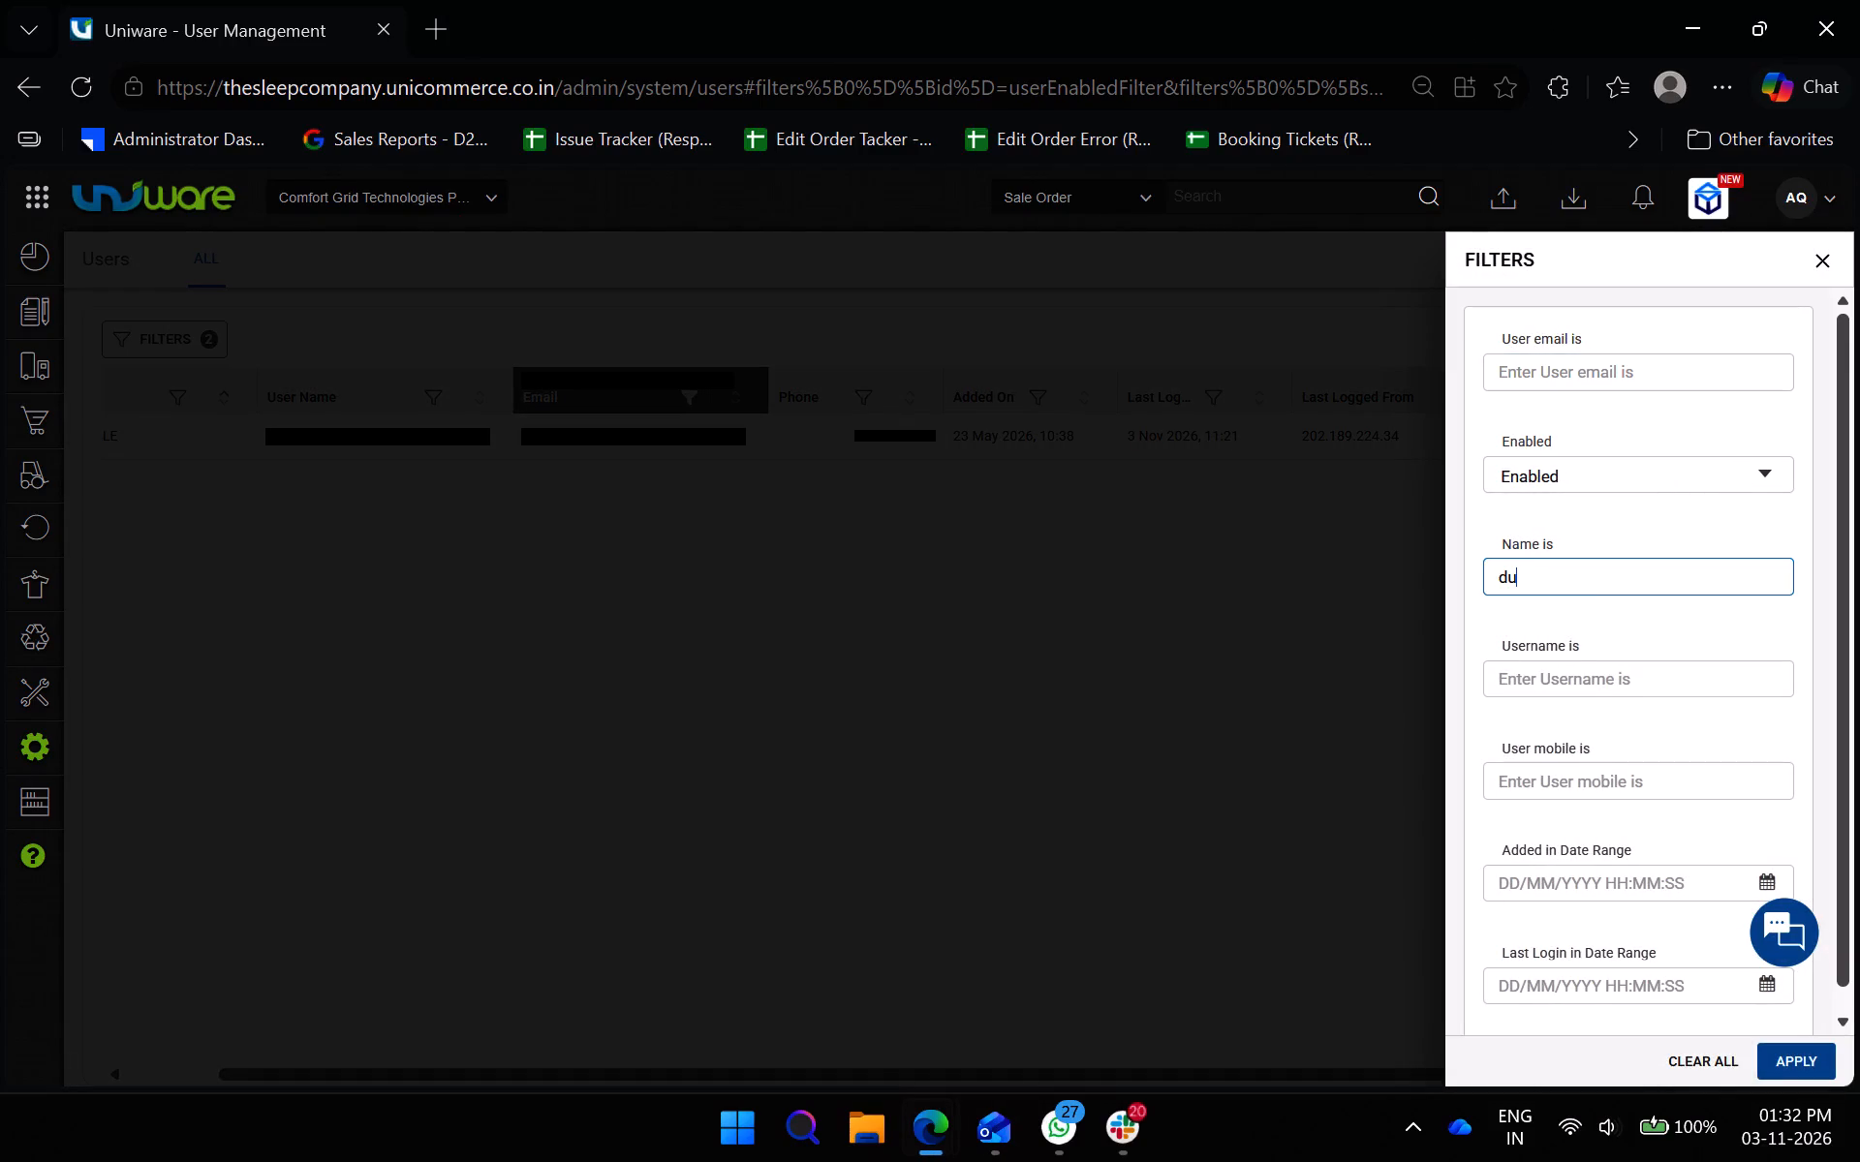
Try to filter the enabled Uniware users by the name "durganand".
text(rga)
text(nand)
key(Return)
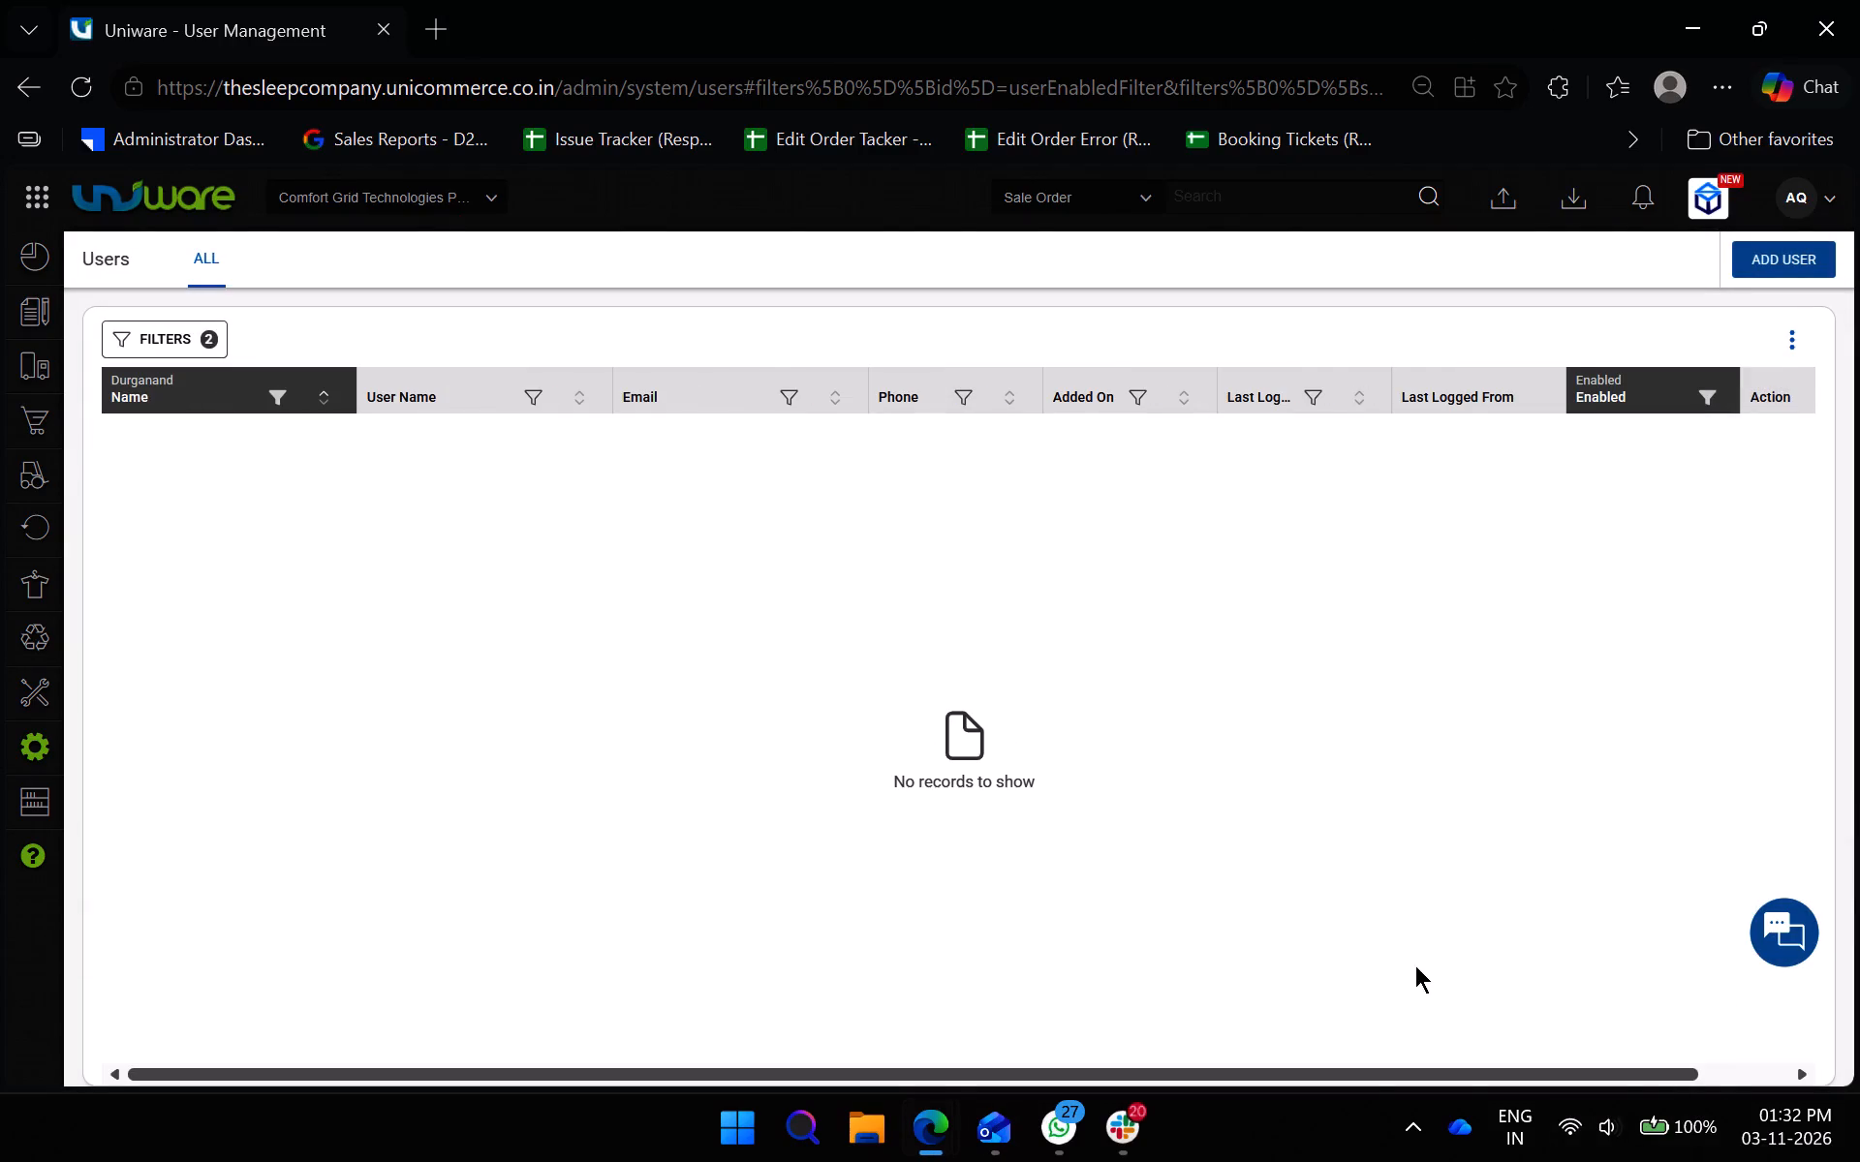
Shorten the Name filter on the enabled users list to "durga" and apply it.
click(282, 406)
drag(1586, 373, 1571, 372)
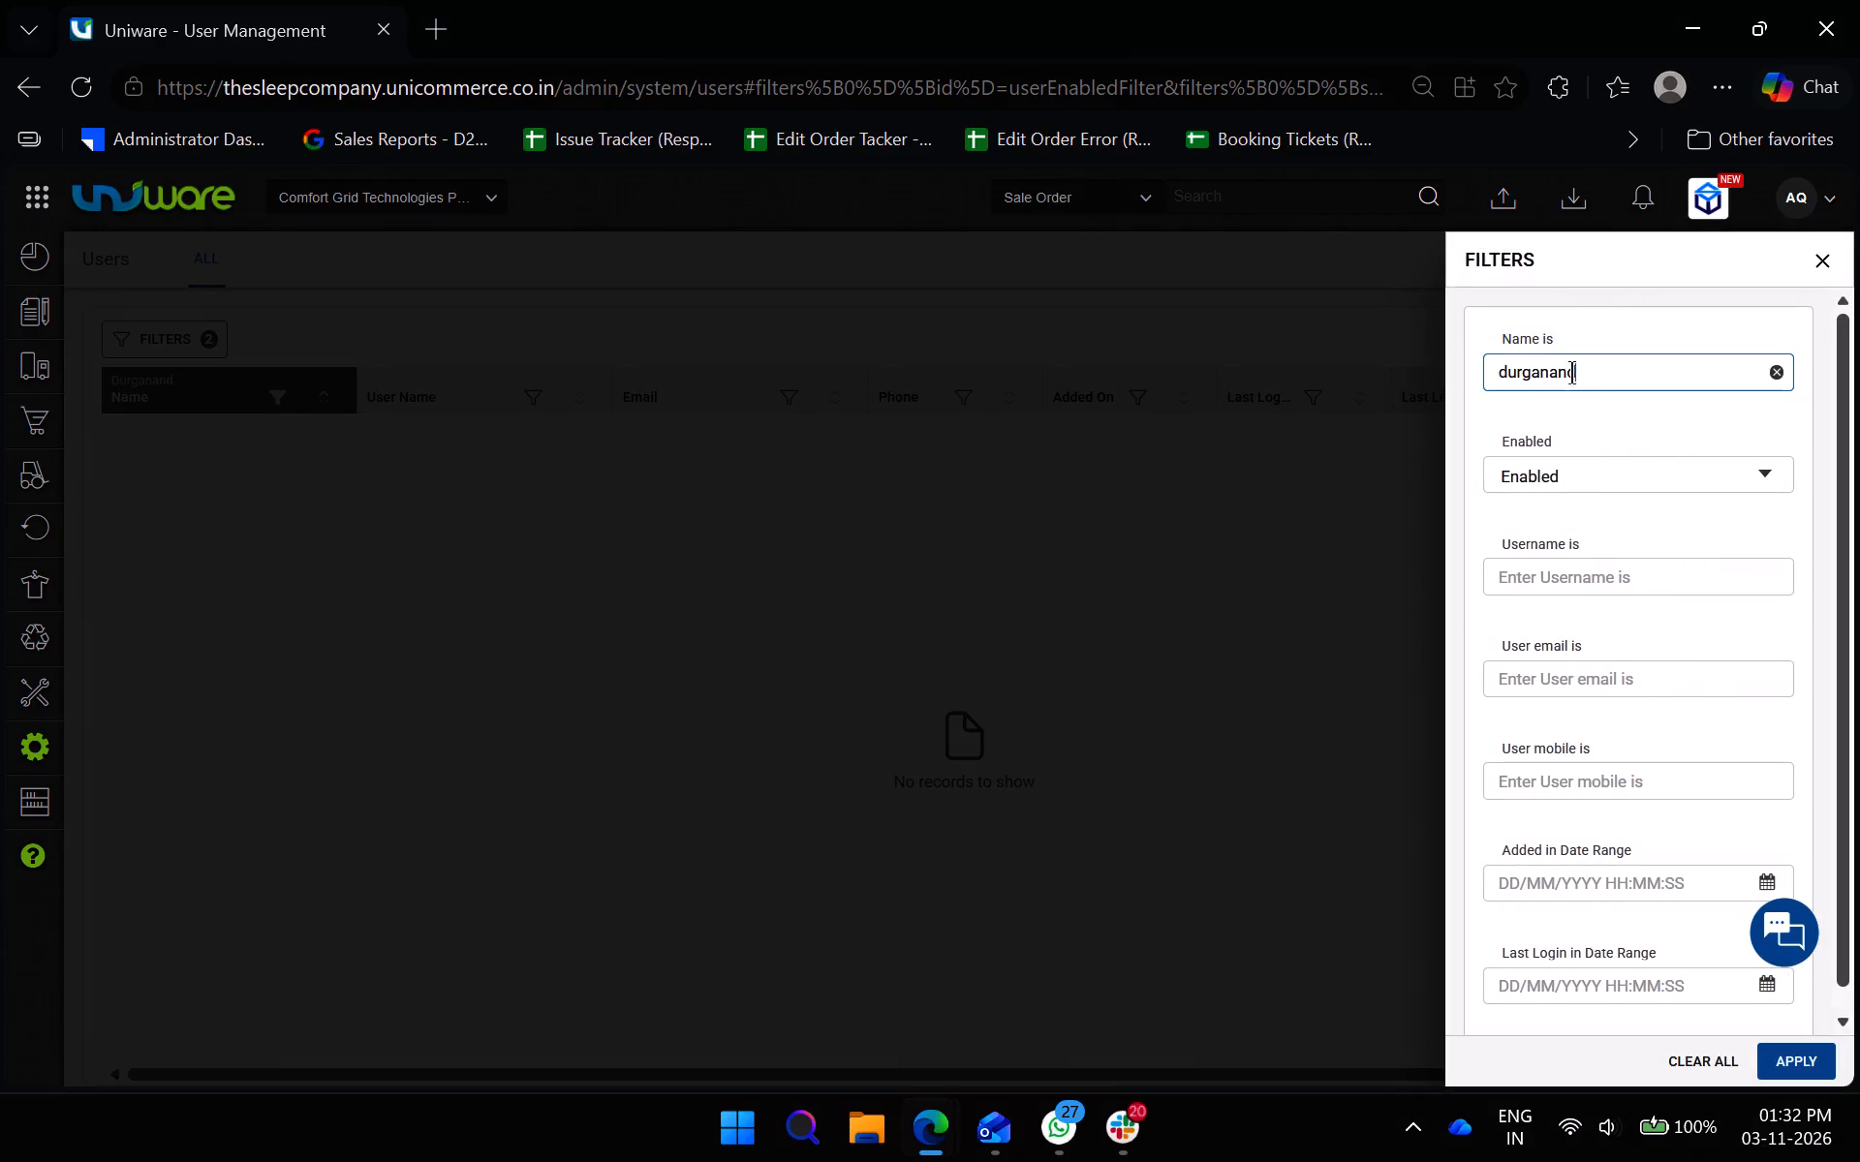
drag(1571, 372, 1542, 374)
key(BackSpace)
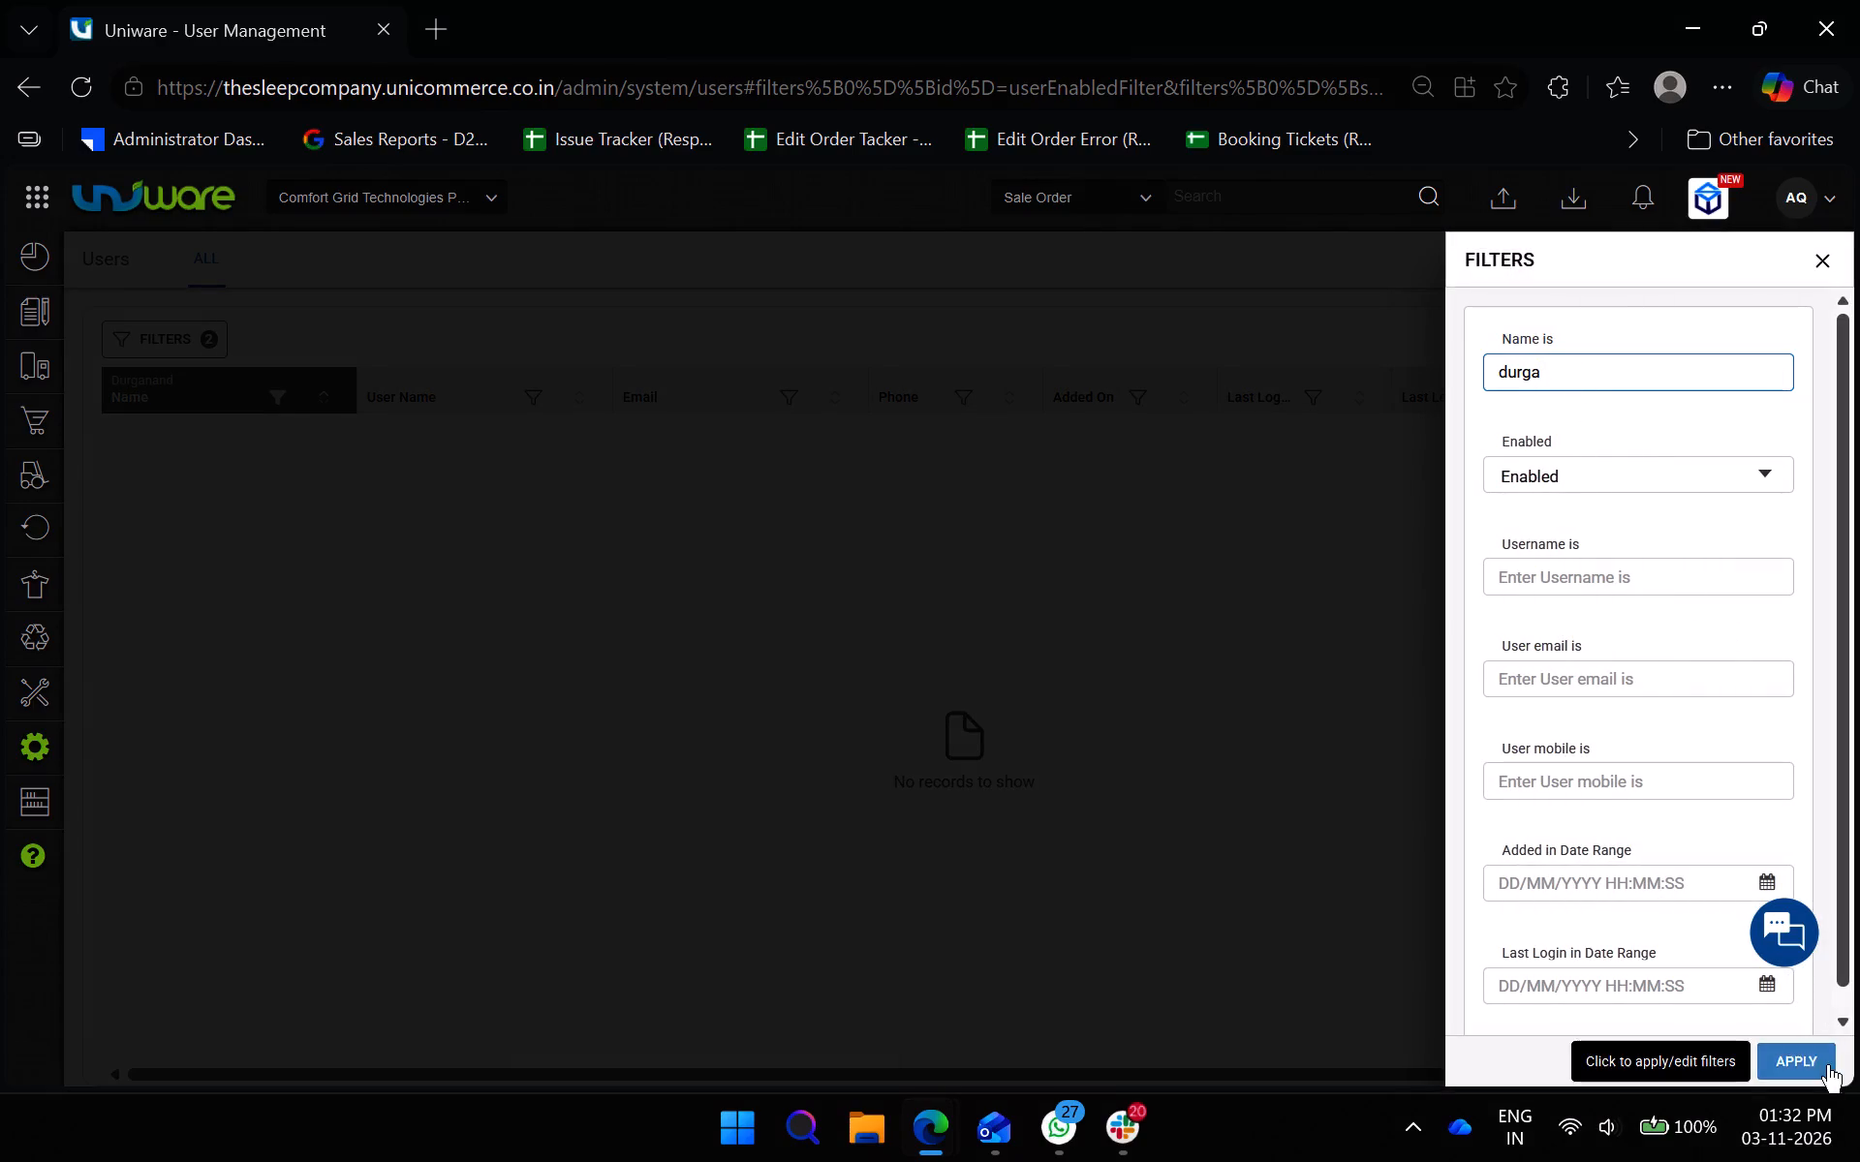
click(1825, 1062)
Open the matching user's record to check the contact details, active status and assigned facility roles.
drag(1058, 1076, 1318, 1077)
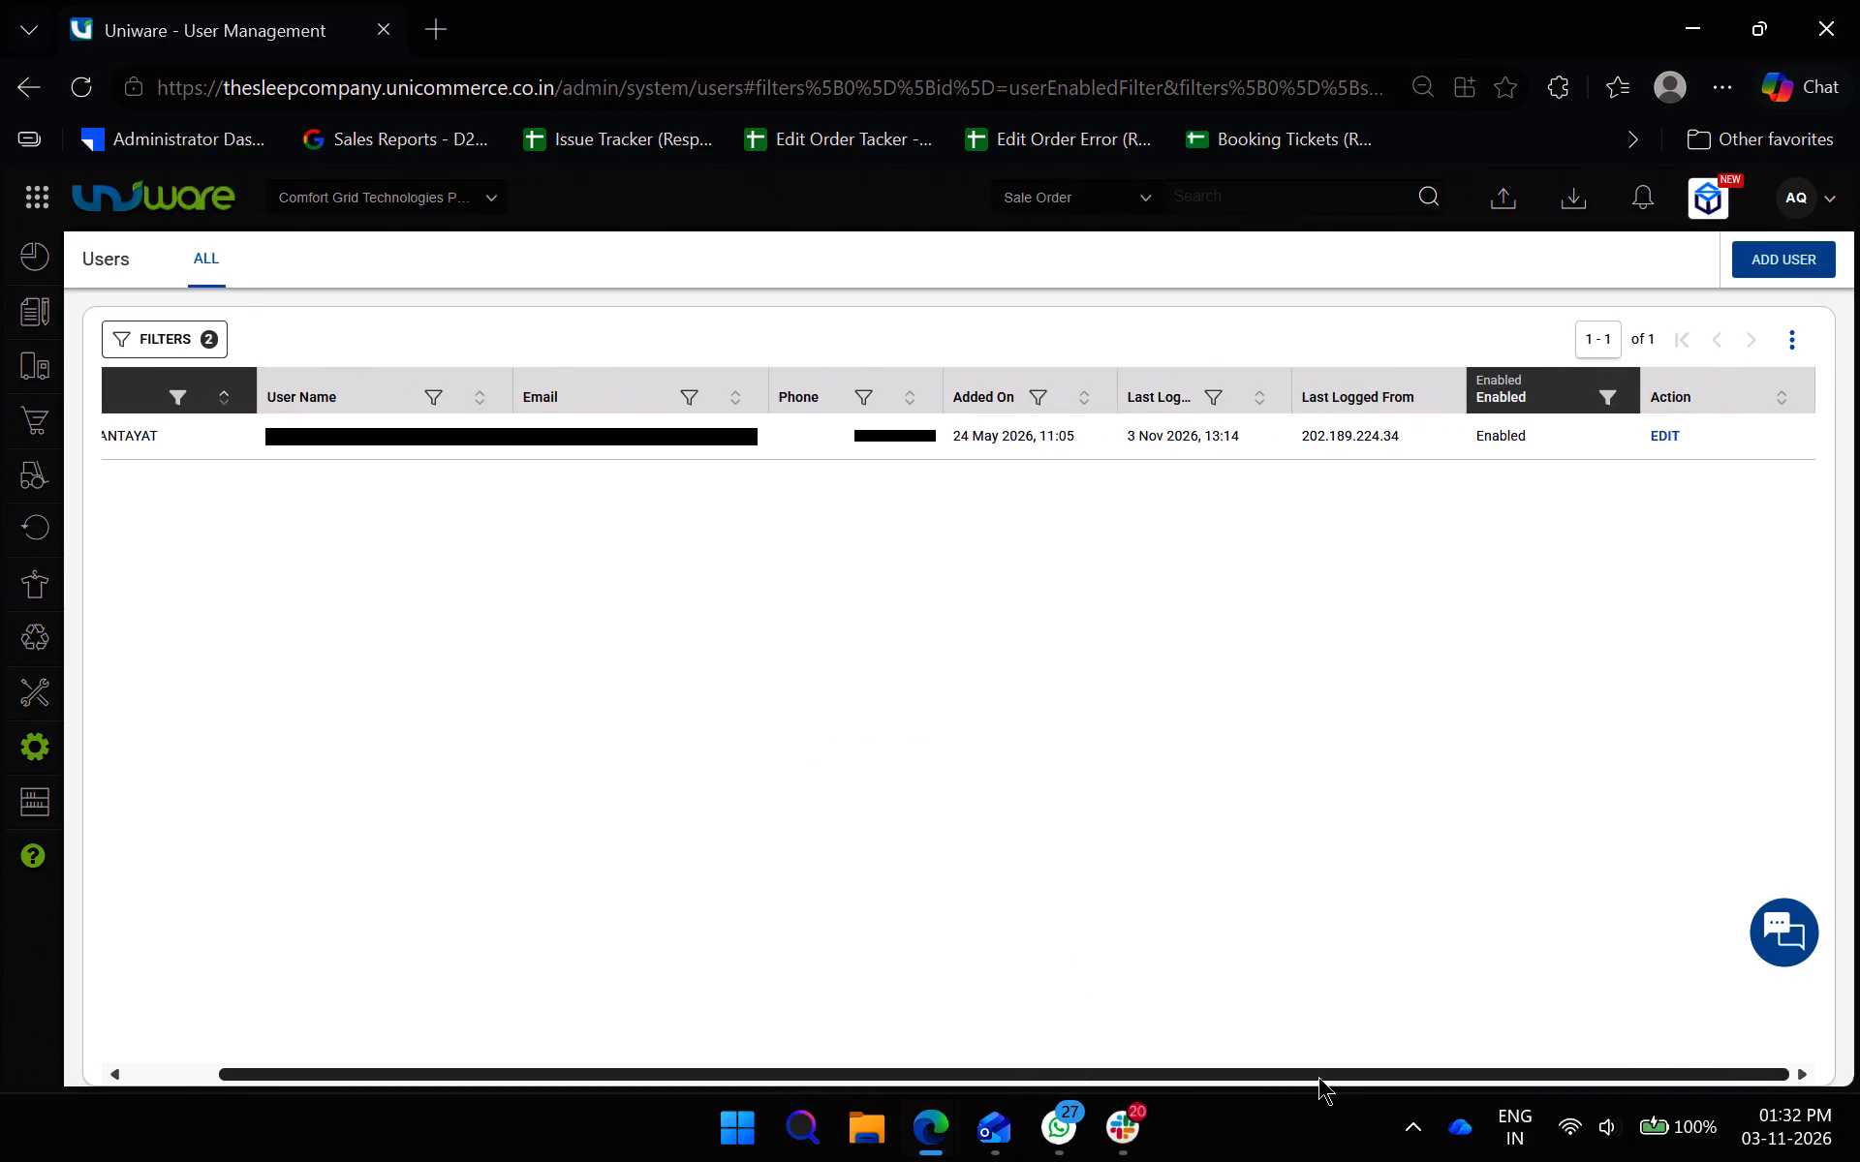
drag(1318, 1077, 1342, 1075)
click(1661, 435)
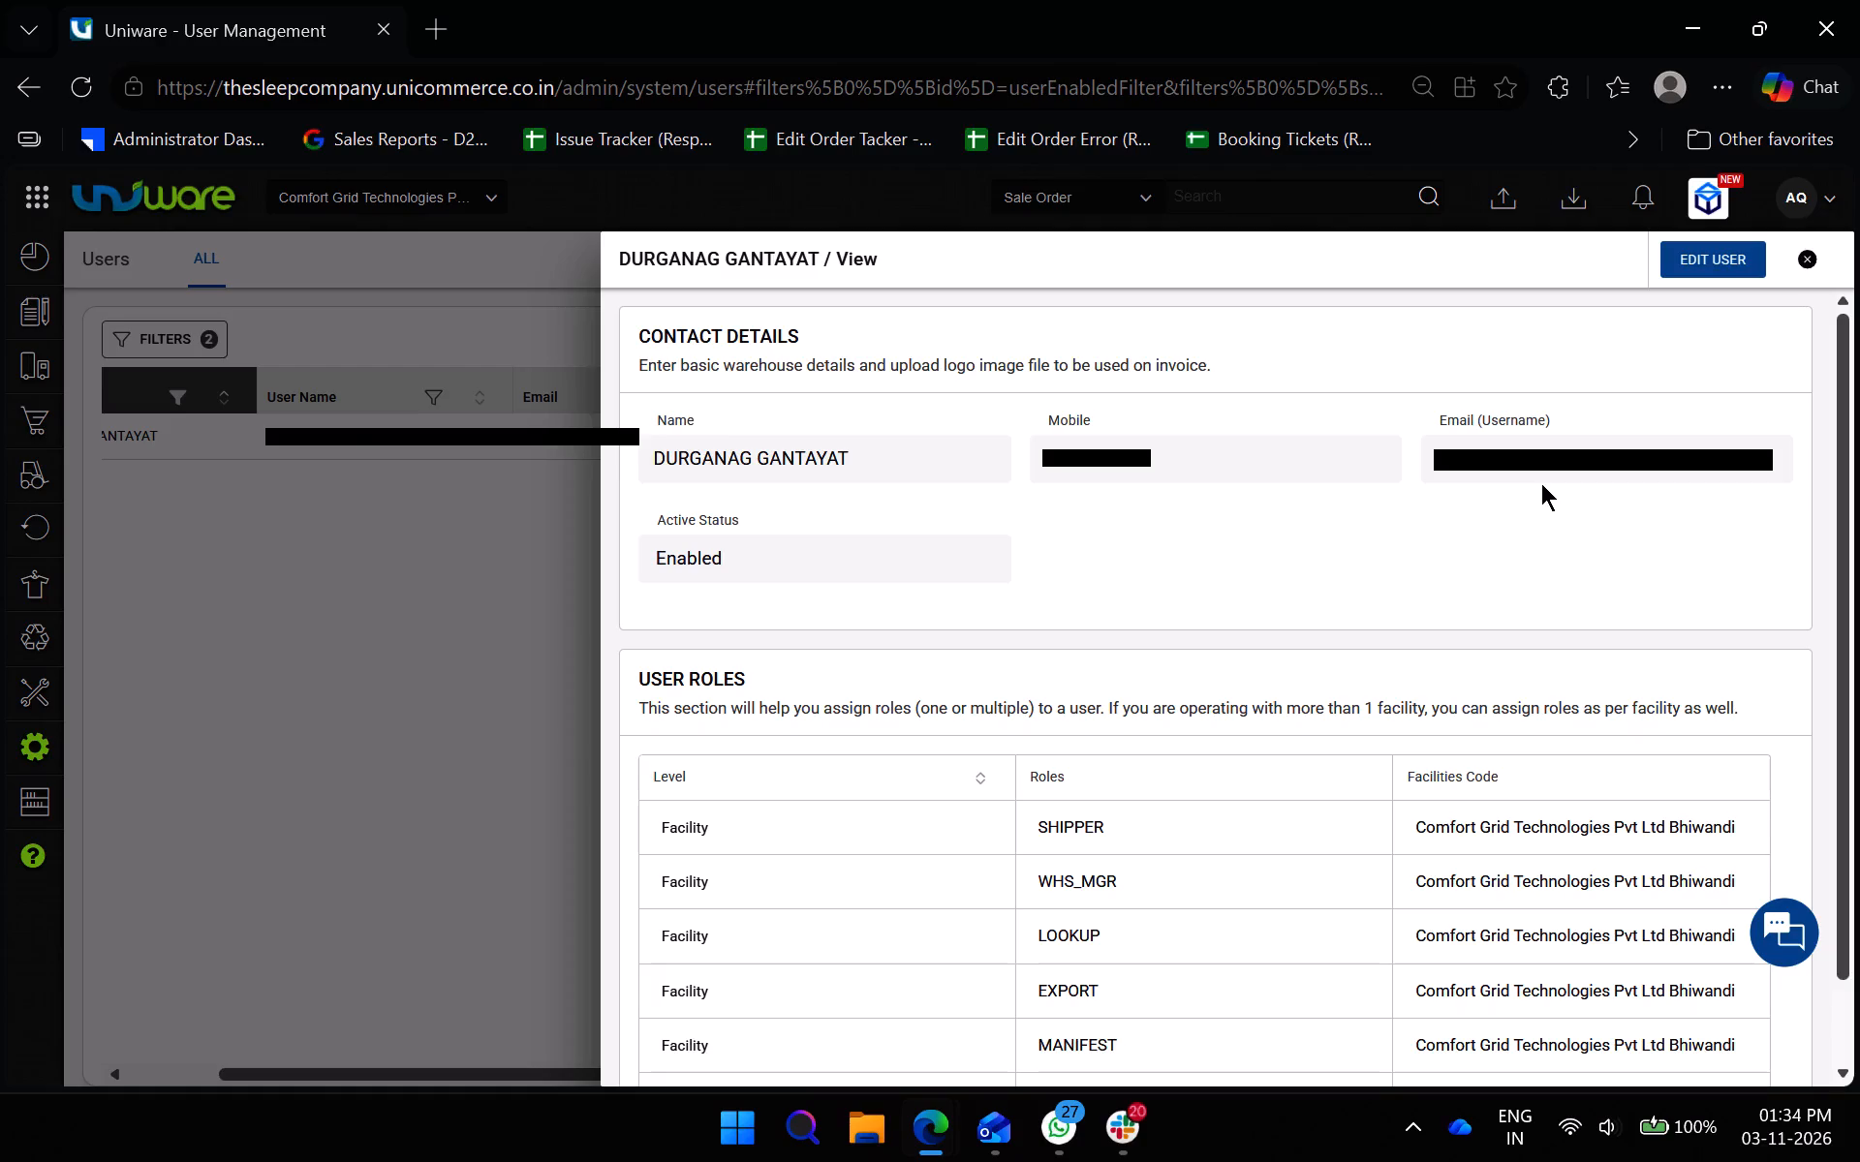
Review the roles and facilities assigned in the open user record and close it.
scroll(1373, 435, down, 4)
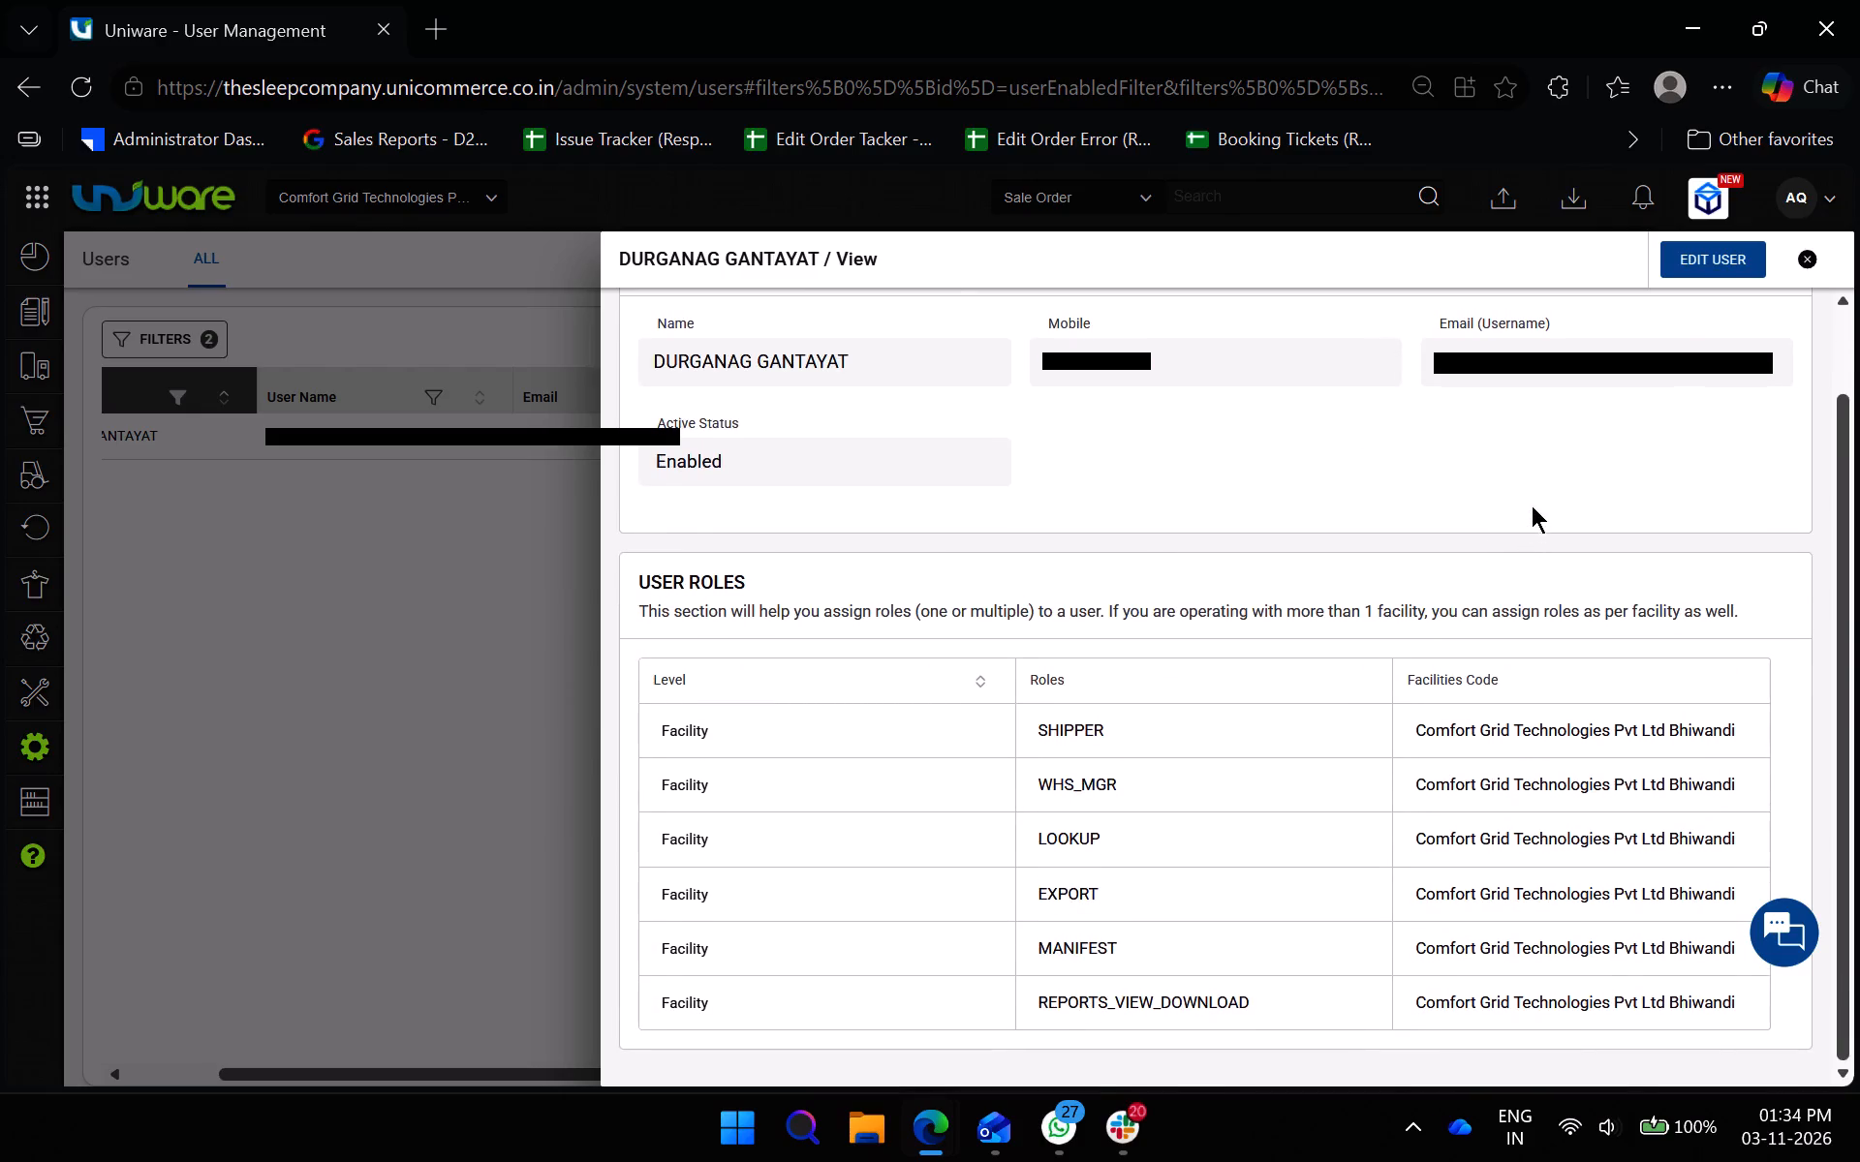
click(1804, 262)
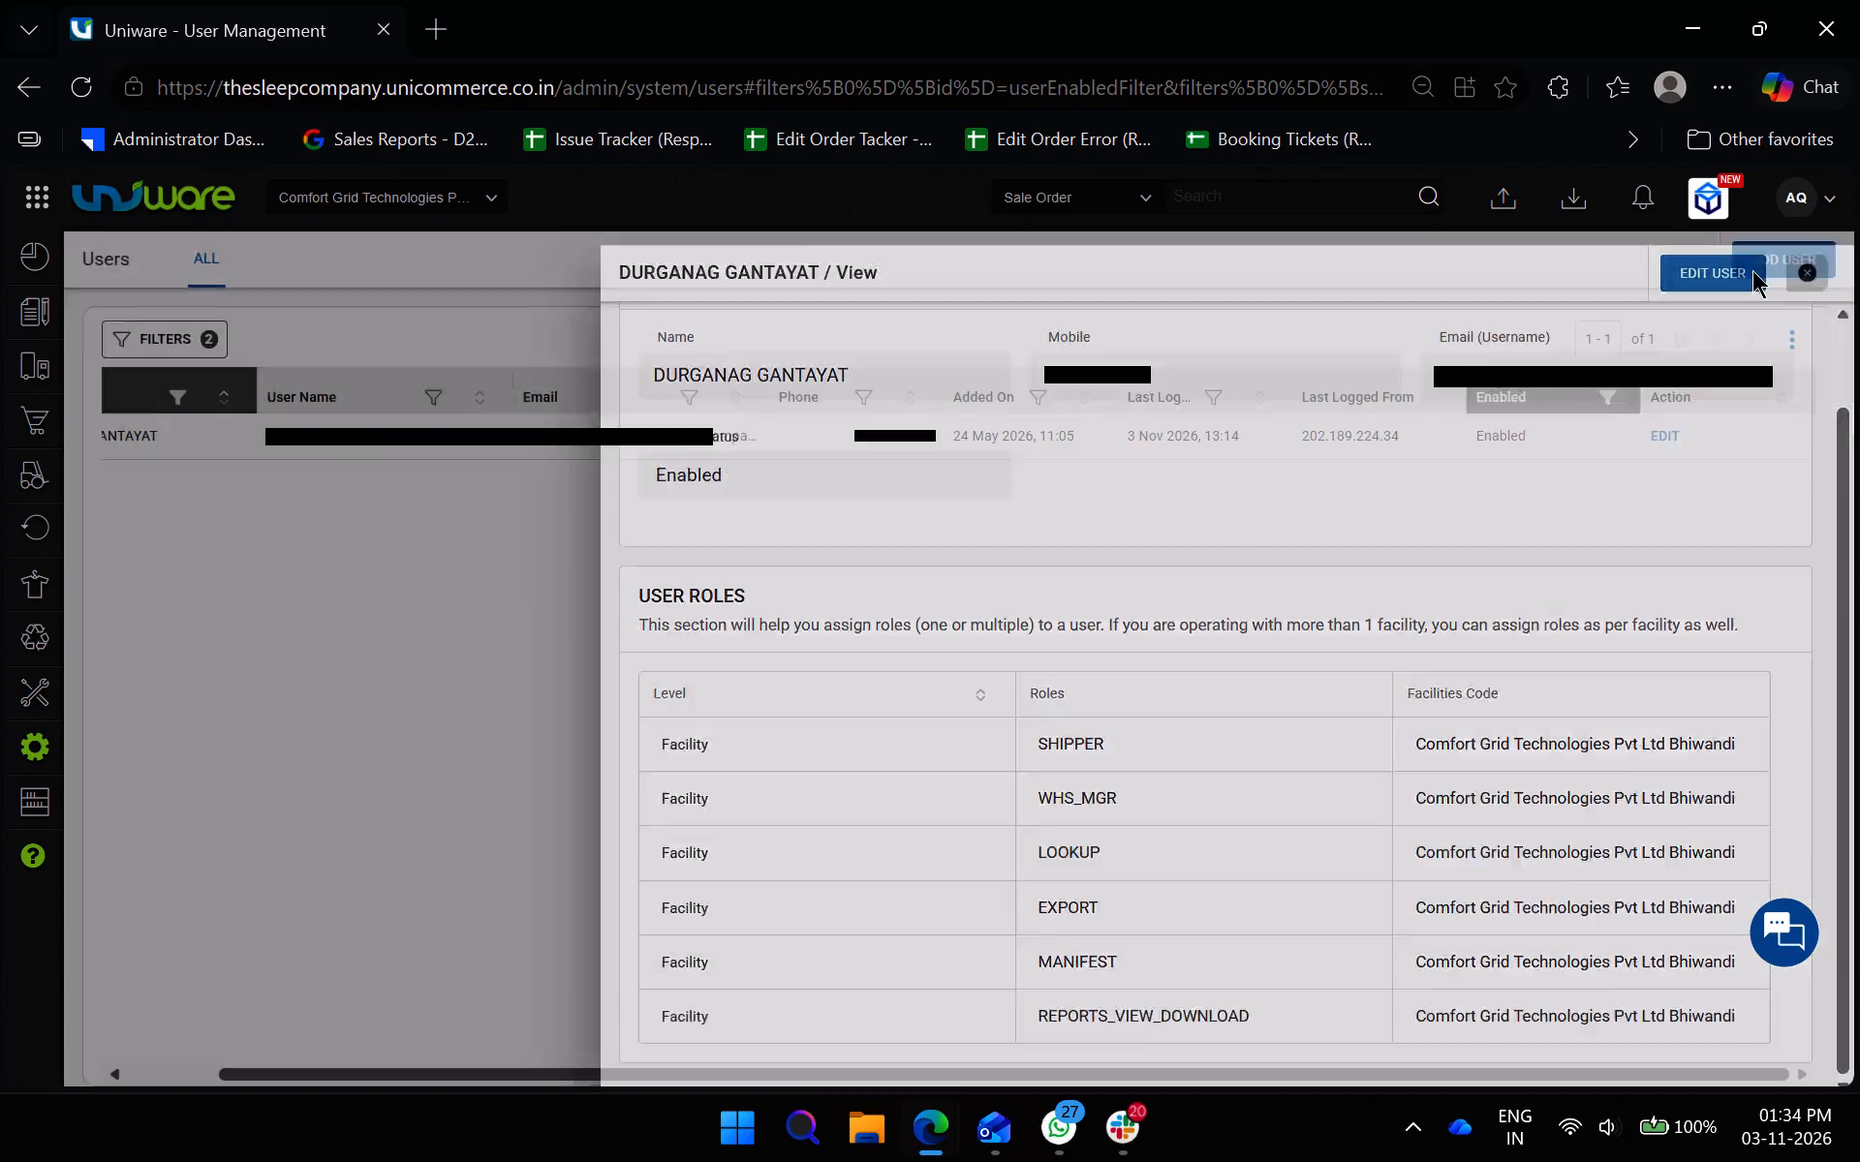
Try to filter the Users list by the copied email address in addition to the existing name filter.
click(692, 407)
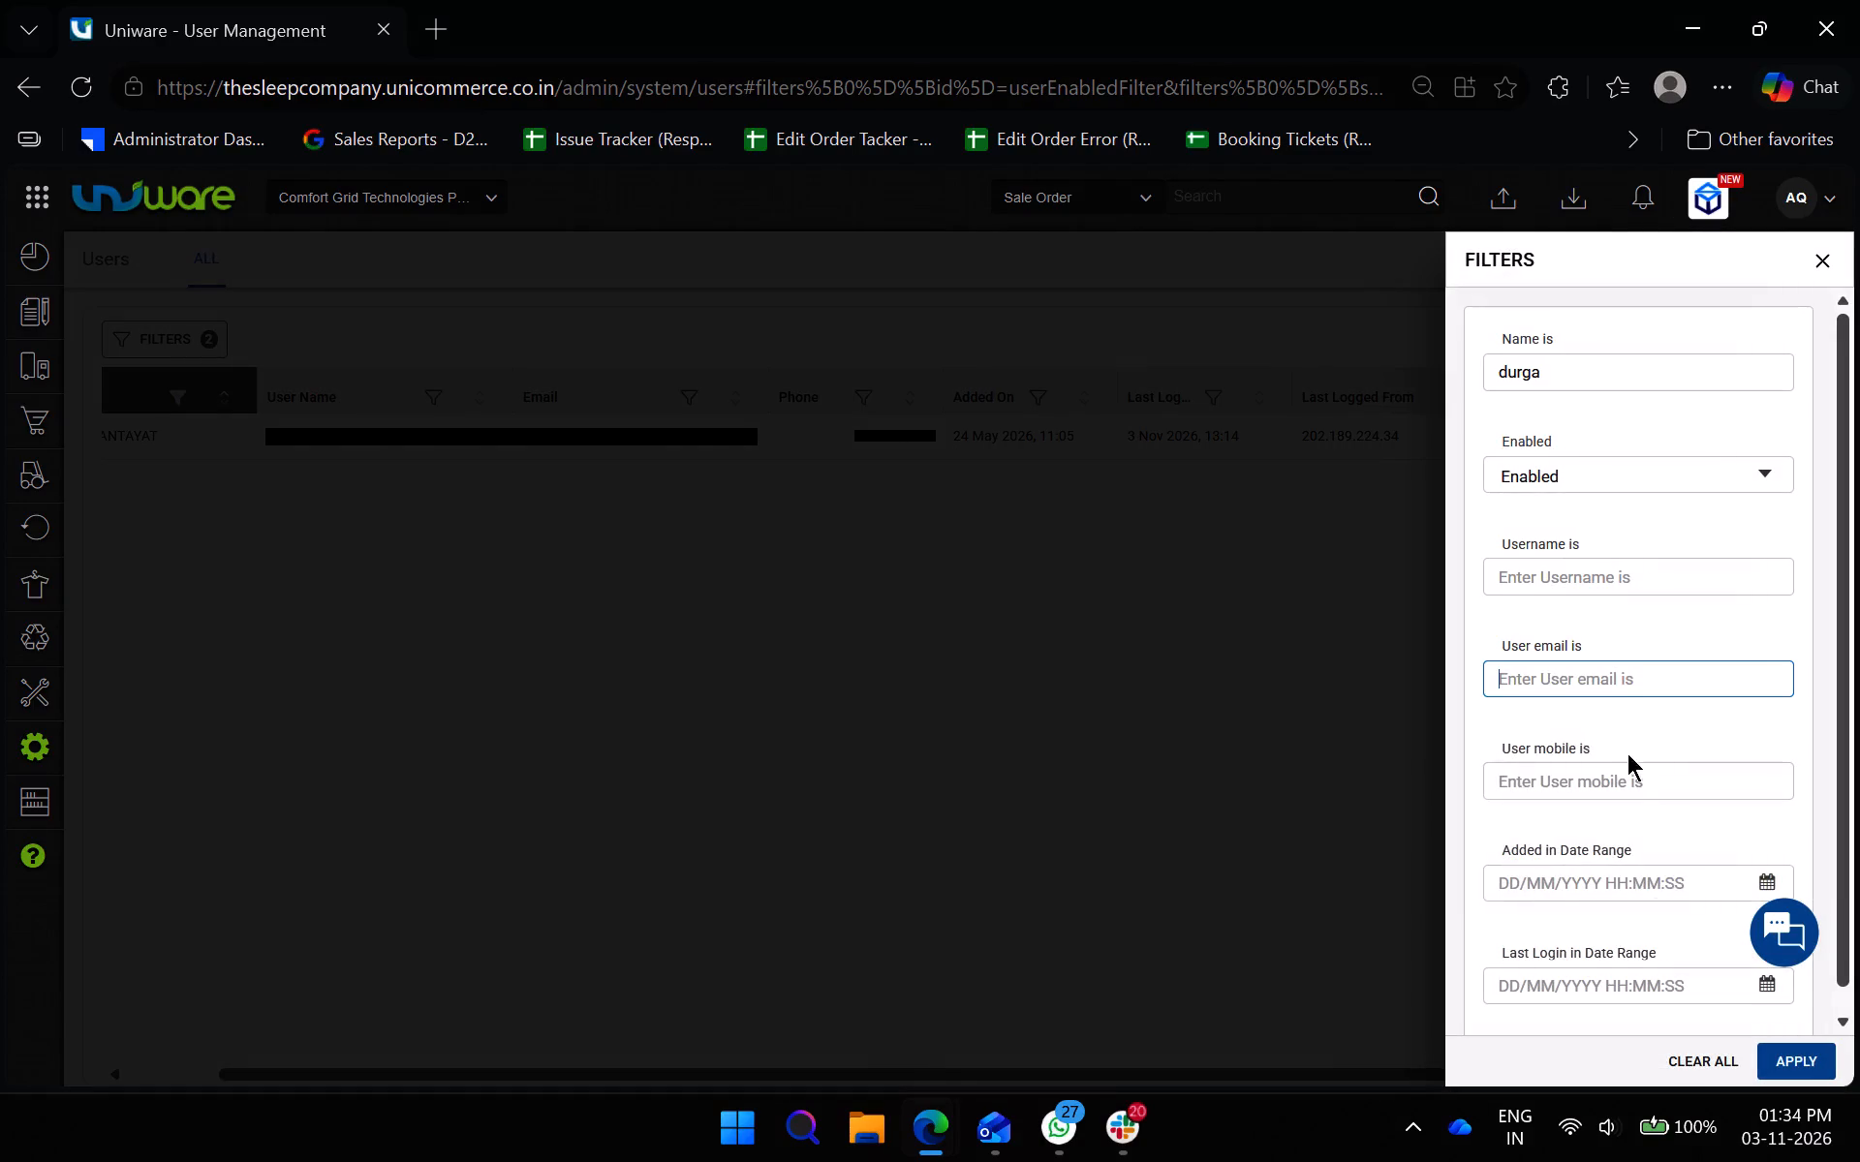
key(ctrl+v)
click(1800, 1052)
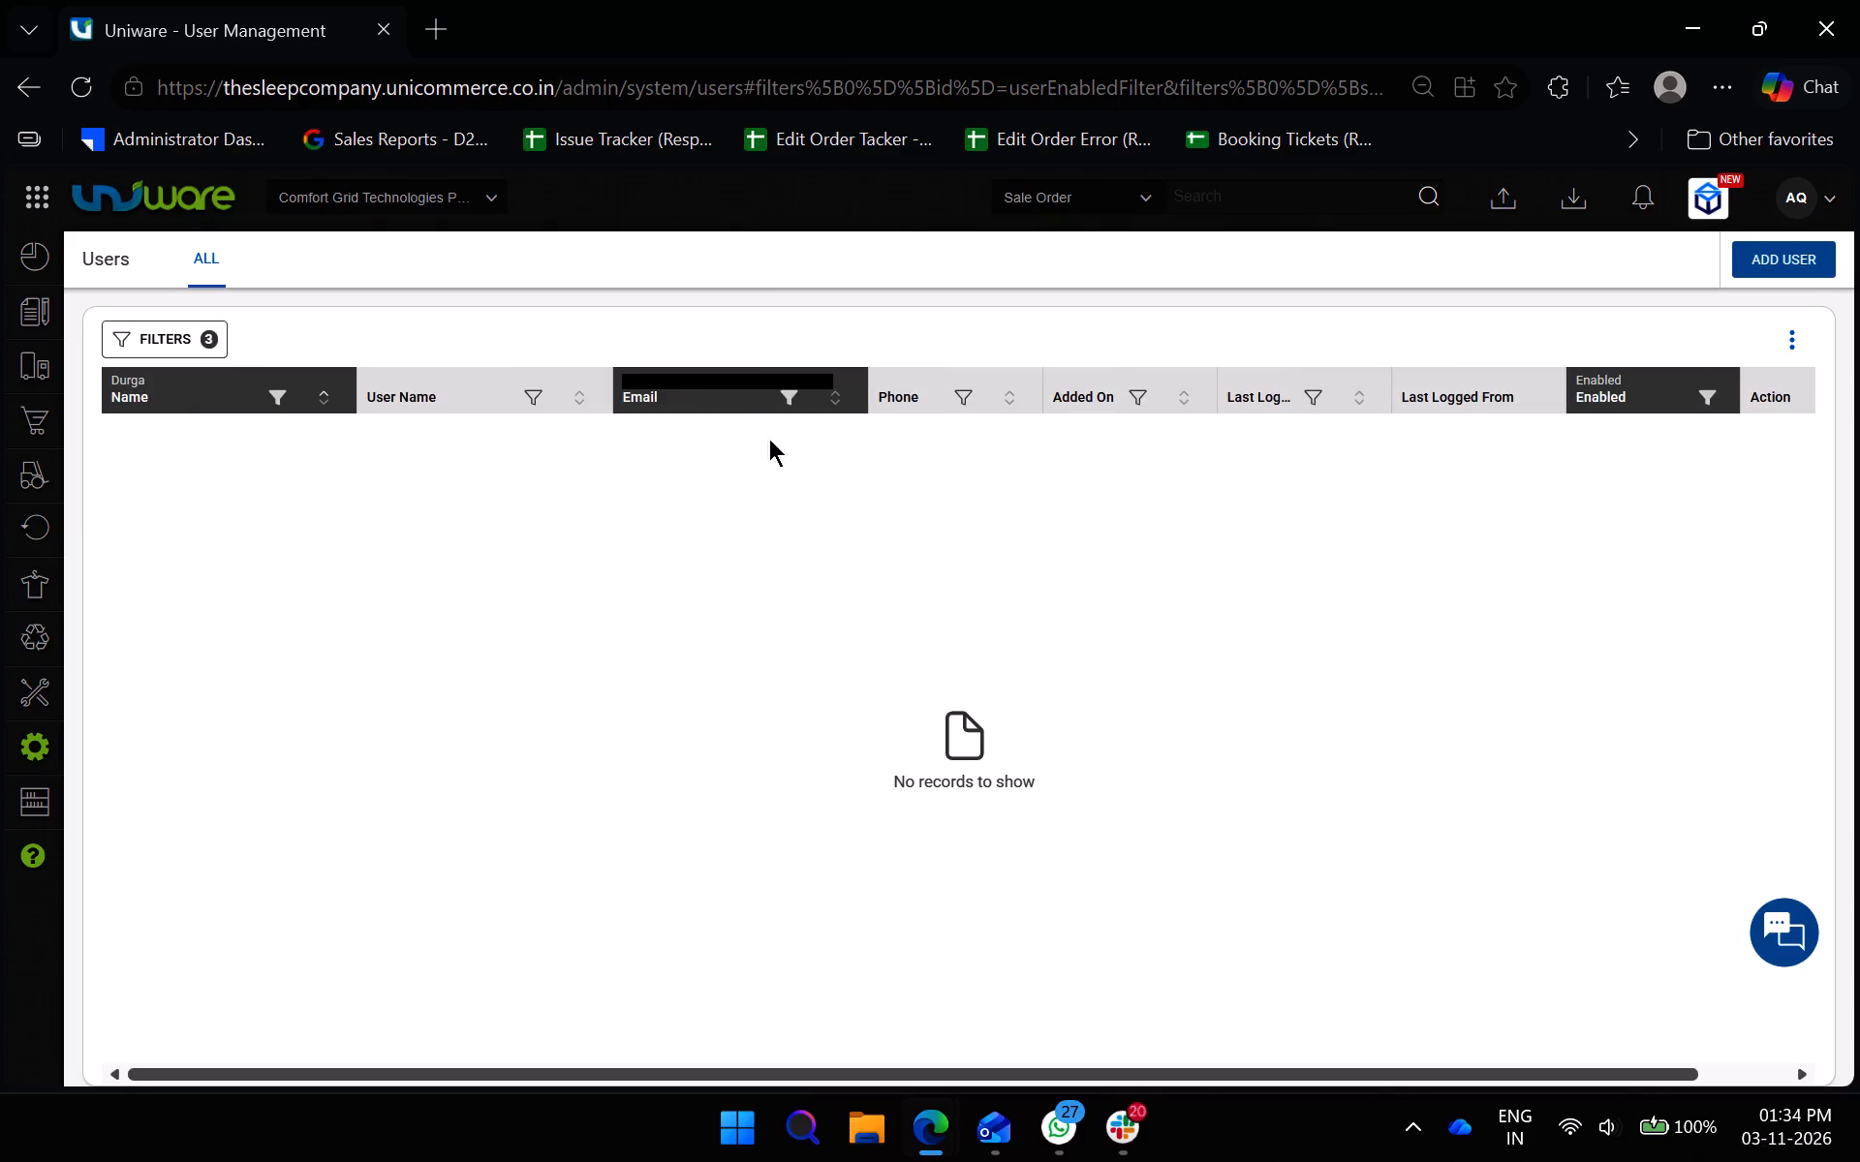
Clear the name filter and filter the Users list by the newly pasted user email address, keeping Enabled.
click(791, 403)
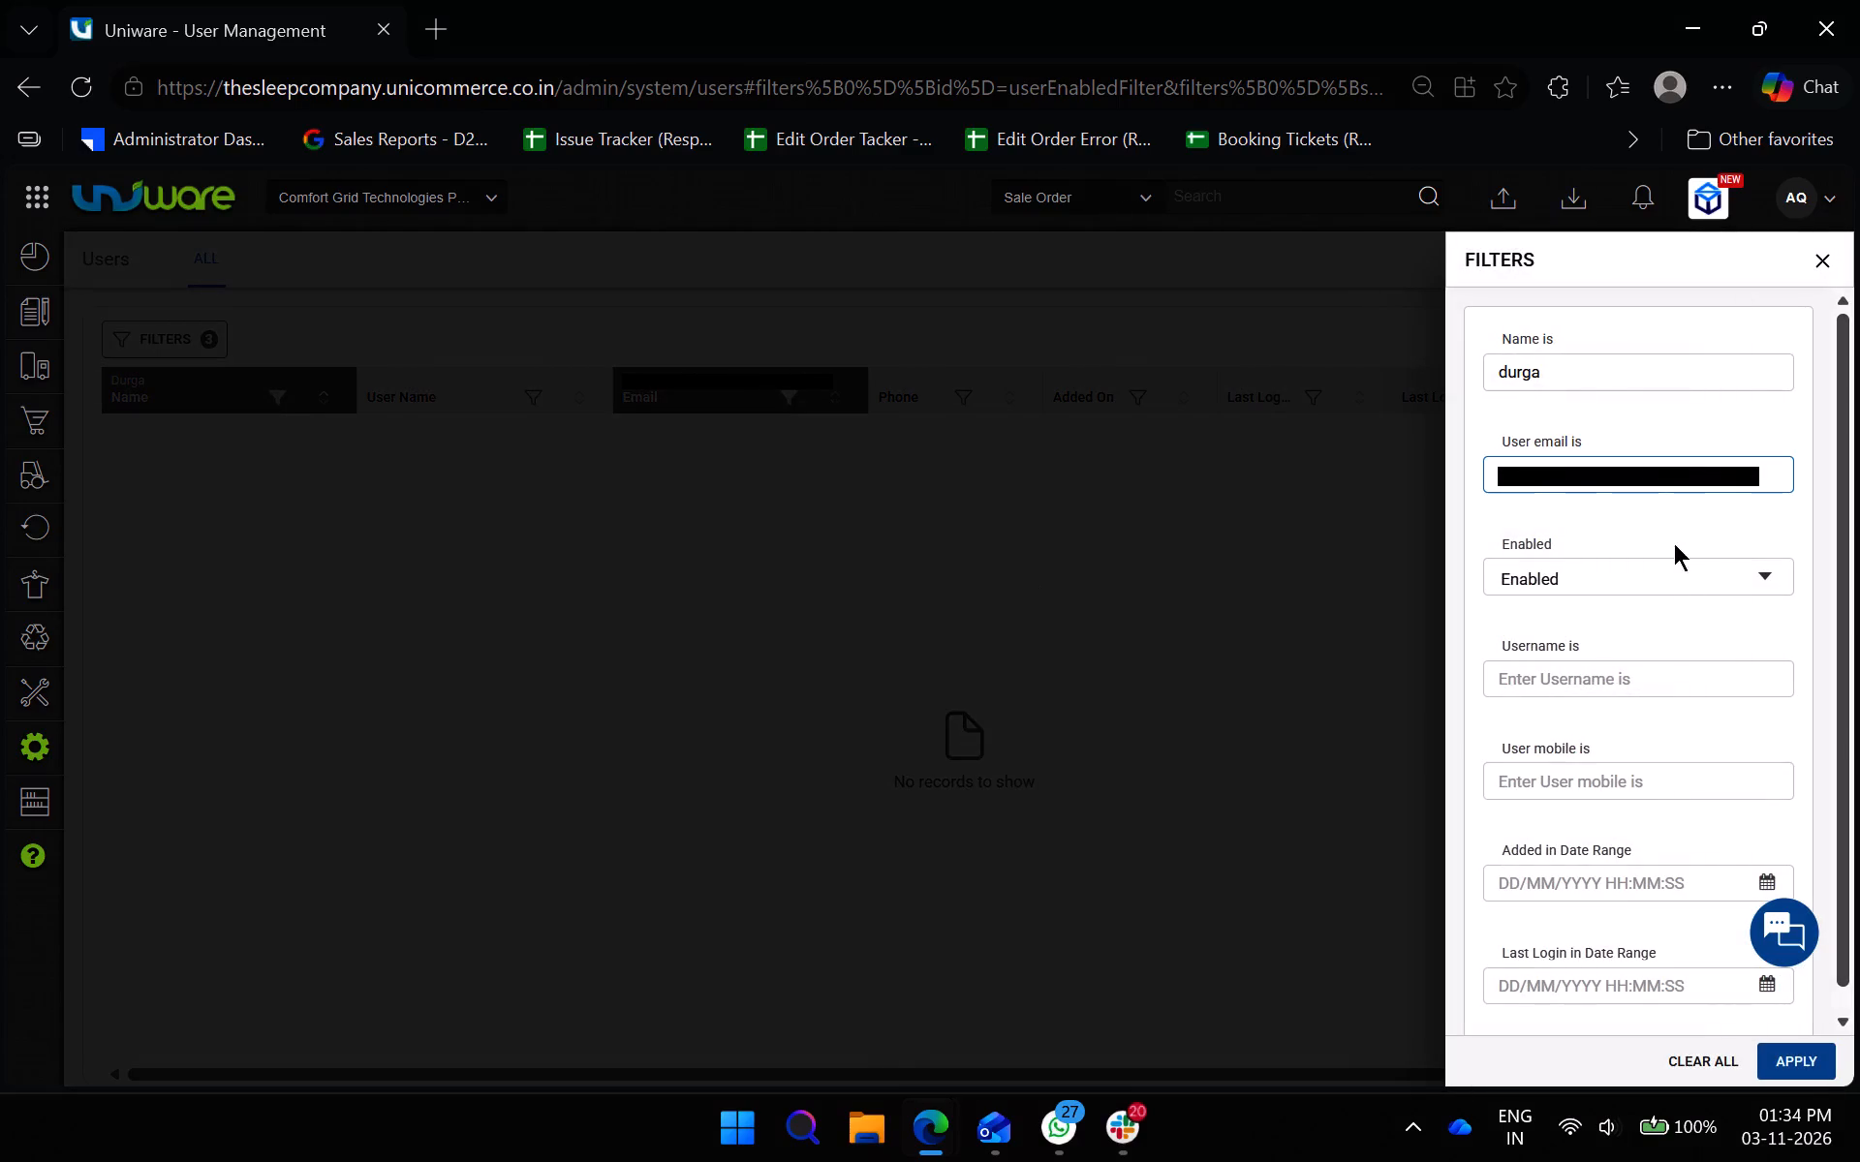
click(1771, 477)
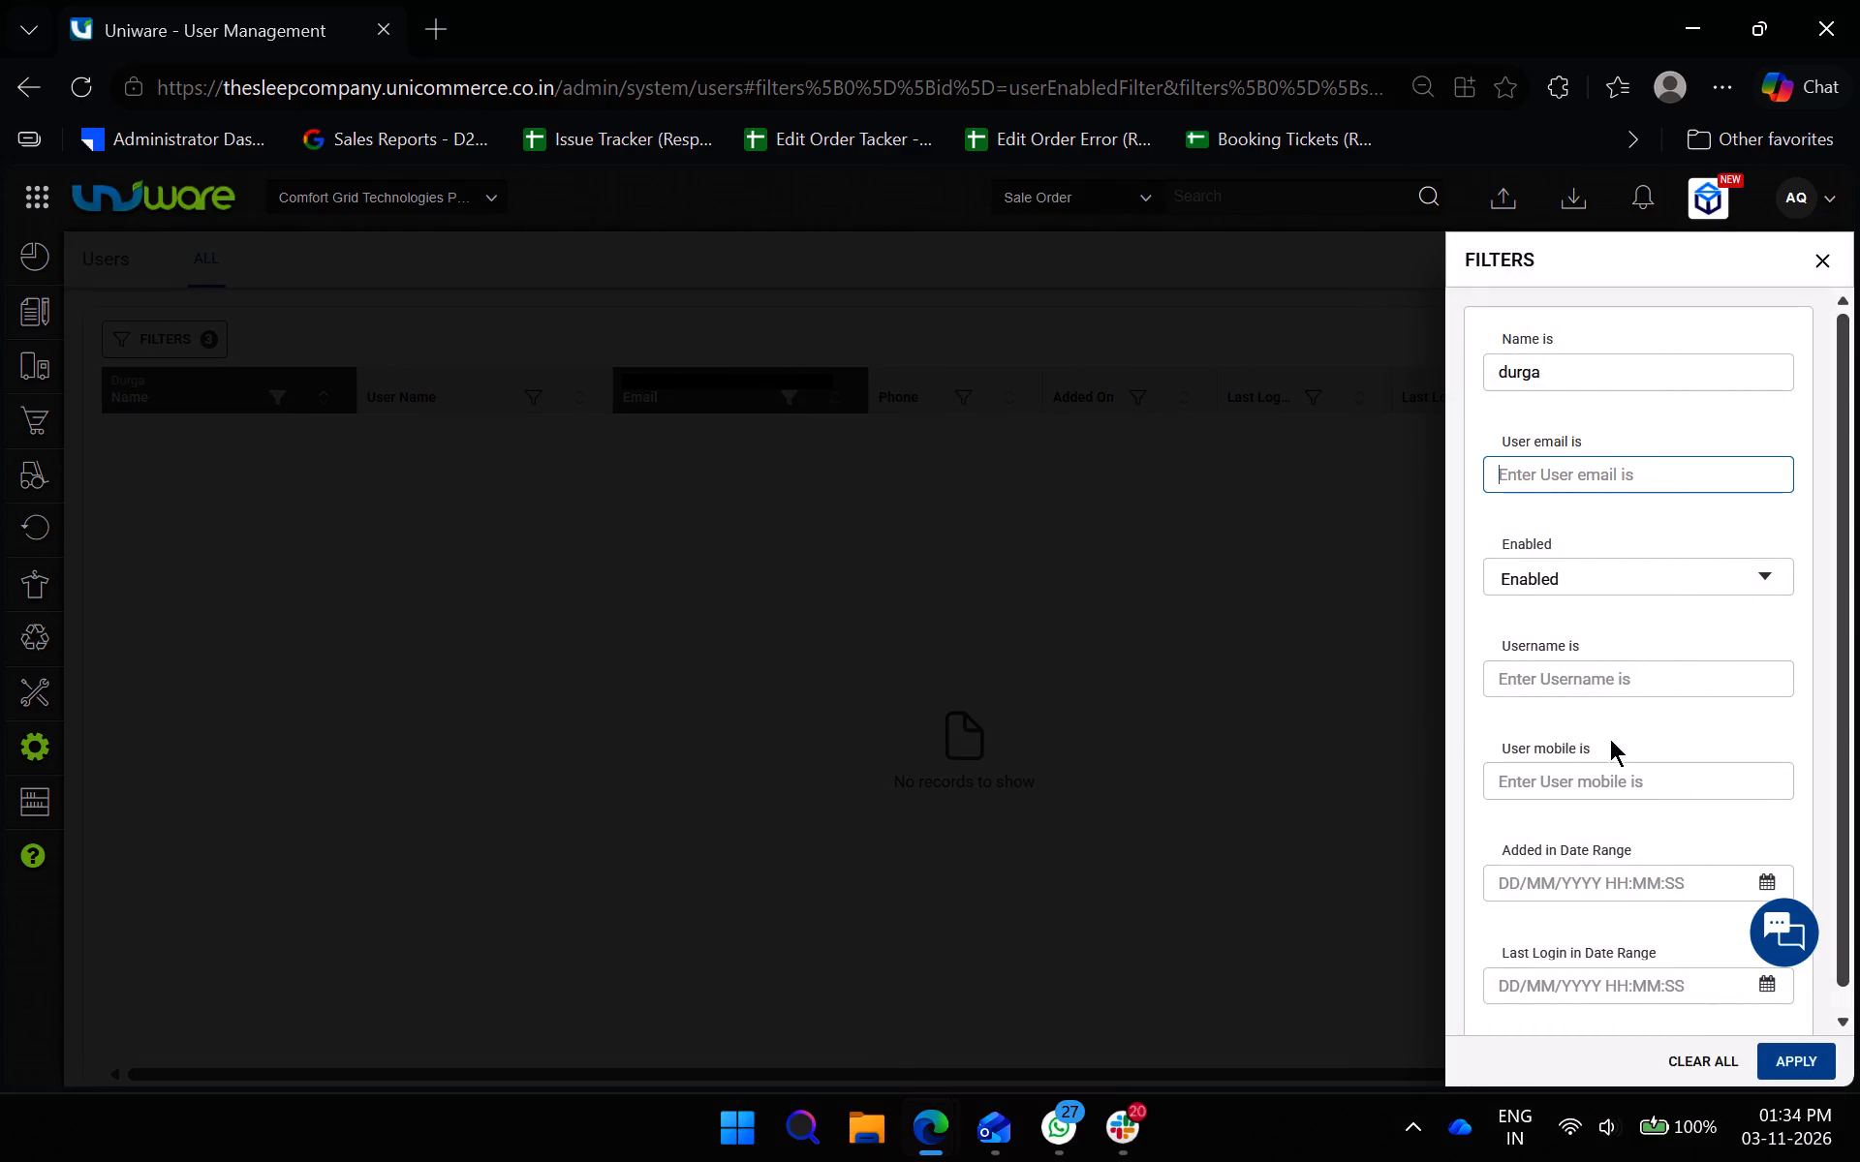
click(1781, 368)
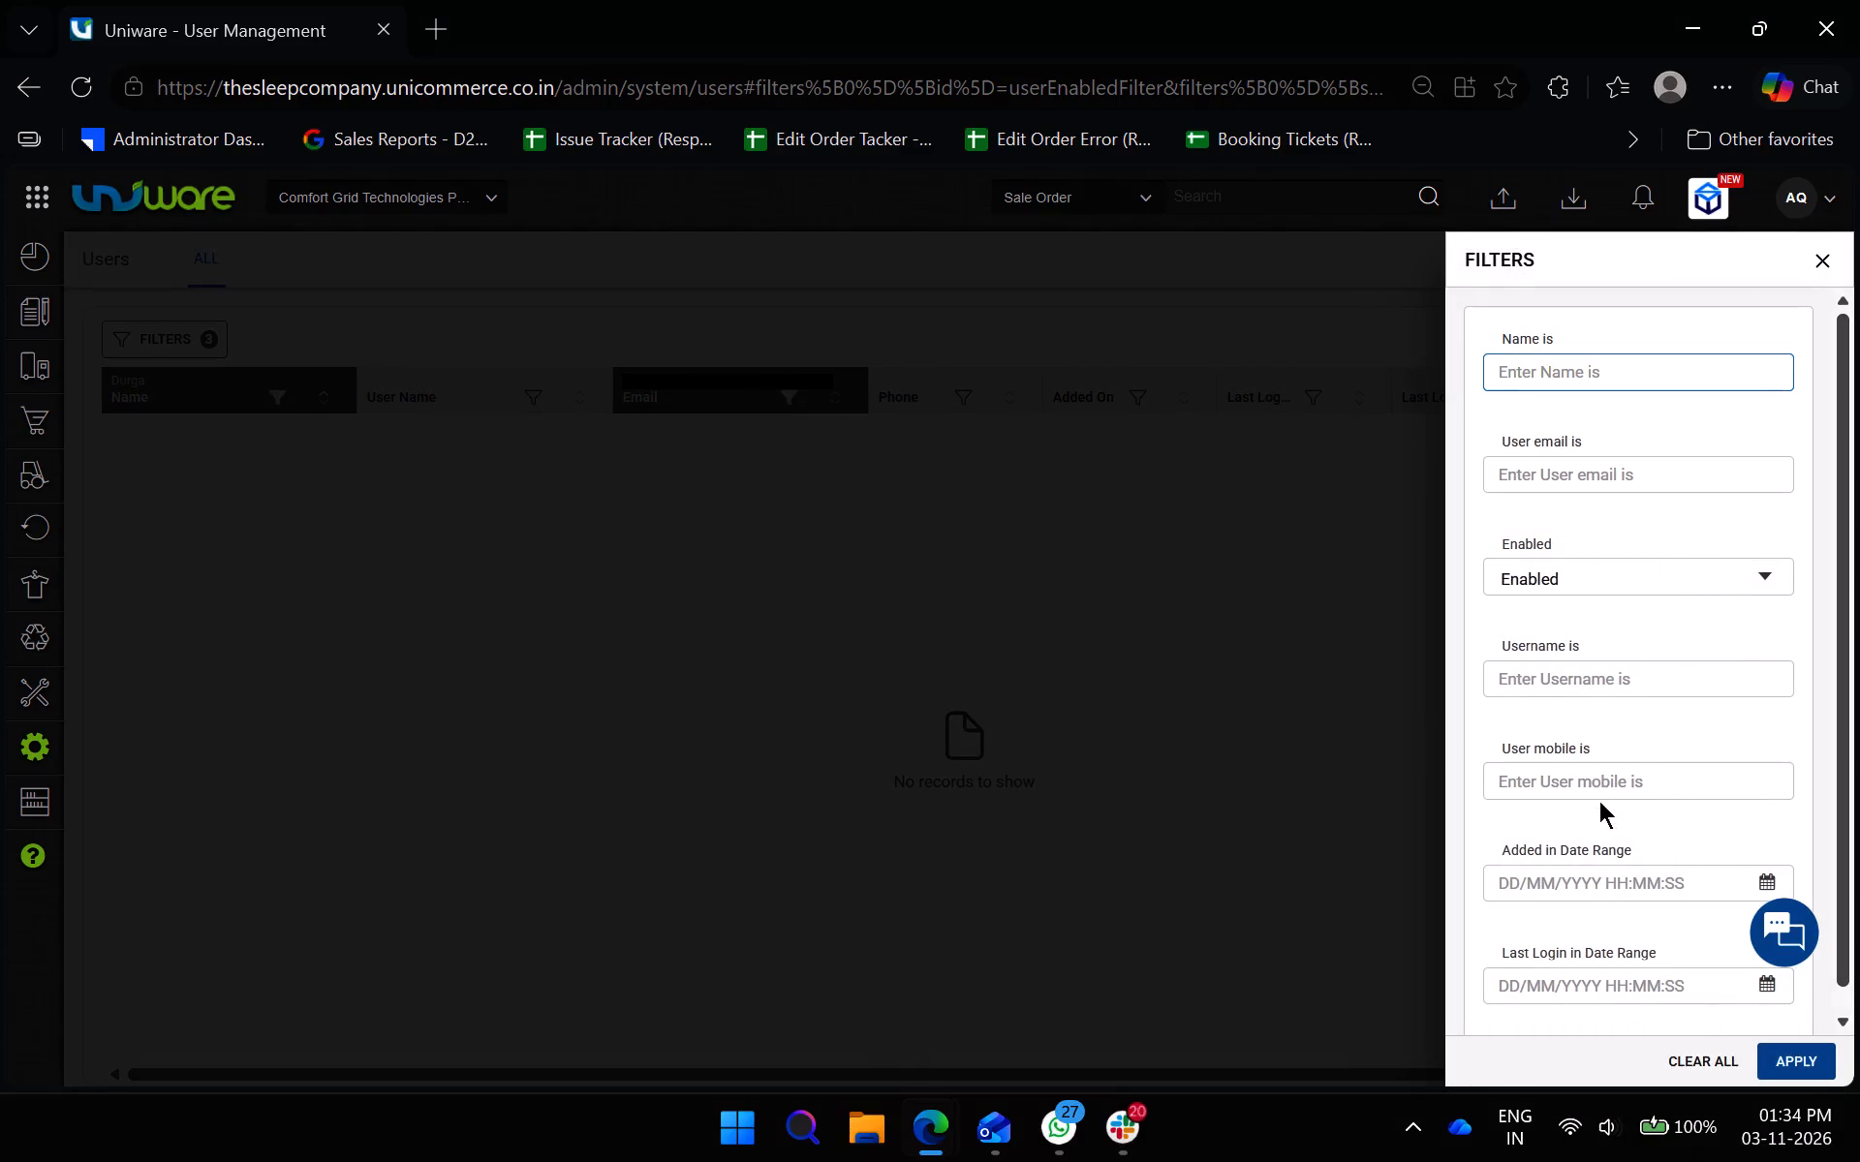
click(1609, 458)
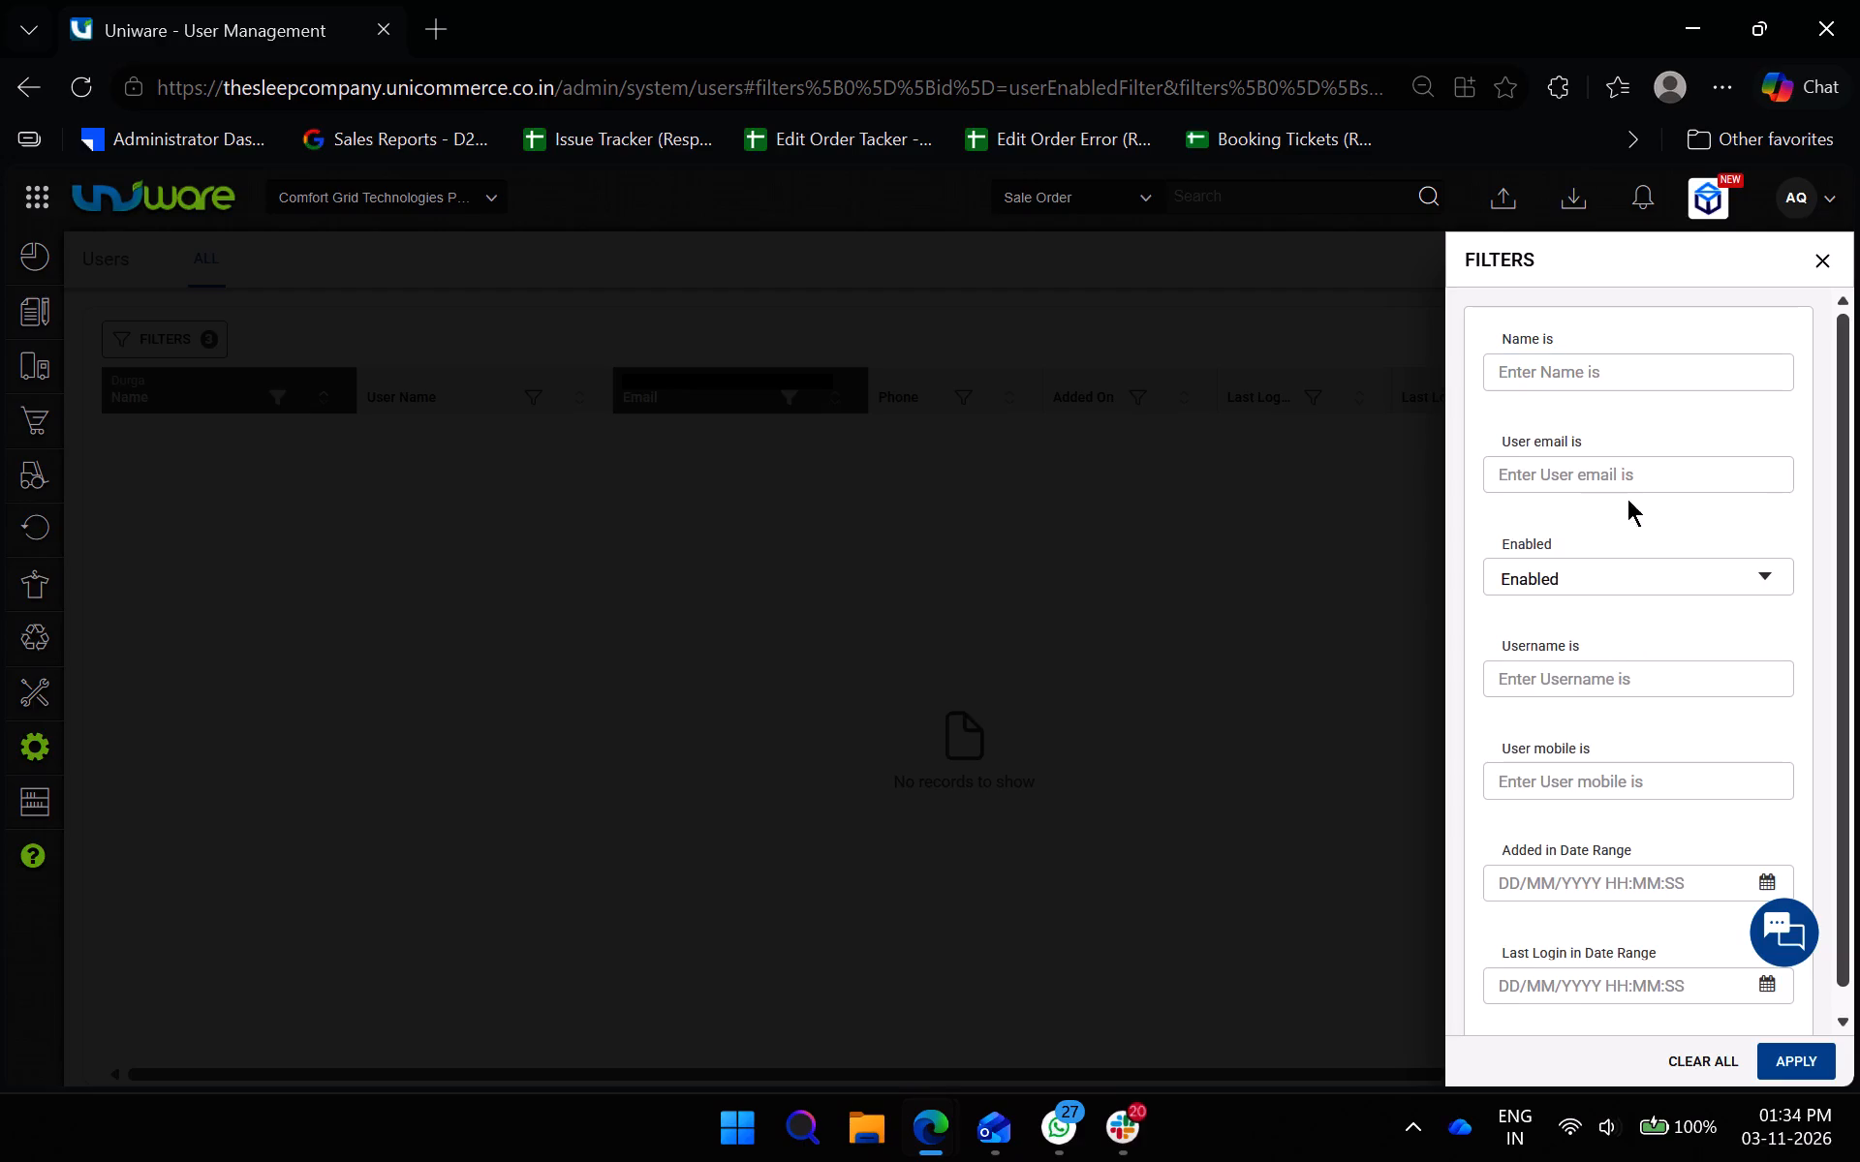
ctrl+click(1643, 481)
key(ctrl+v)
key(Return)
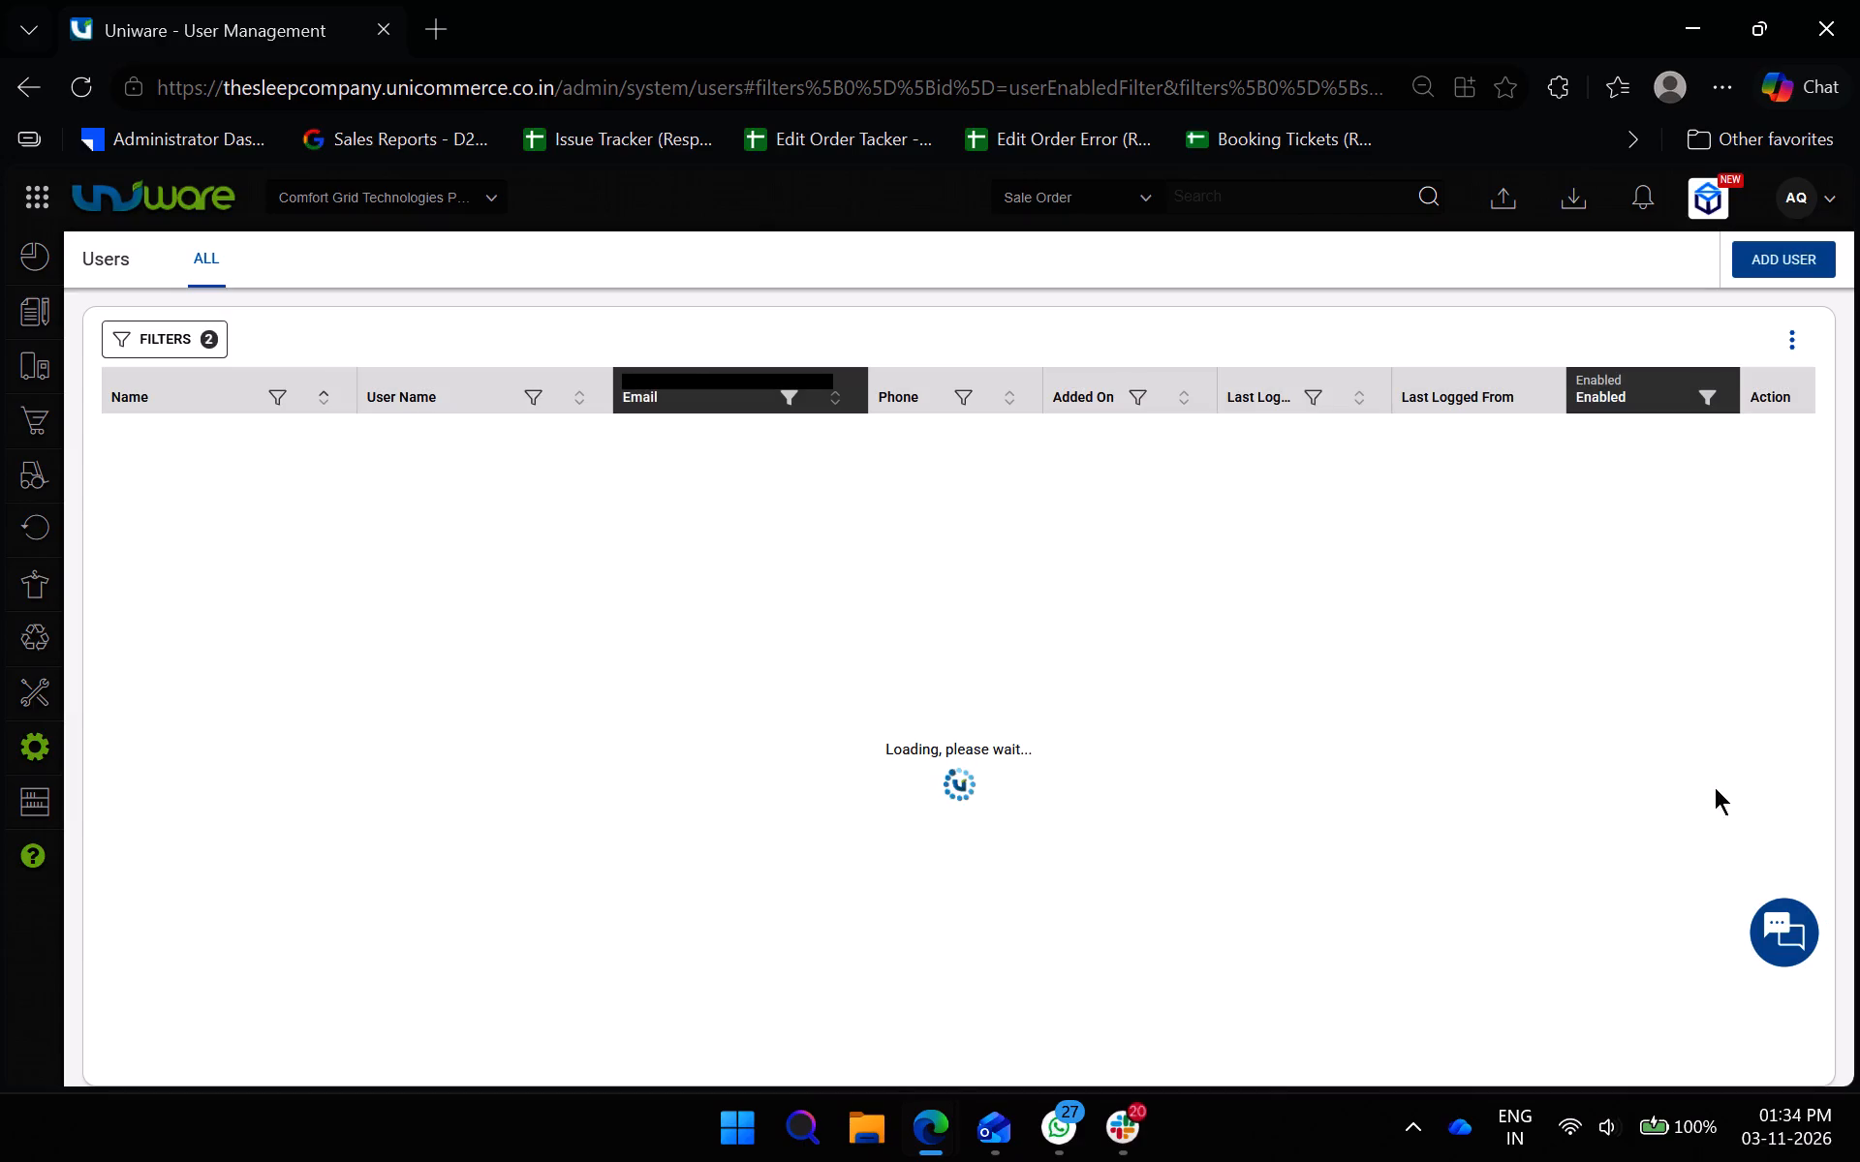
Open the matching user's record and review its assigned roles and facility codes.
click(1751, 430)
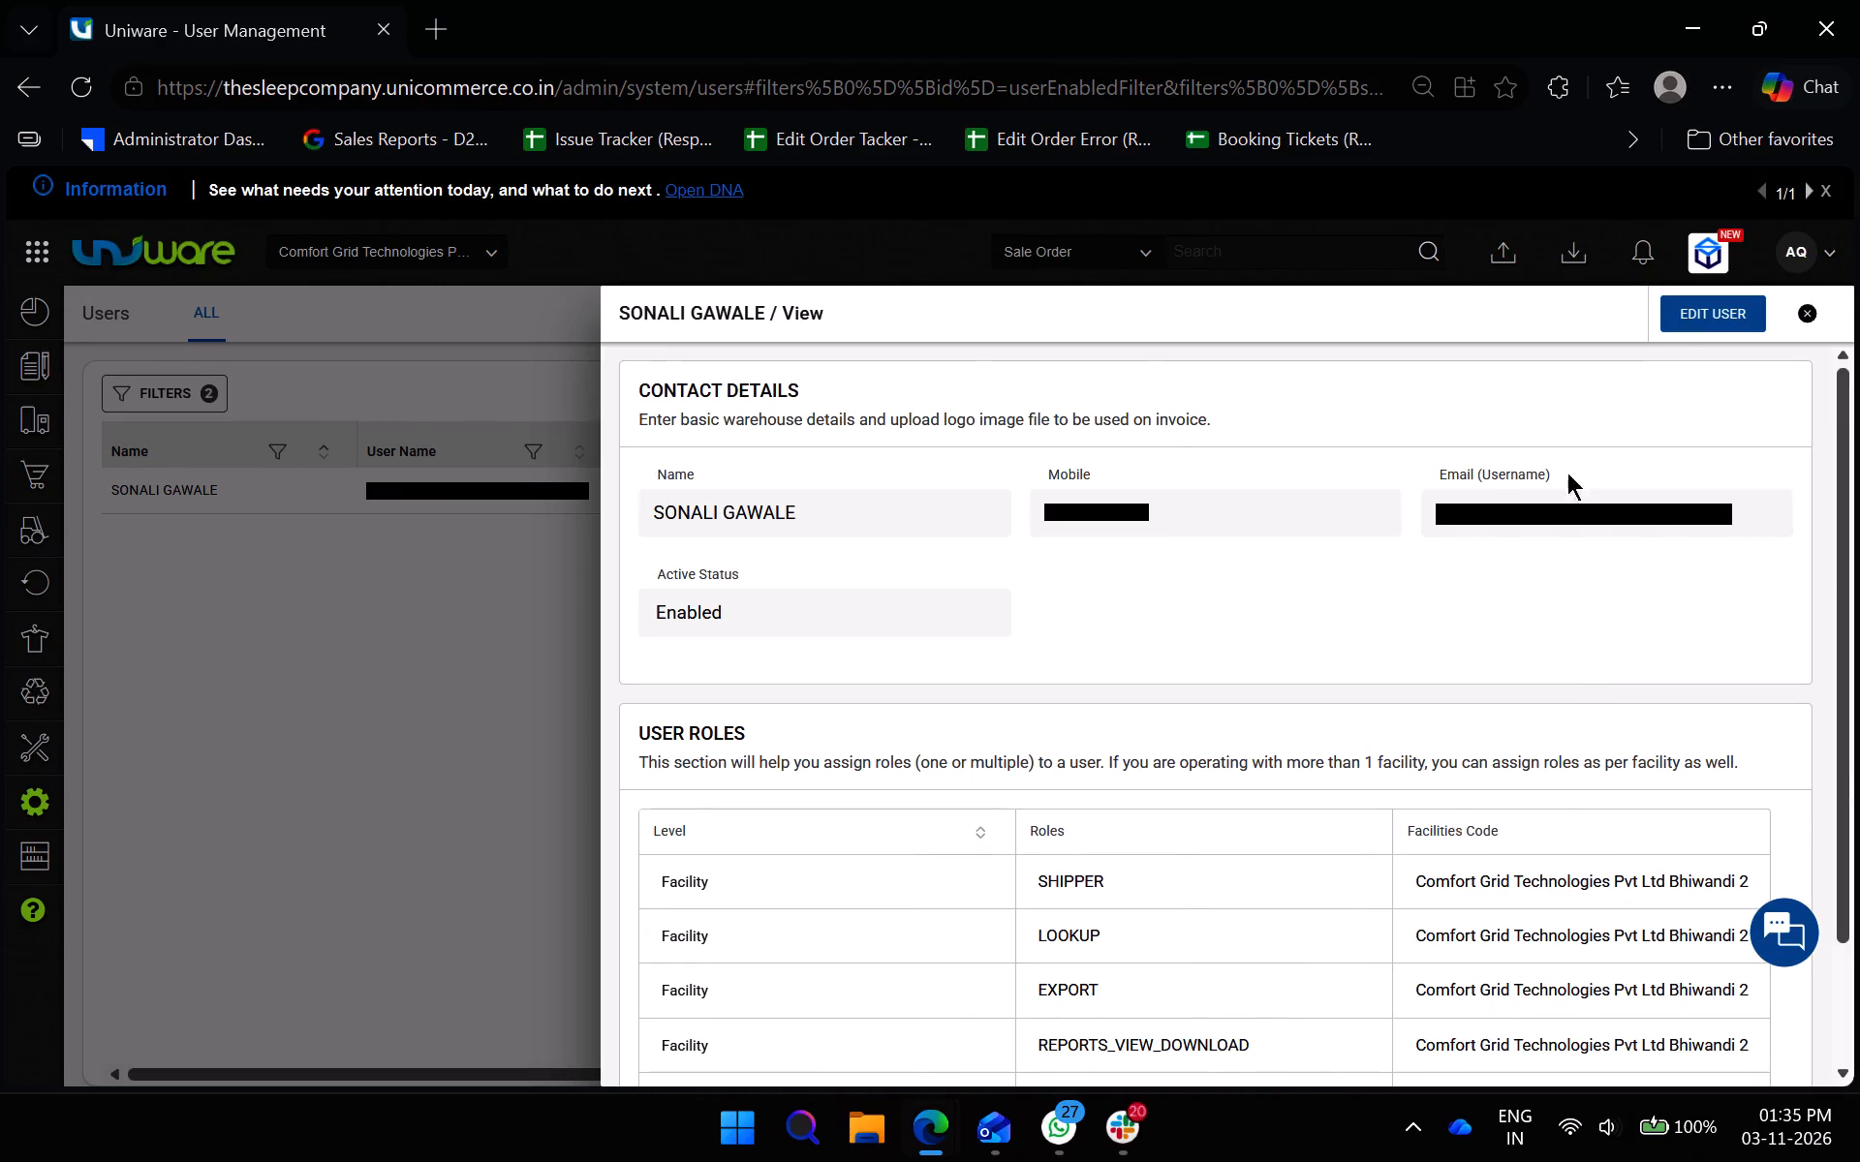
scroll(1486, 597, down, 2)
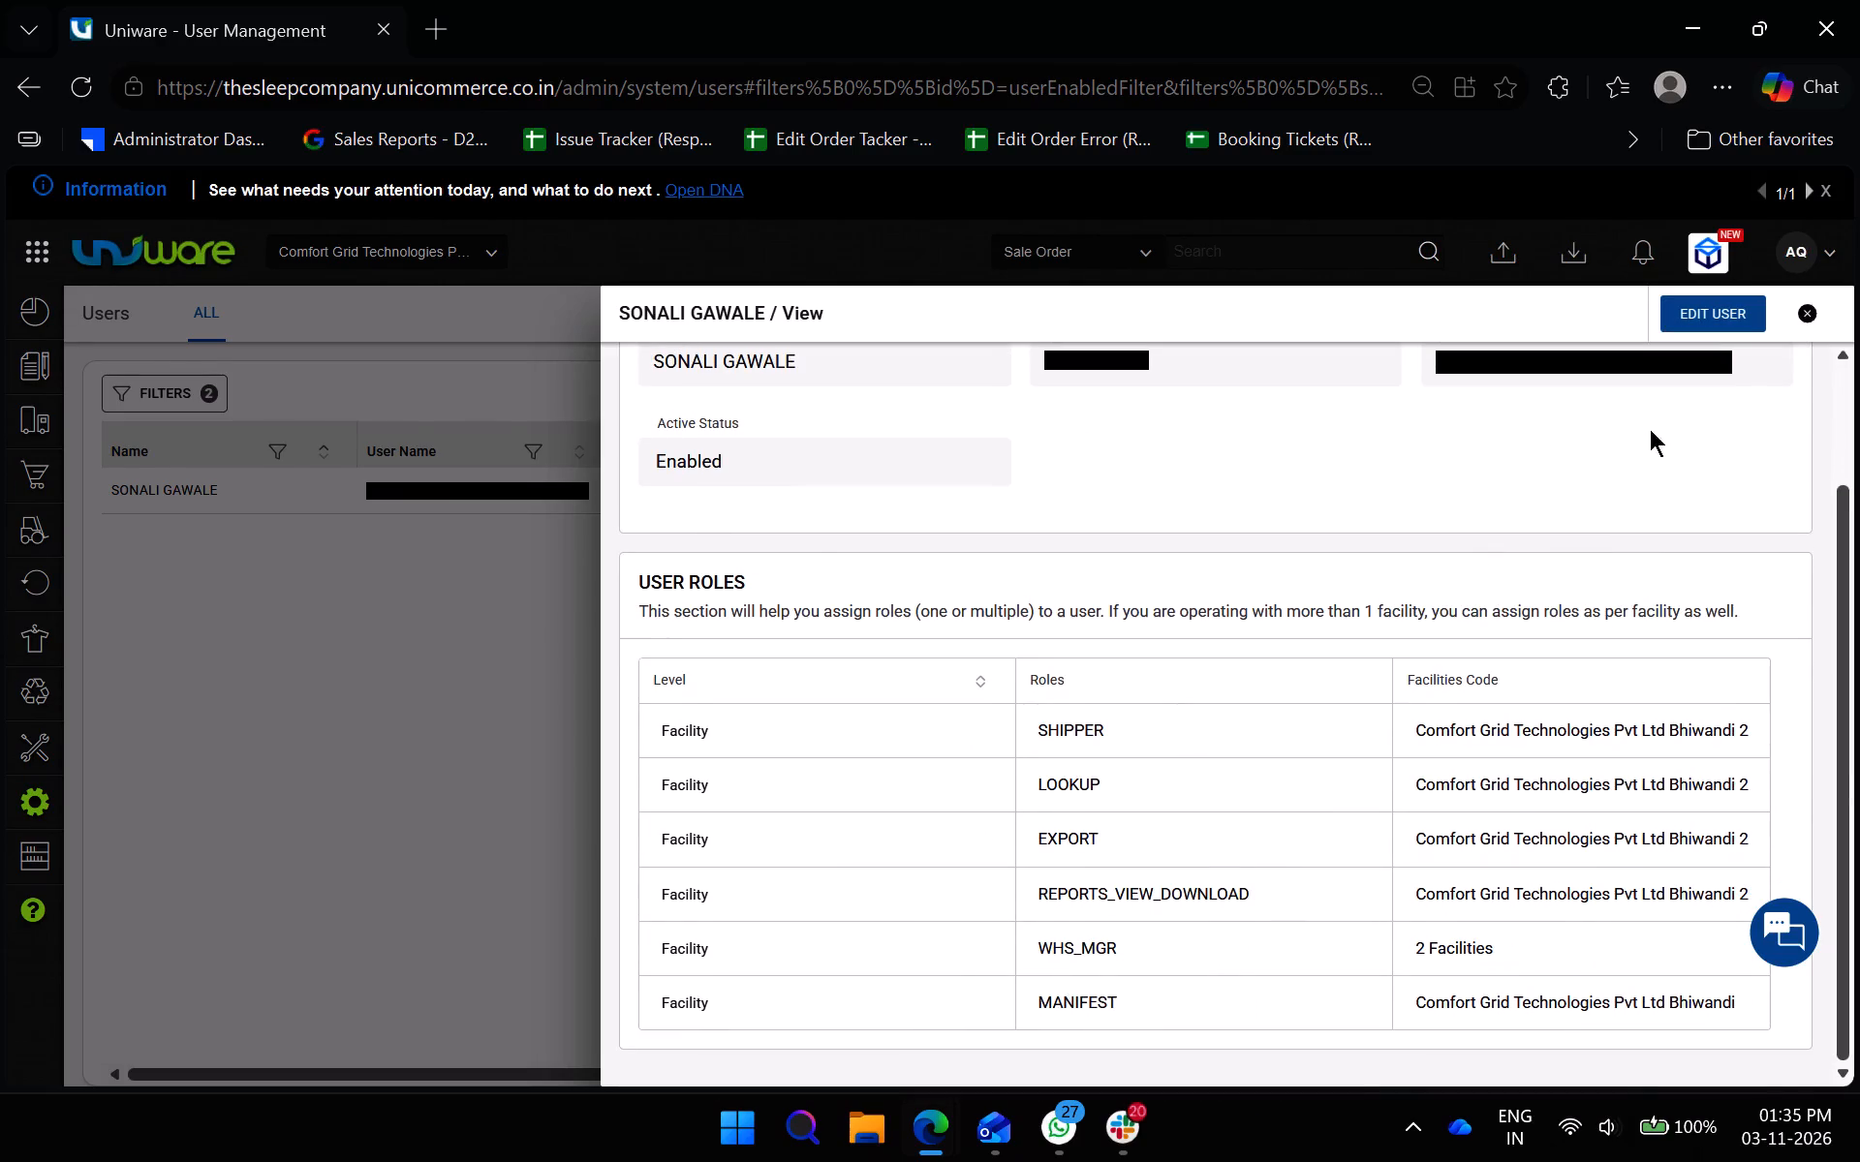
Open the user for editing and examine the facility choices of the WHS_MGR role.
click(1704, 317)
scroll(1497, 609, down, 1)
click(1477, 845)
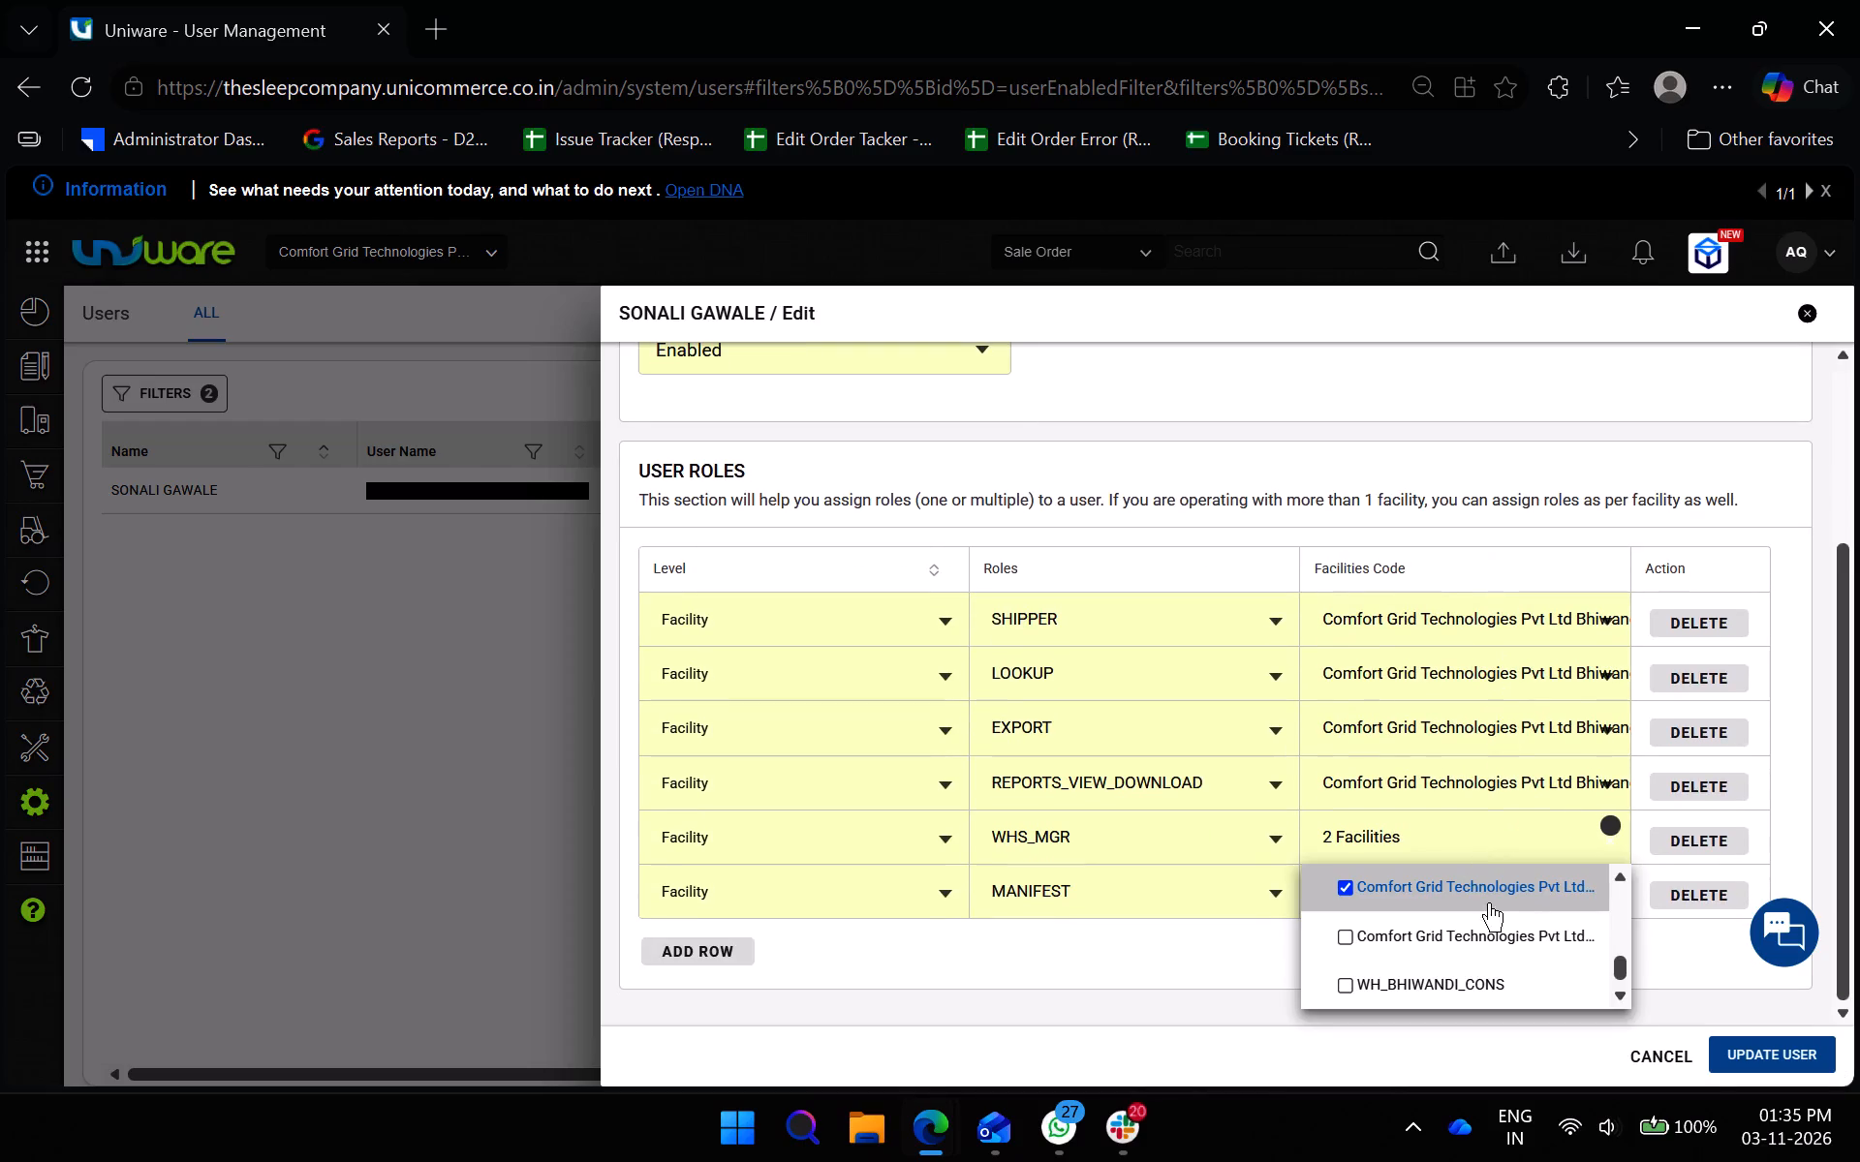
drag(1625, 970, 1609, 979)
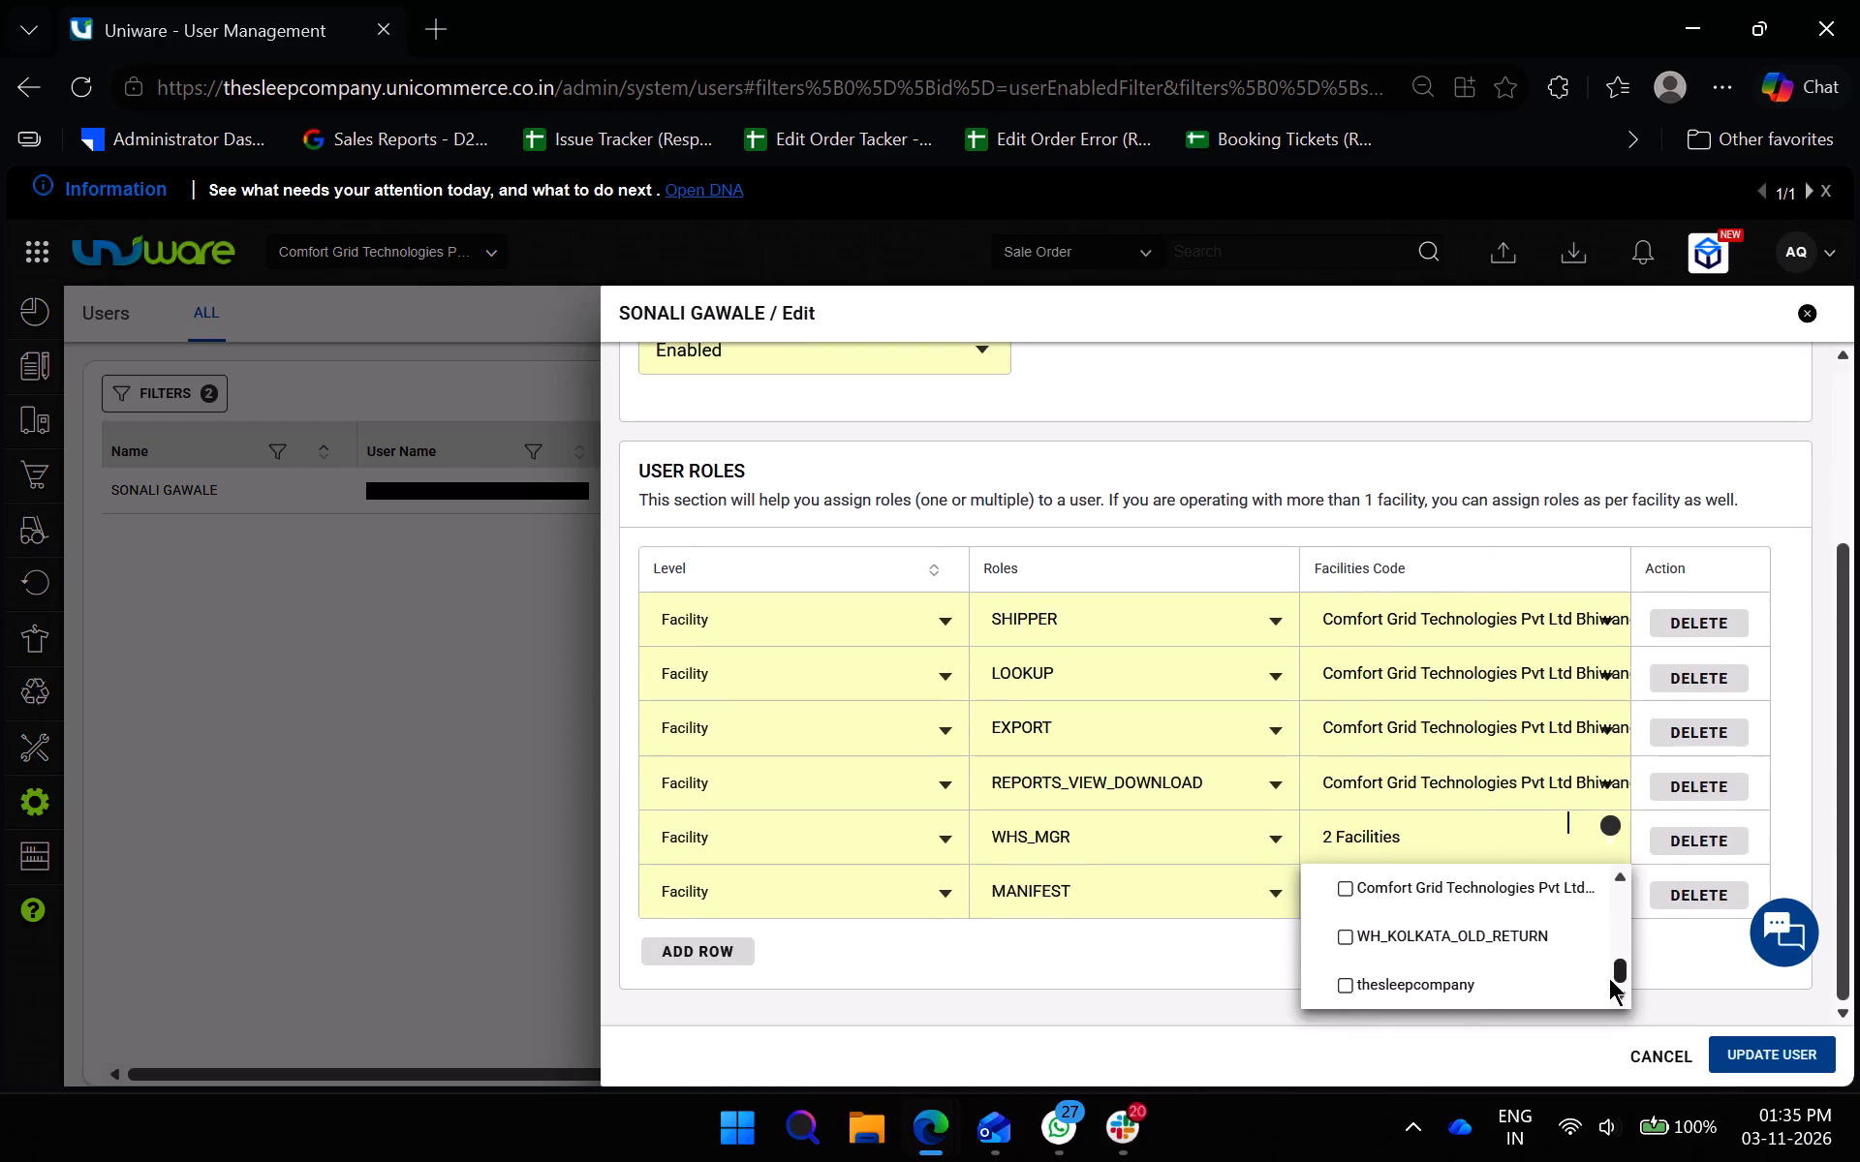
Check the WHS_MGR role's facility list for the Bhiwandi return facility and leave its selection as is.
drag(1609, 979, 1605, 993)
scroll(1504, 940, up, 4)
scroll(1504, 940, down, 1)
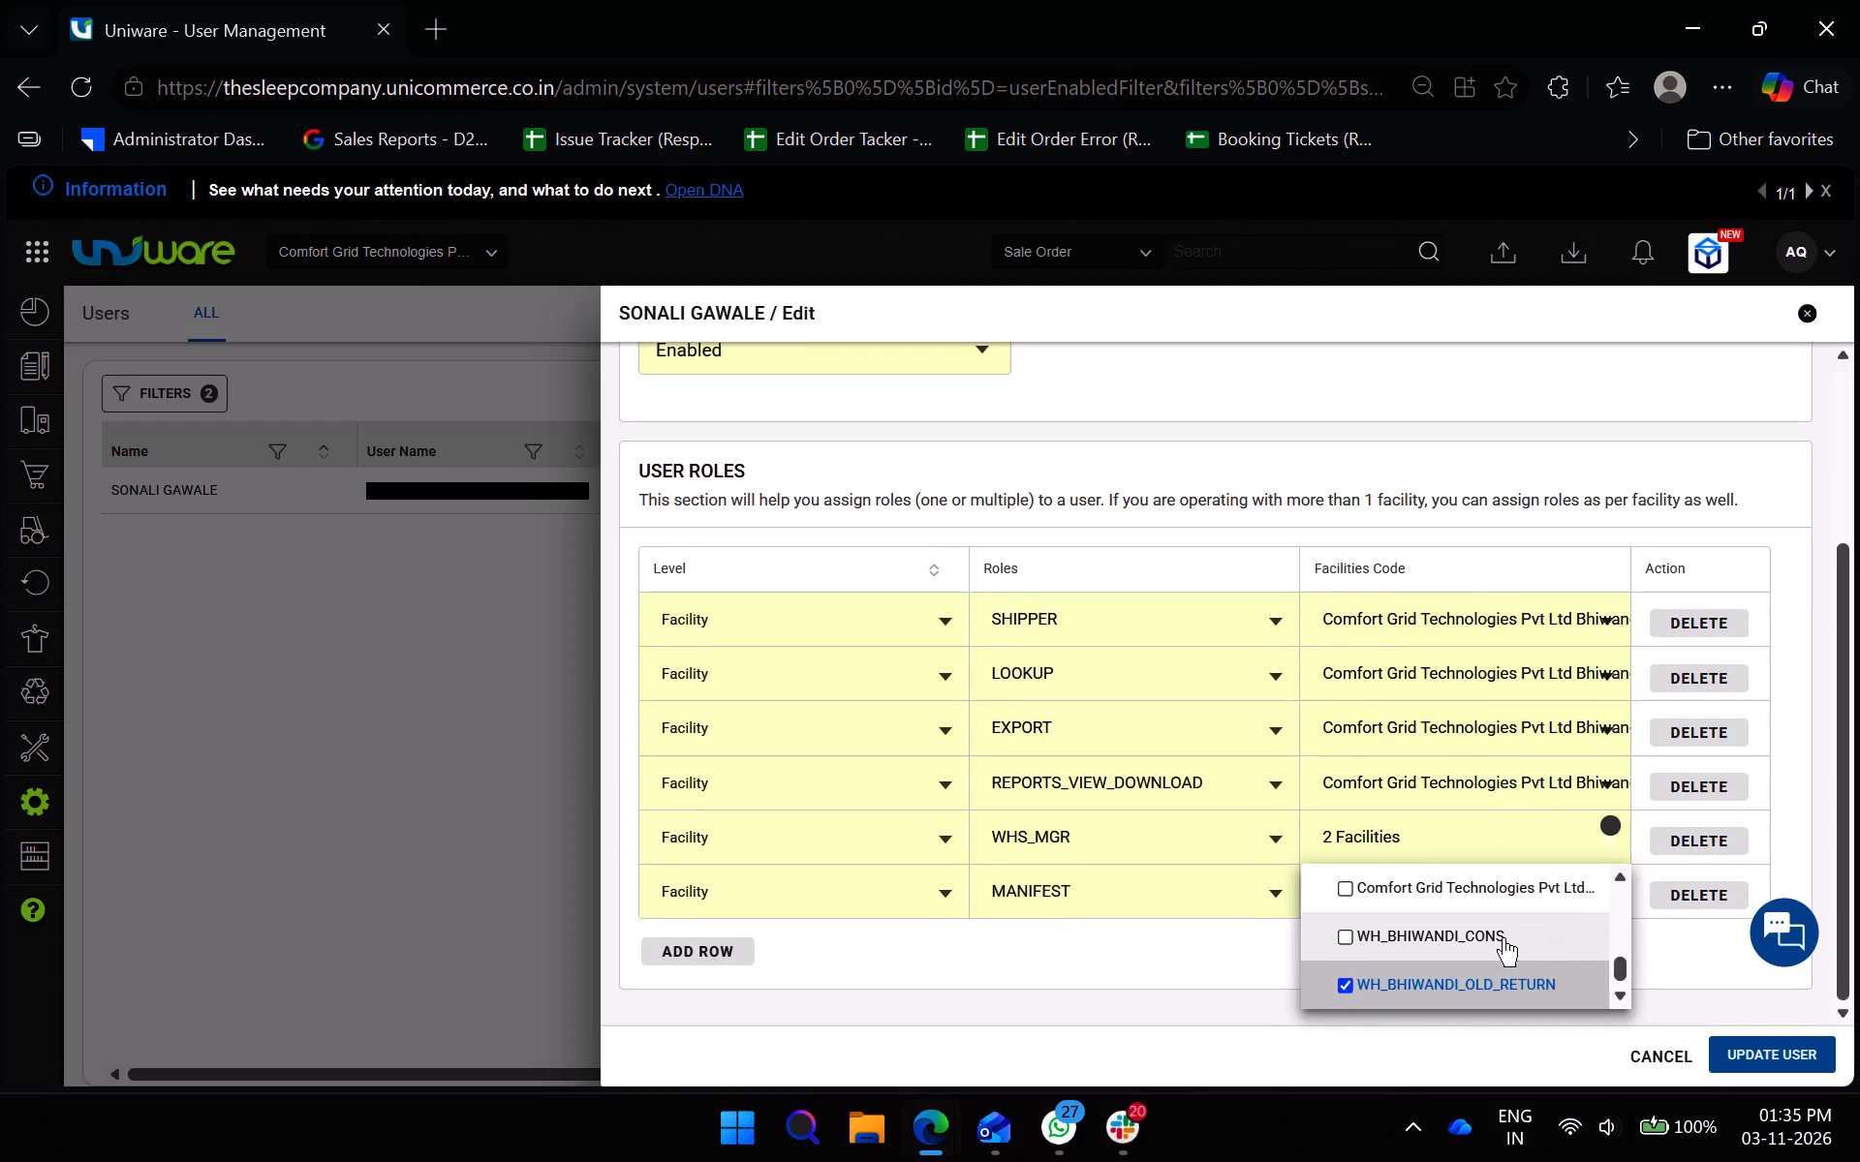
click(1669, 945)
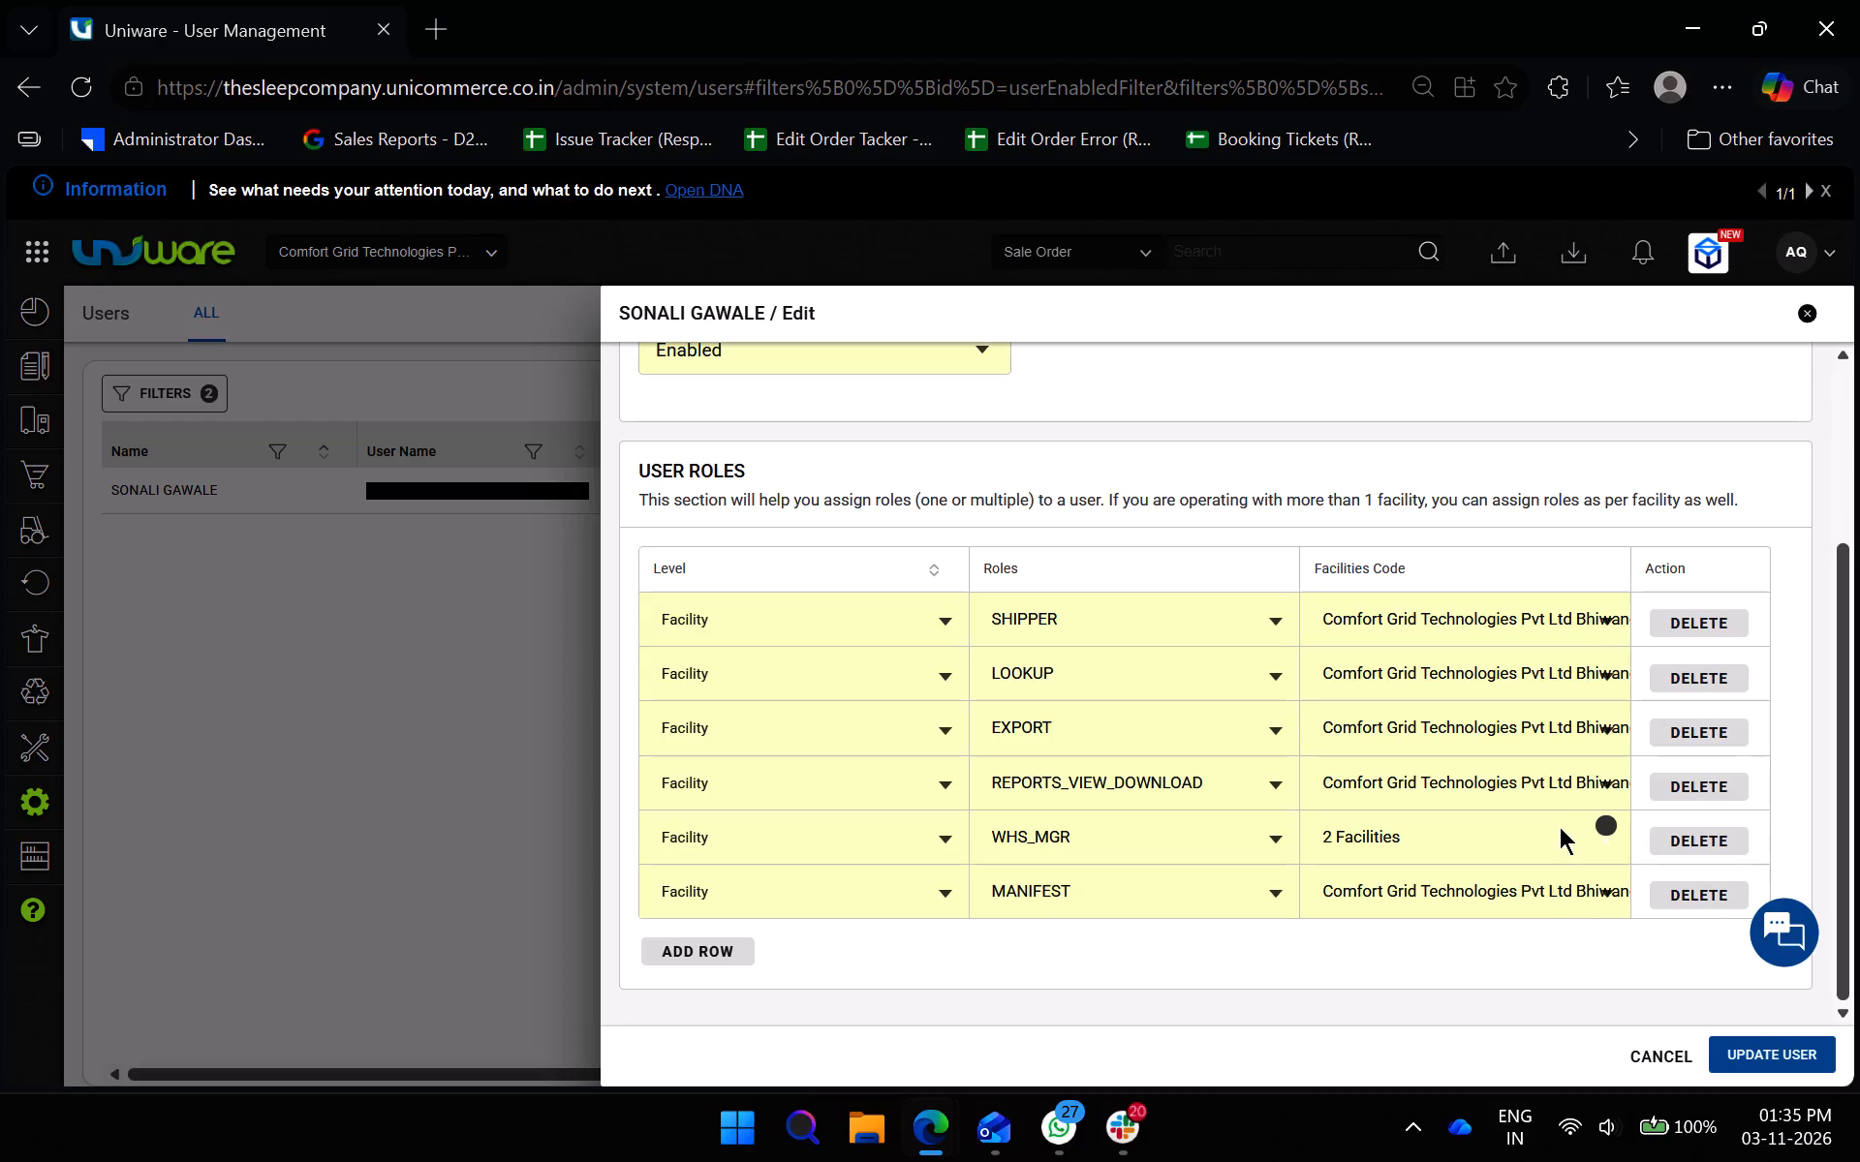
Add the WH_BHIWANDI_OLD_RETURN facility to the user's MANIFEST role and save the user update.
click(1513, 897)
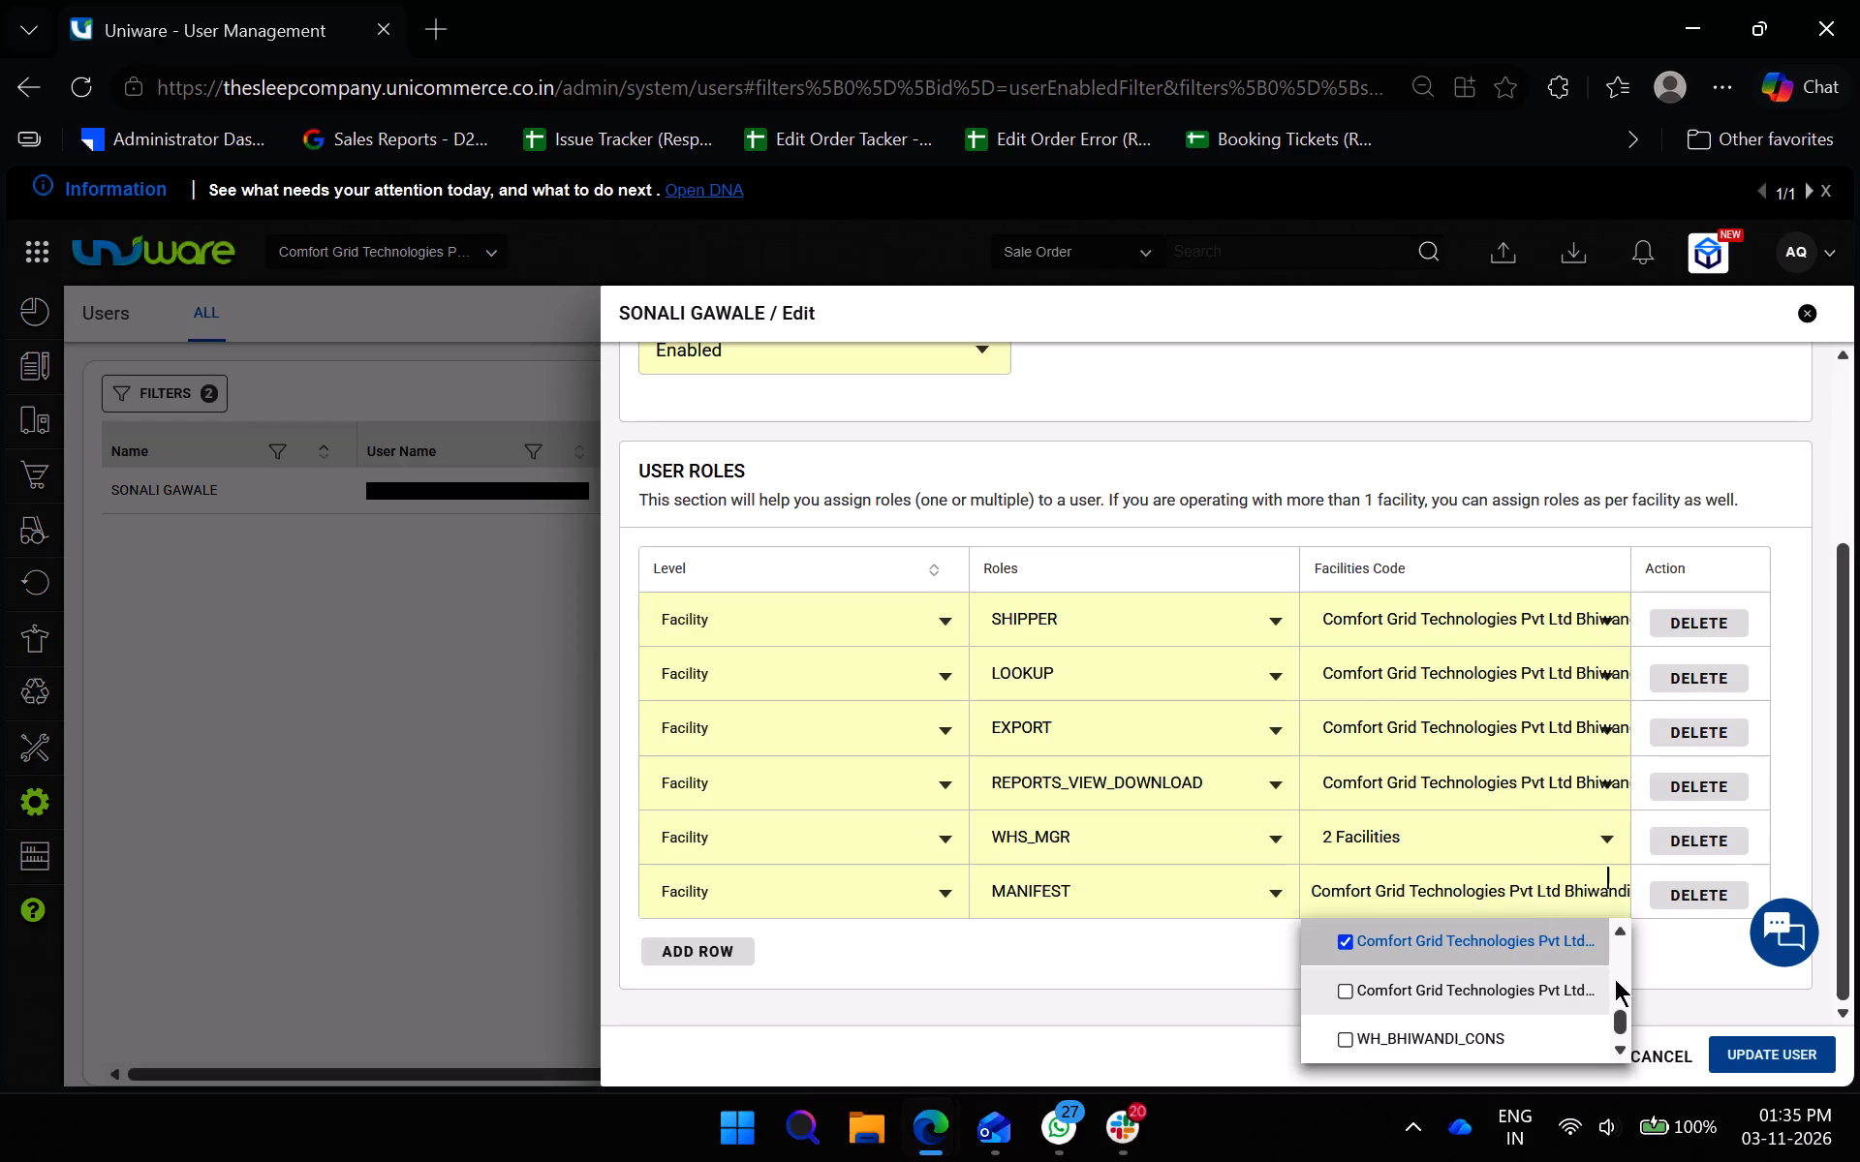
scroll(1553, 999, down, 1)
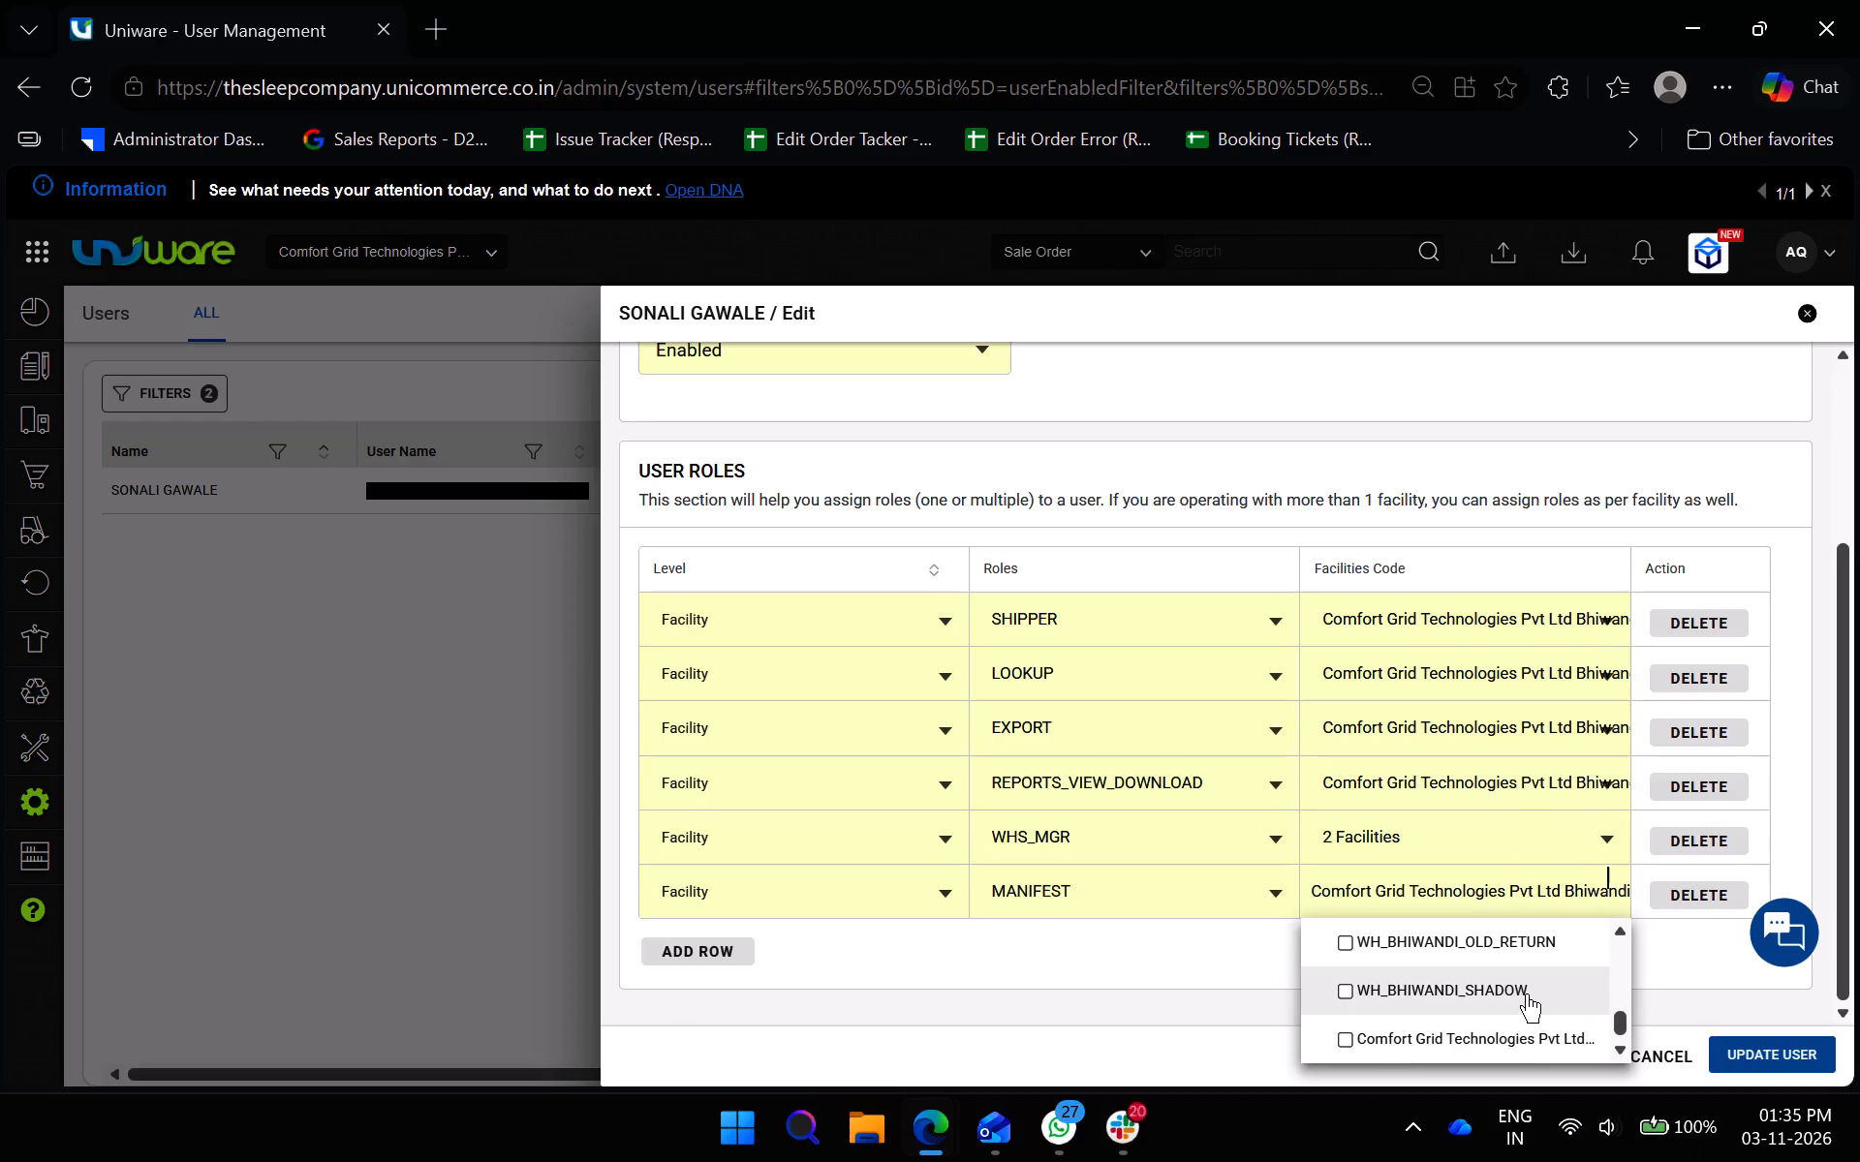
click(1534, 953)
click(1697, 1000)
click(1796, 1058)
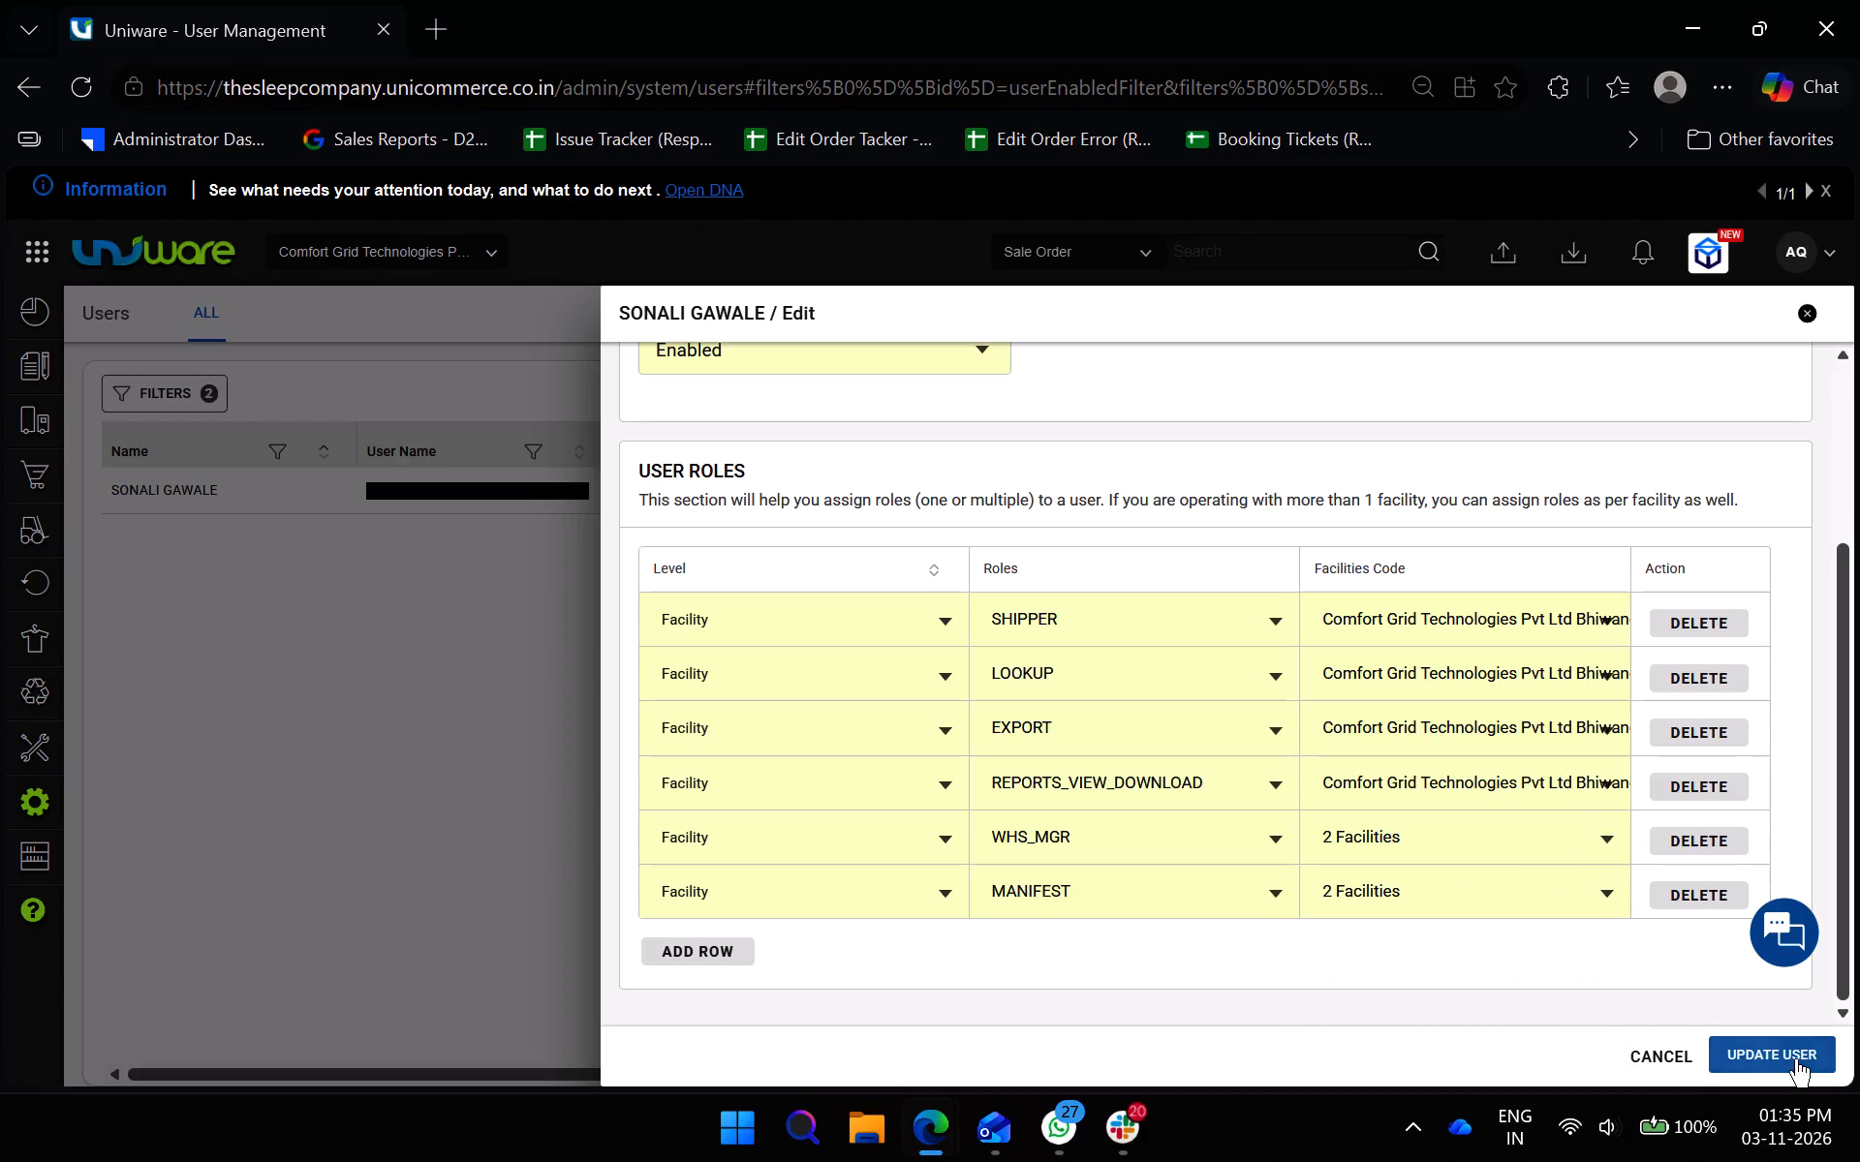
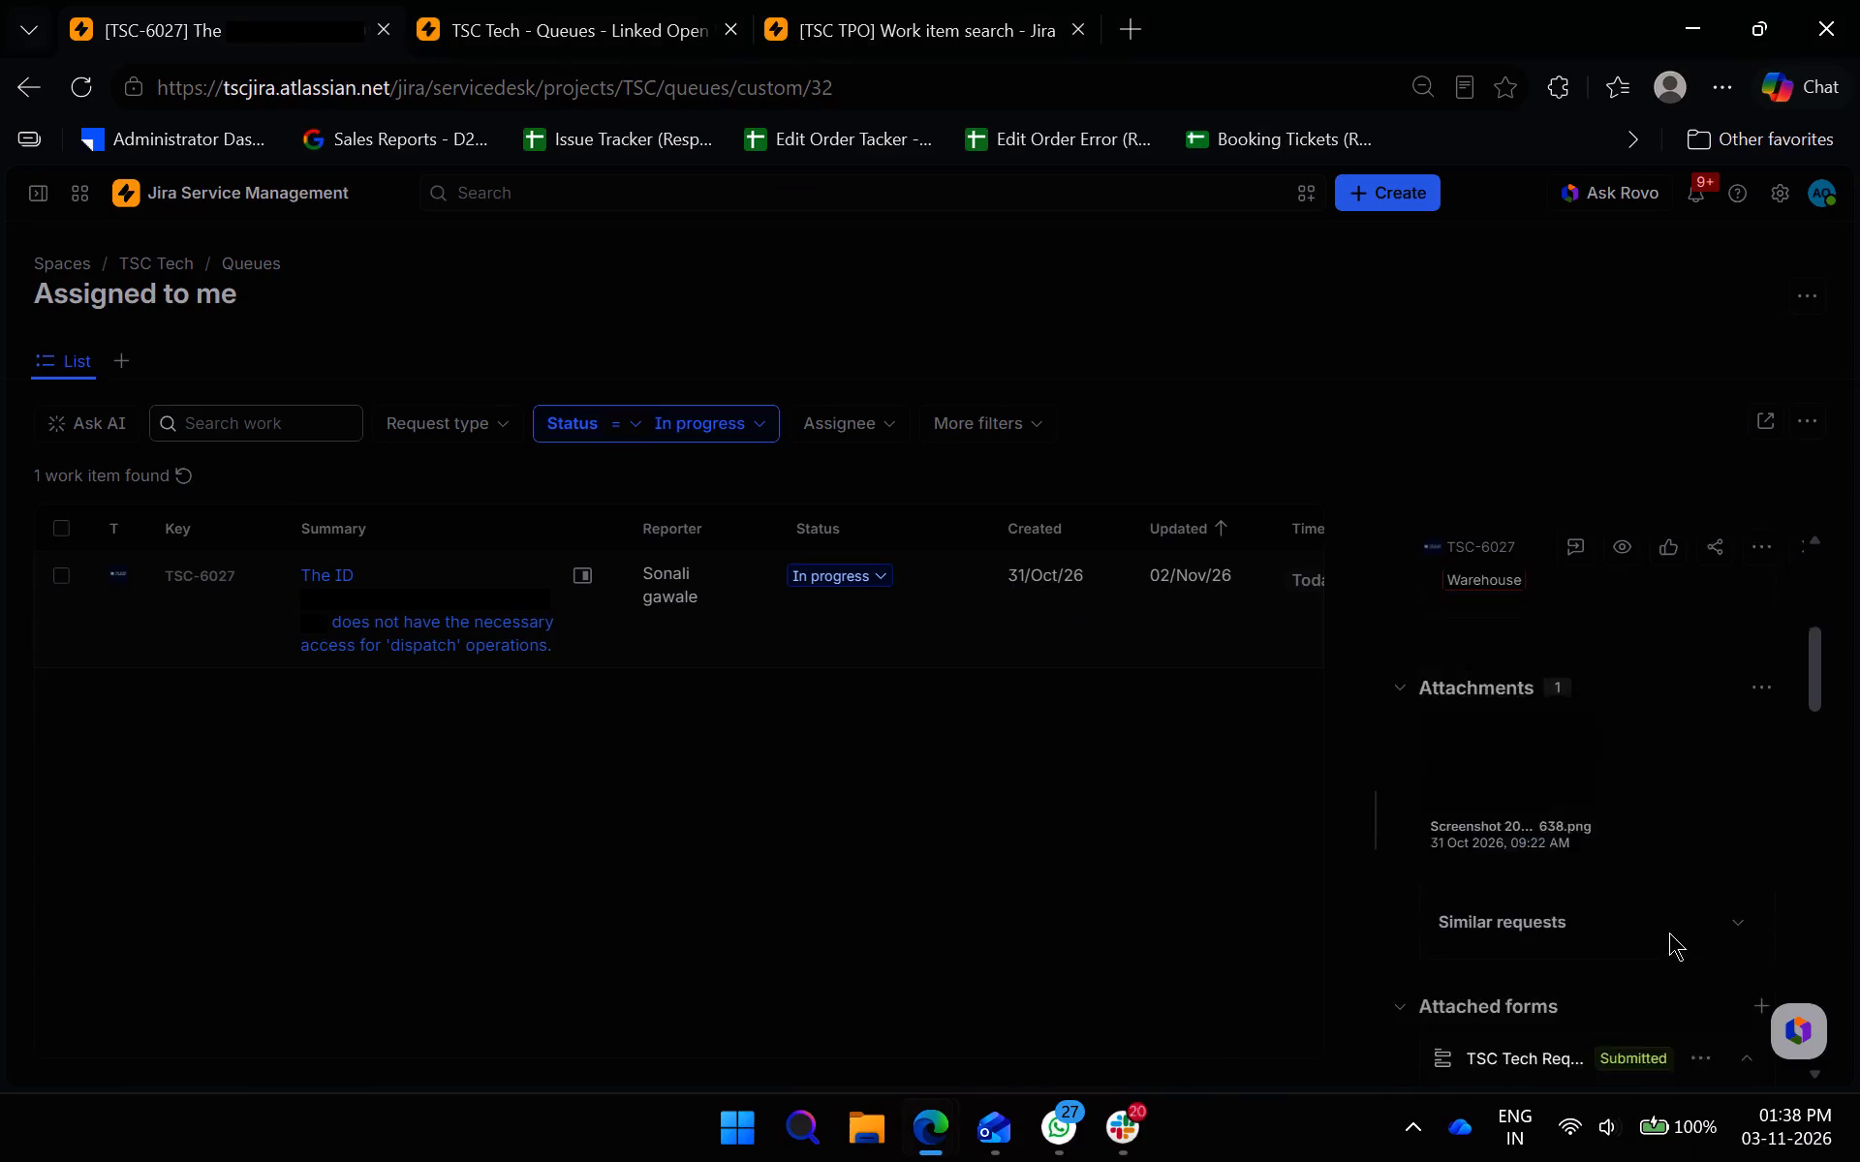
scroll(1669, 933, down, 20)
scroll(1669, 933, down, 1)
click(1716, 1010)
scroll(1701, 935, down, 2)
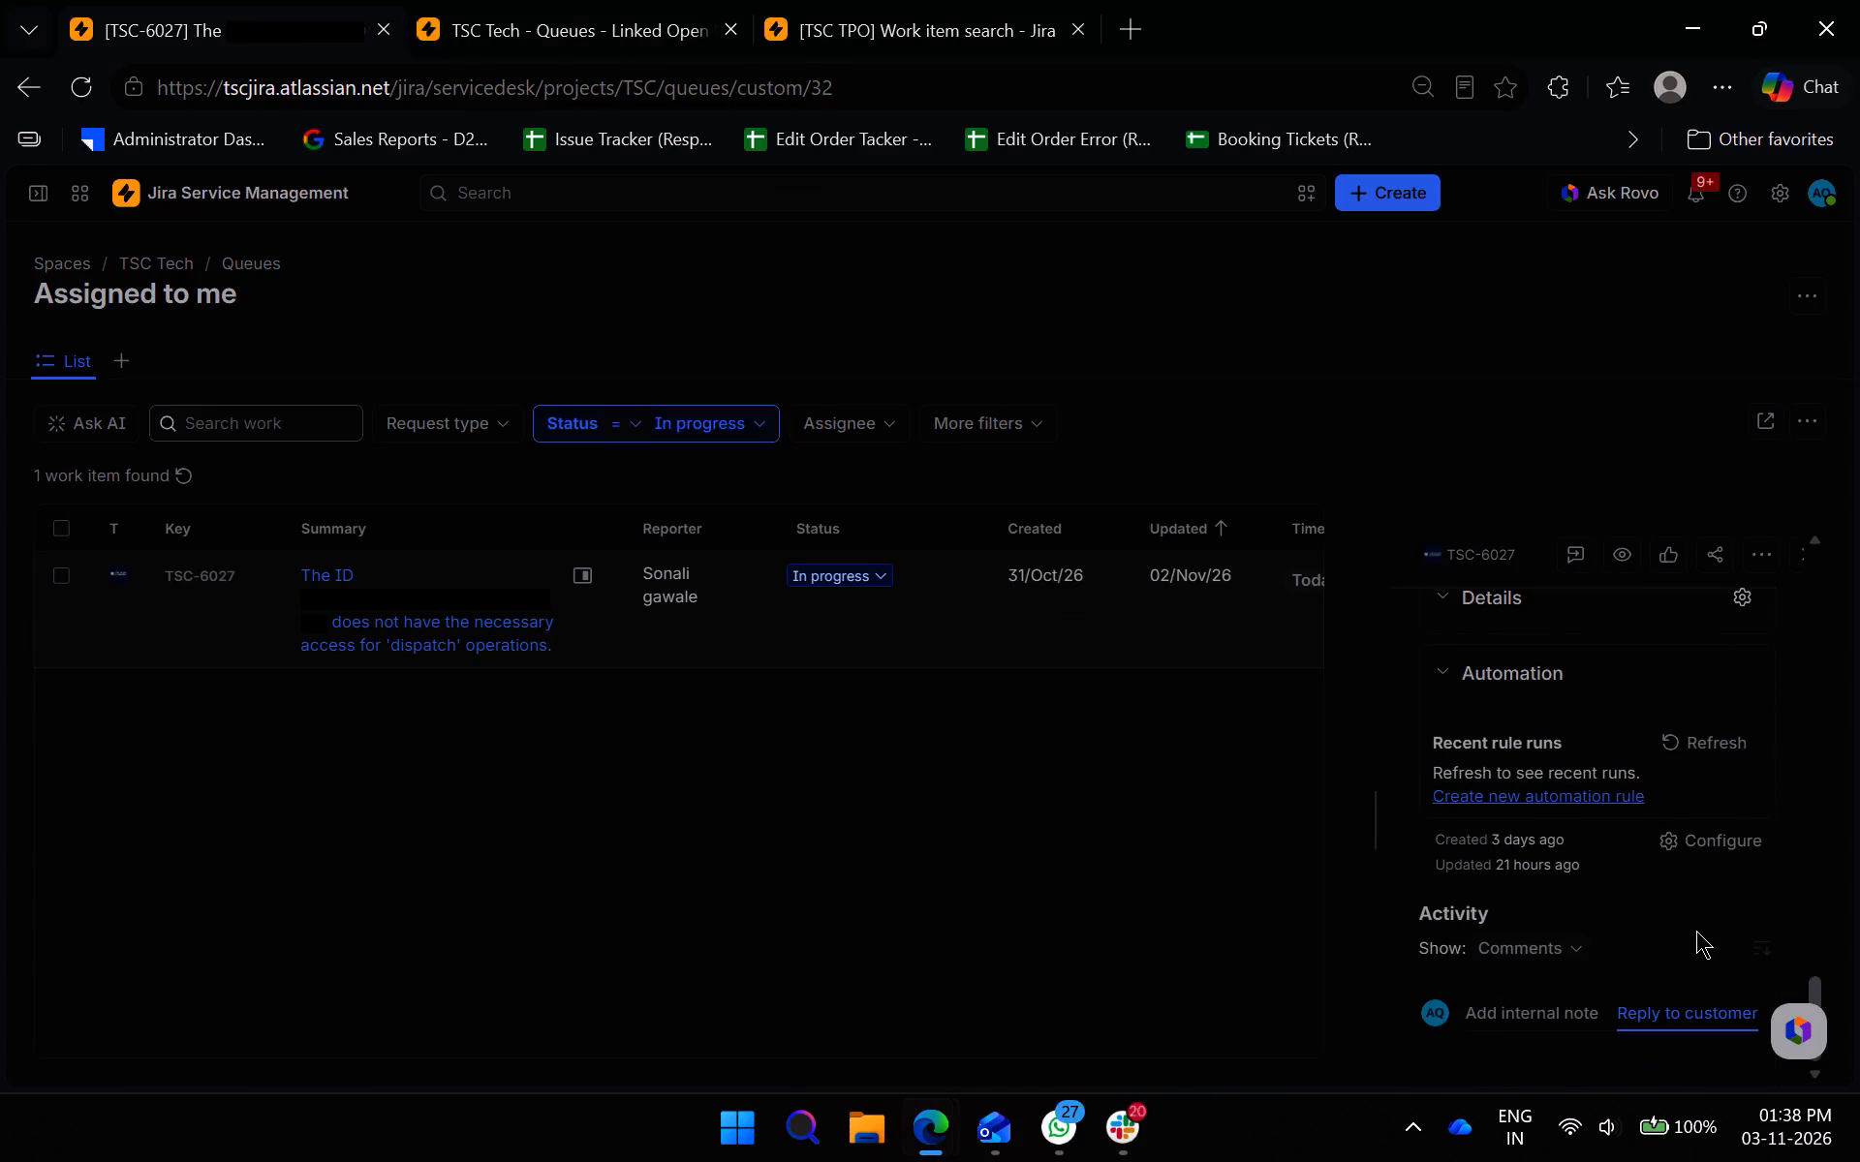
scroll(1695, 930, down, 3)
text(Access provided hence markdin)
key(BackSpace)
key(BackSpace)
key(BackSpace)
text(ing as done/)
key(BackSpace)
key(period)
scroll(1255, 848, down, 2)
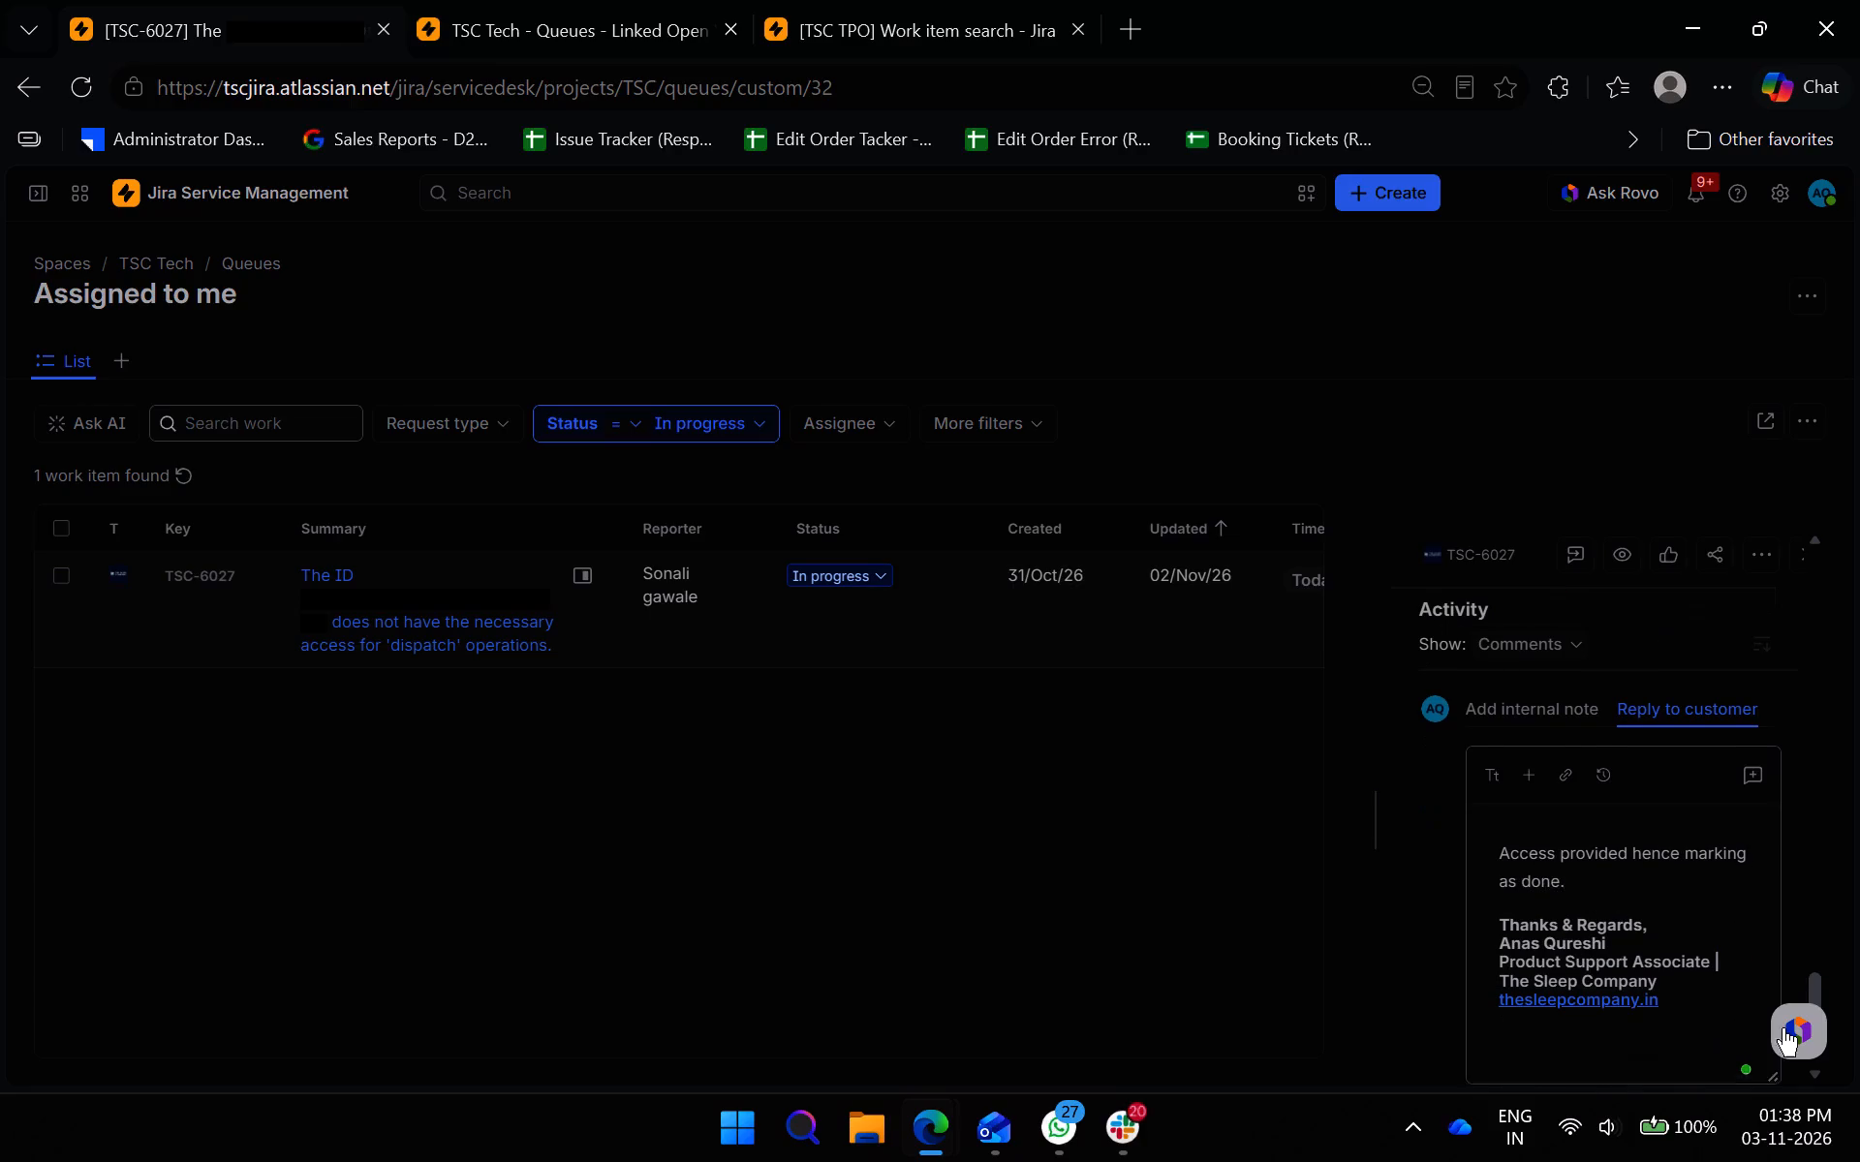
scroll(1783, 1027, down, 2)
click(1489, 1066)
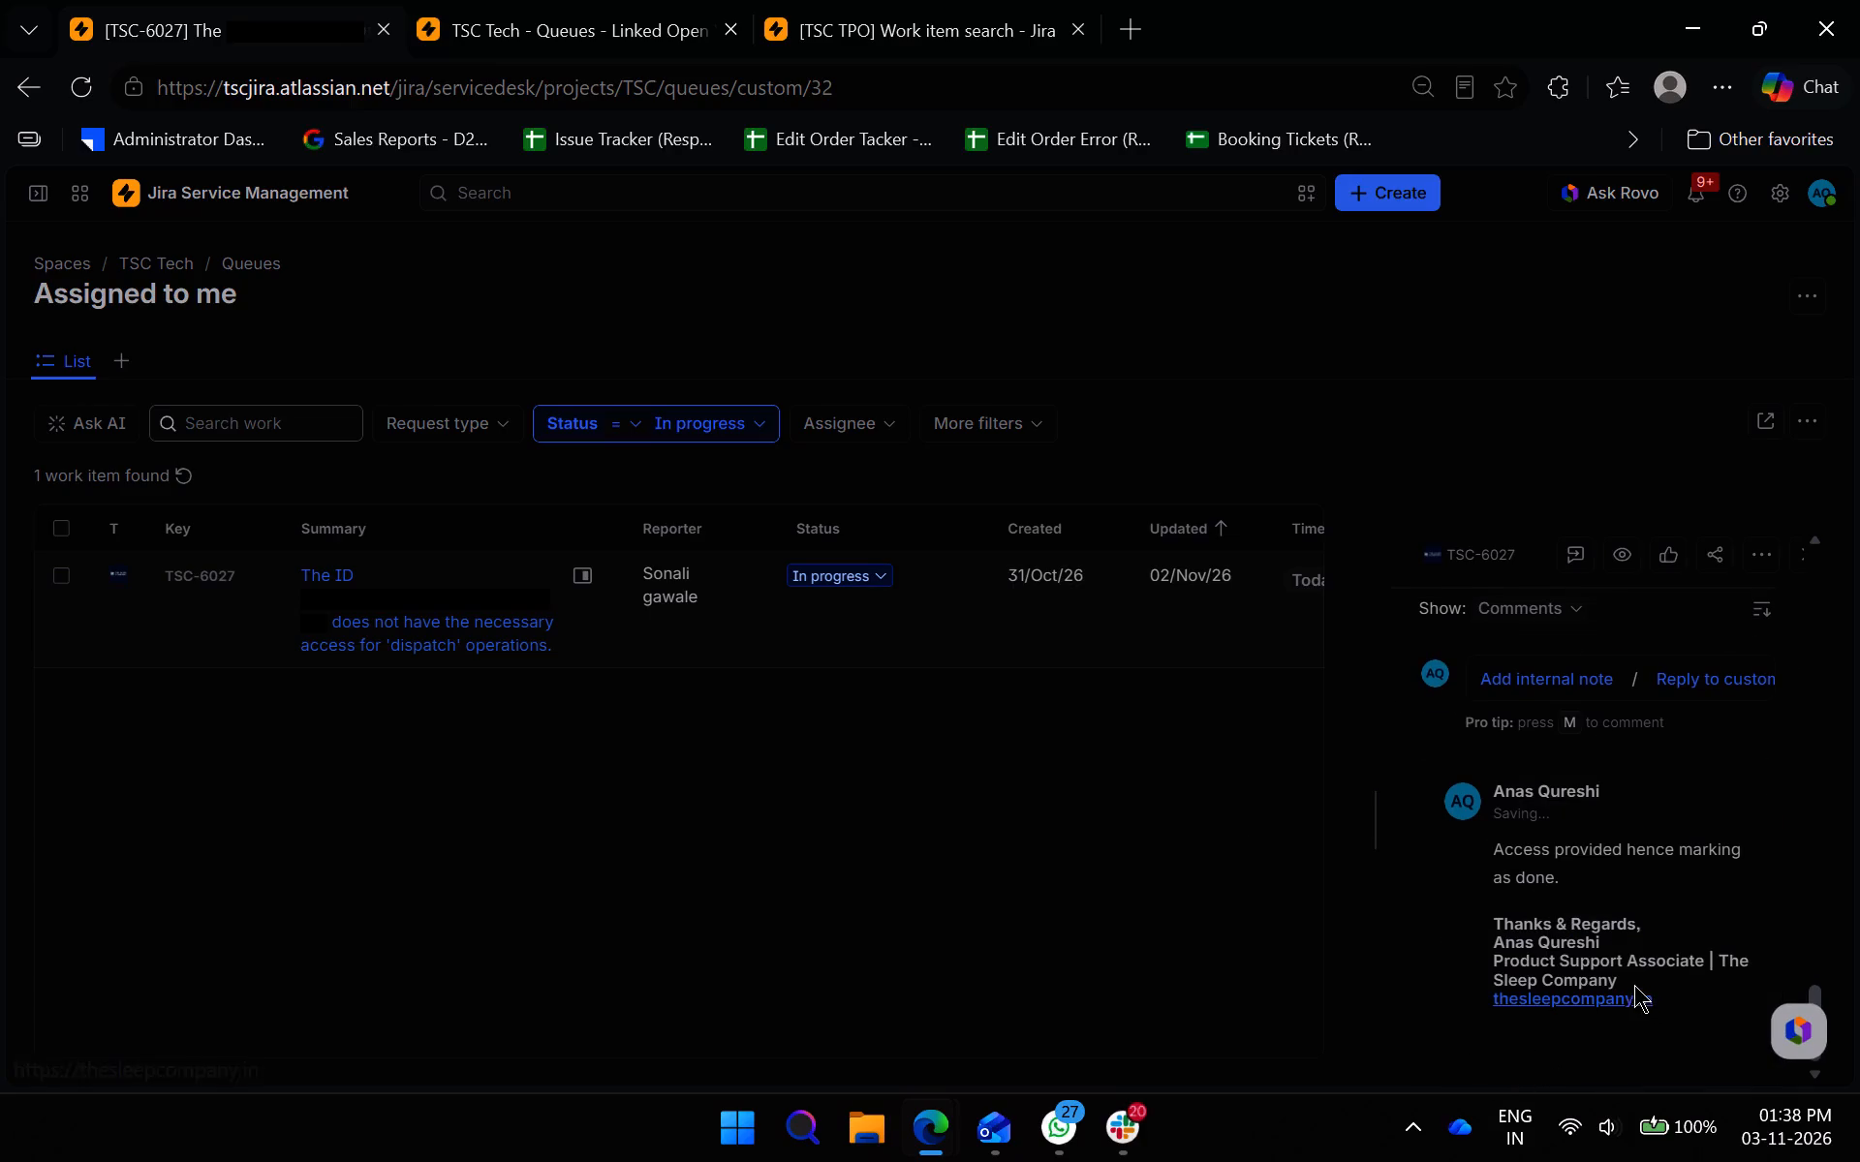
Move ticket TSC-6027 to Waiting for customer and resolve it as Done.
scroll(1627, 974, up, 20)
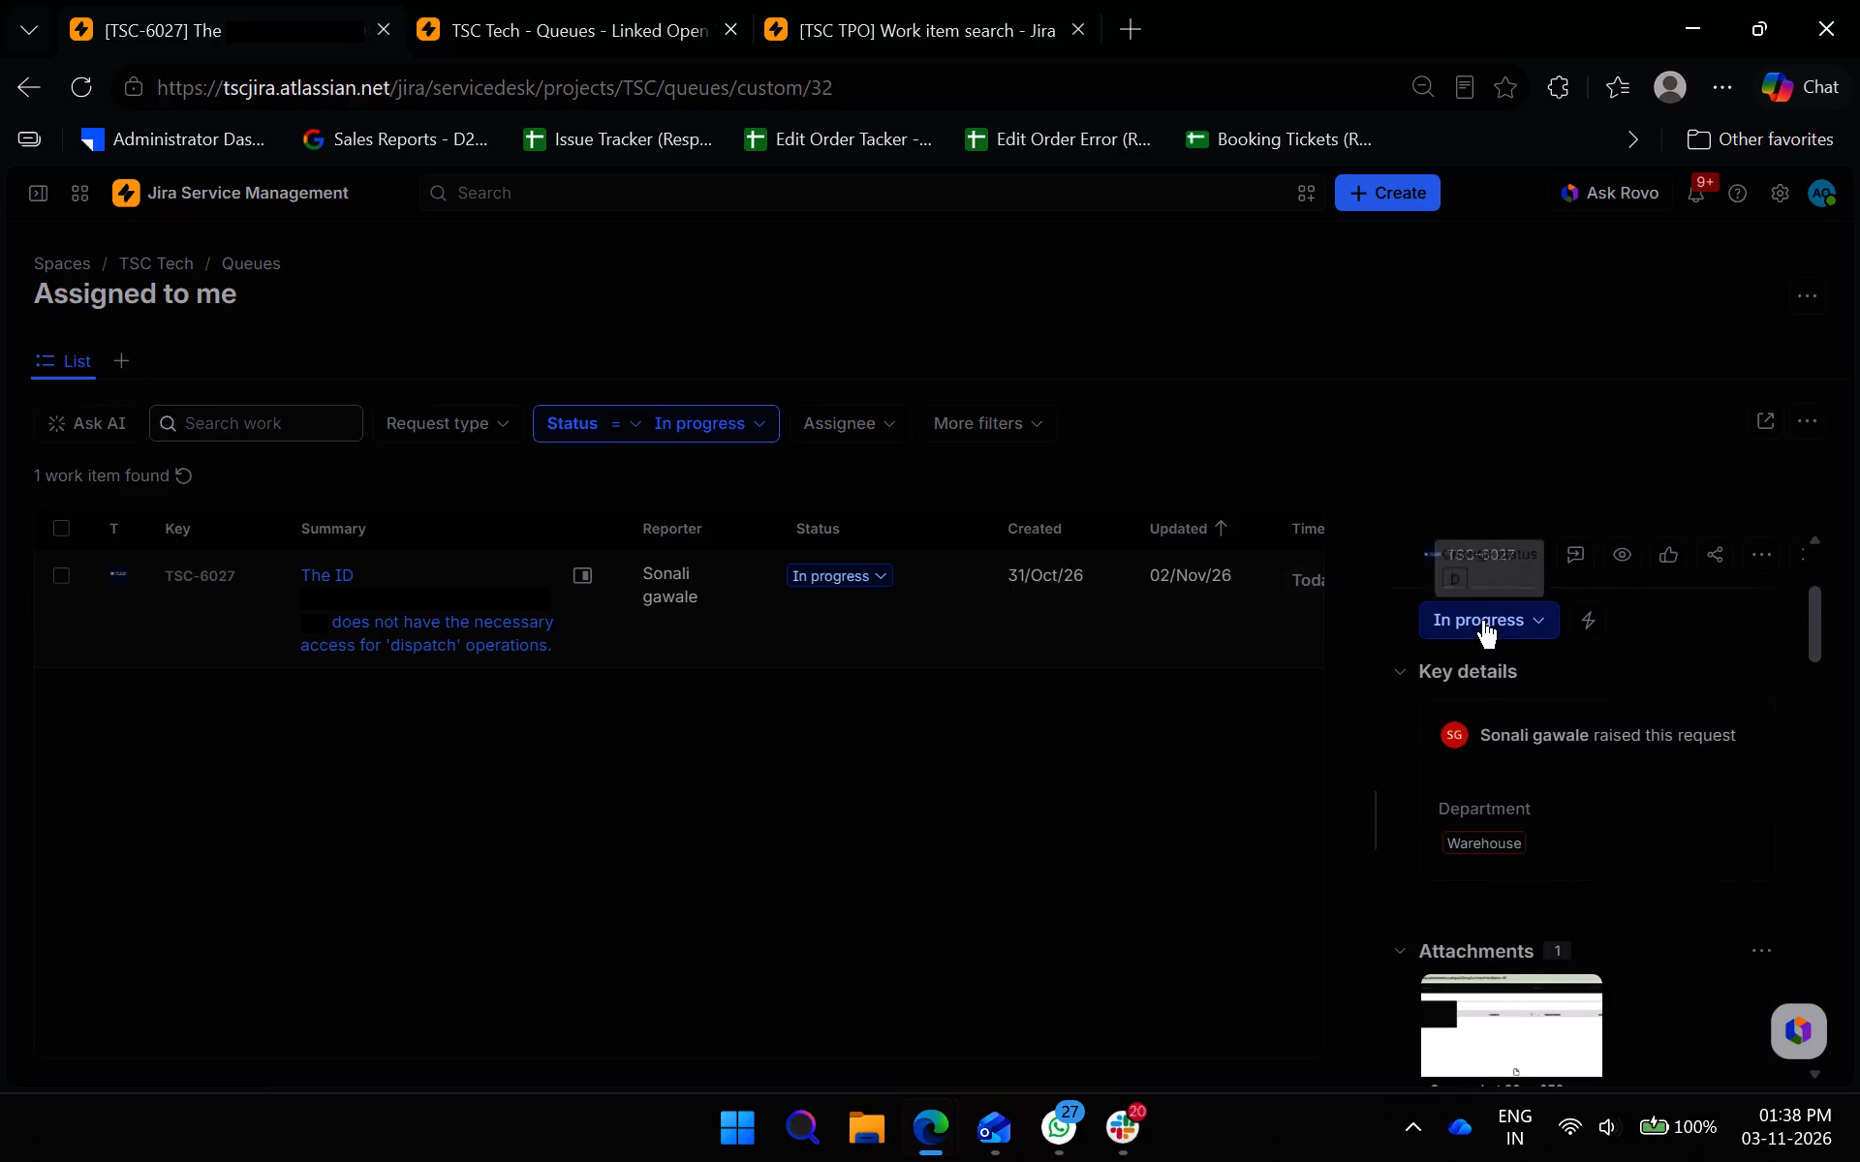
click(1483, 620)
click(1448, 768)
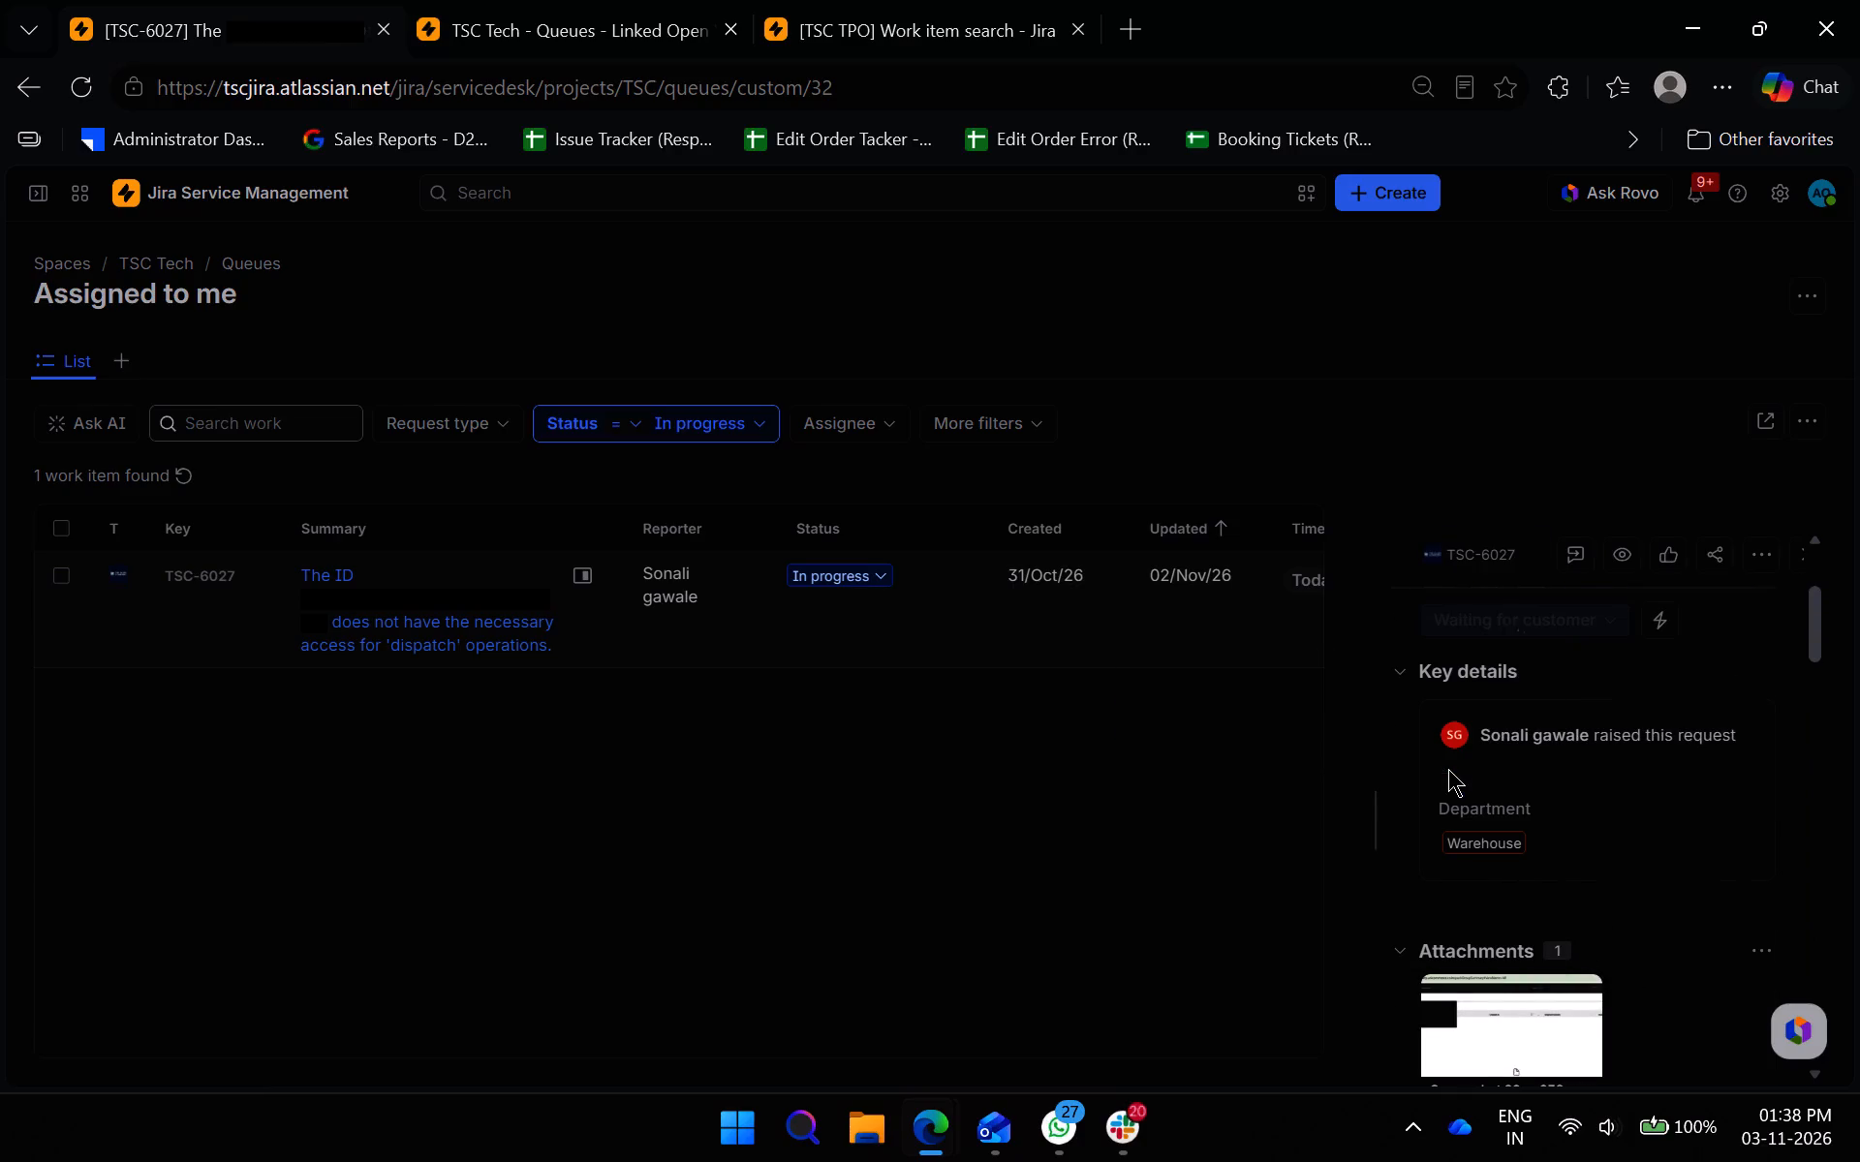
click(1548, 631)
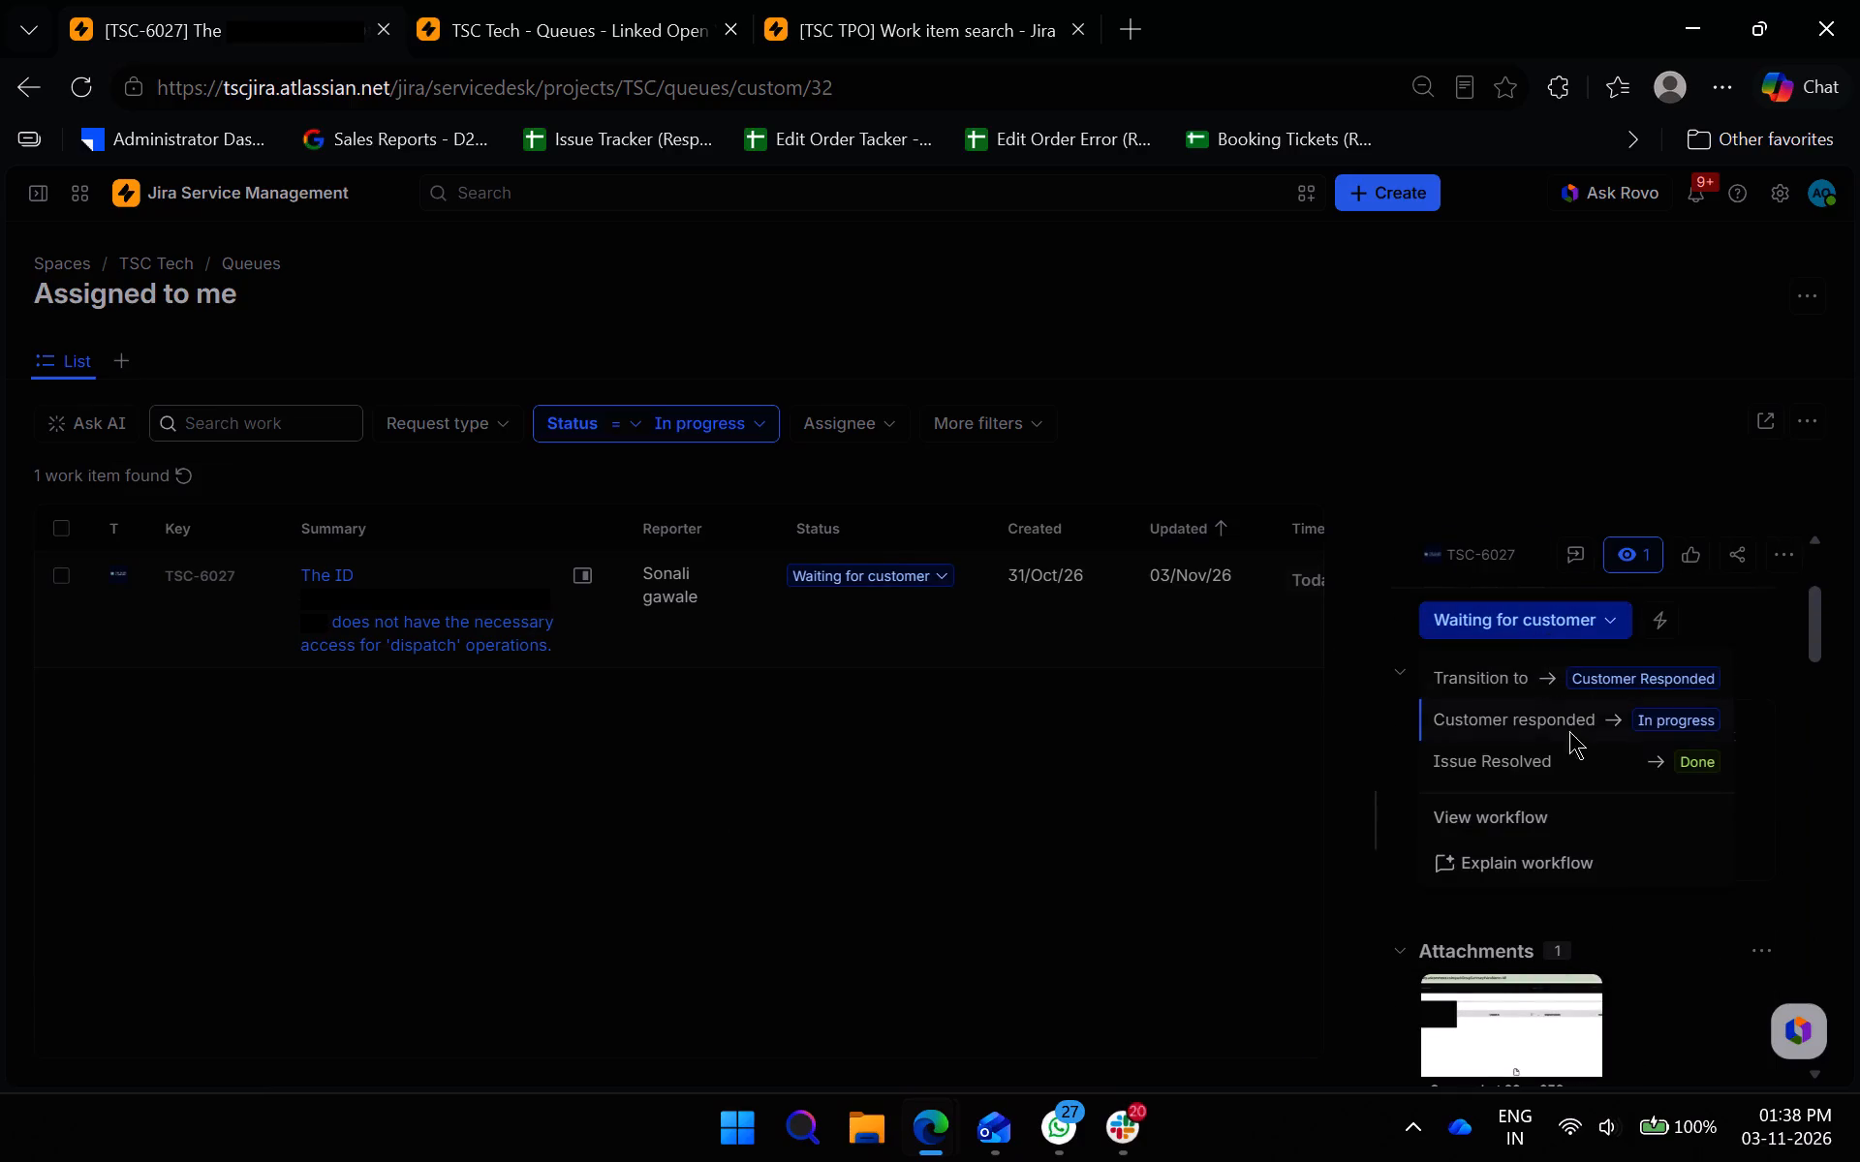
click(1578, 755)
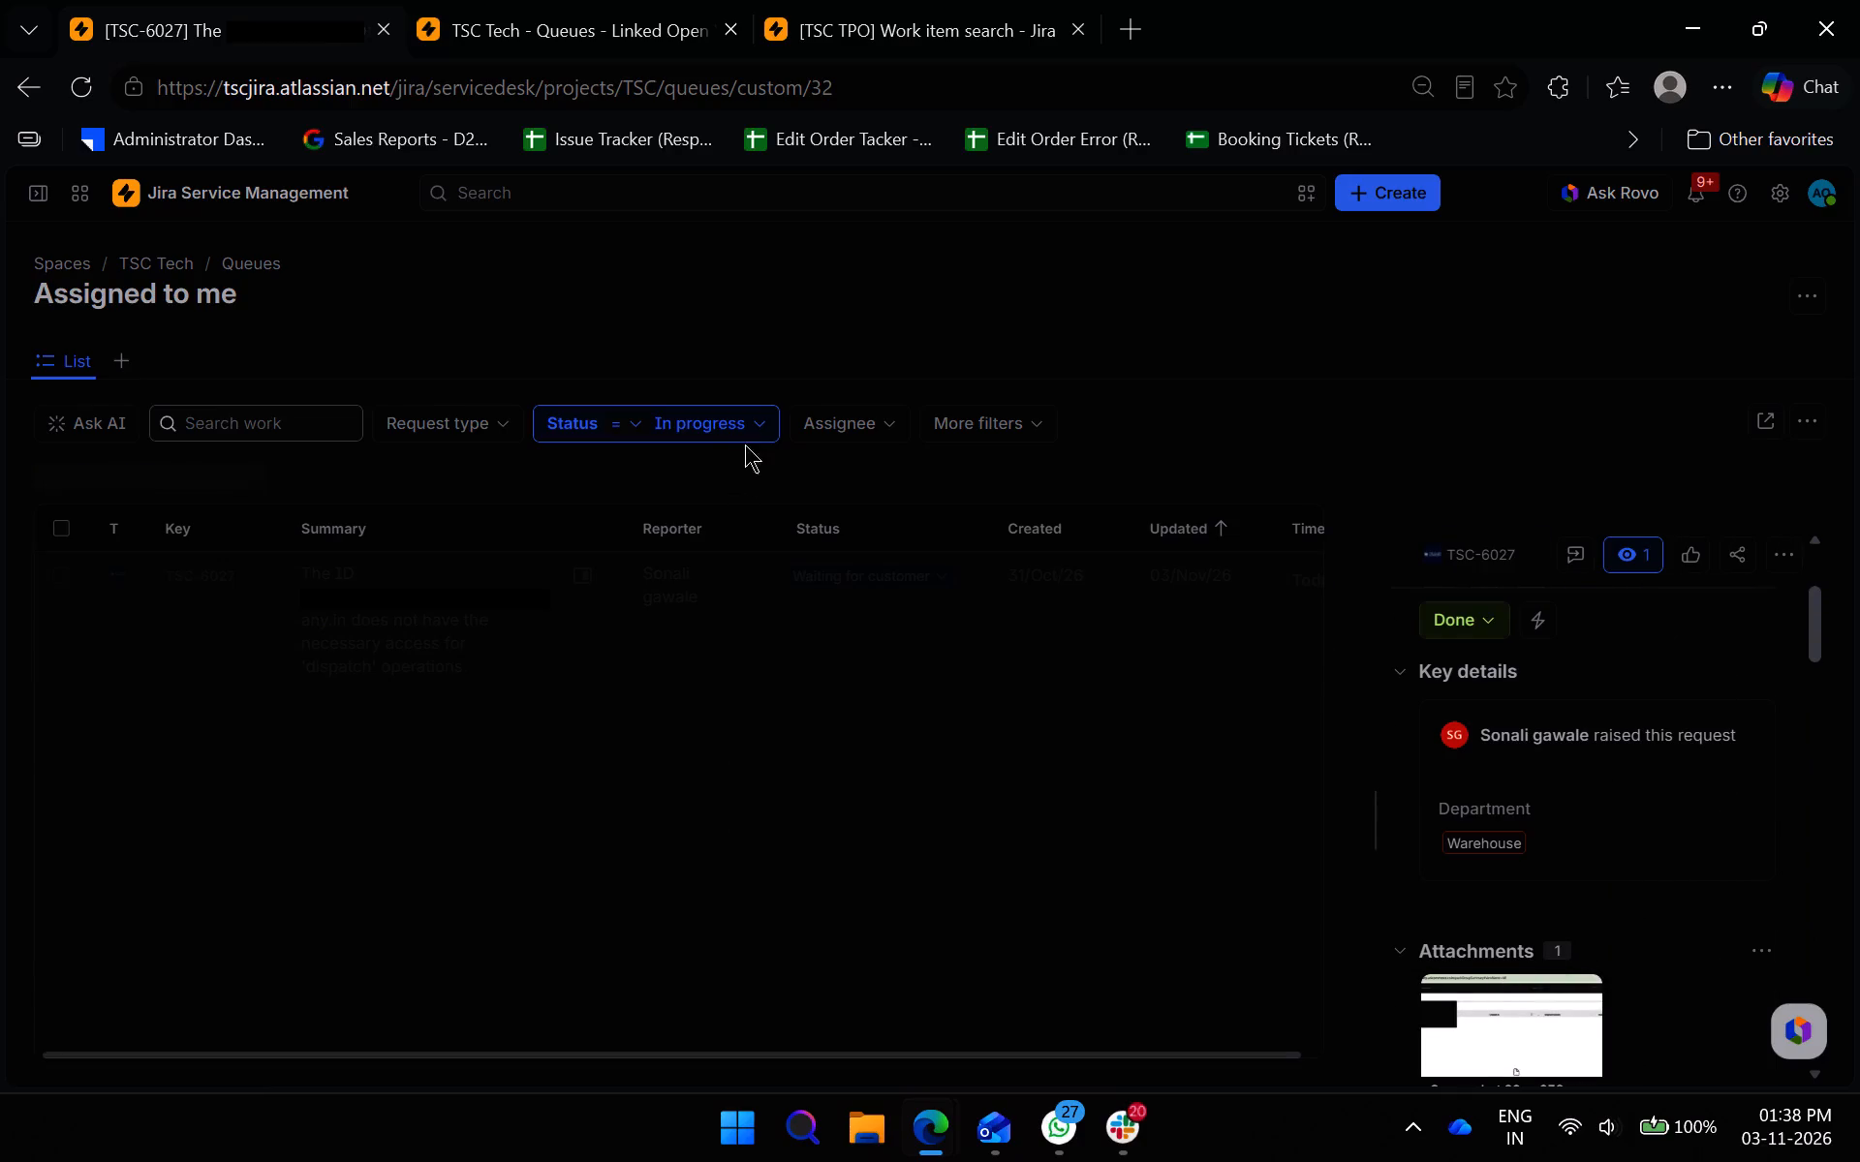
Switch the Assigned to me queue's status filter from In progress to Dev Done.
click(748, 419)
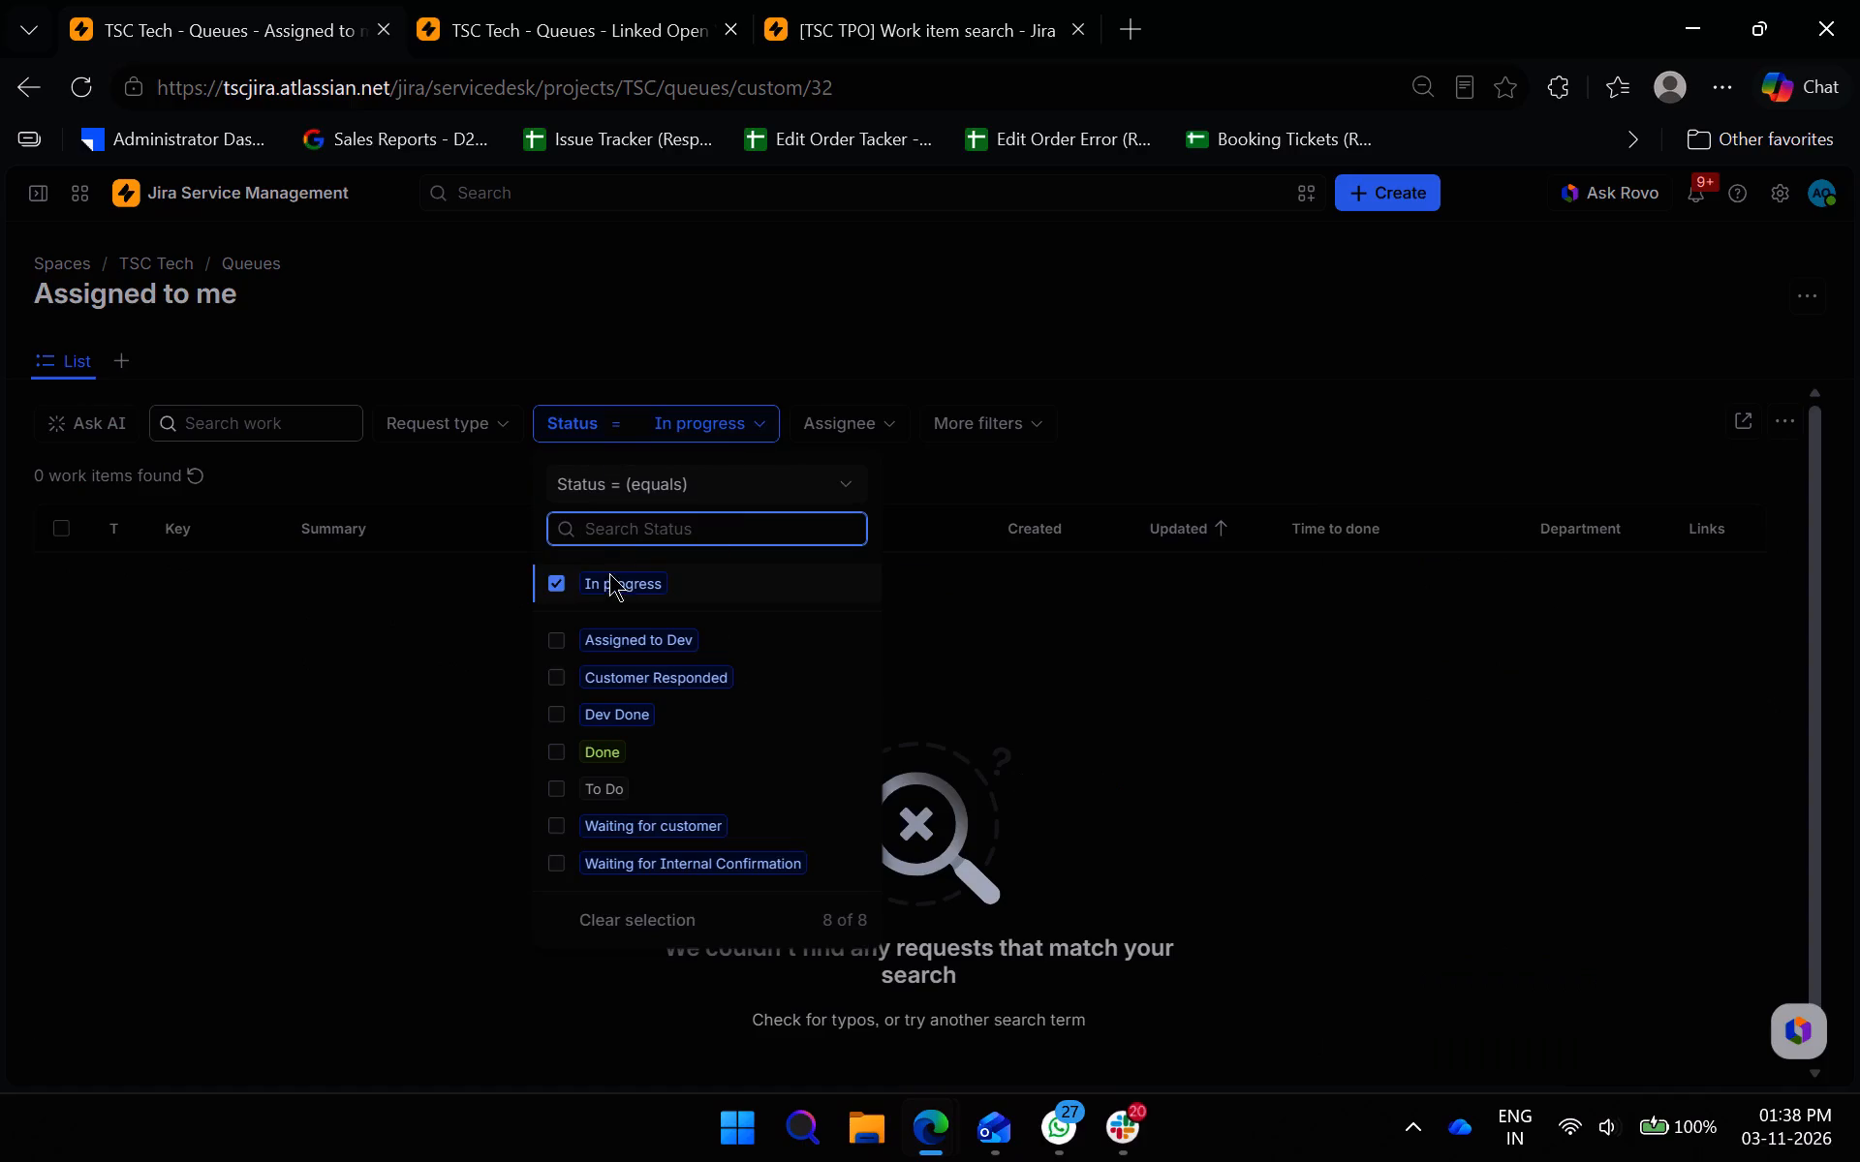
click(606, 579)
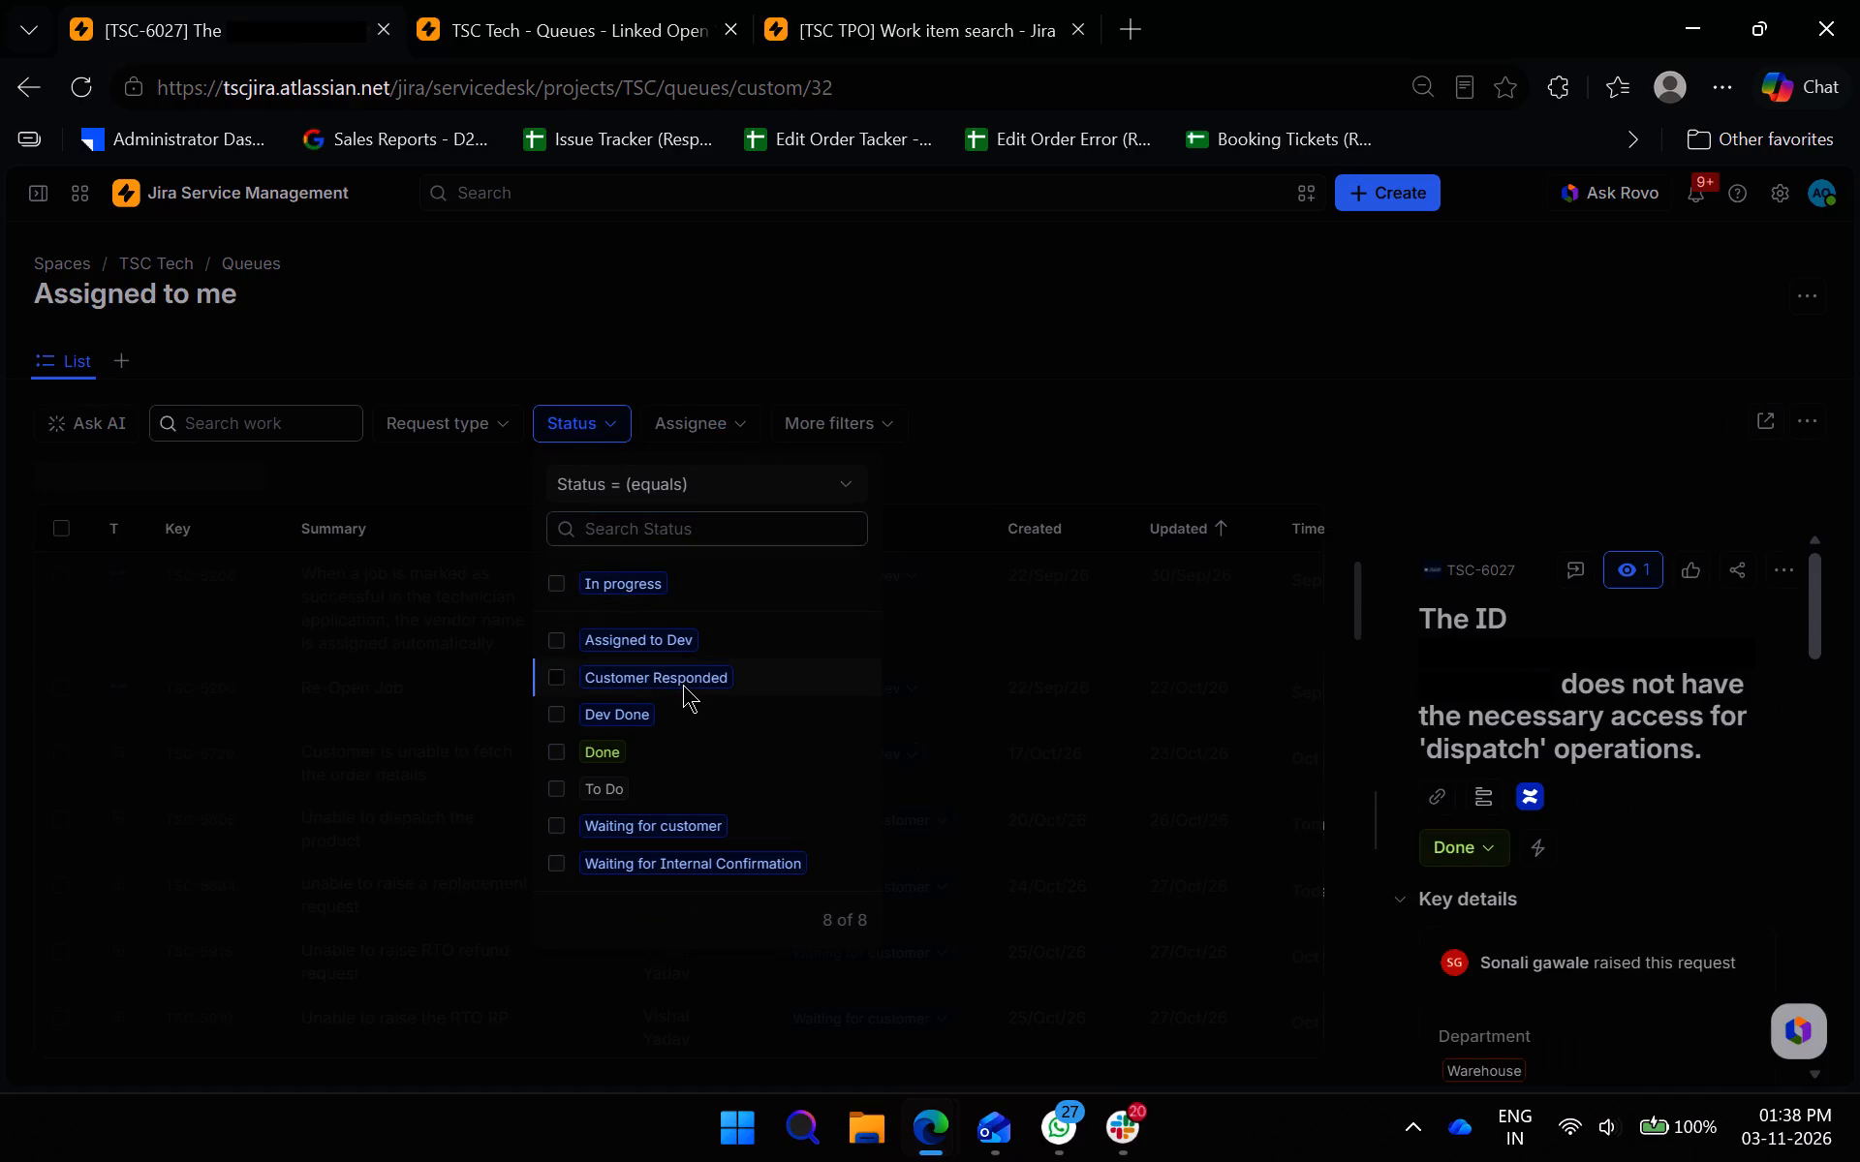
click(634, 719)
click(1403, 431)
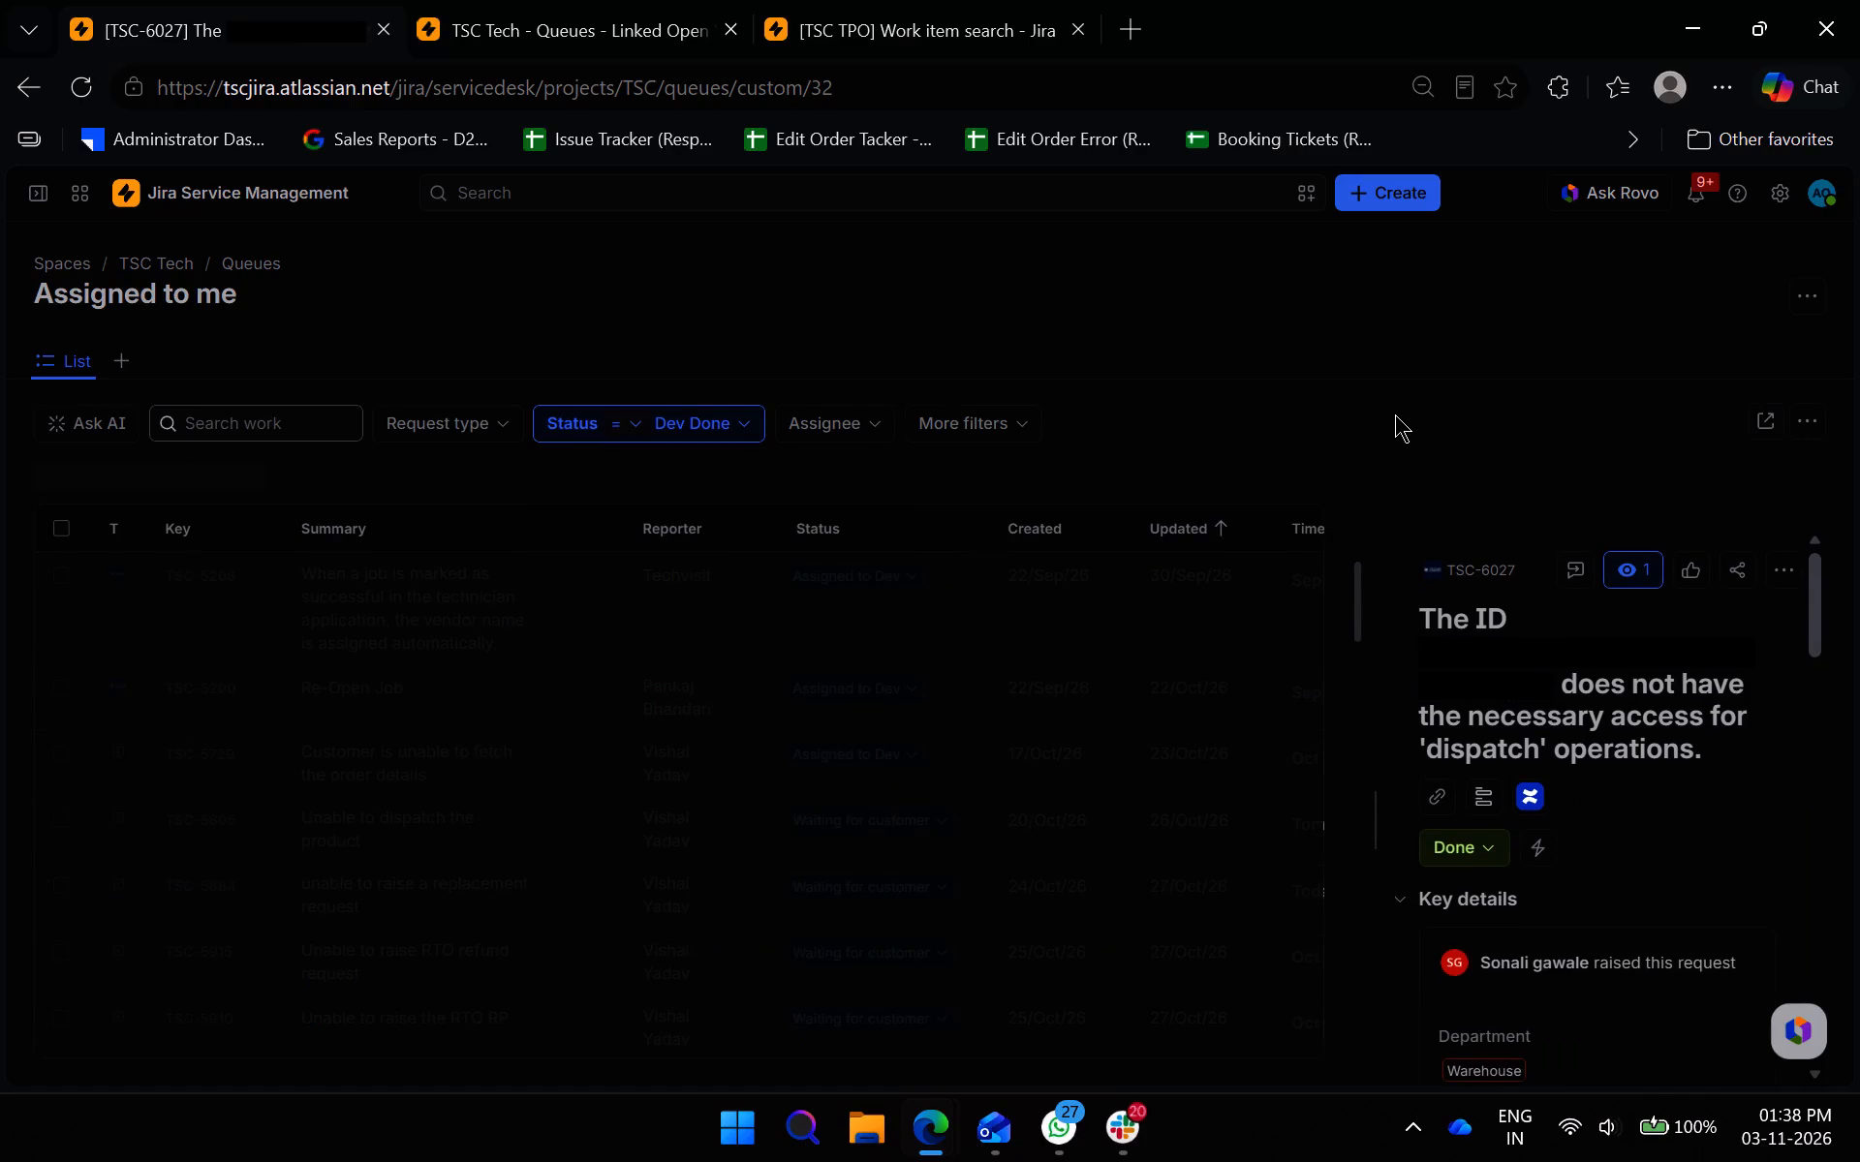
Open the Order Cancellation ticket TSC-5876 beside the queue and review its linked work items and comments.
click(574, 570)
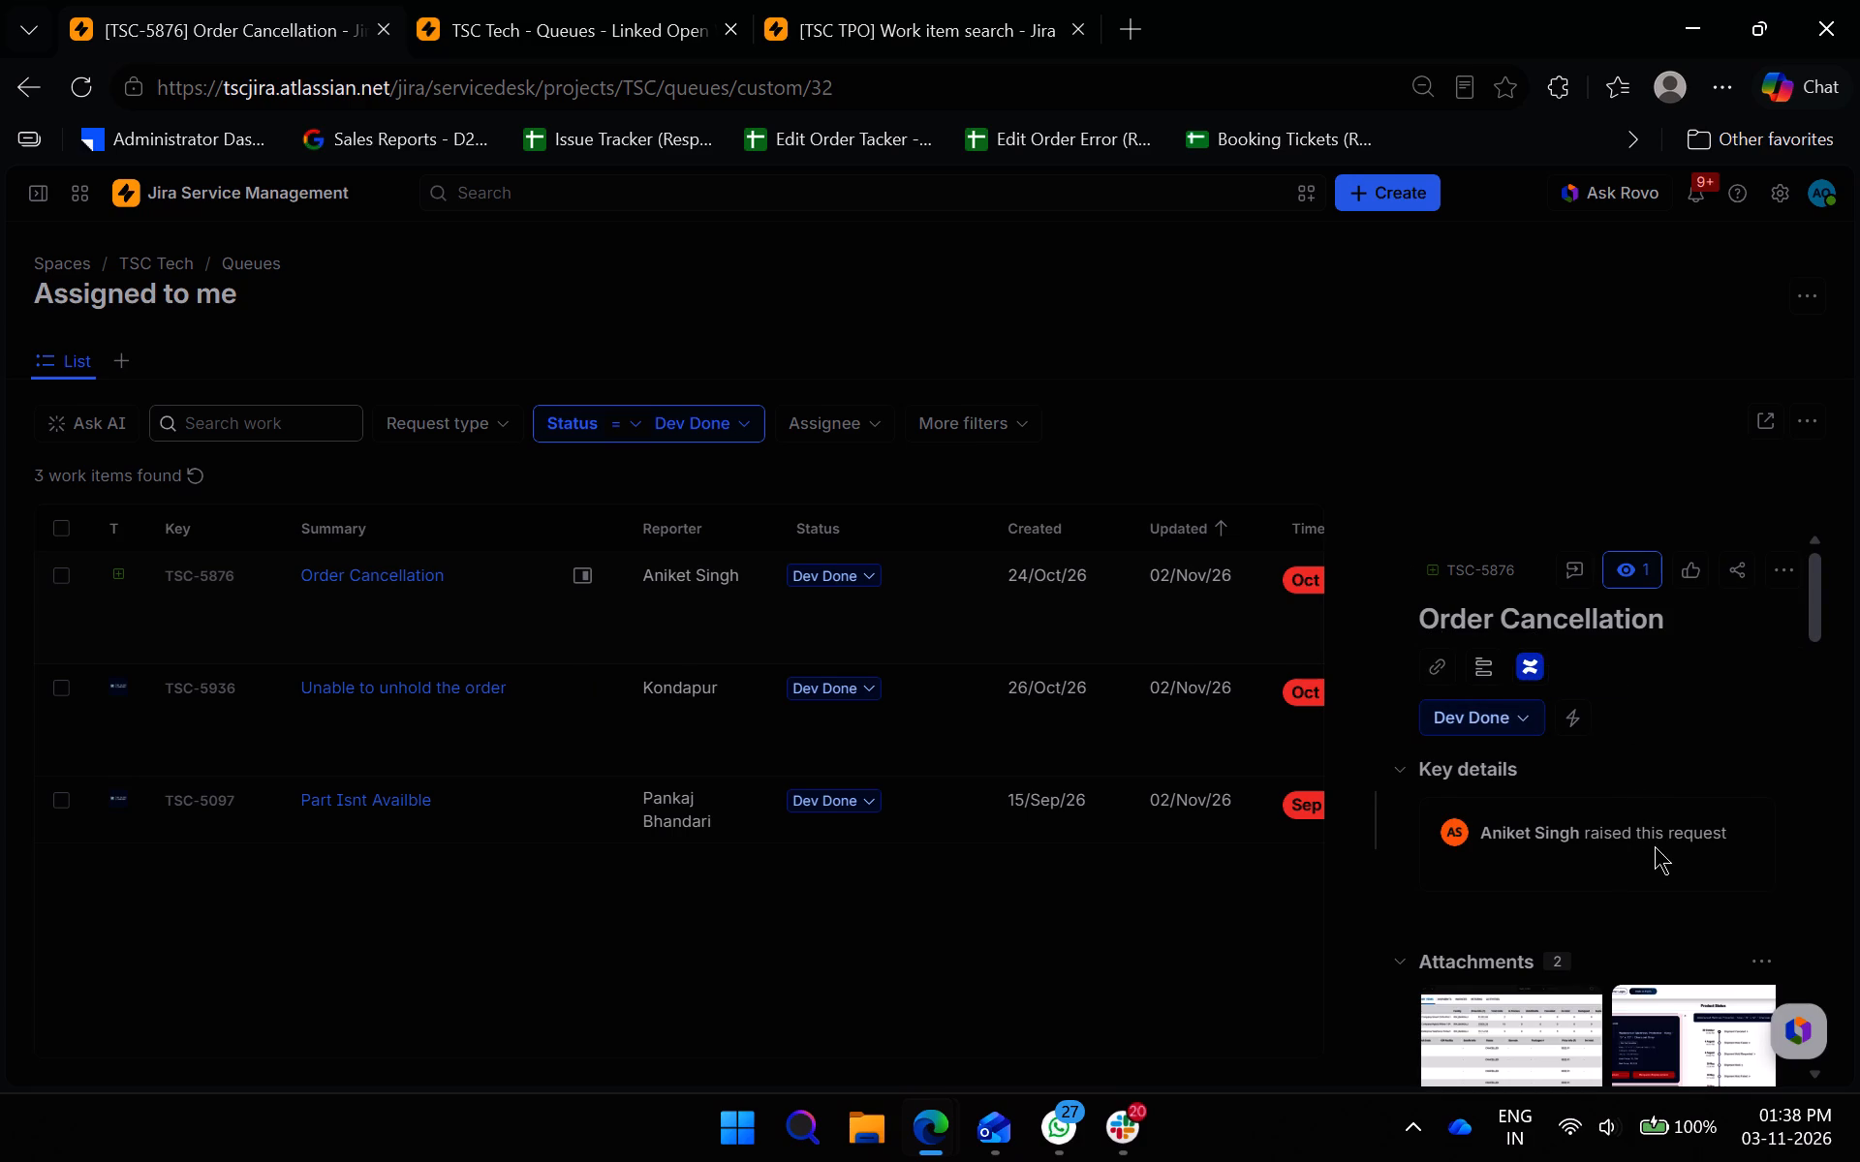
scroll(1656, 850, down, 4)
scroll(1673, 956, down, 2)
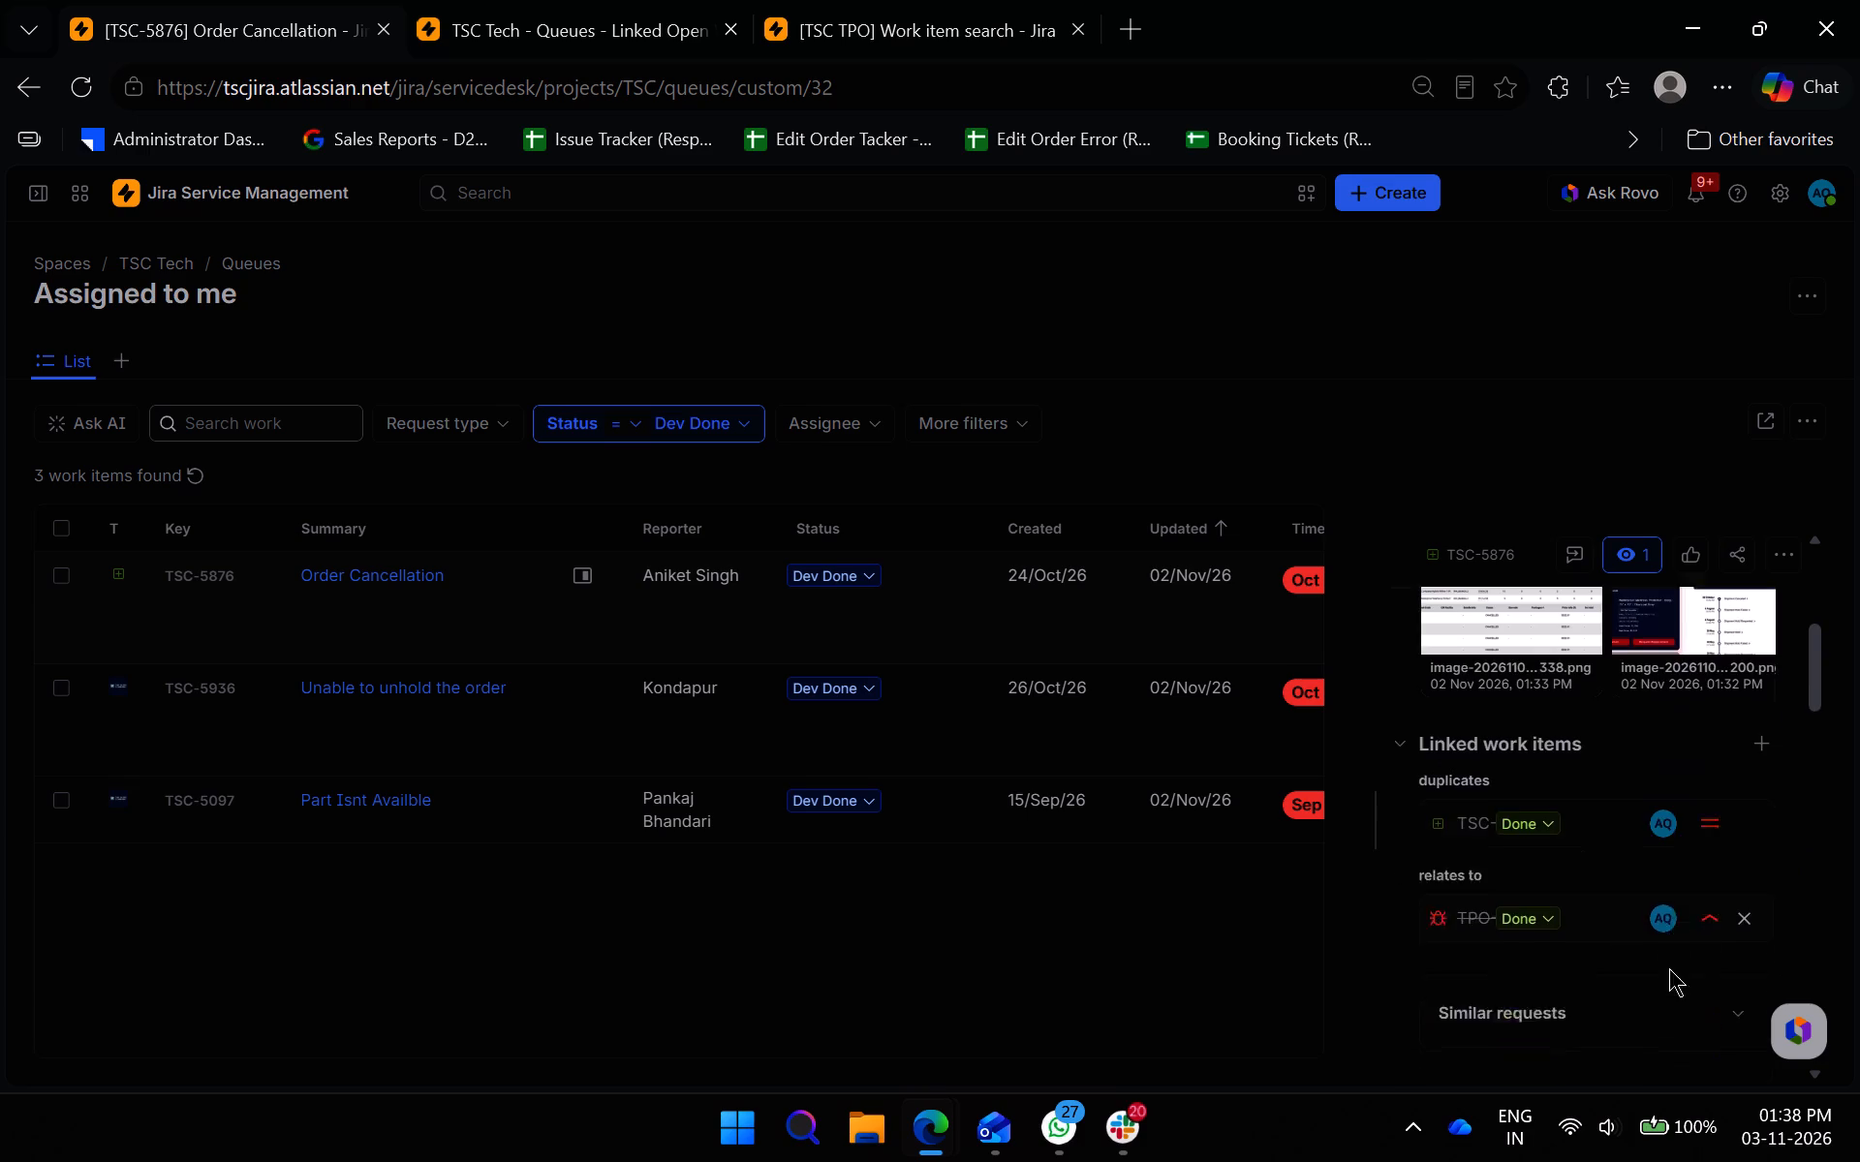
scroll(1669, 971, down, 13)
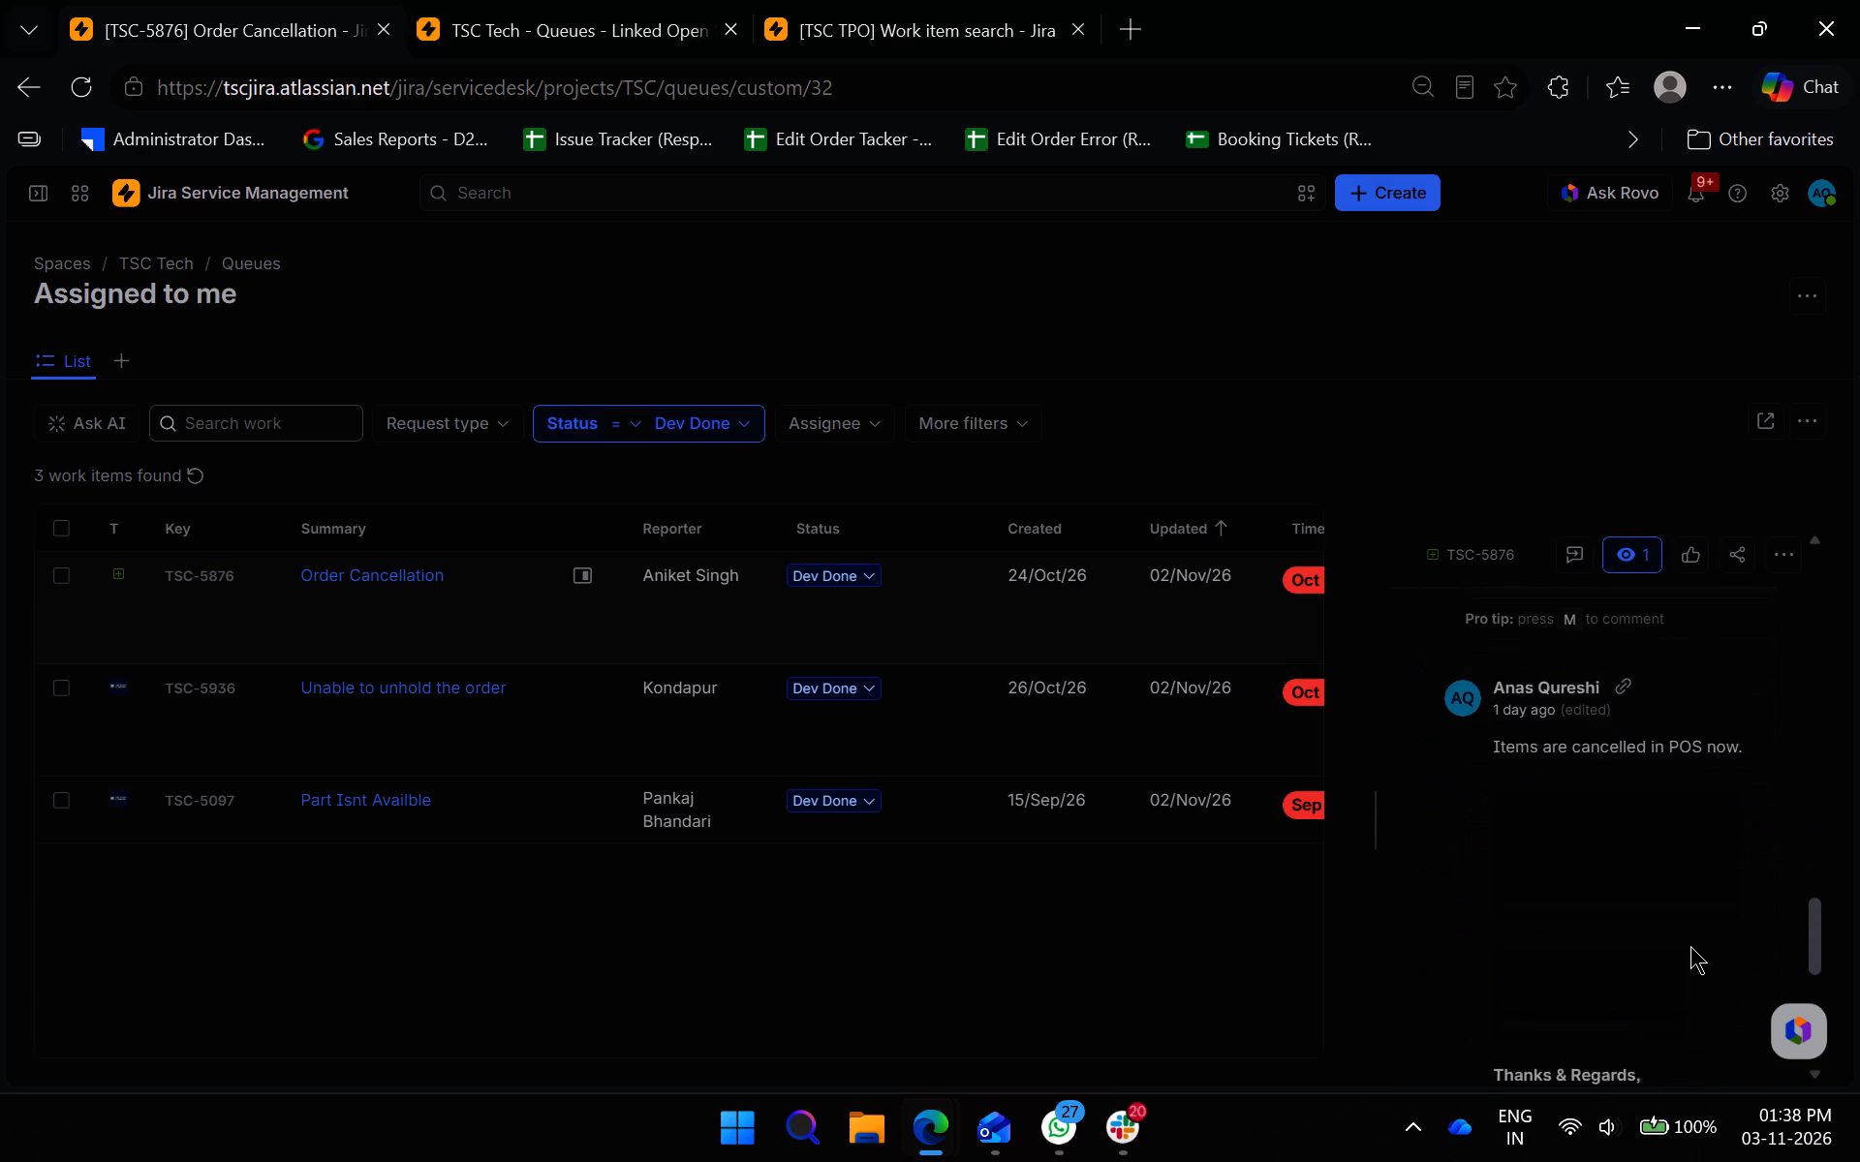
scroll(1690, 946, down, 1)
scroll(1690, 946, up, 1)
scroll(1690, 946, down, 4)
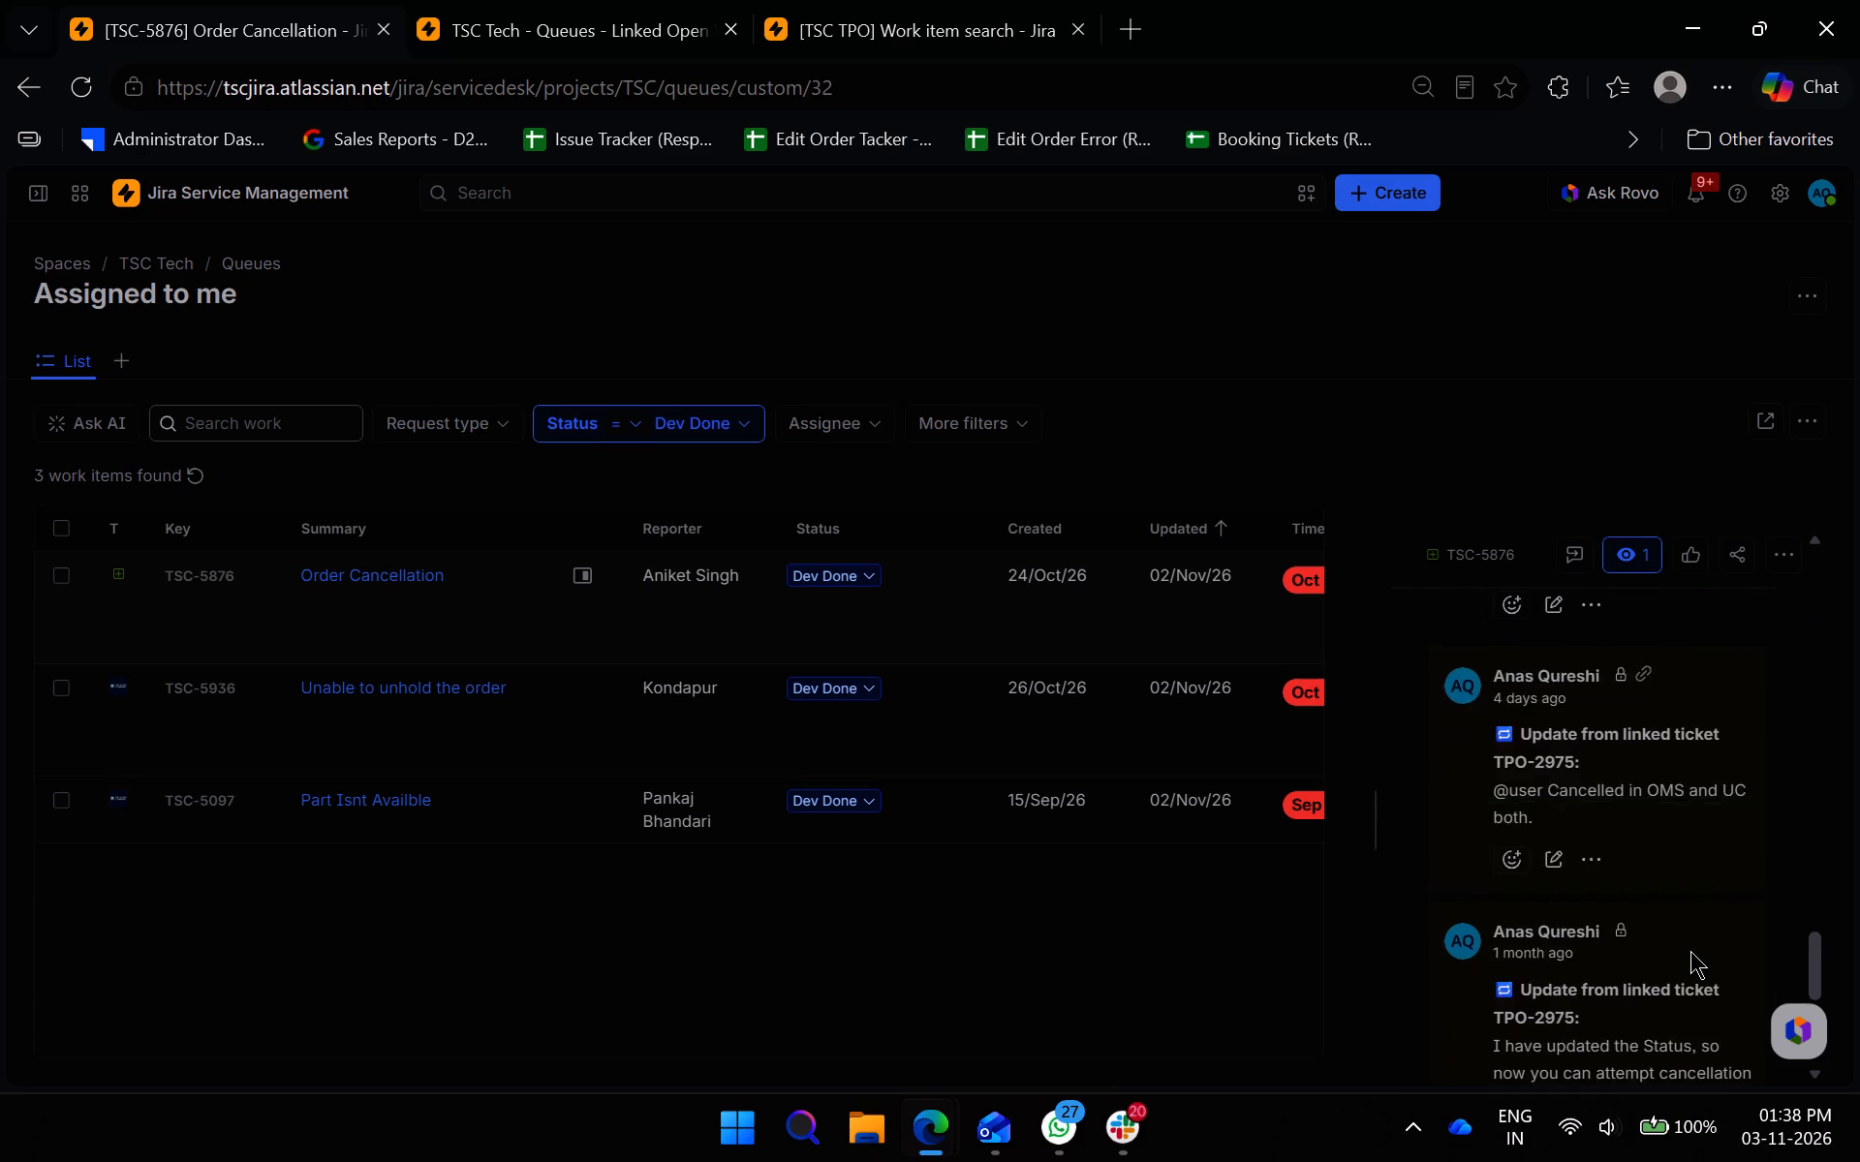
Change the status of TSC-5876 to Waiting for customer and glance over its comments again.
scroll(1690, 951, up, 20)
scroll(1512, 736, up, 4)
click(1512, 723)
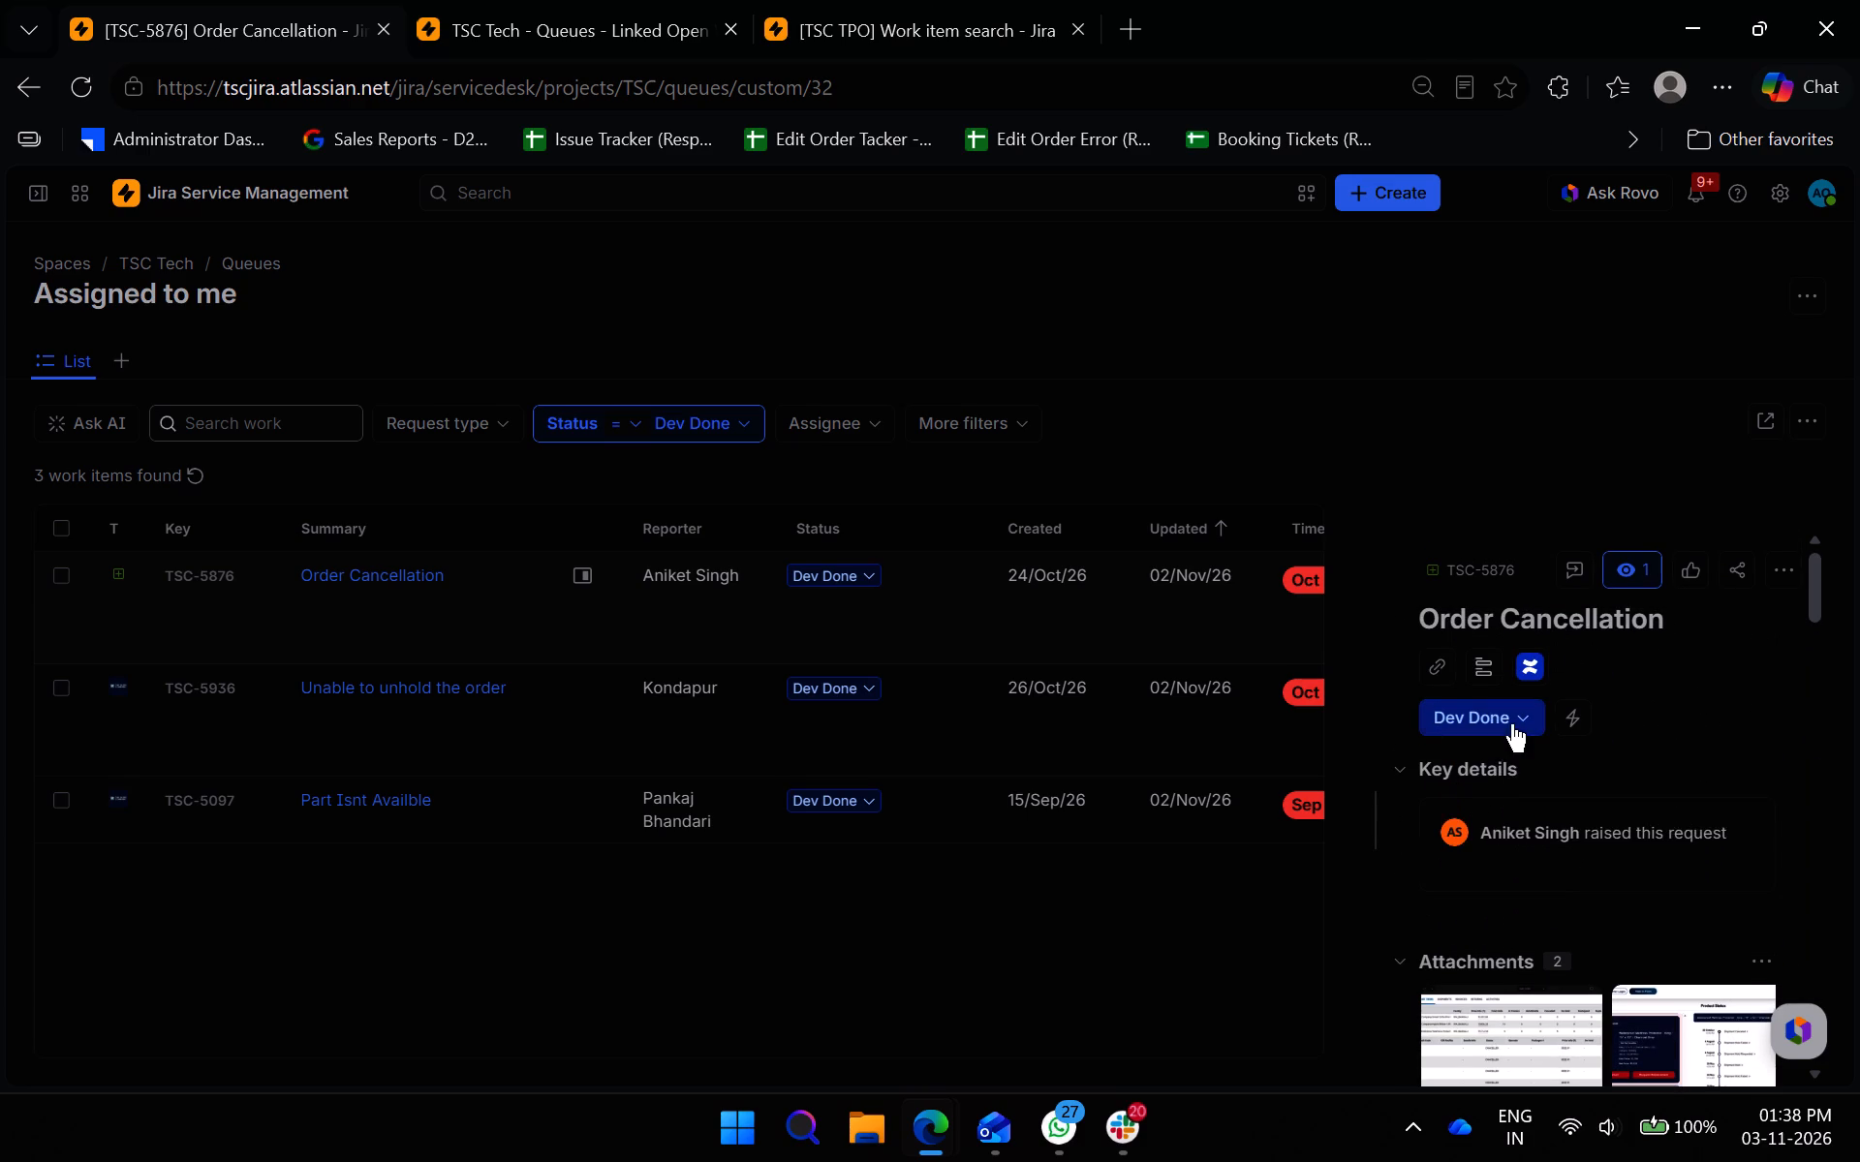
click(1540, 820)
scroll(1606, 927, down, 20)
scroll(1606, 927, down, 1)
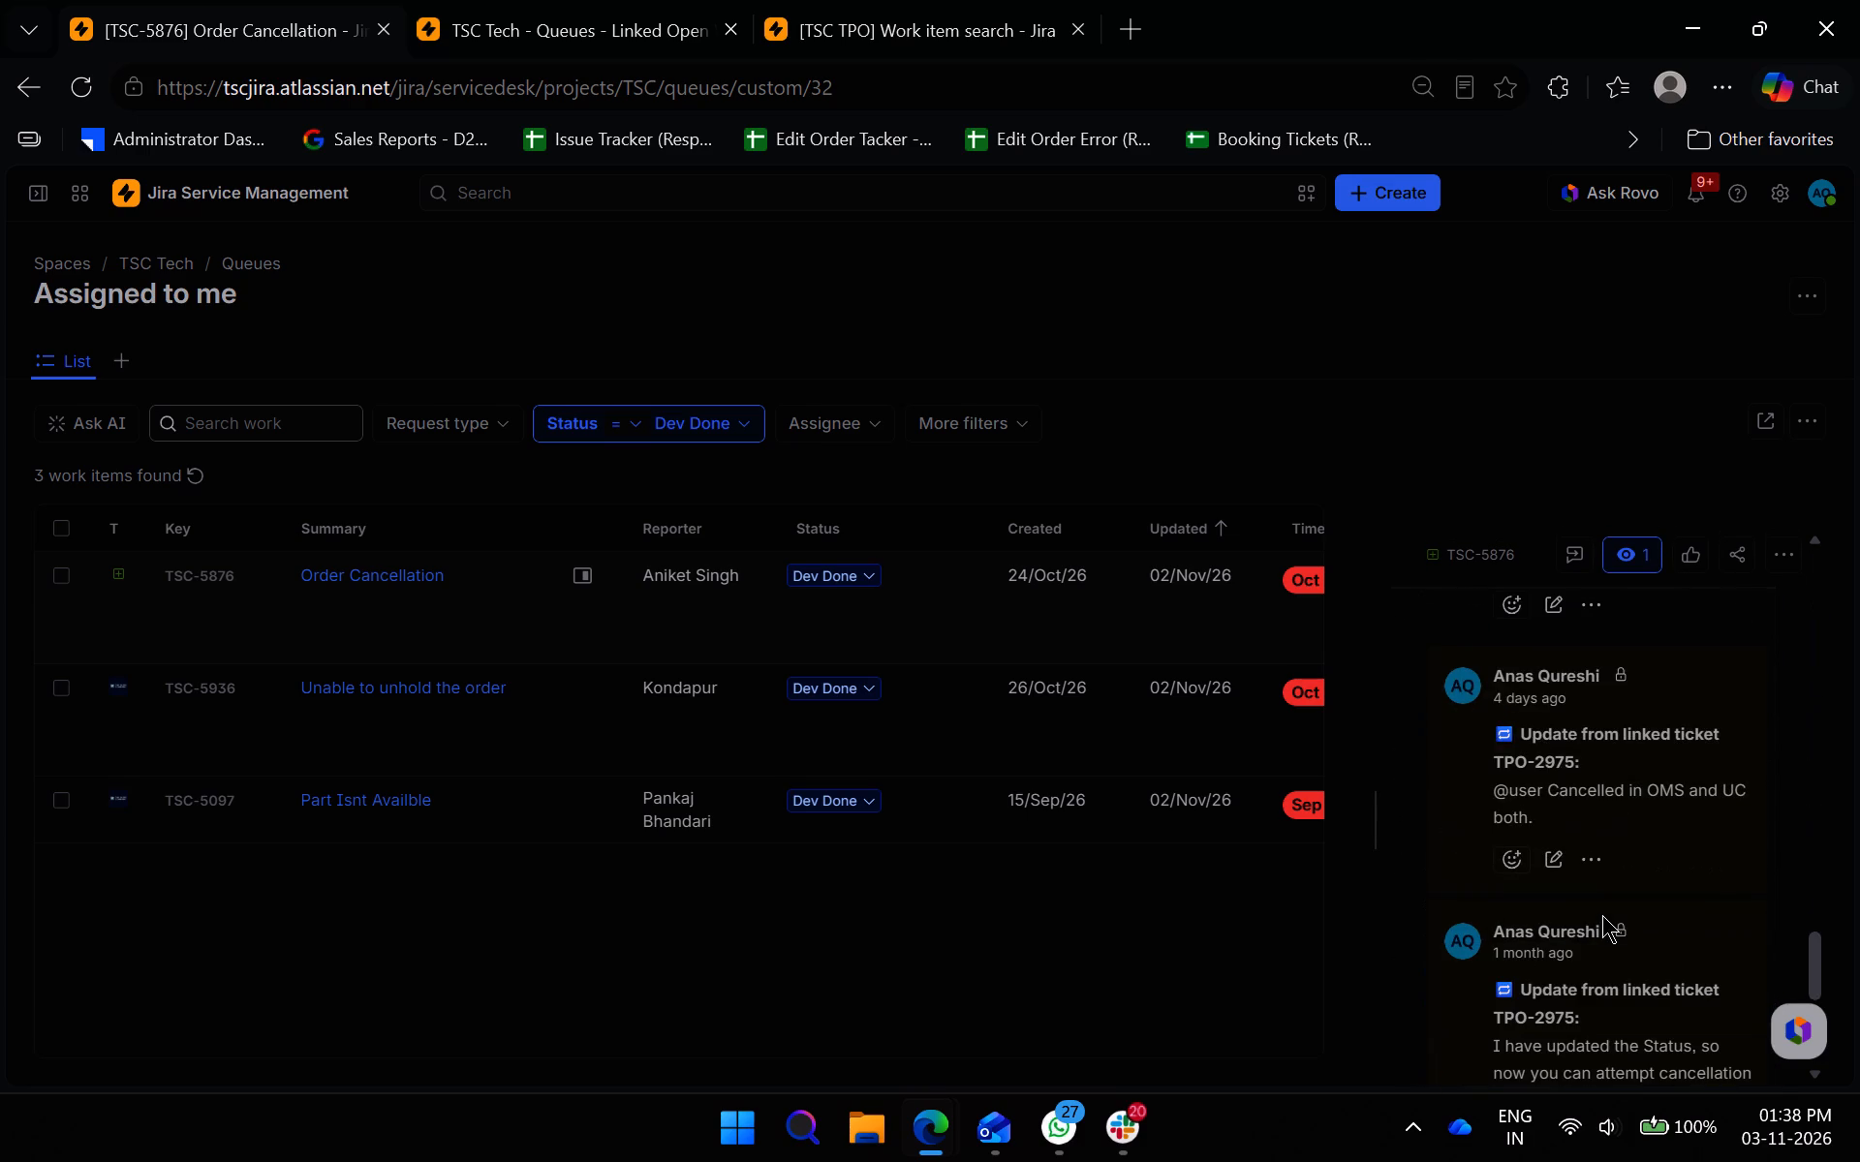
scroll(1602, 915, up, 4)
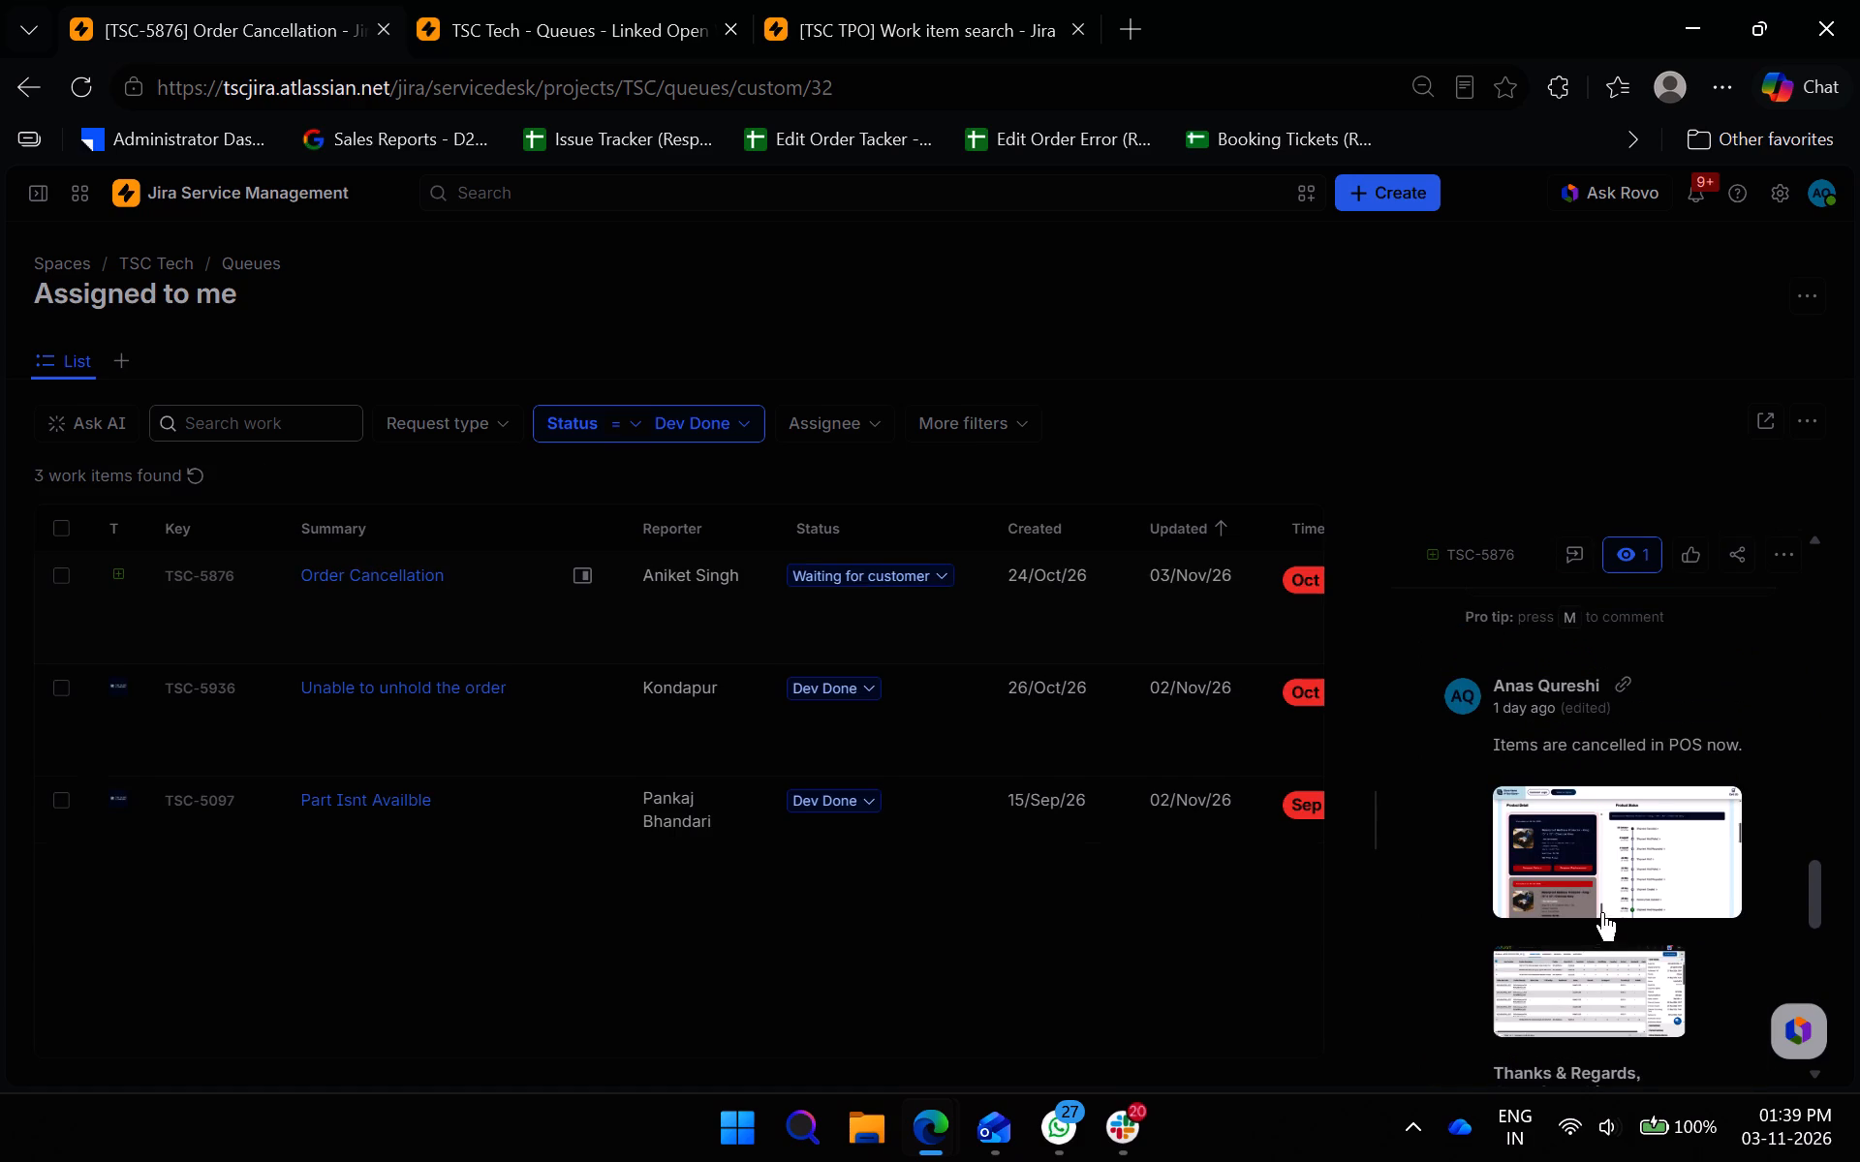
Open ticket TSC-5936, Unable to unhold the order, beside the queue and review its details and comments.
click(576, 697)
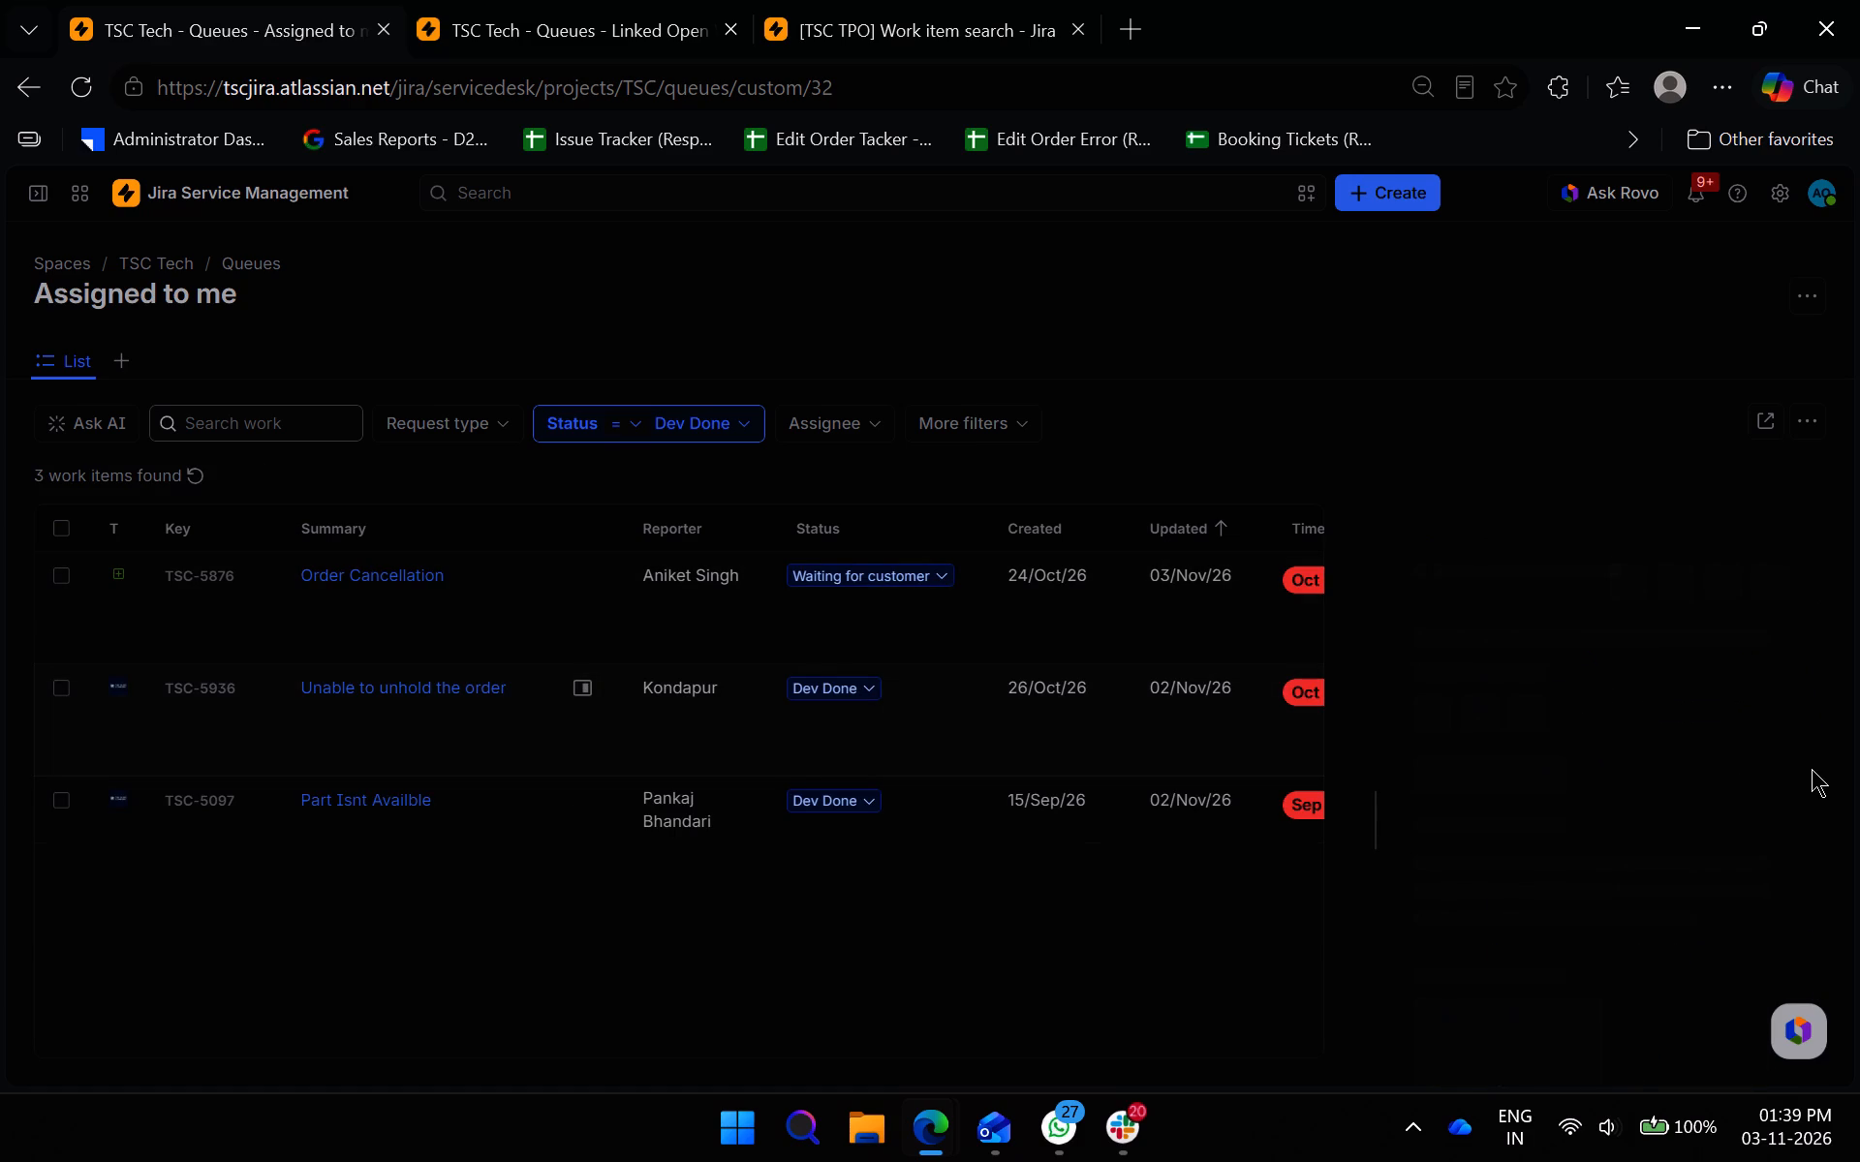
scroll(1804, 898, down, 3)
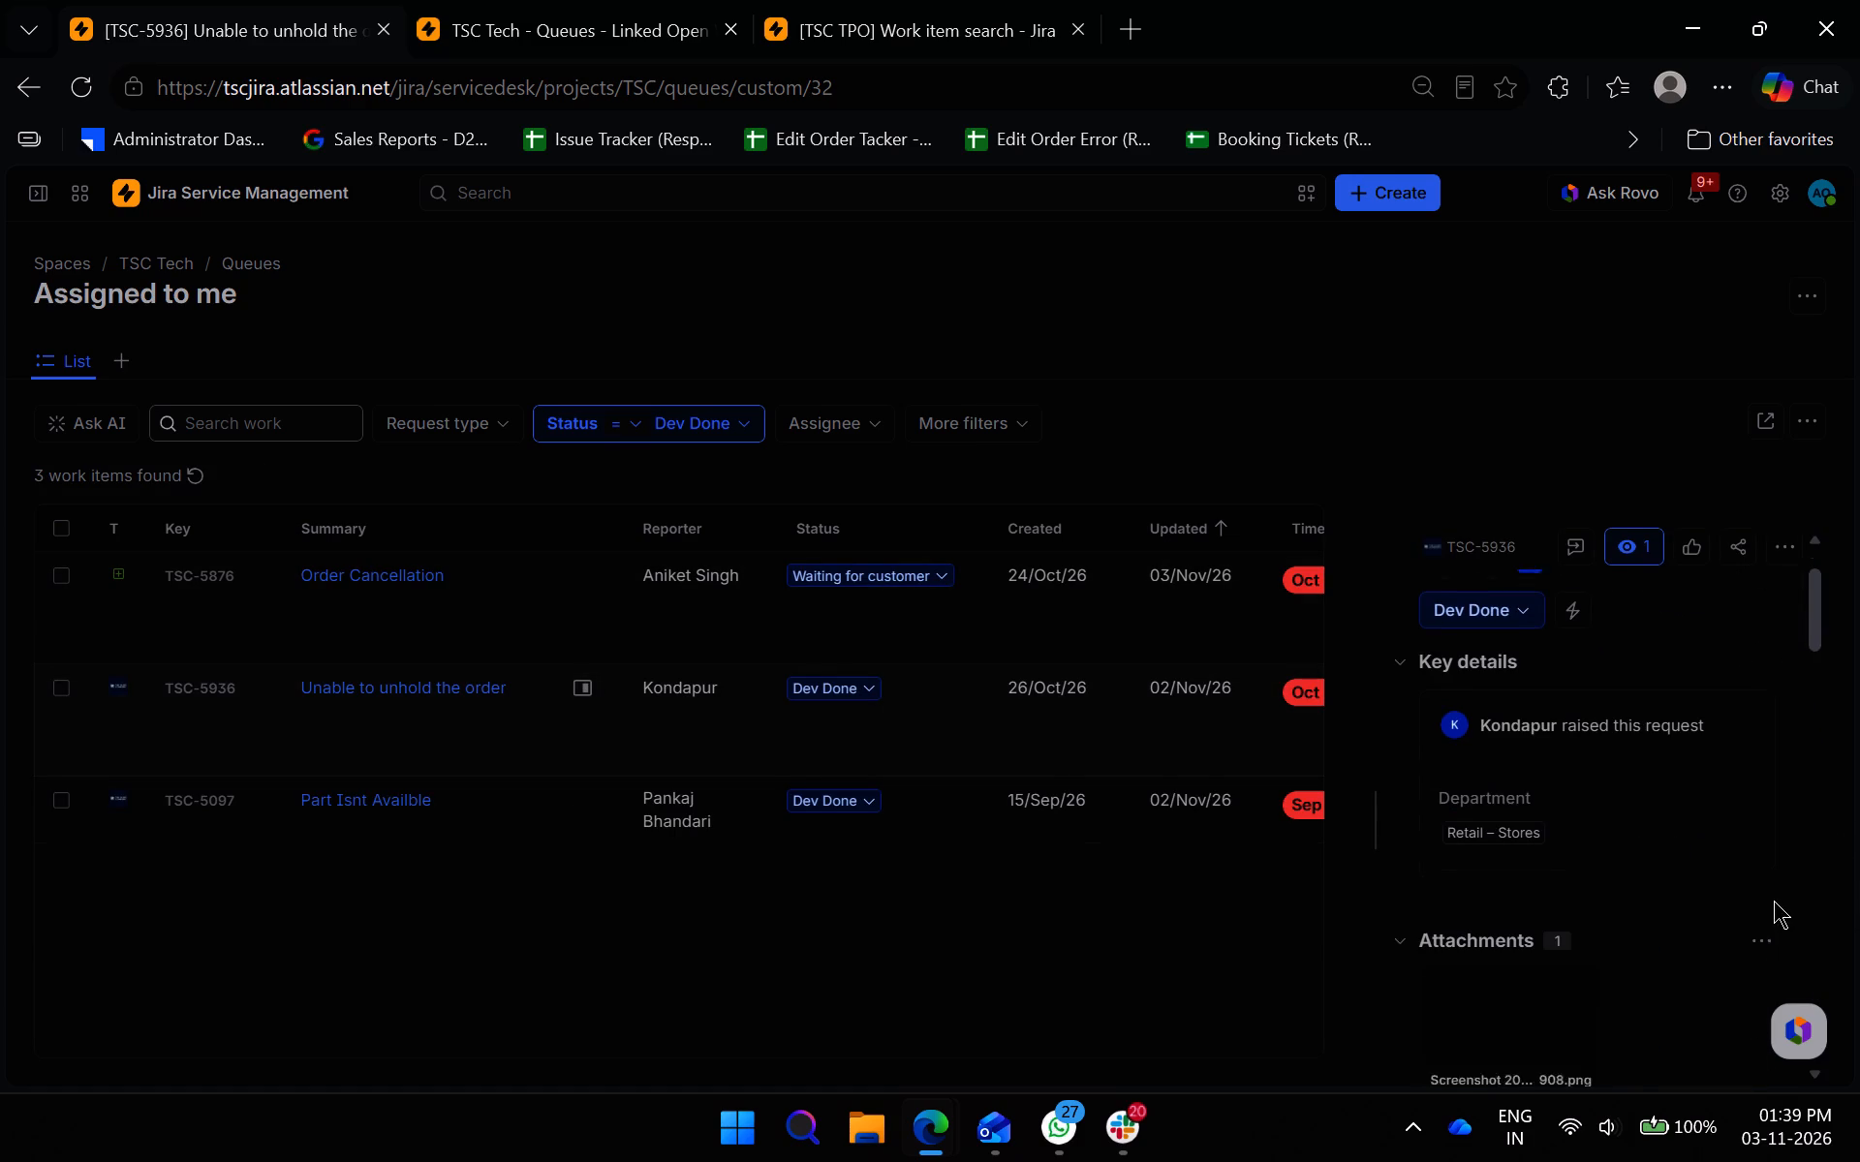
scroll(1774, 901, down, 6)
scroll(1759, 880, up, 6)
scroll(1756, 871, down, 8)
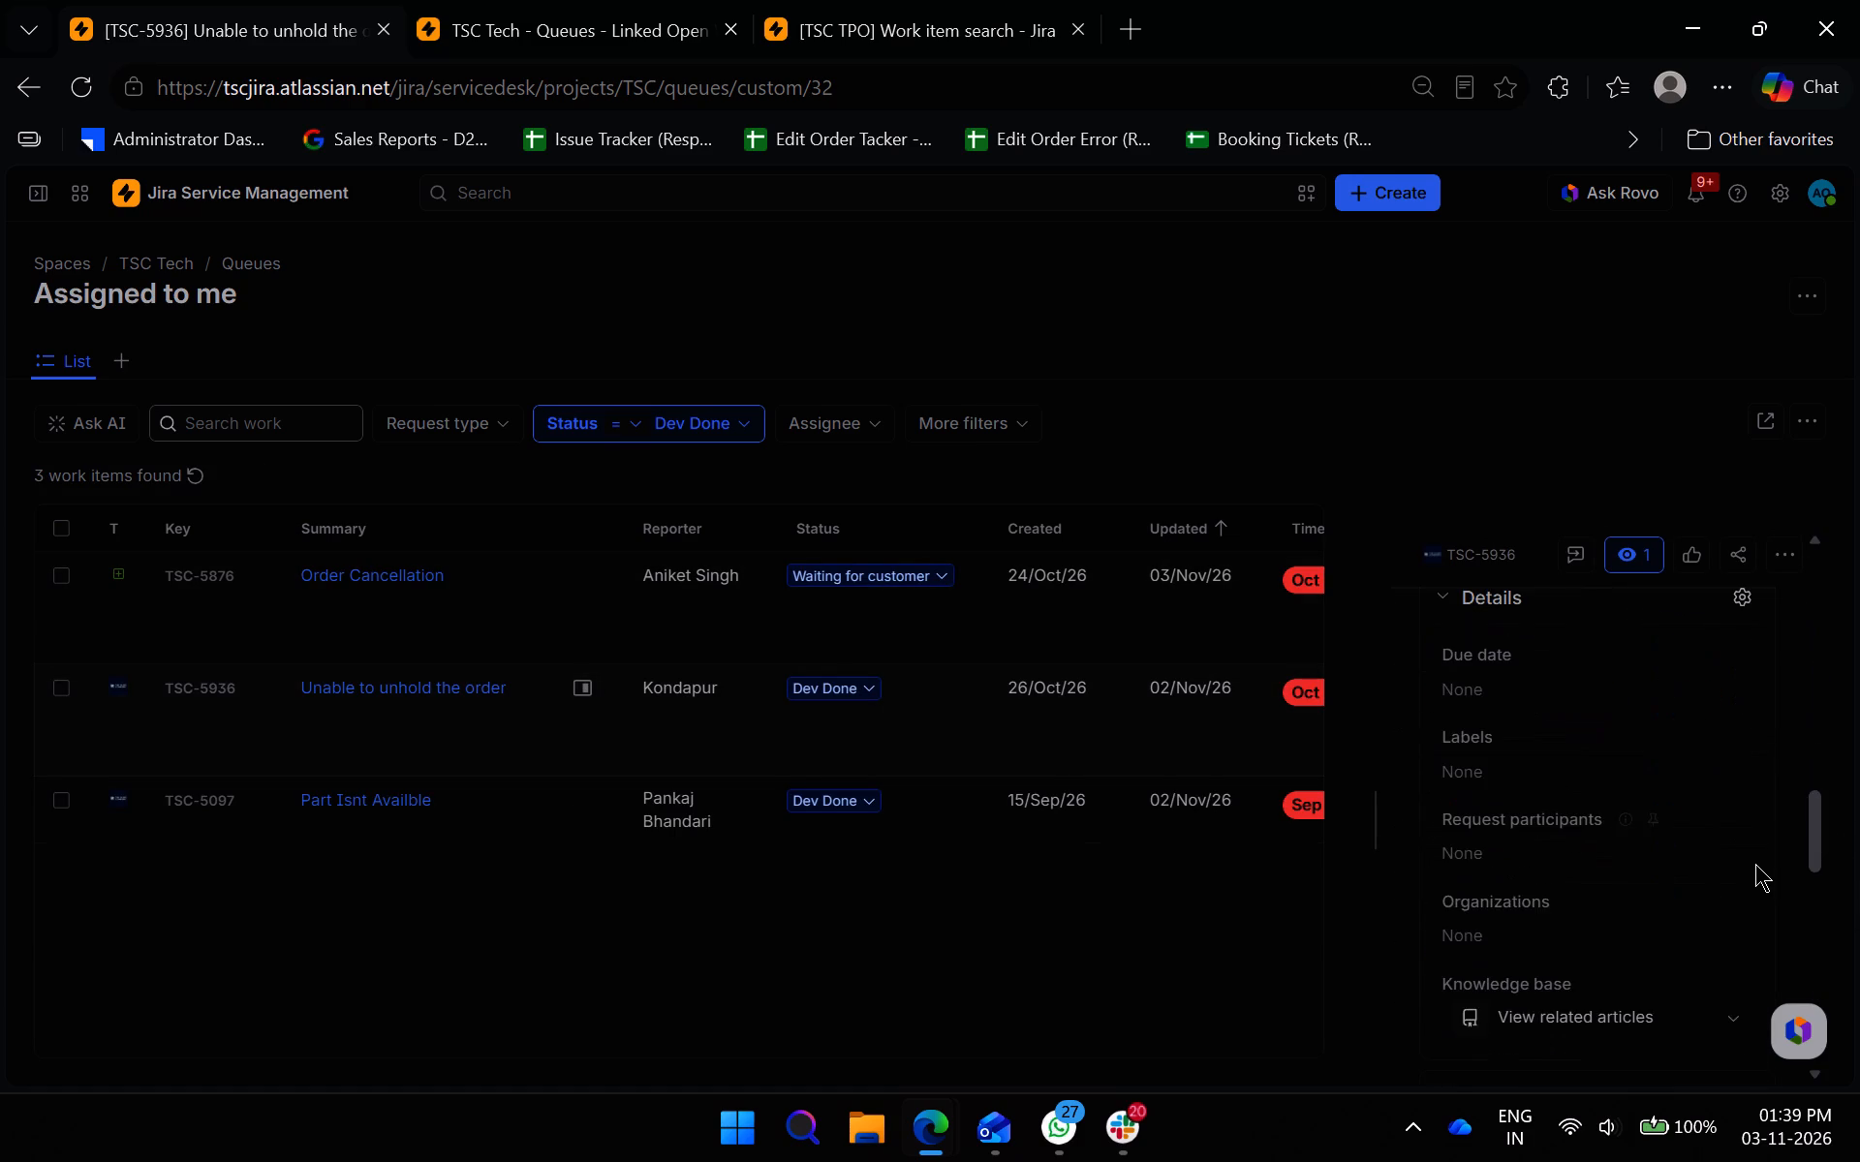
scroll(1755, 864, down, 5)
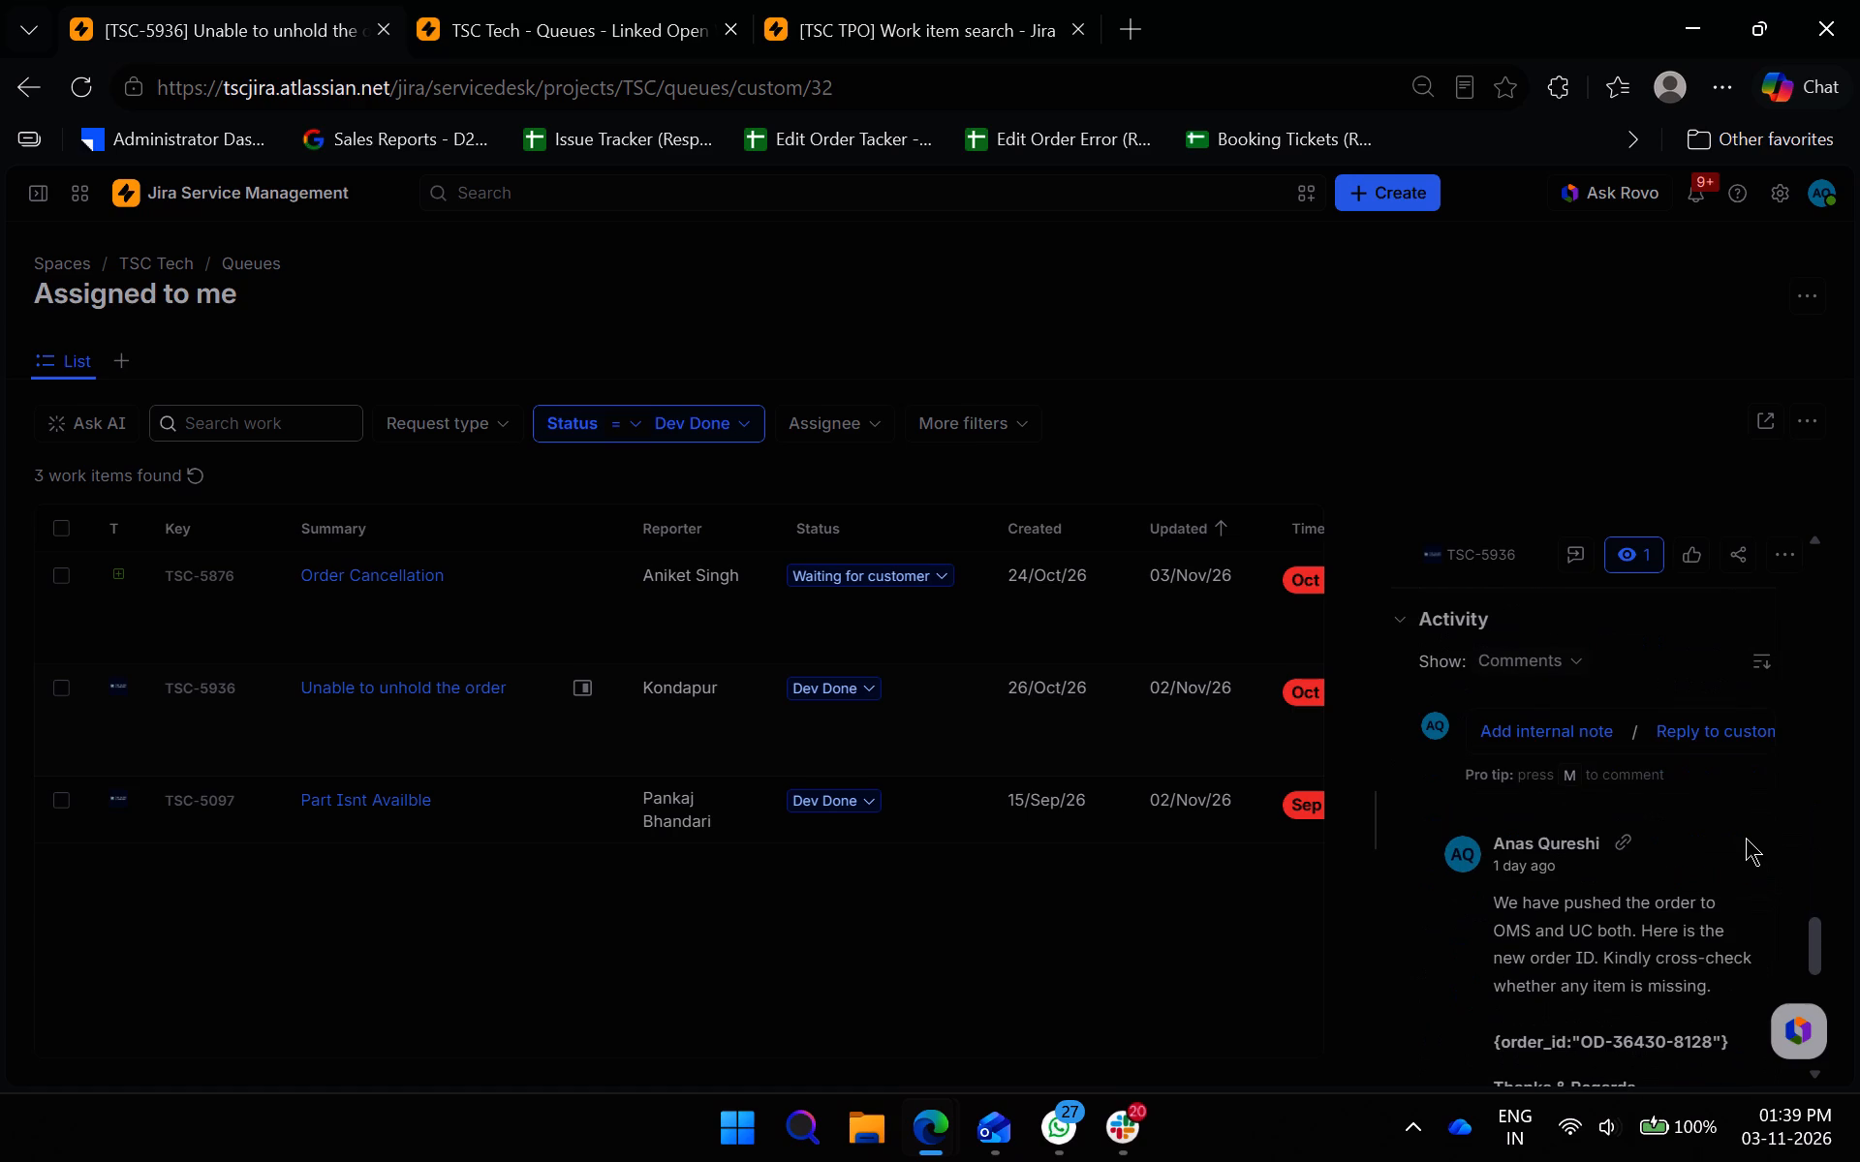
Change the status of the linked TPO work item marked Production that blocks TSC-5936.
scroll(1695, 856, up, 11)
scroll(1630, 811, up, 5)
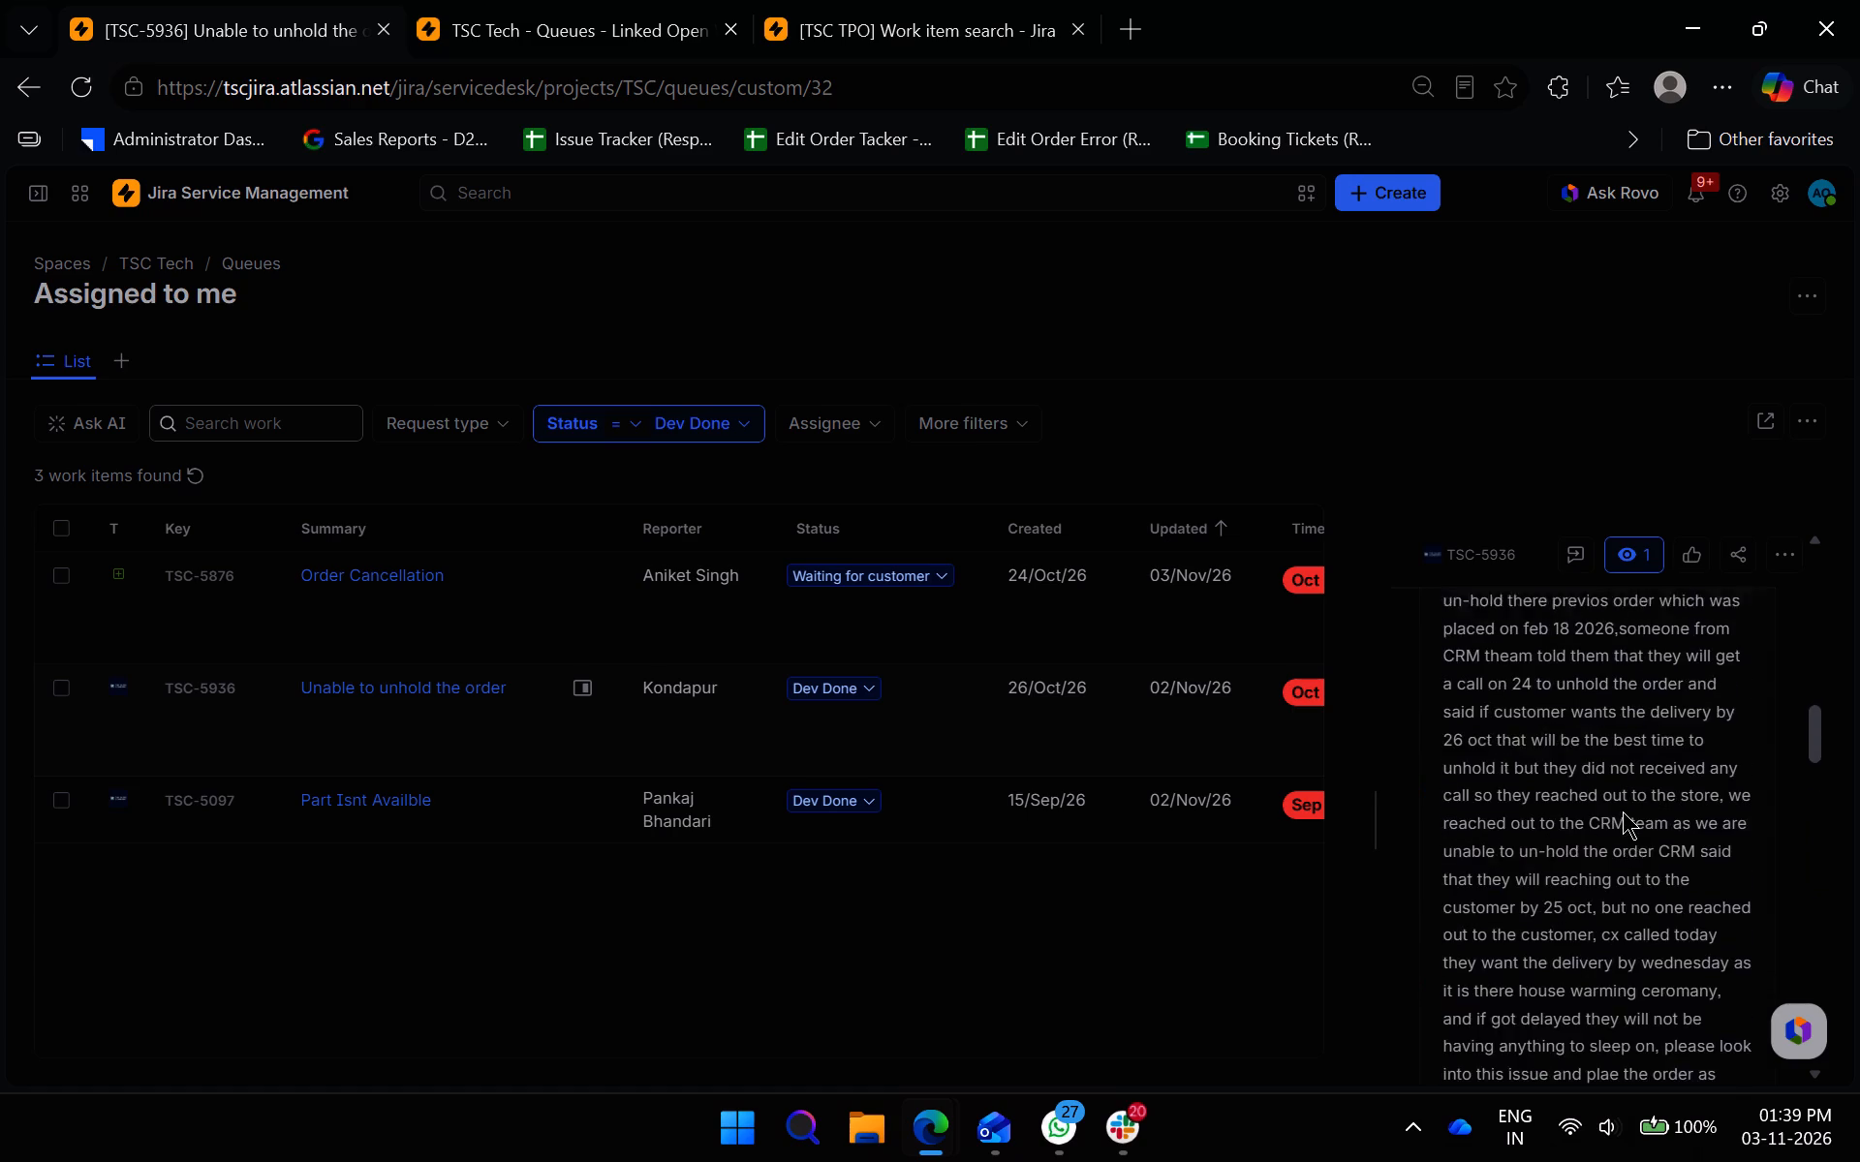
scroll(1623, 811, up, 5)
click(1580, 905)
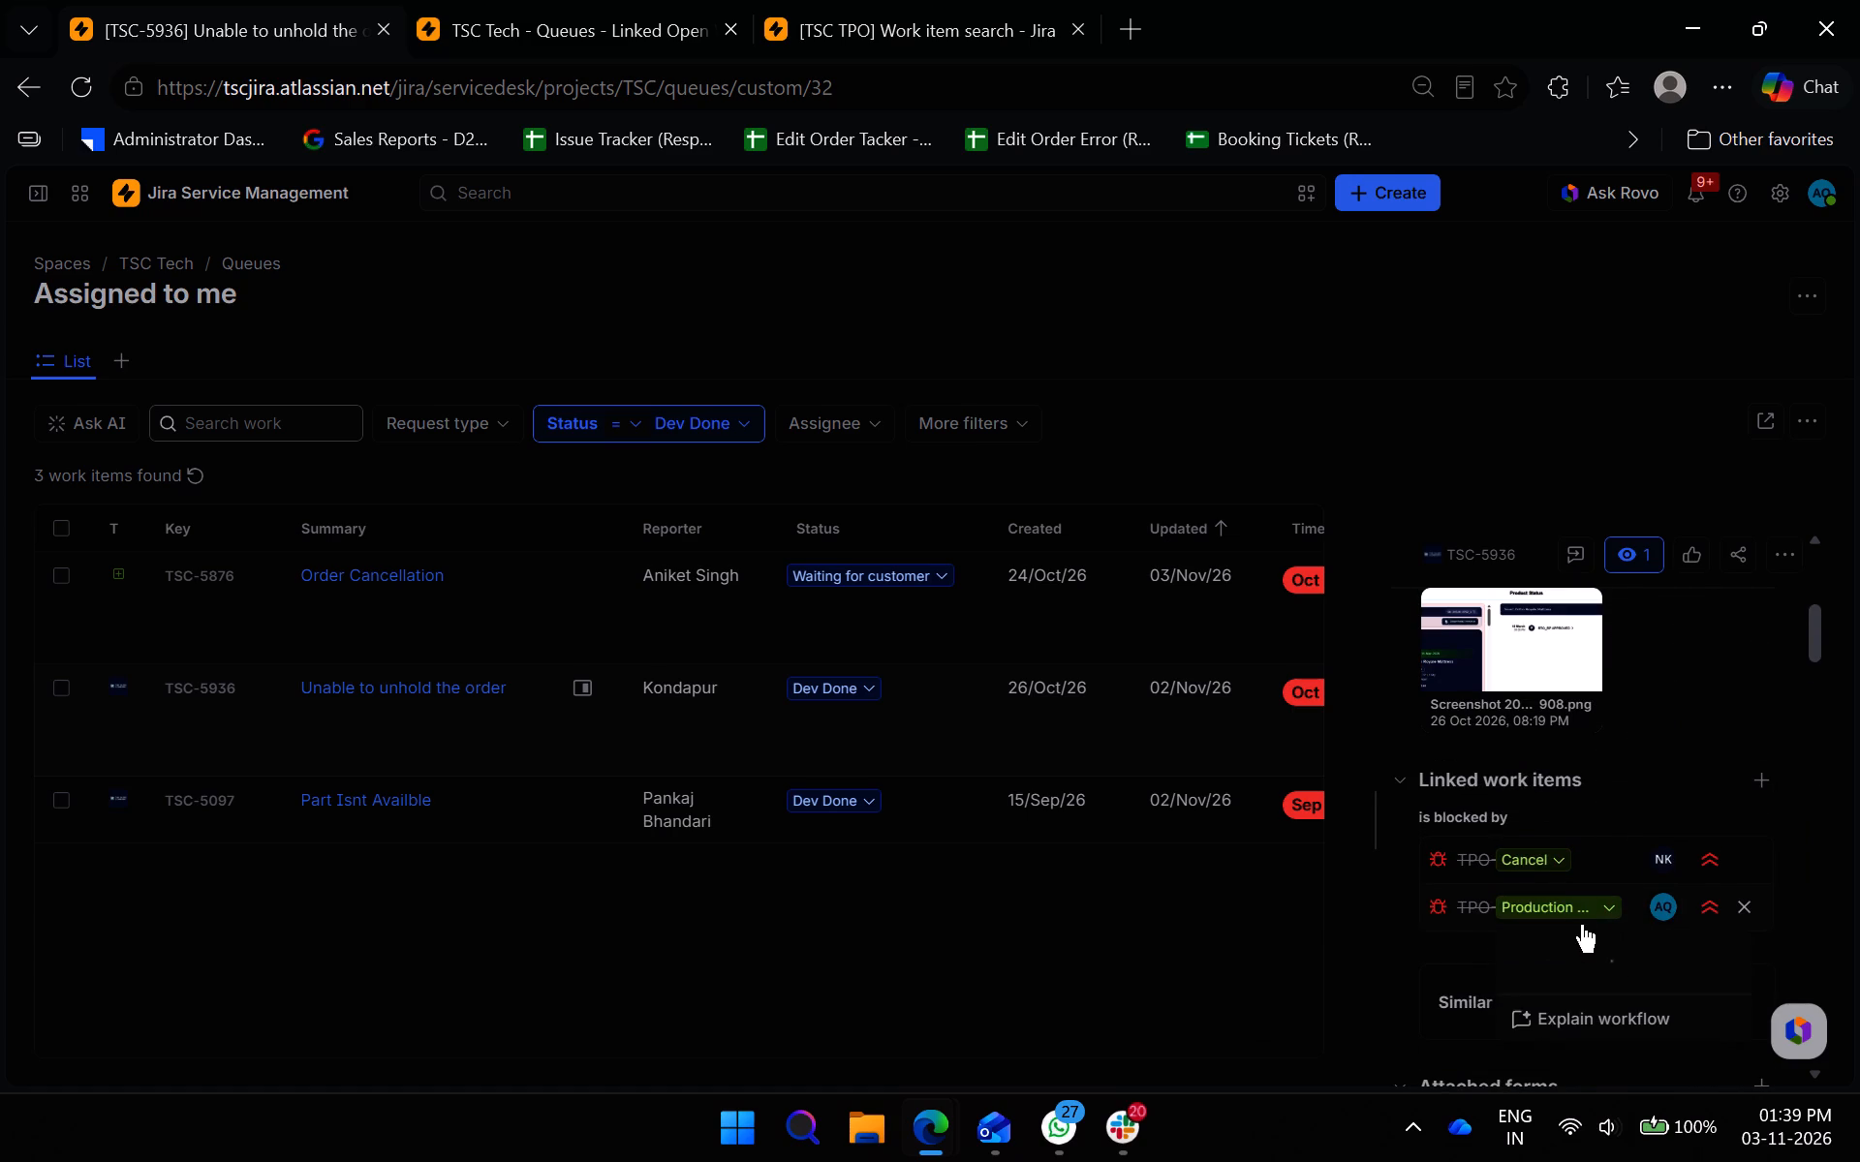
click(1597, 966)
Set the status of TSC-5936 to Waiting for customer, checking its latest comments.
scroll(1598, 813, up, 5)
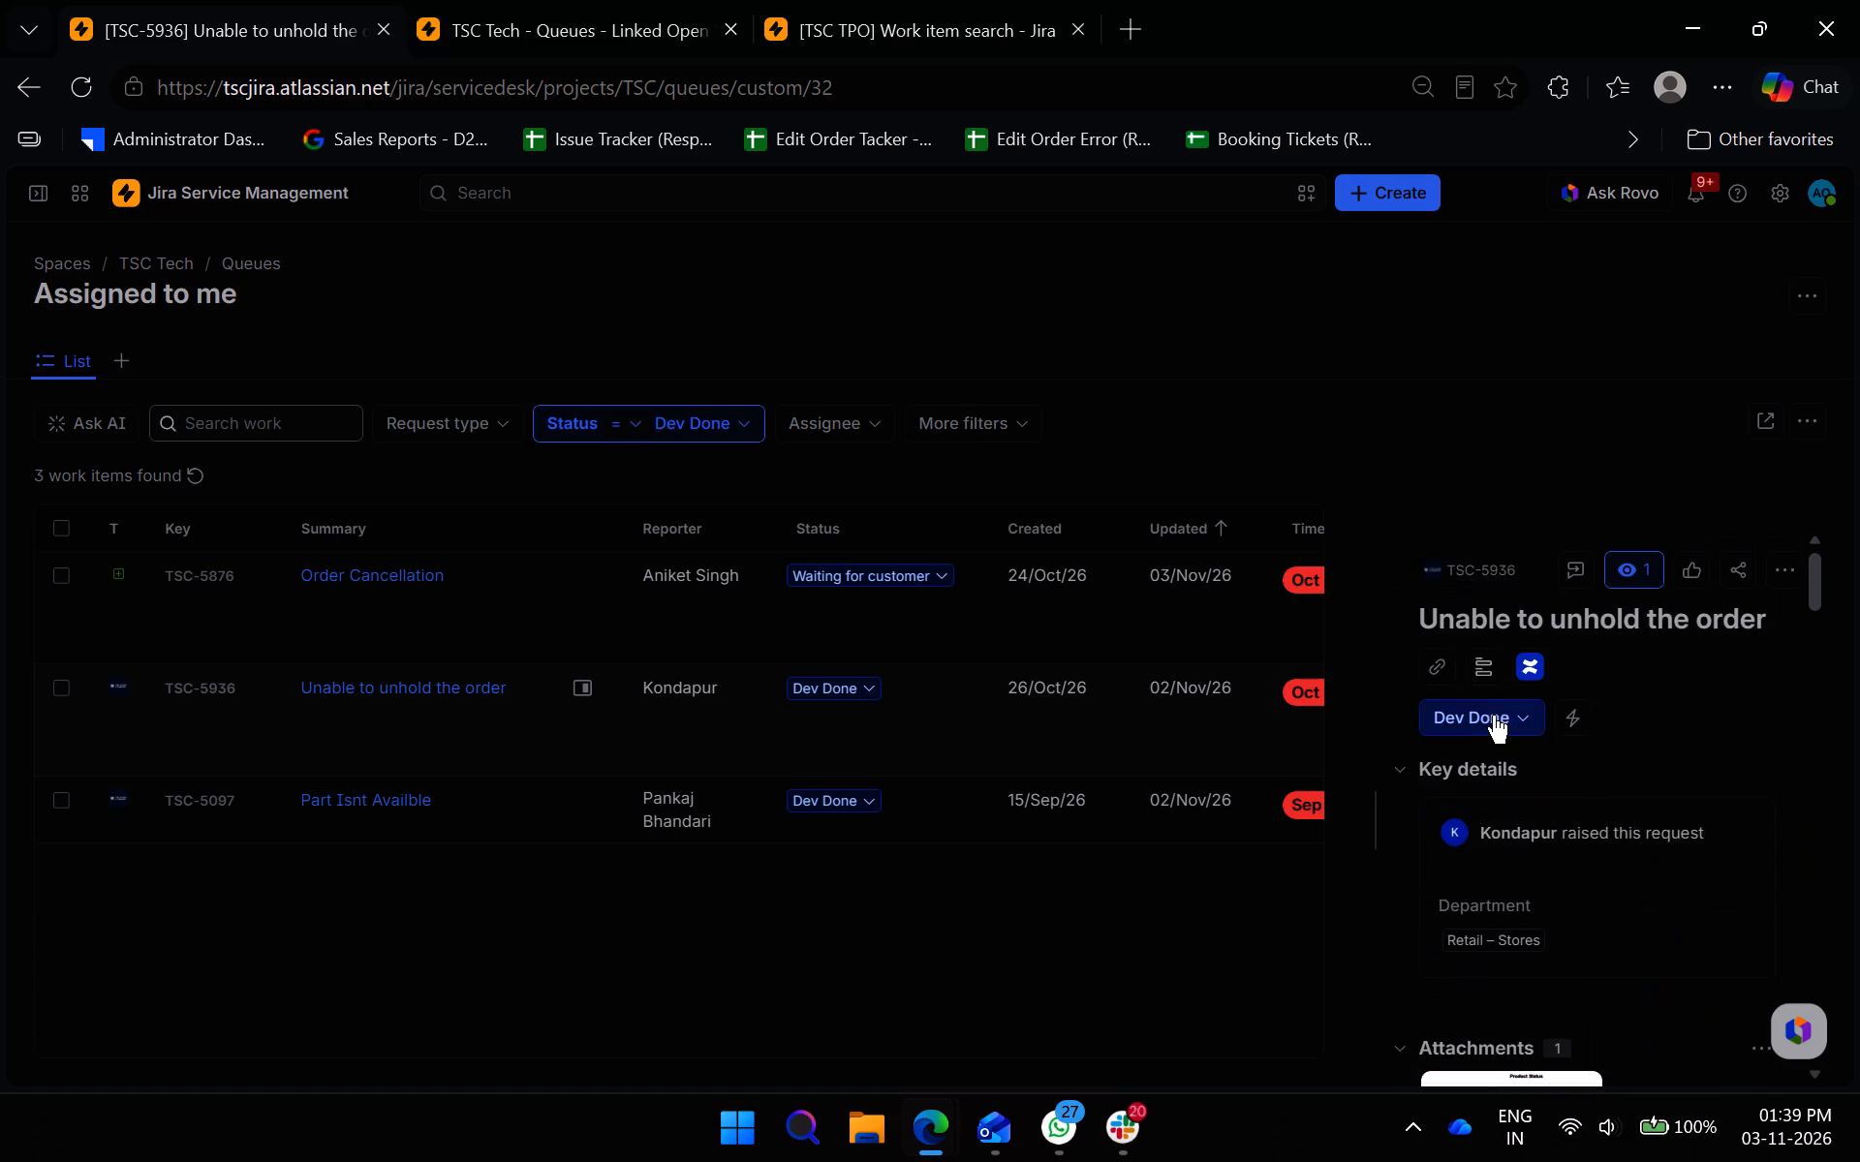
click(1493, 715)
scroll(1625, 843, down, 17)
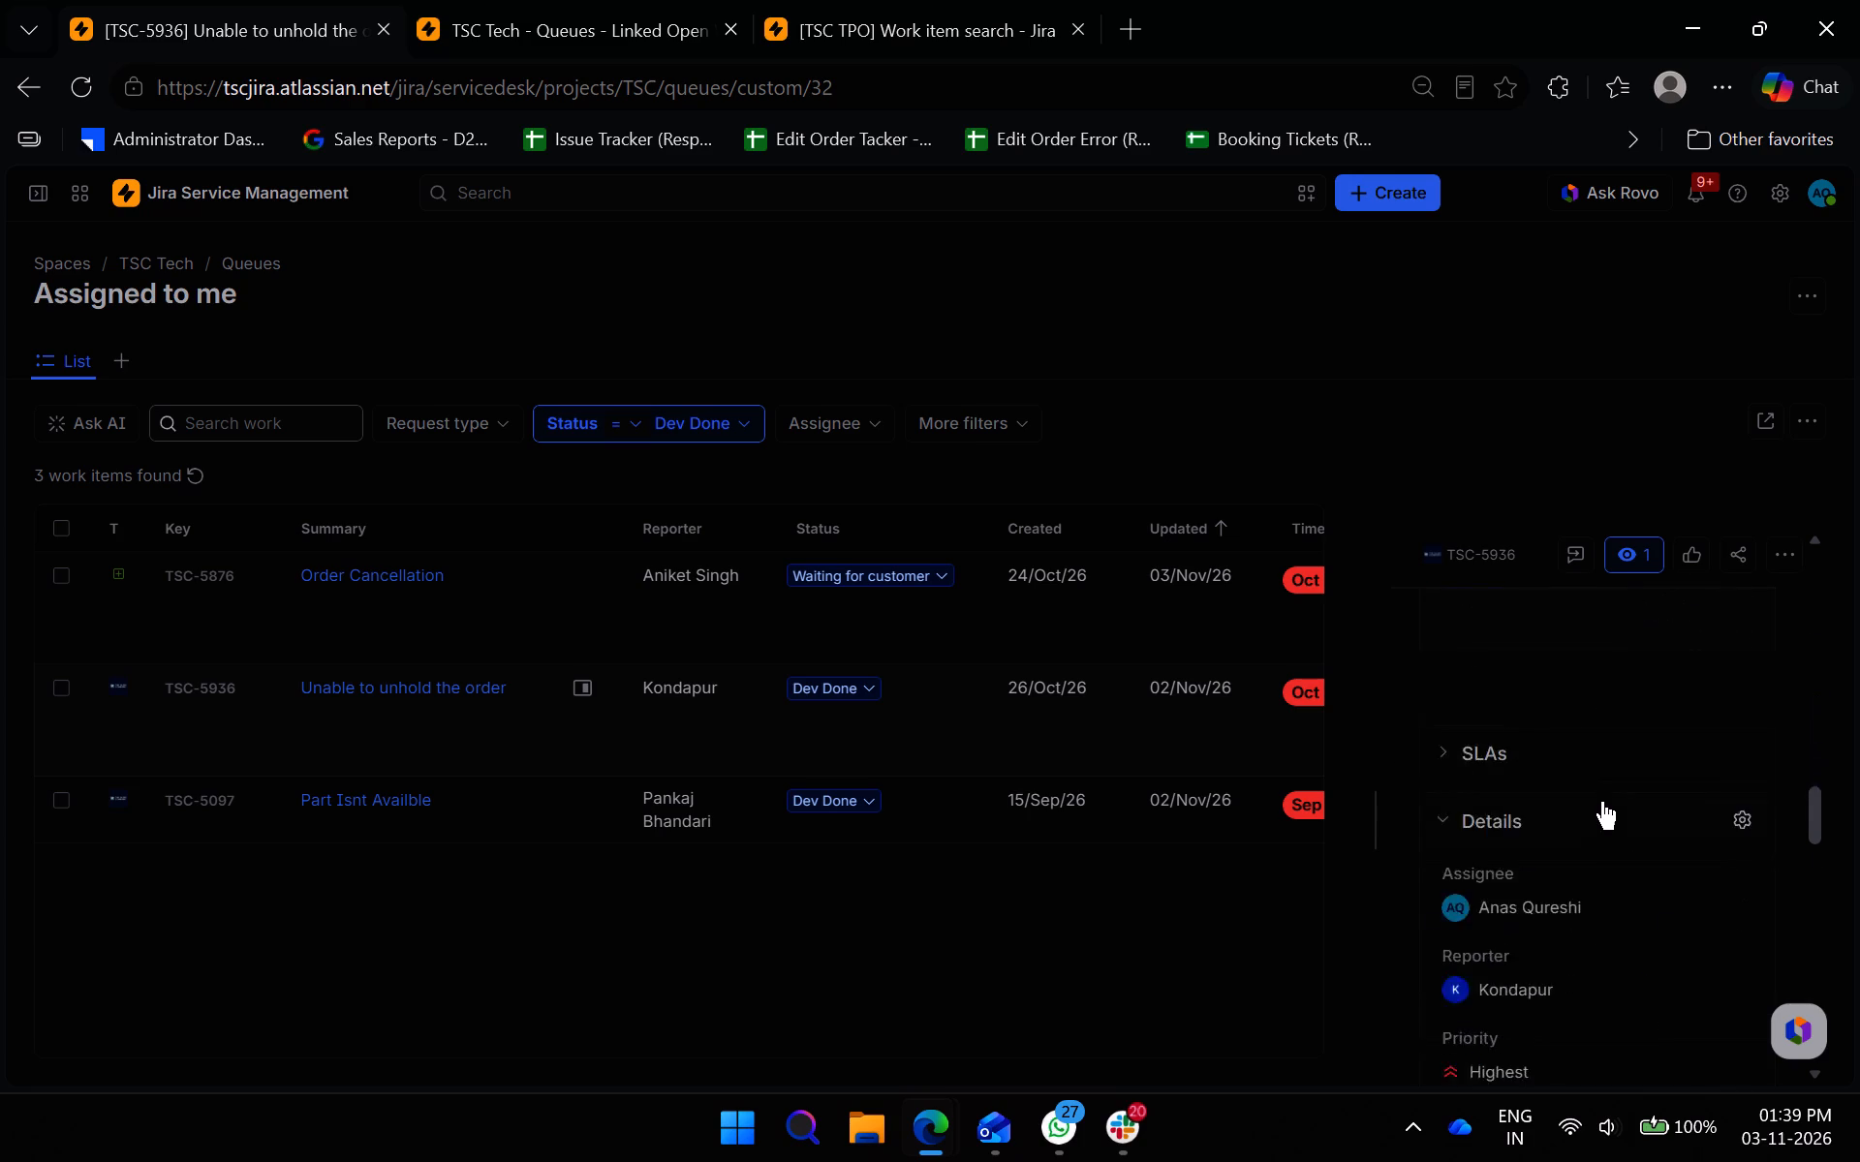
scroll(1602, 801, down, 5)
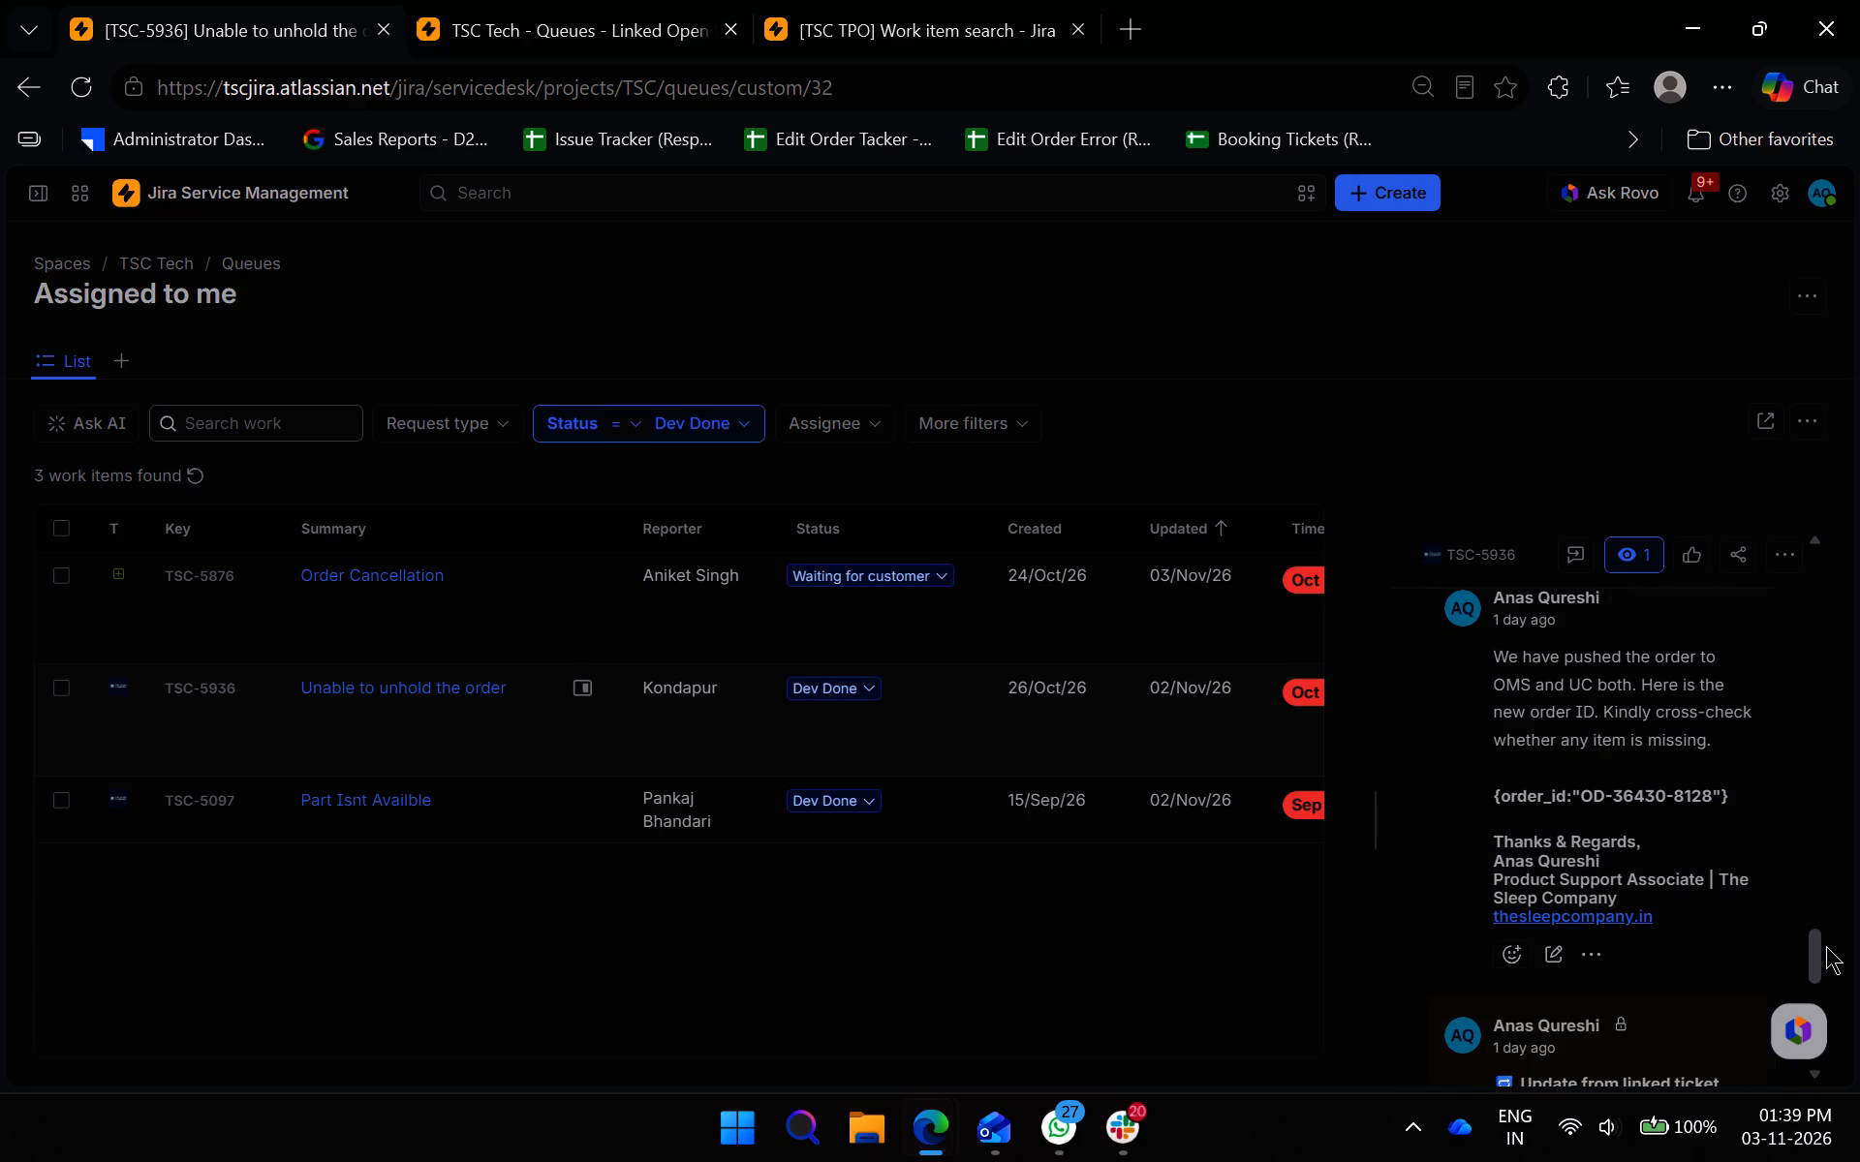
drag(1820, 952, 1835, 575)
click(1564, 785)
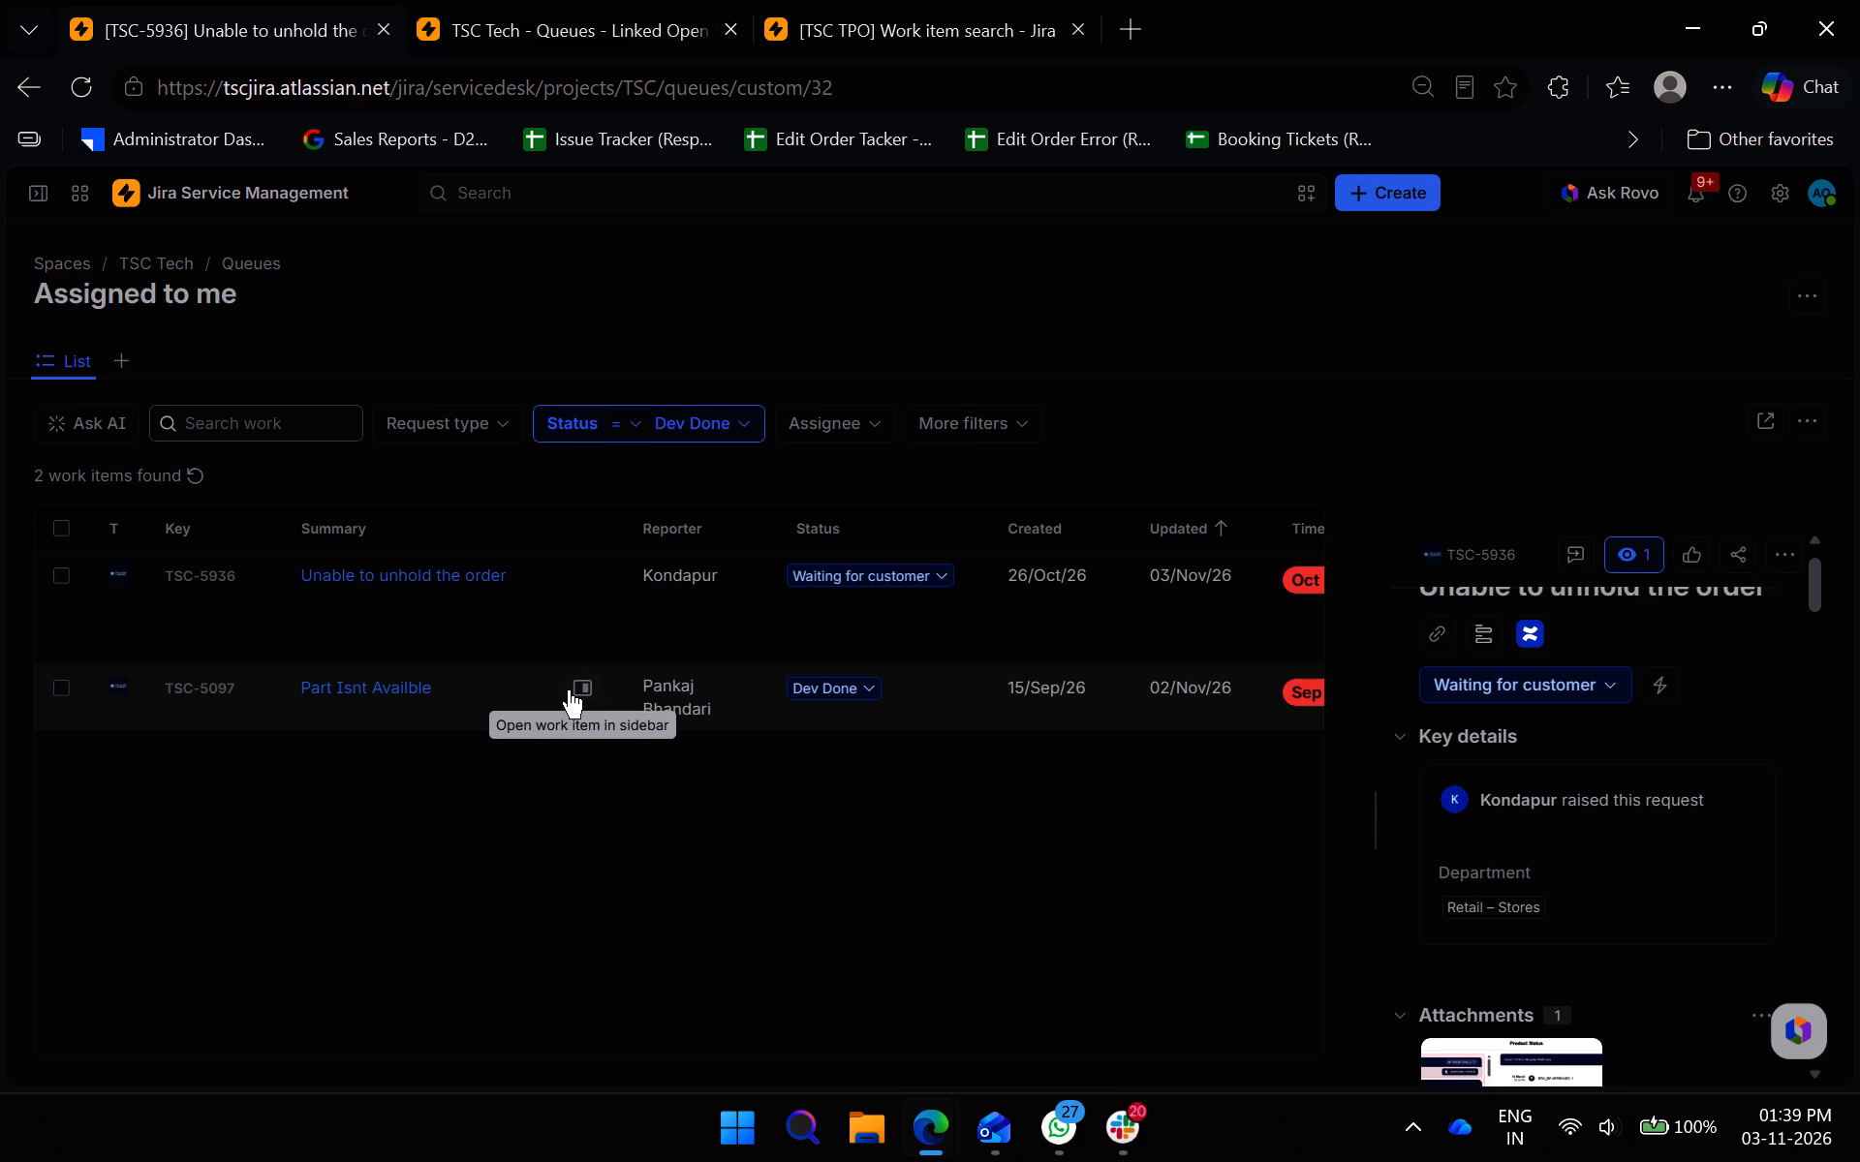
scroll(1626, 825, down, 16)
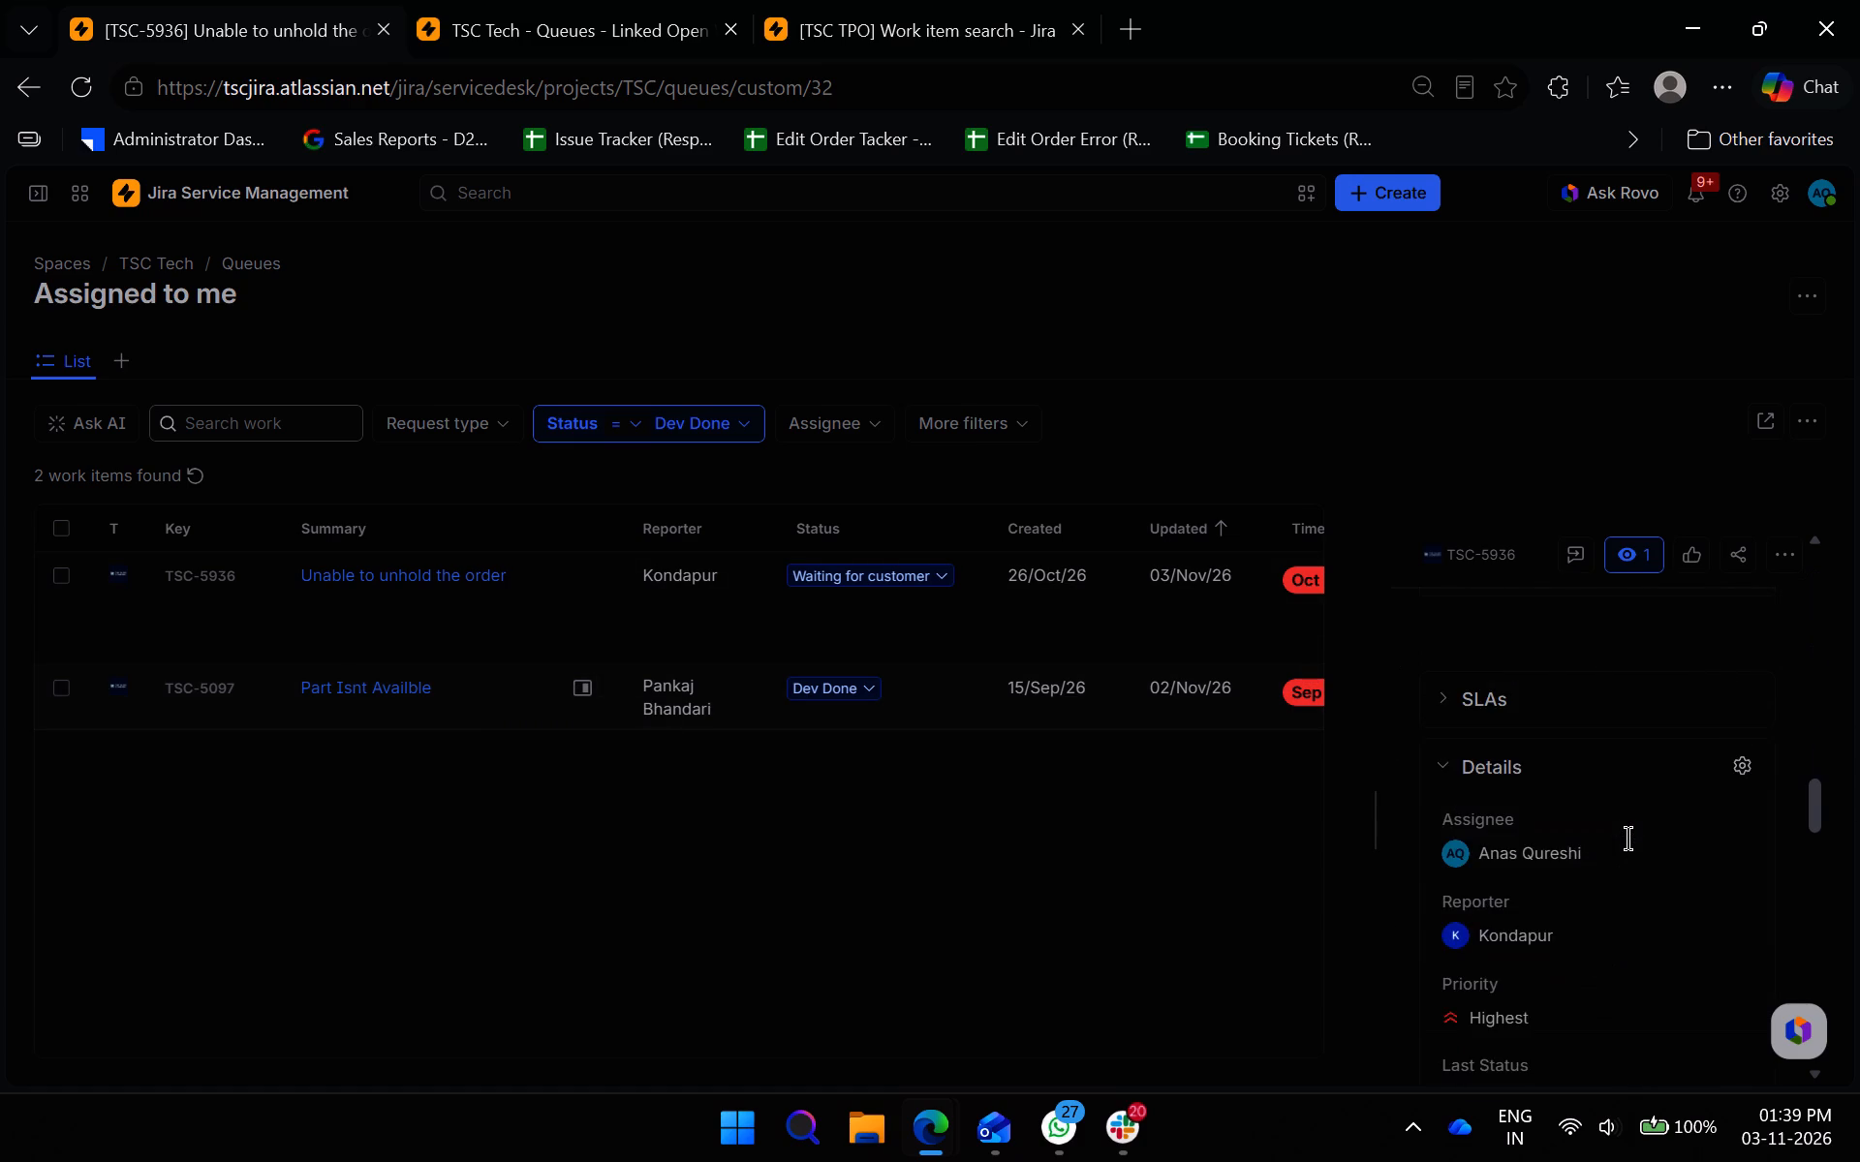
scroll(1627, 838, down, 7)
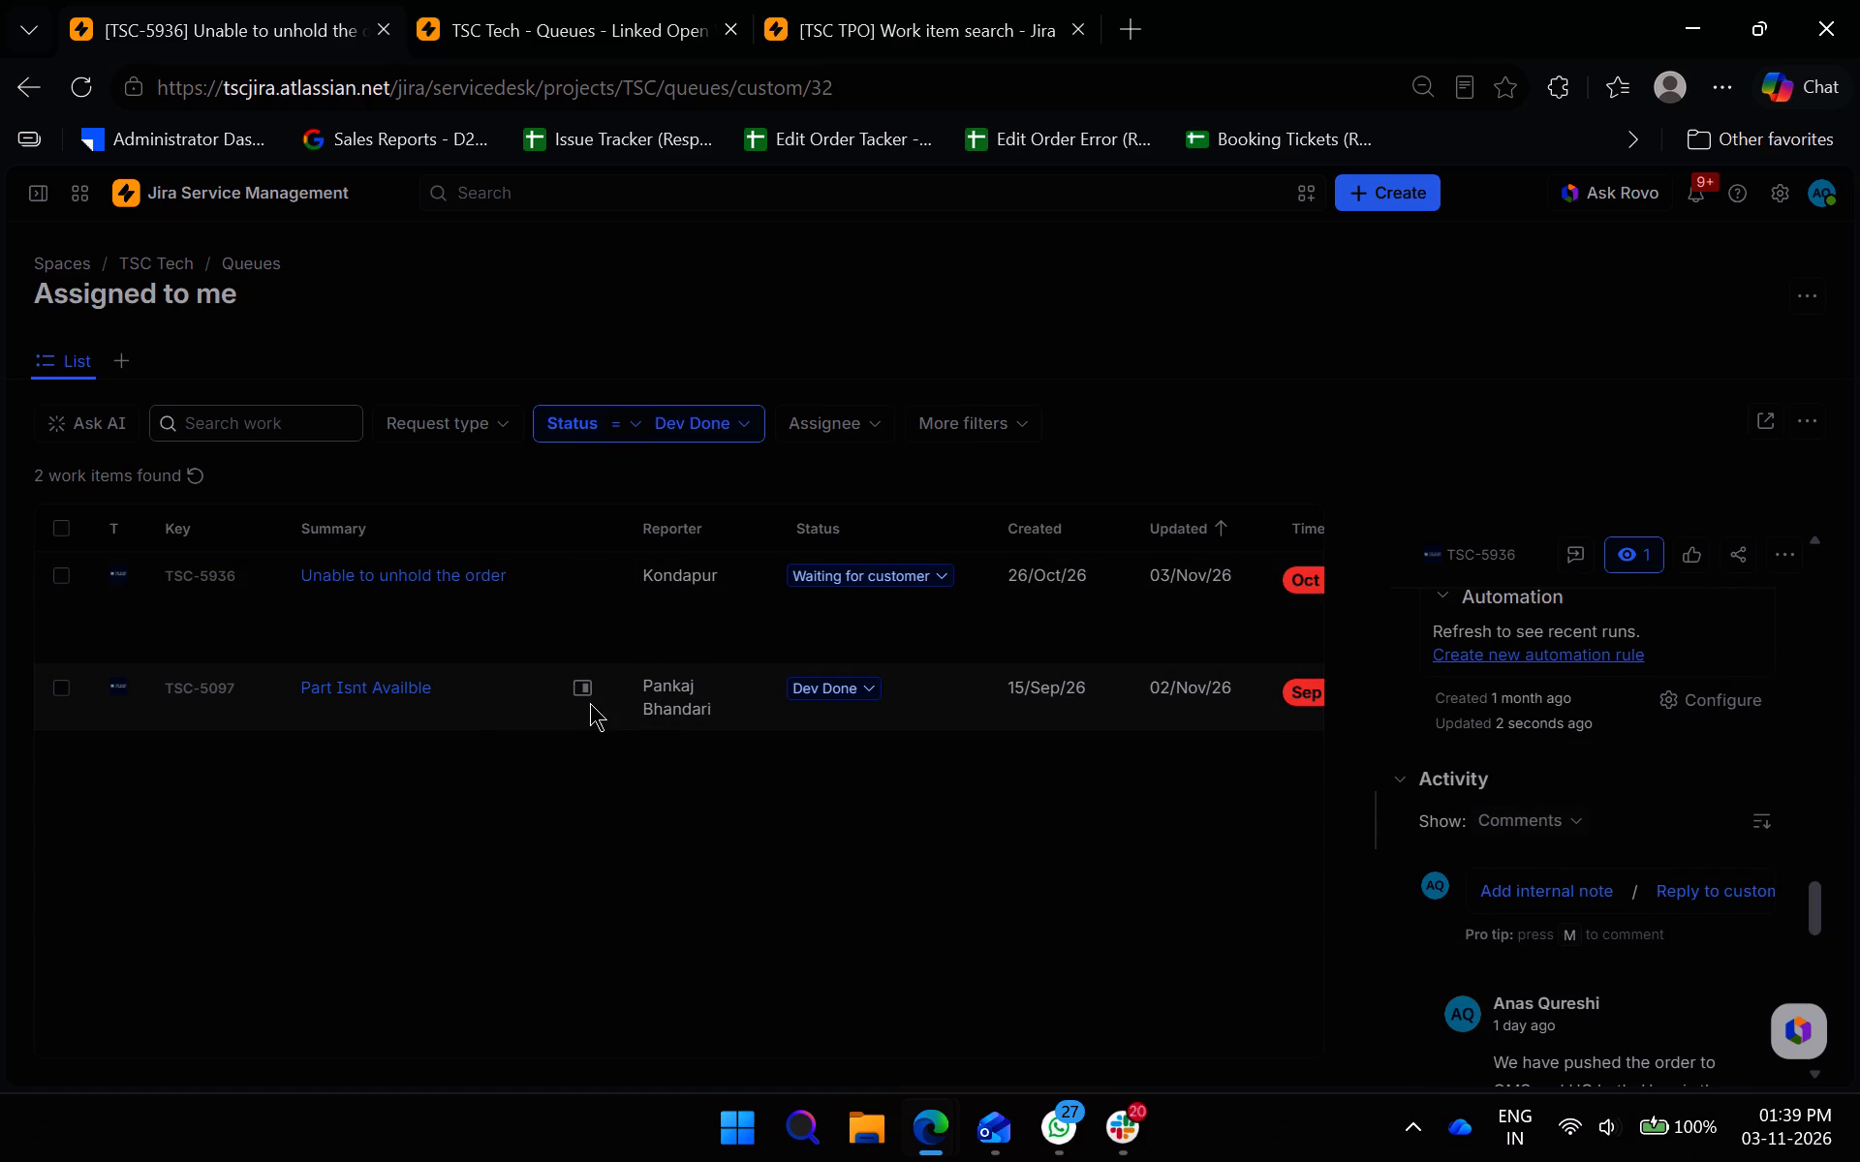
Open ticket TSC-5097, Part Isnt Availble, beside the queue and review its linked work item and comments.
click(582, 688)
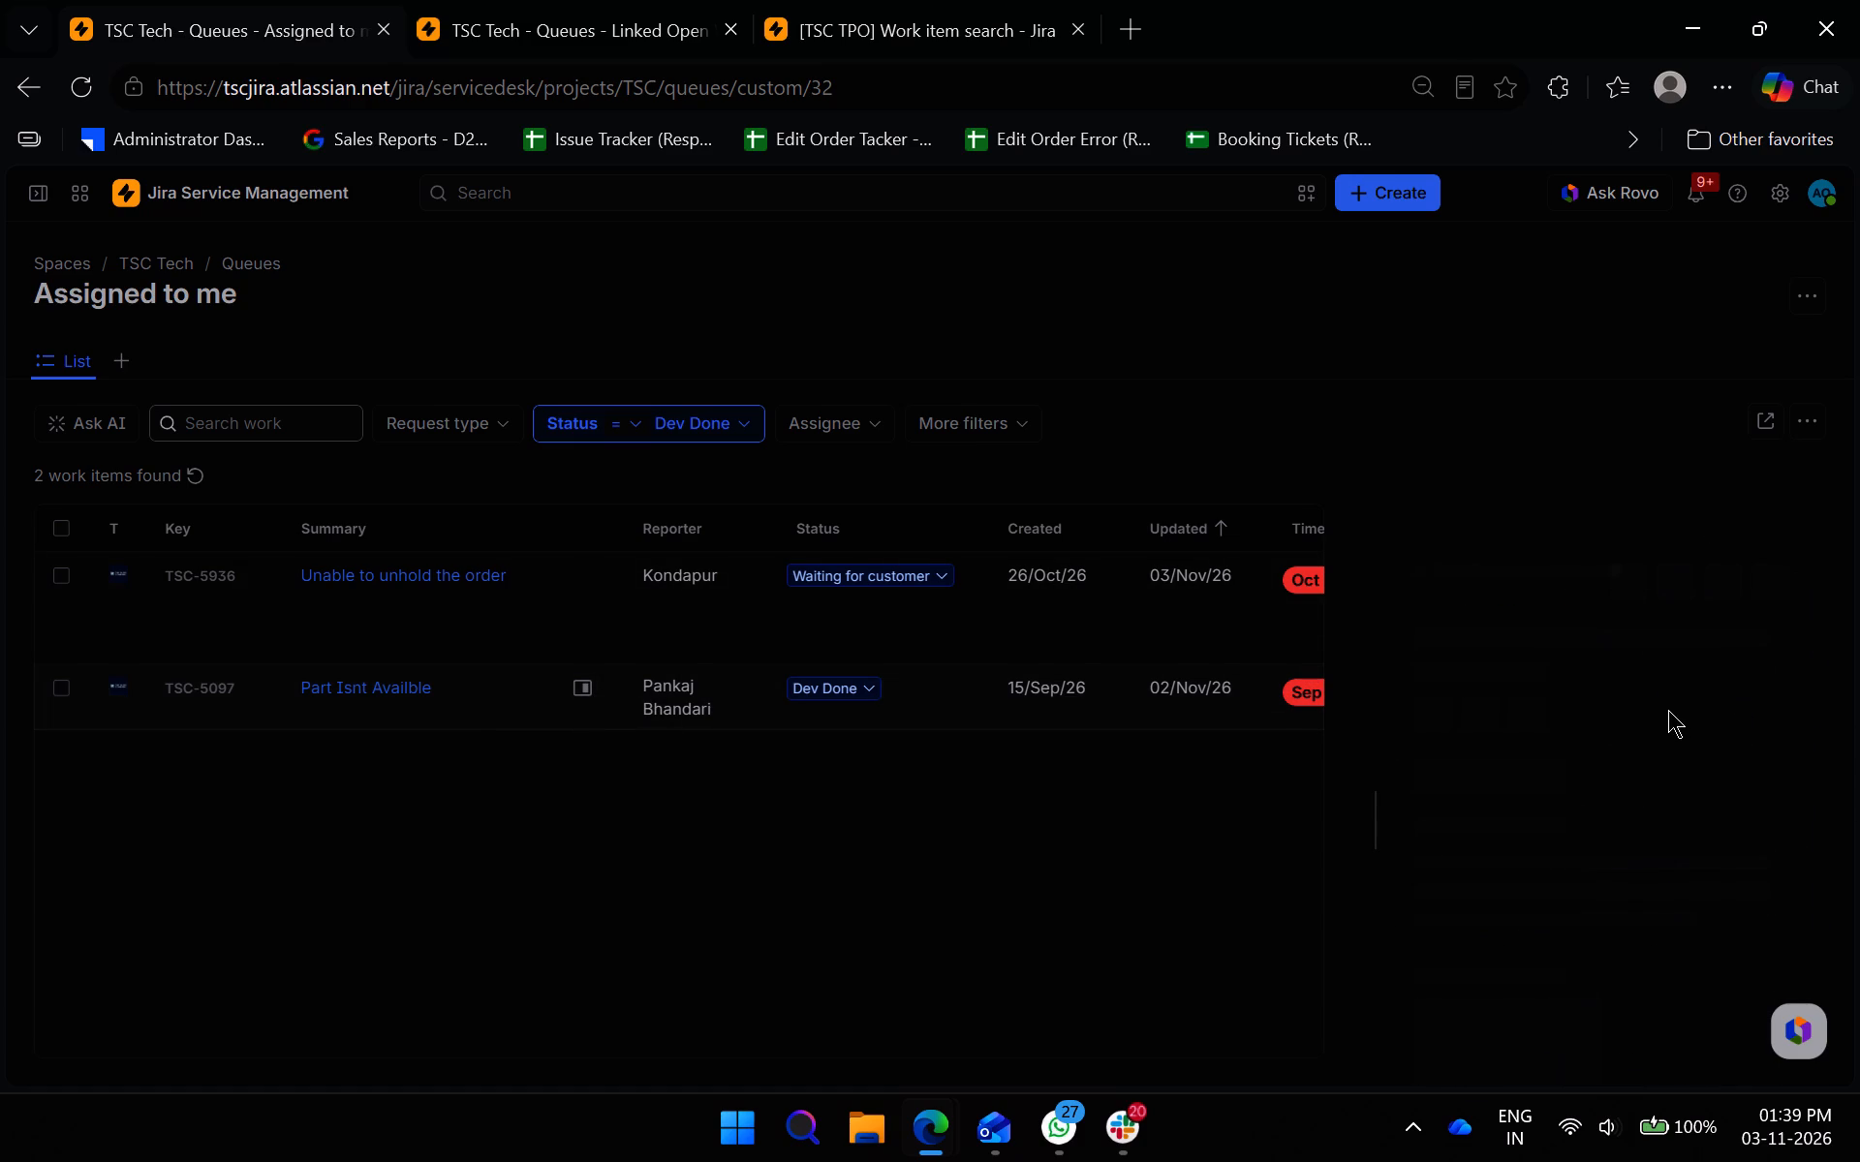
scroll(1669, 785, down, 4)
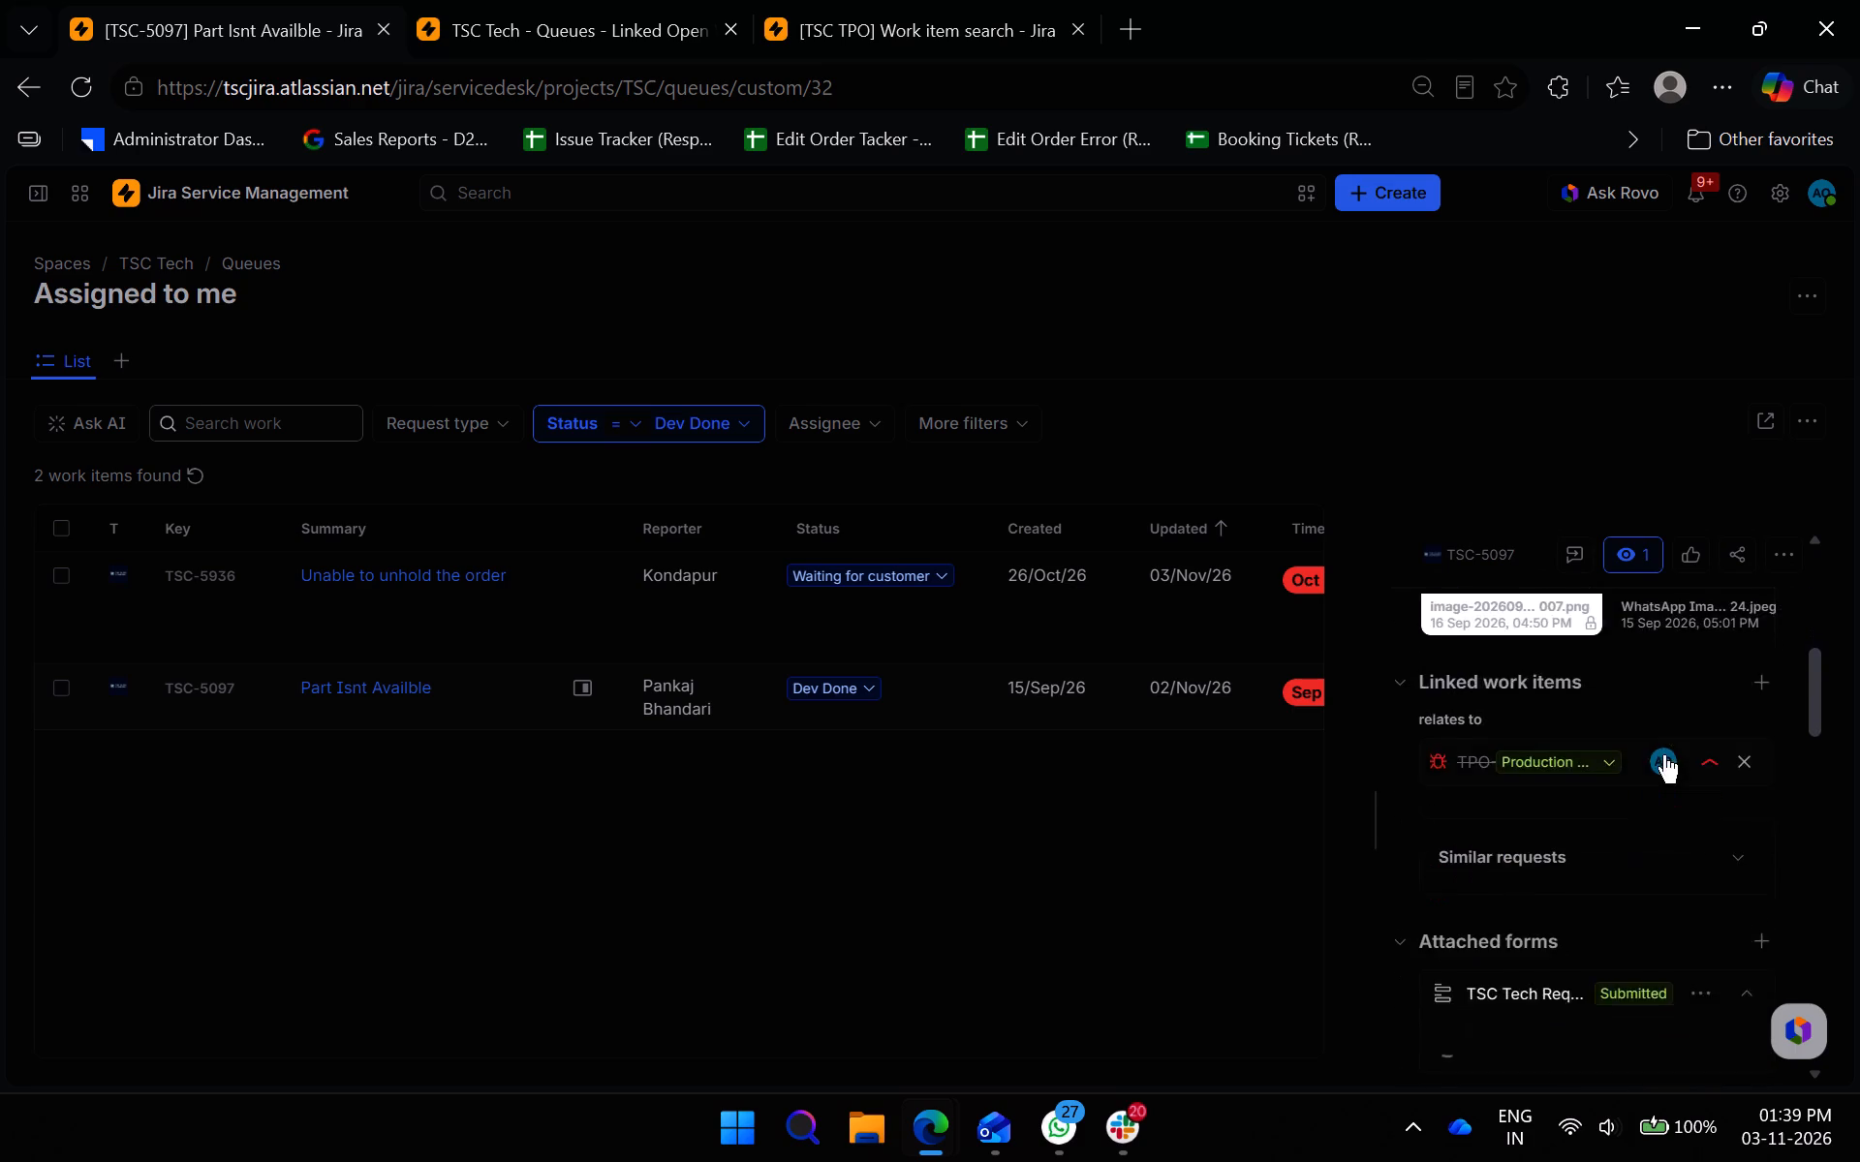
scroll(1664, 754, down, 4)
scroll(1665, 749, up, 4)
scroll(1665, 749, down, 17)
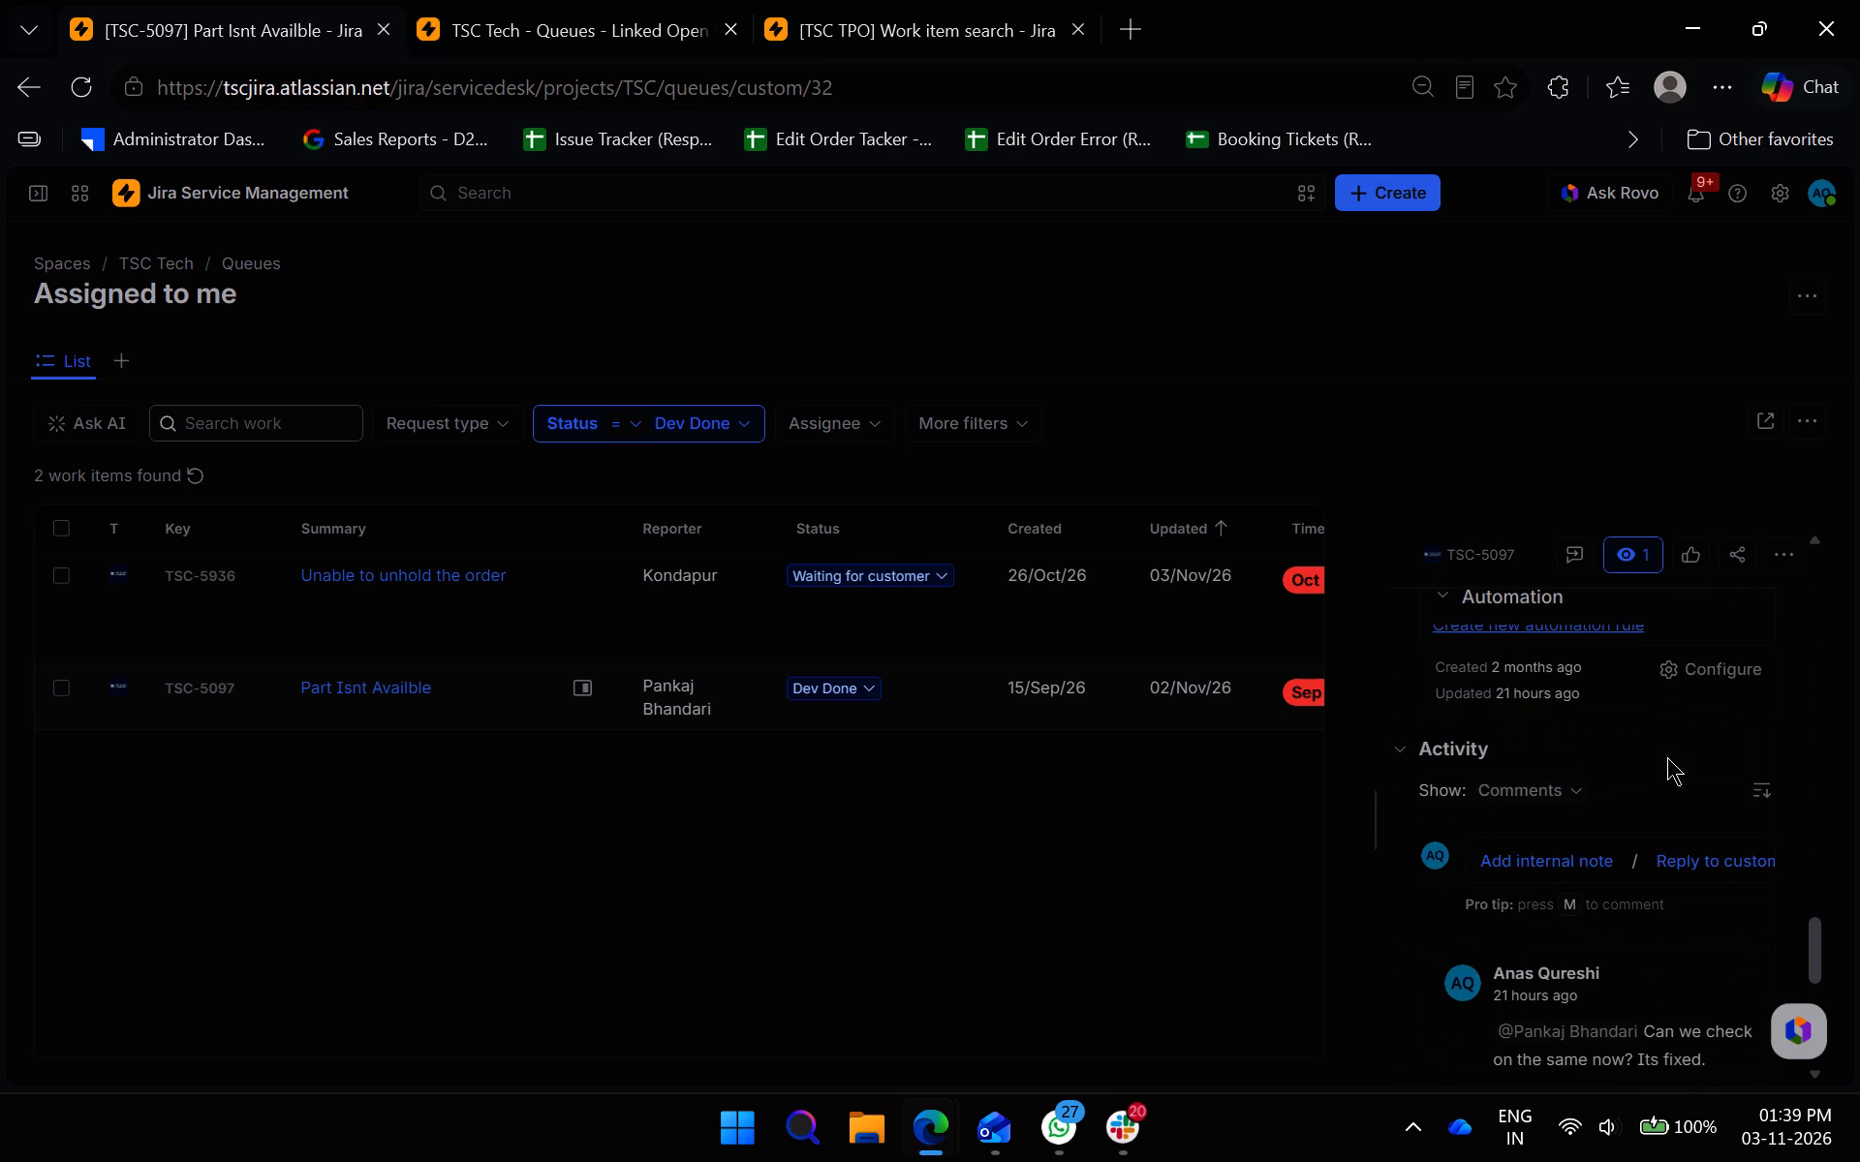
scroll(1667, 757, down, 1)
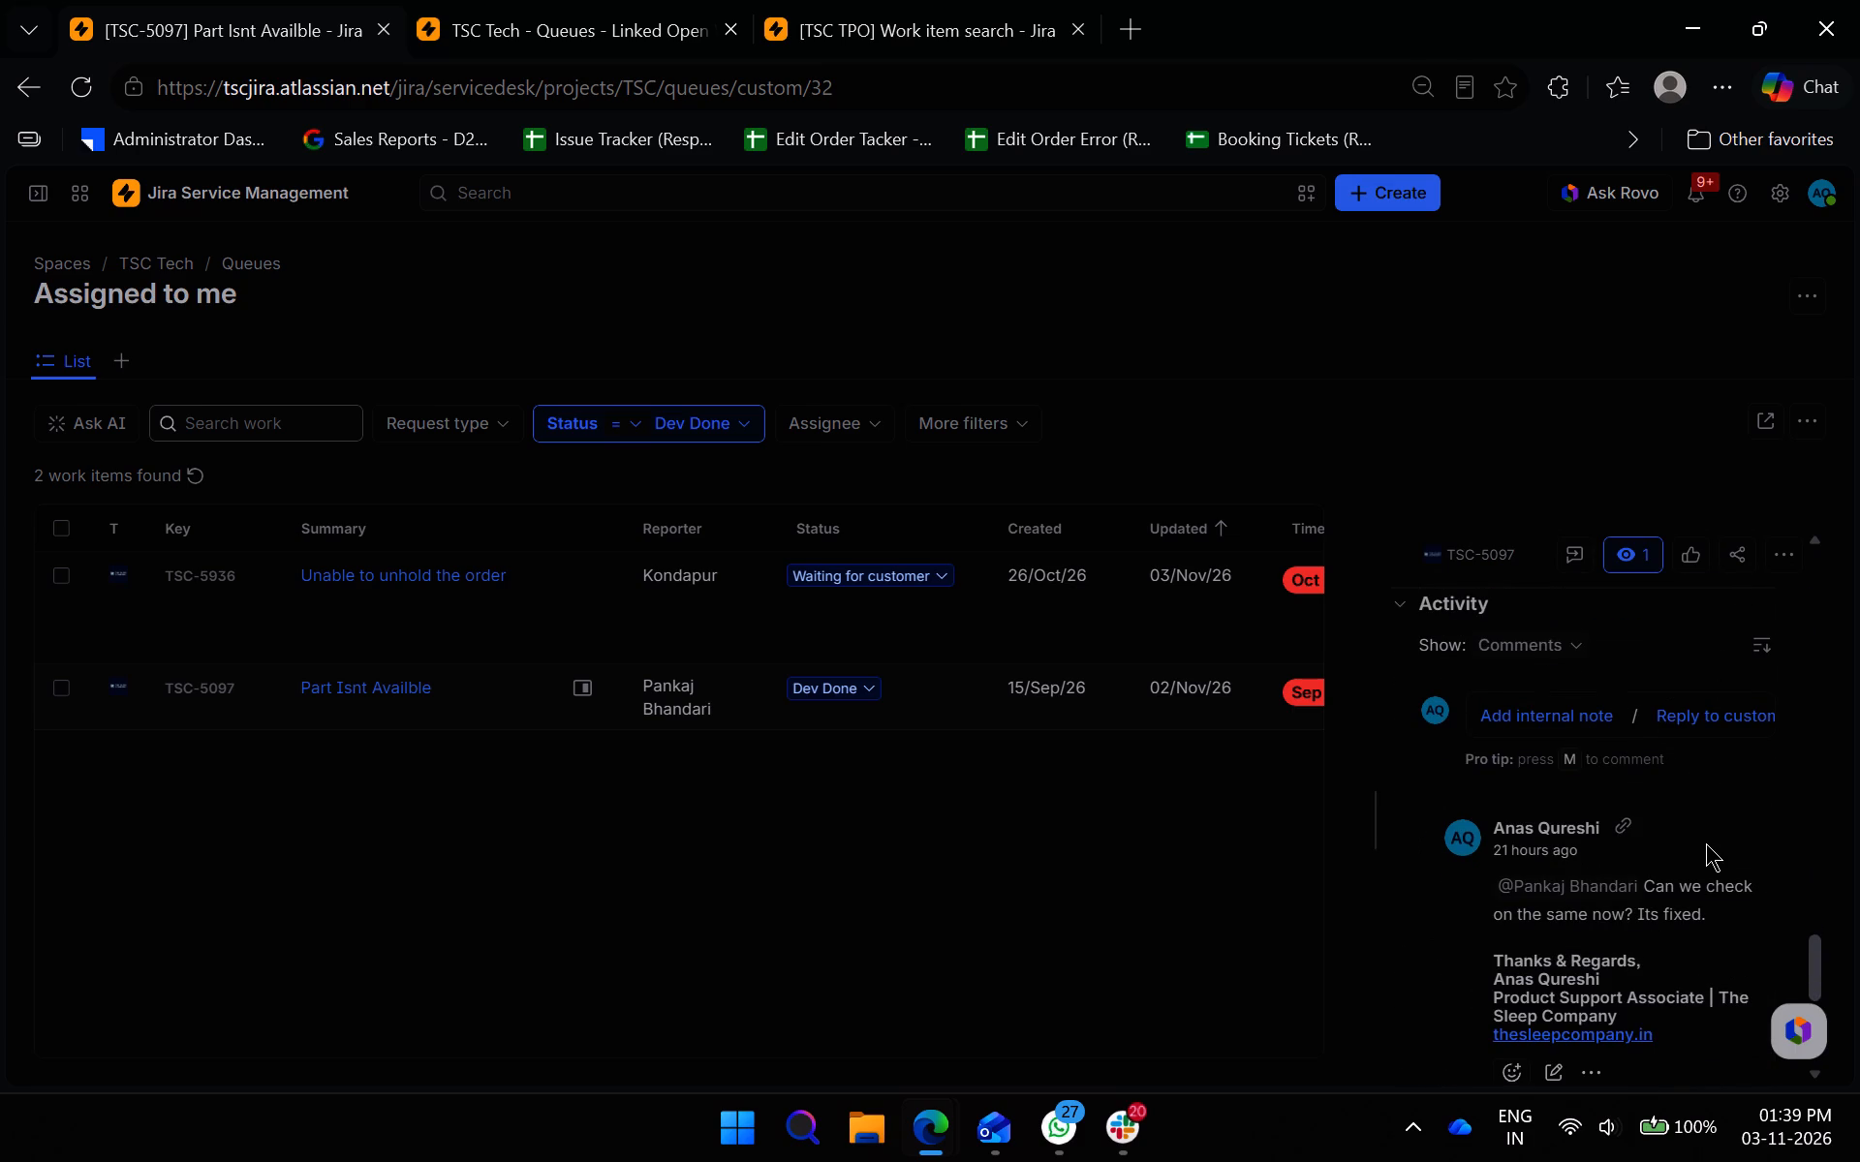
scroll(1713, 833, down, 3)
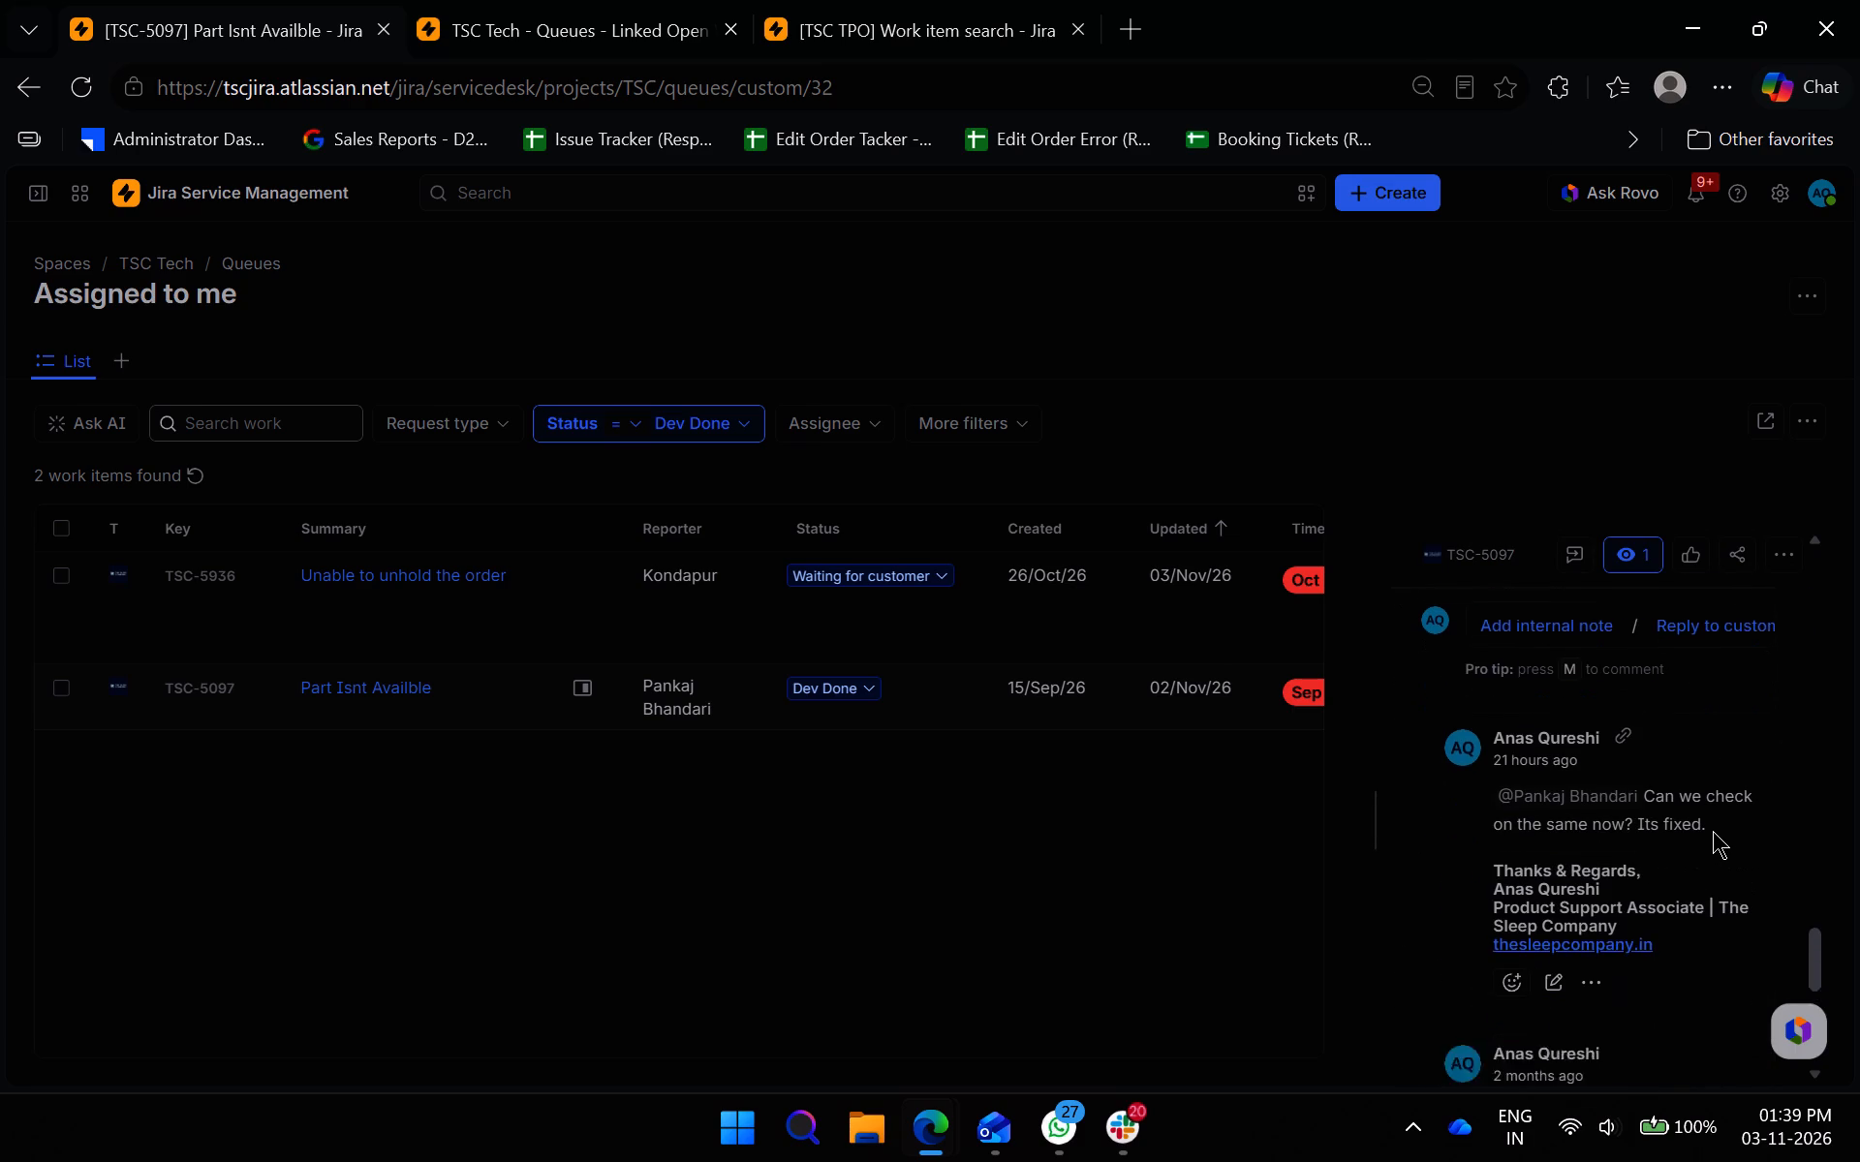
scroll(1711, 825, up, 2)
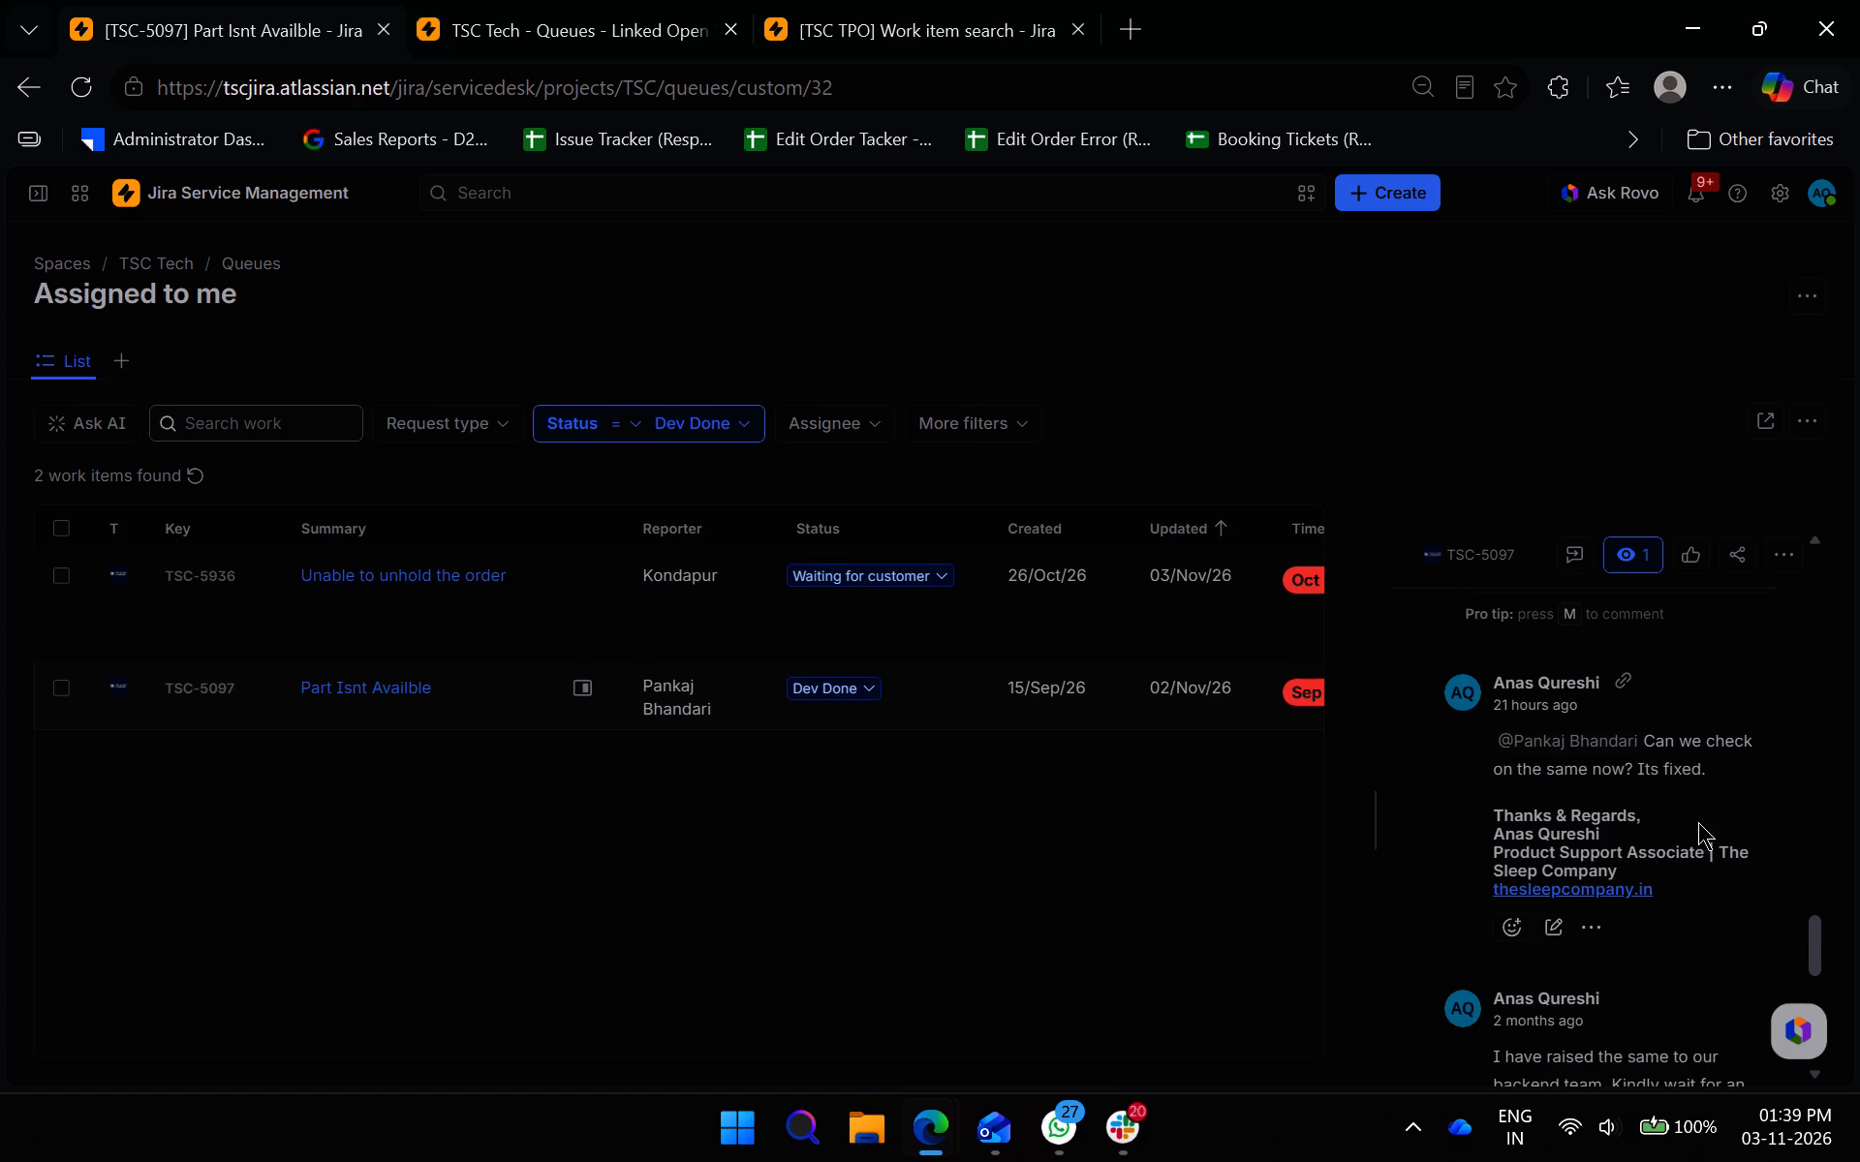
scroll(1697, 821, down, 1)
Examine the issue description and attachments in the submitted request form of TSC-5097.
scroll(1697, 821, up, 19)
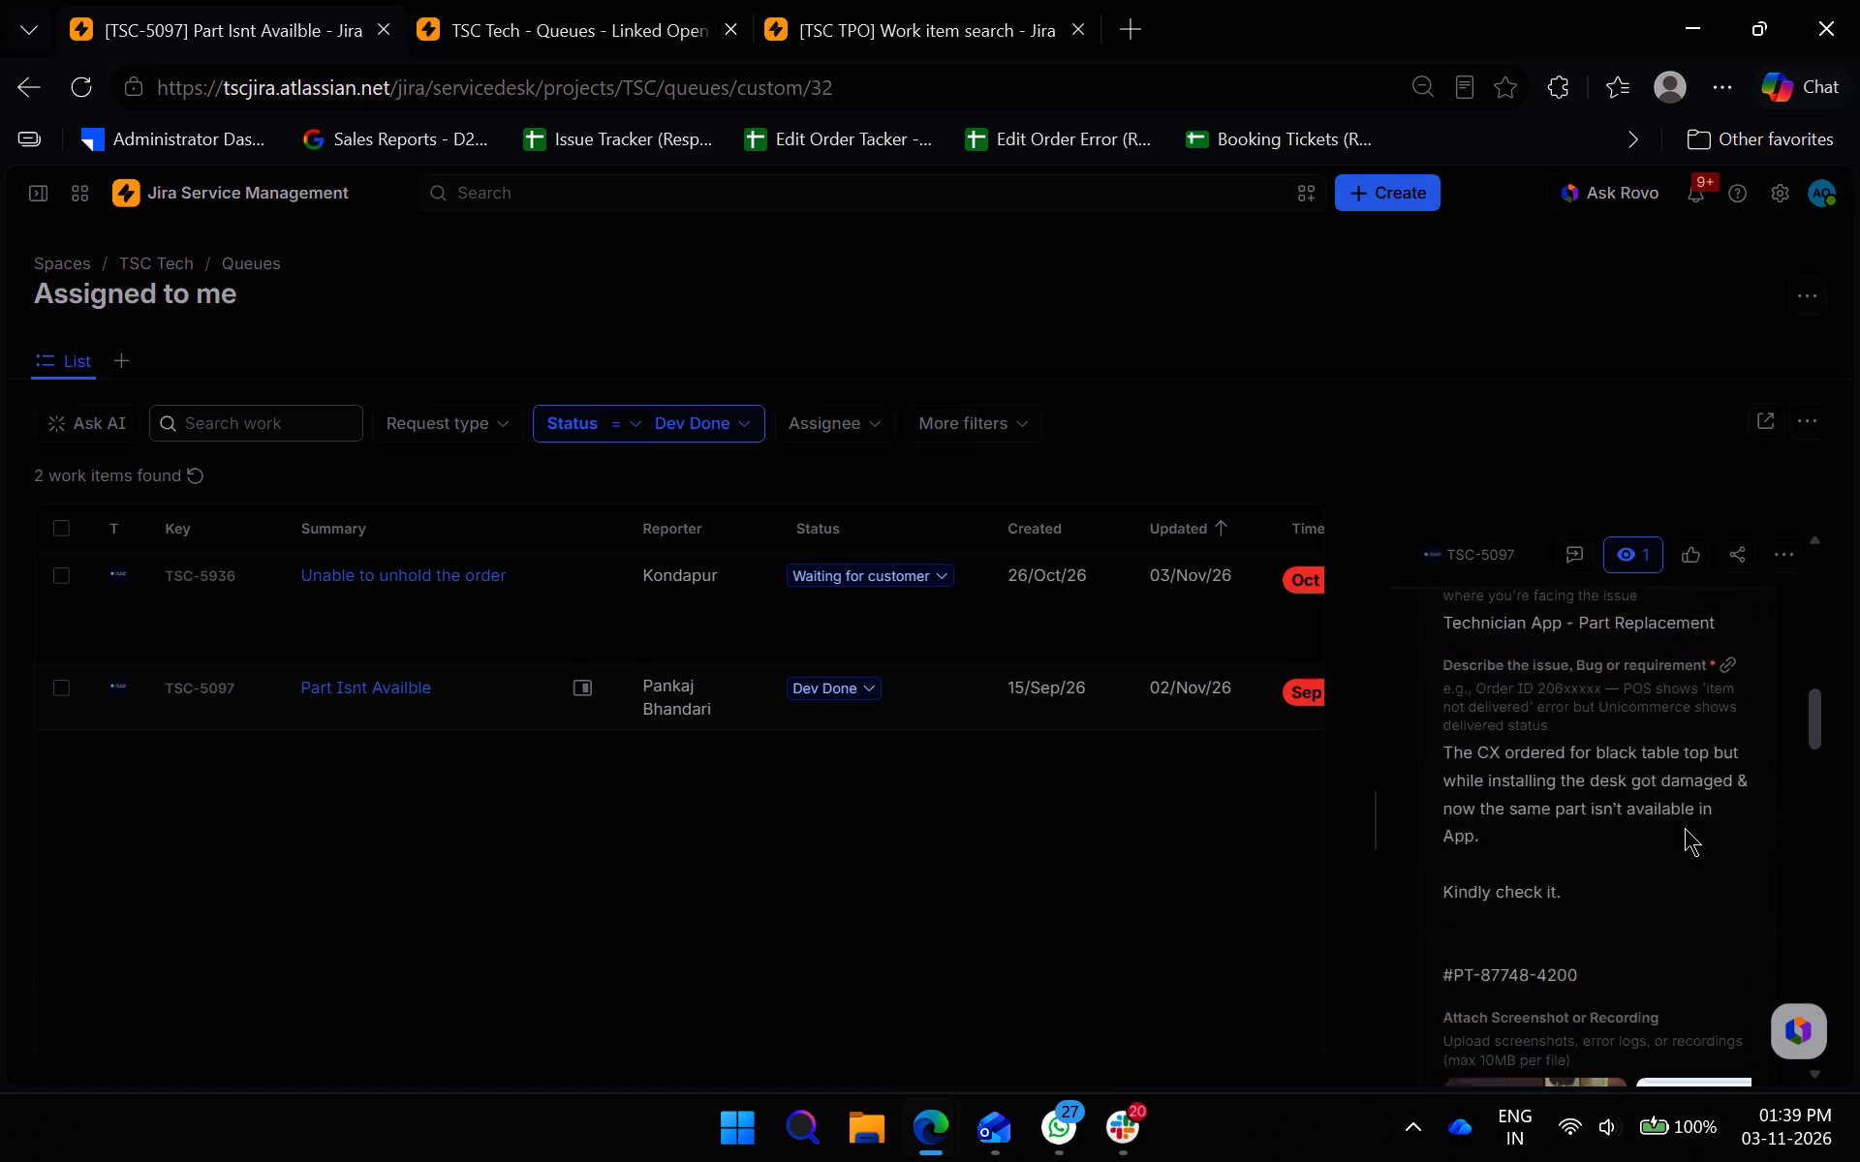
scroll(1685, 828, up, 1)
scroll(1685, 828, down, 4)
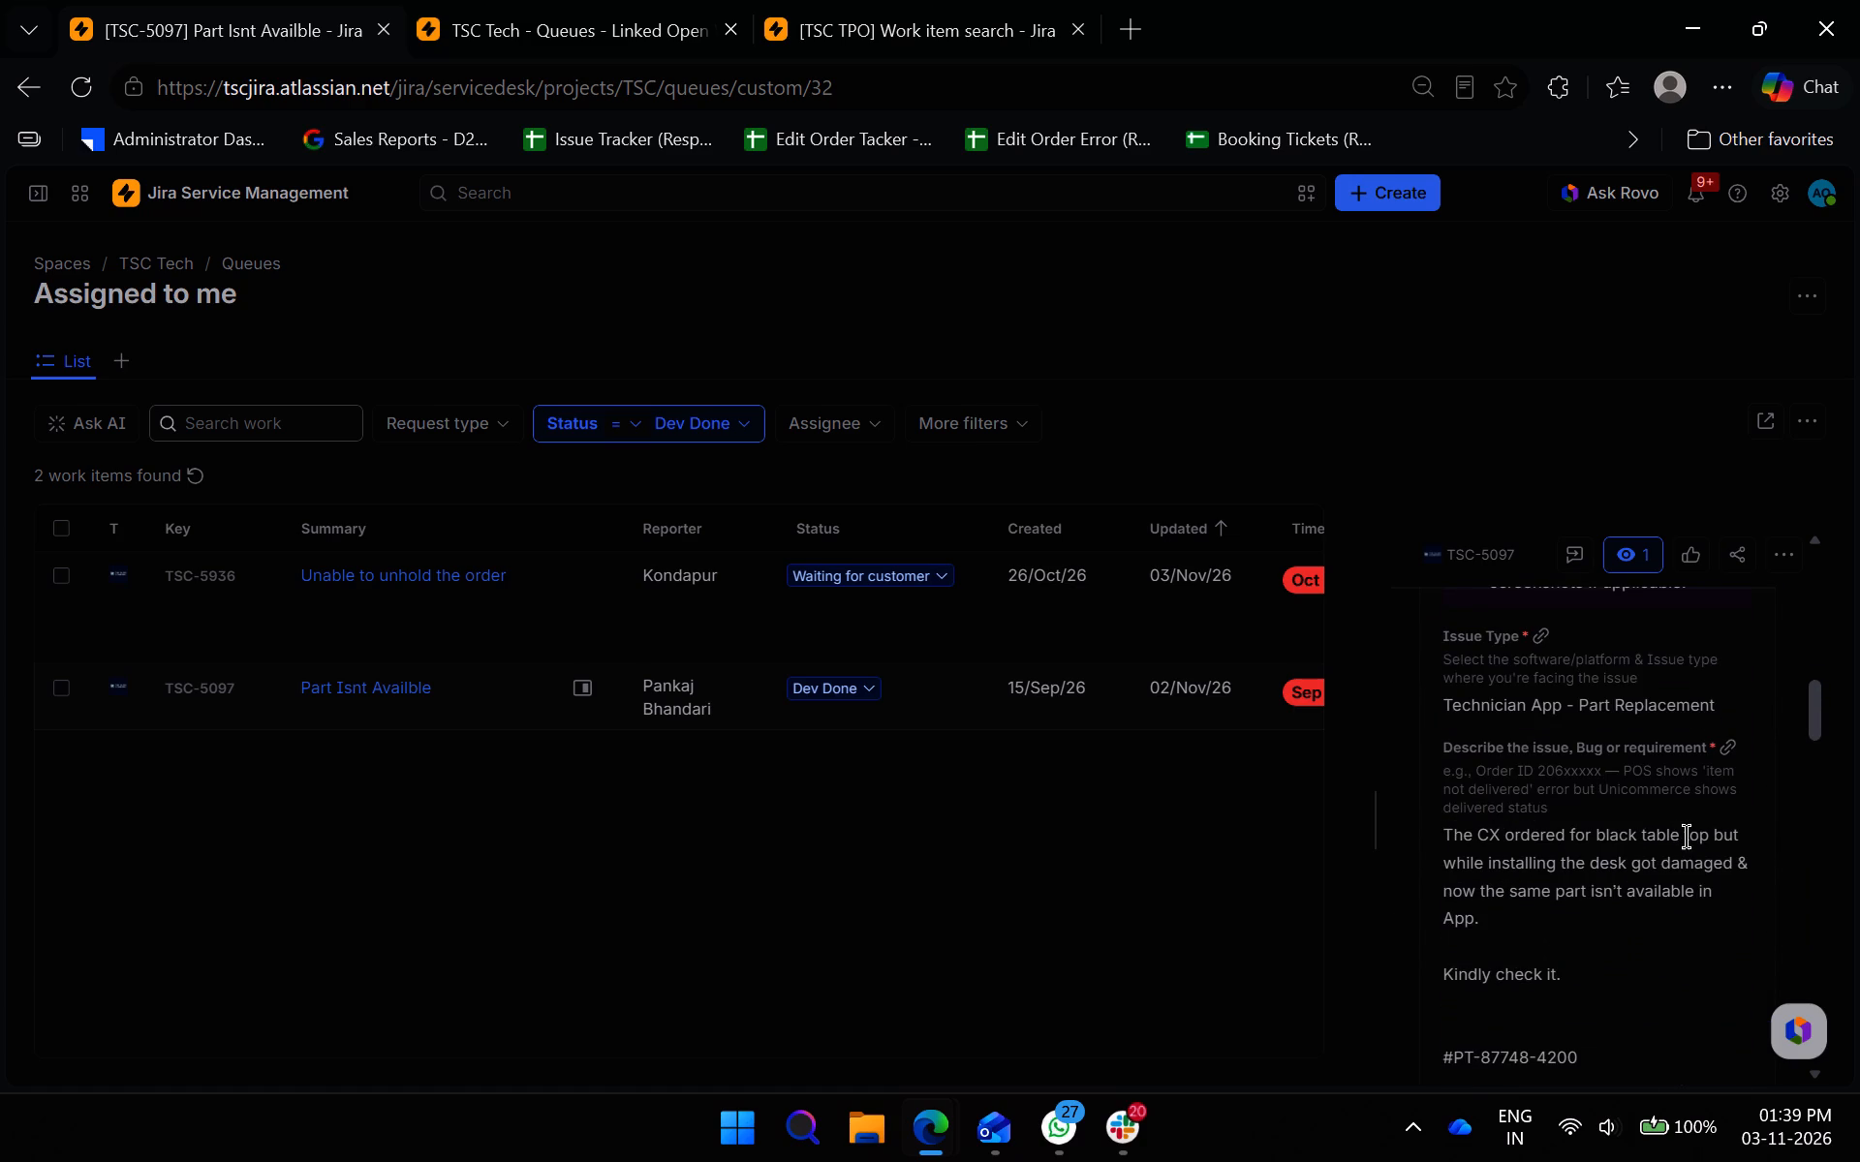
scroll(1676, 869, down, 2)
scroll(1676, 871, up, 1)
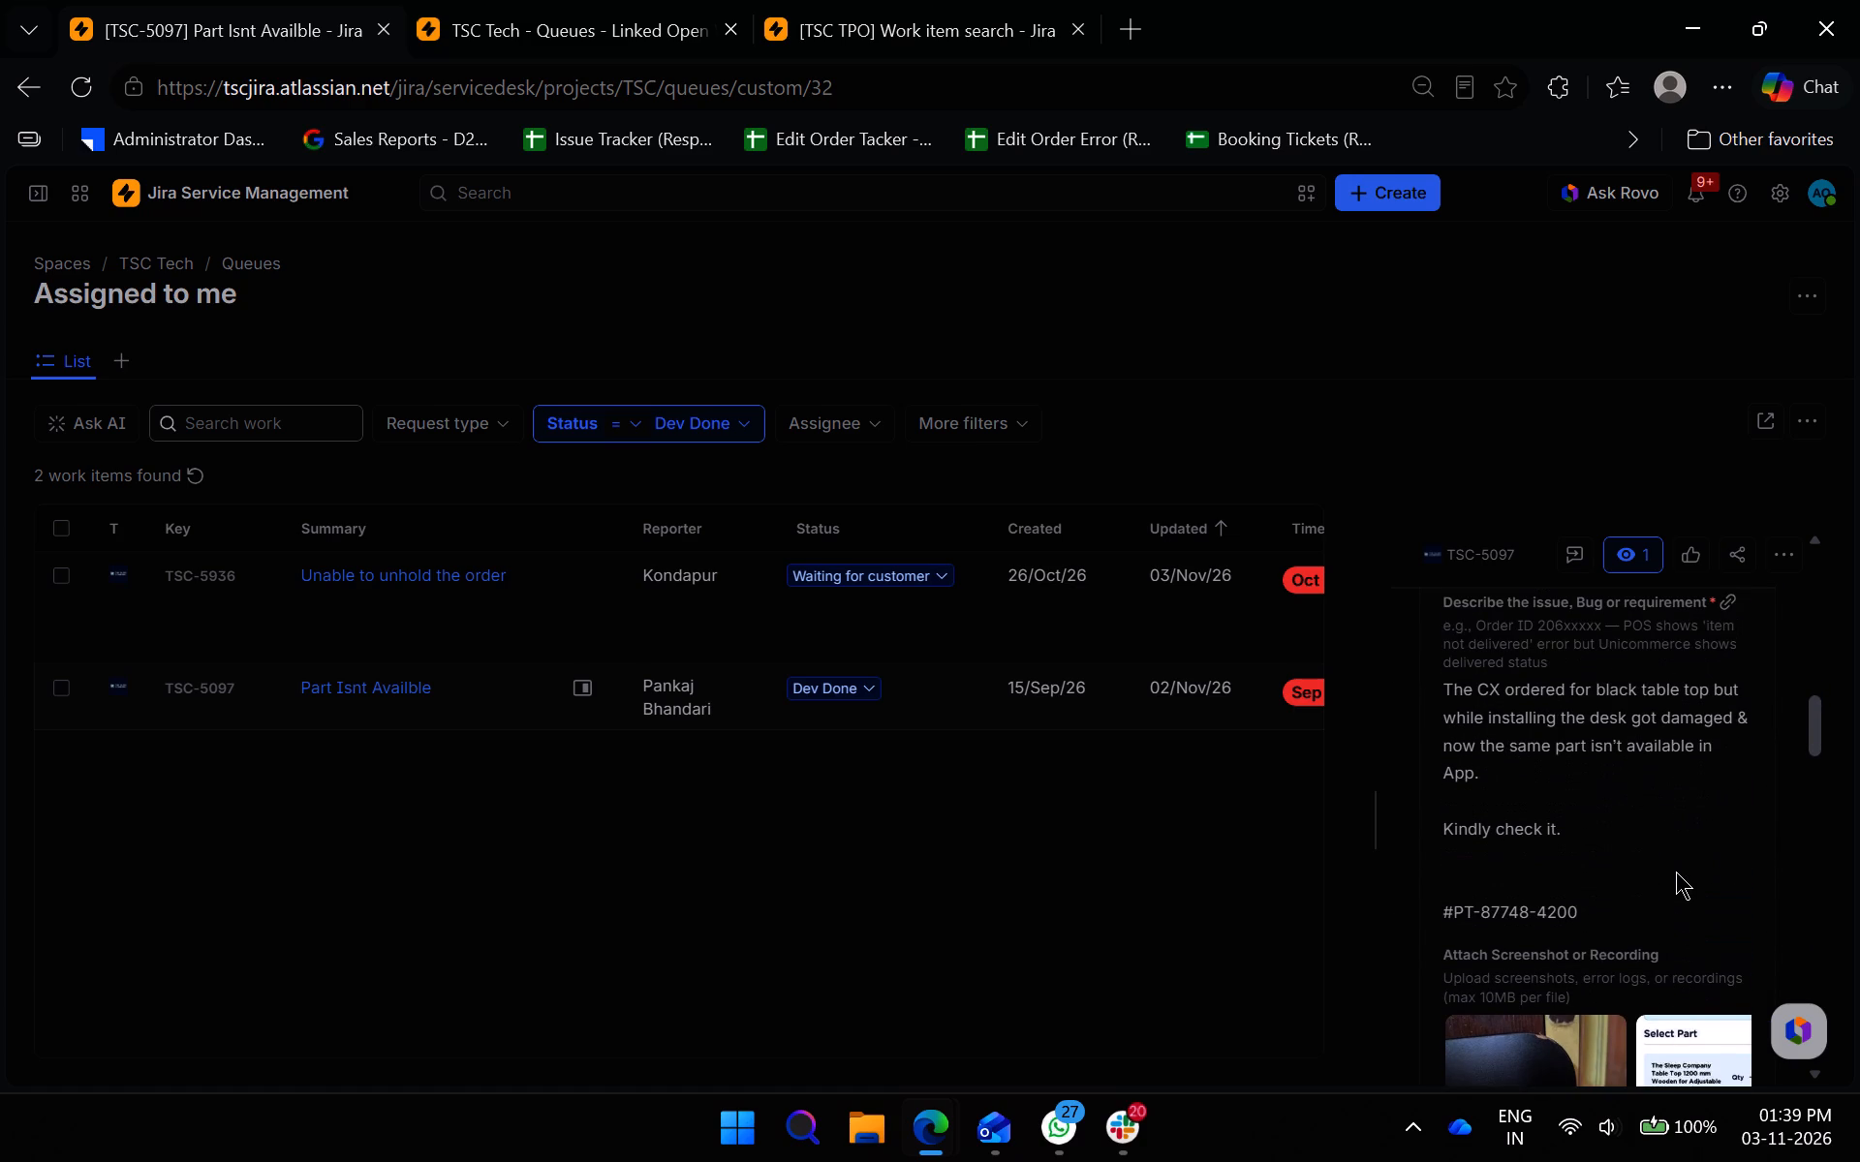
Read through the comment history of TSC-5097, including the latest reply to the reporter.
scroll(1676, 871, down, 13)
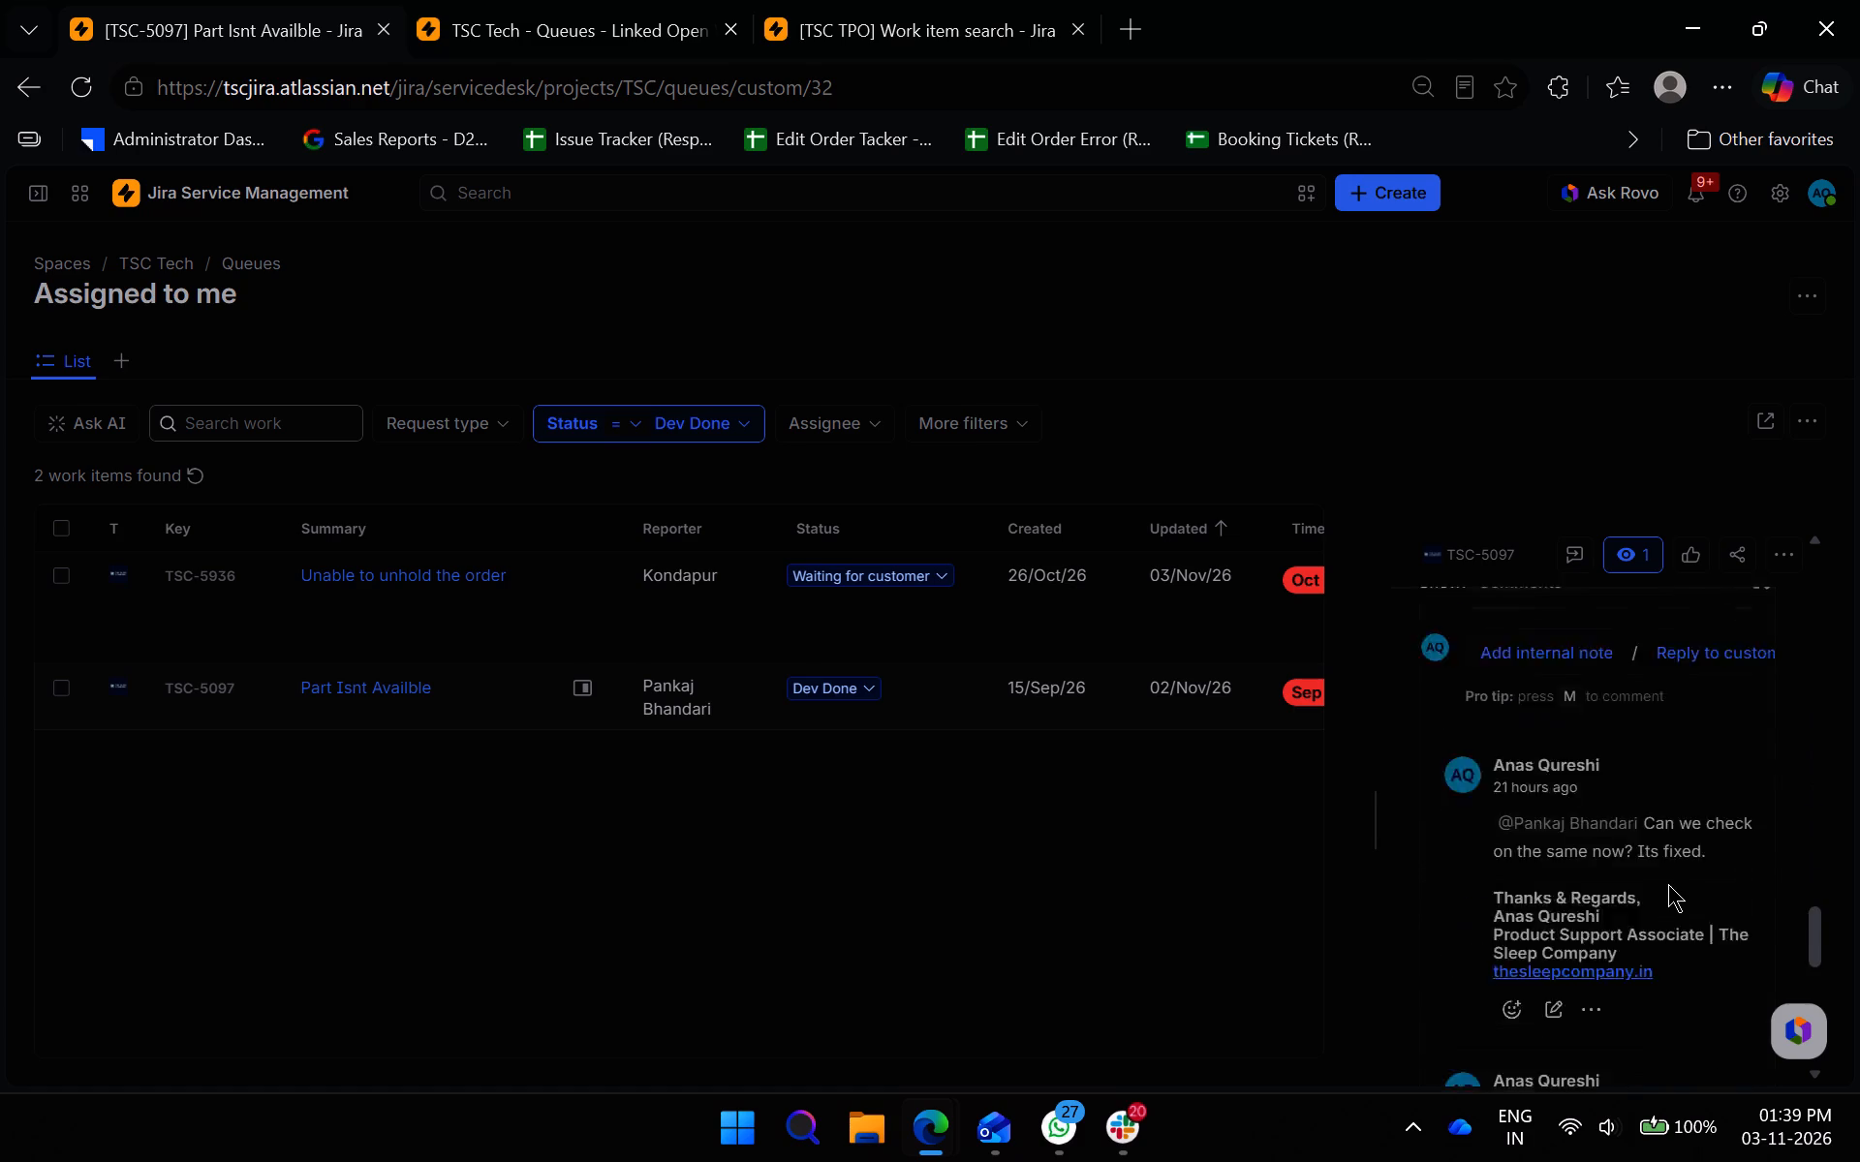
scroll(1668, 884, down, 11)
scroll(1668, 884, up, 4)
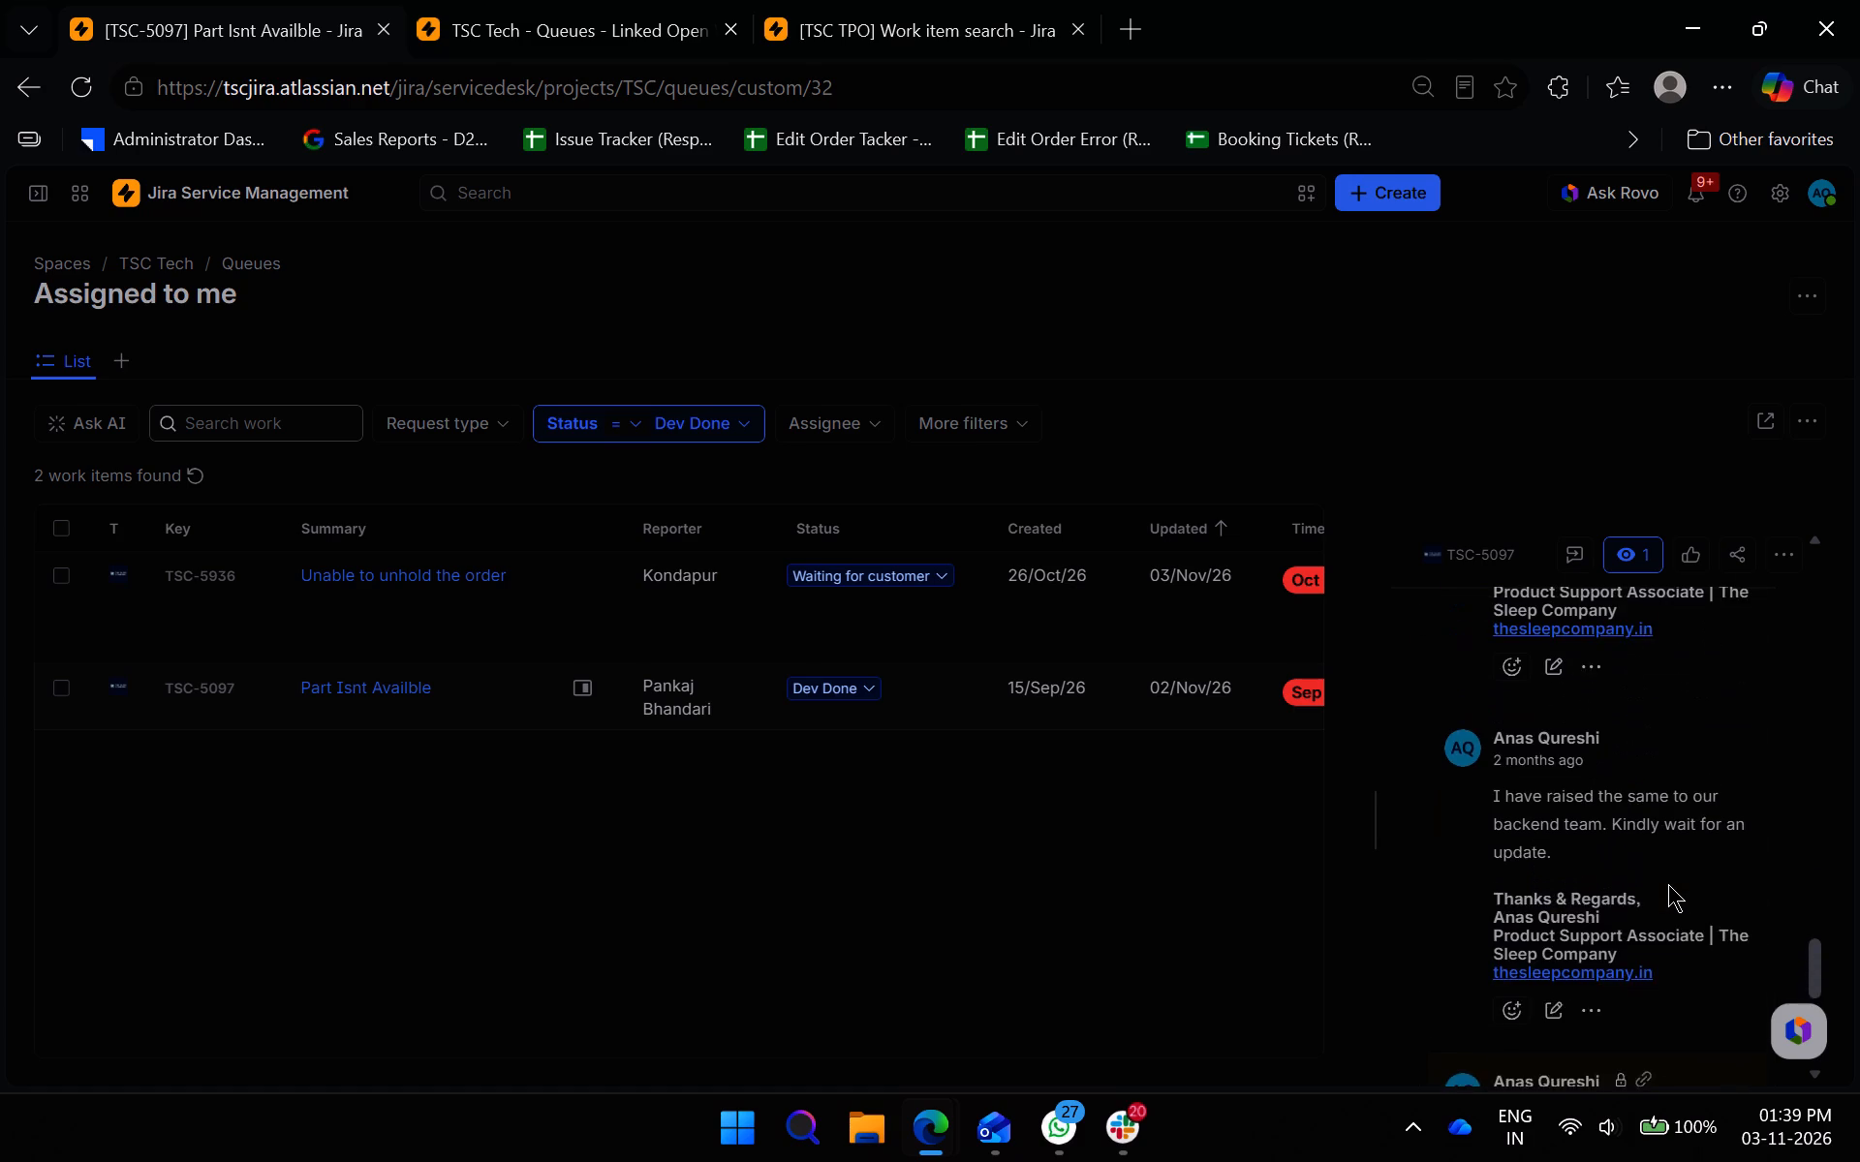
scroll(1668, 884, up, 19)
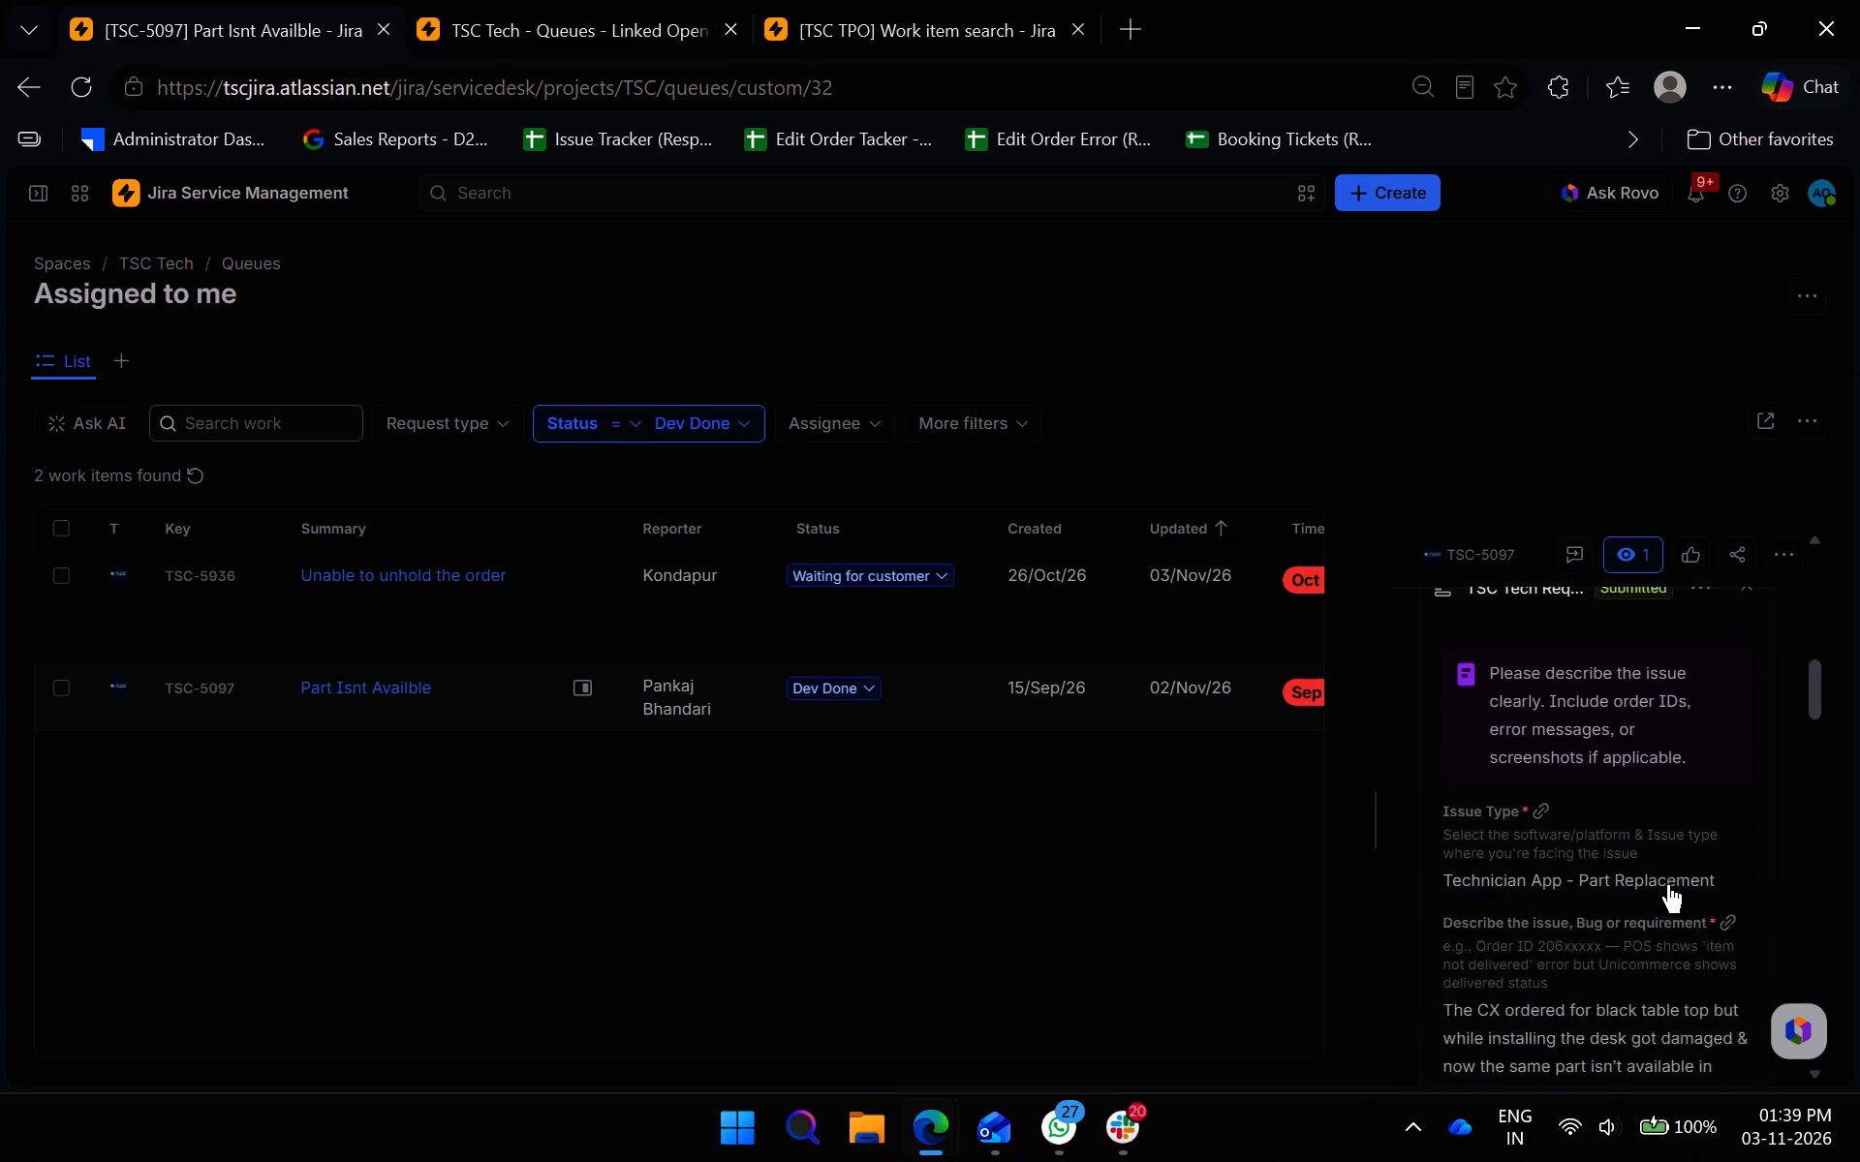
Open the linked work item TPO-2629 separately, read its comments with the collapsed replies expanded, and close it.
scroll(1668, 884, up, 2)
right_click(1472, 795)
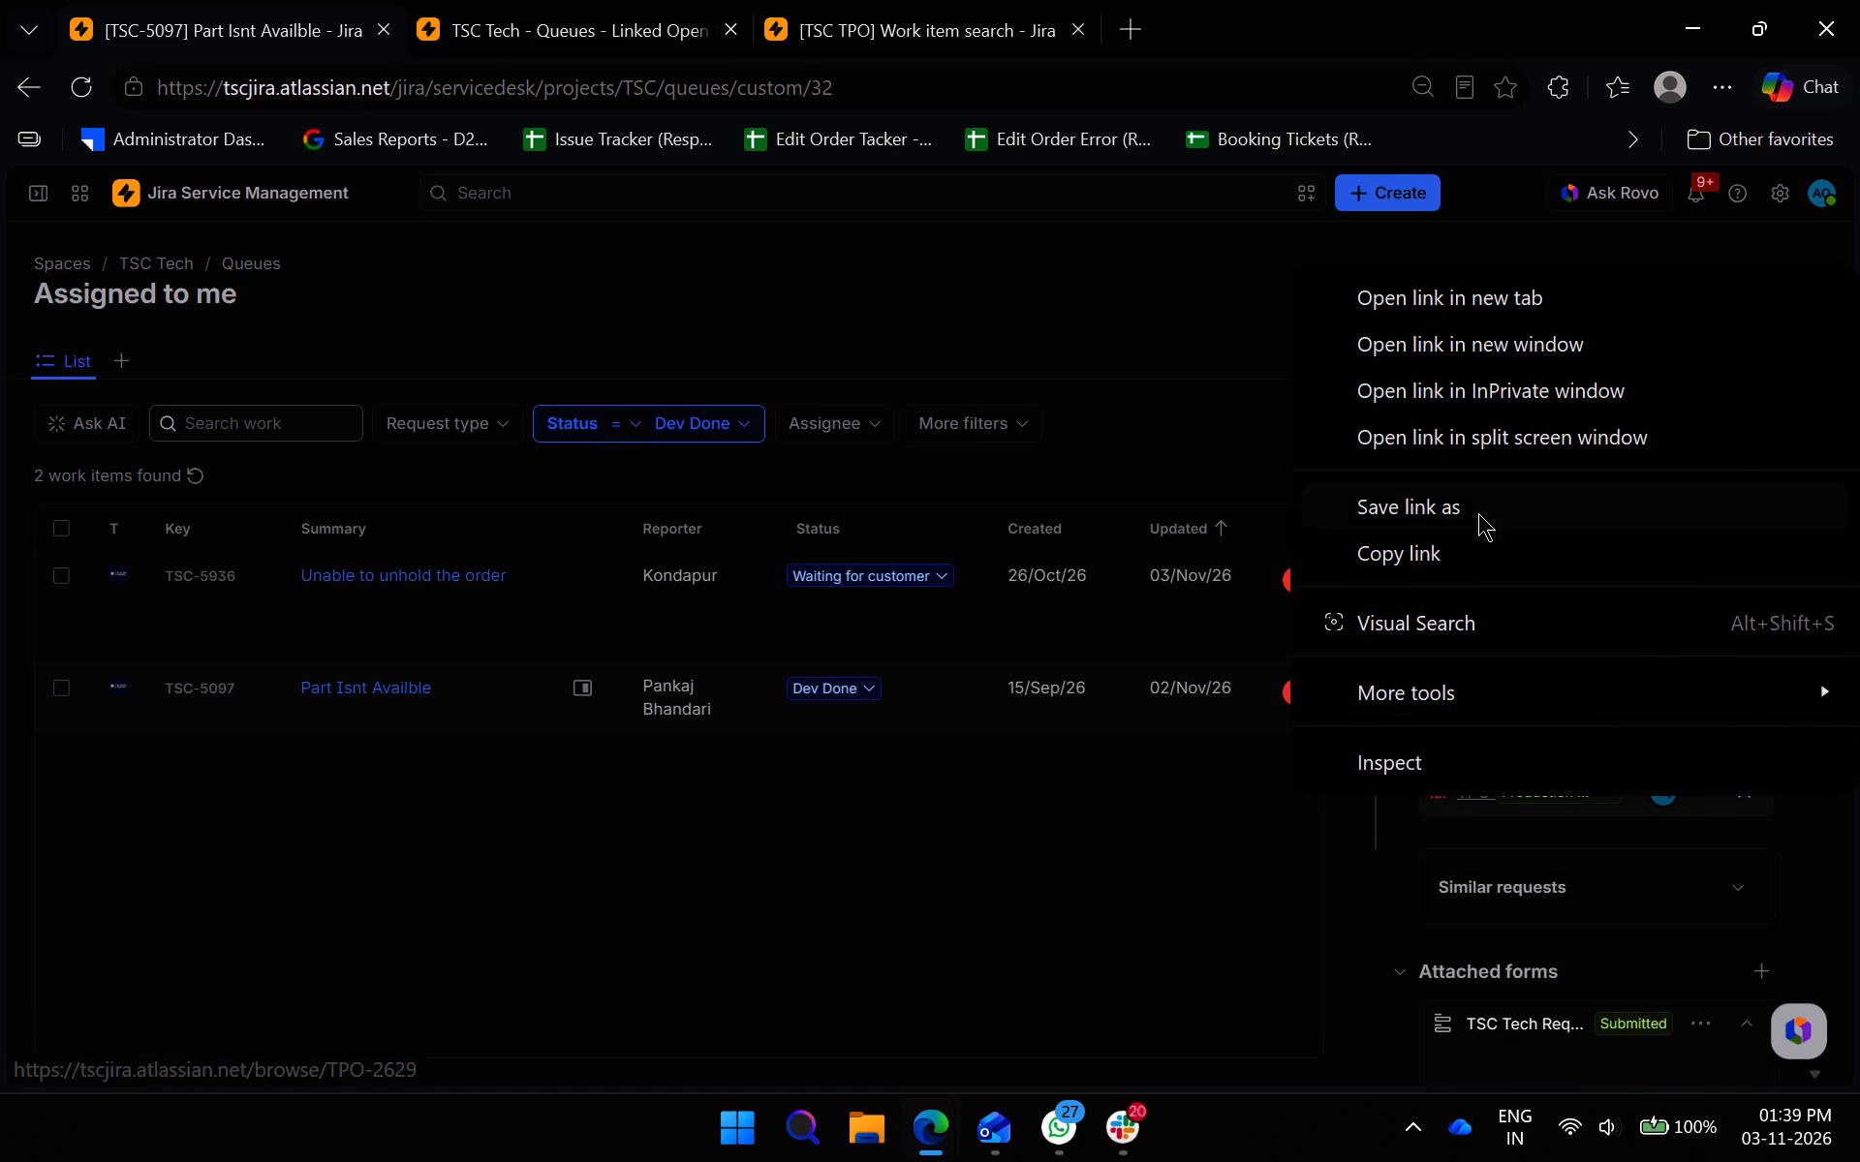
click(1429, 304)
click(559, 0)
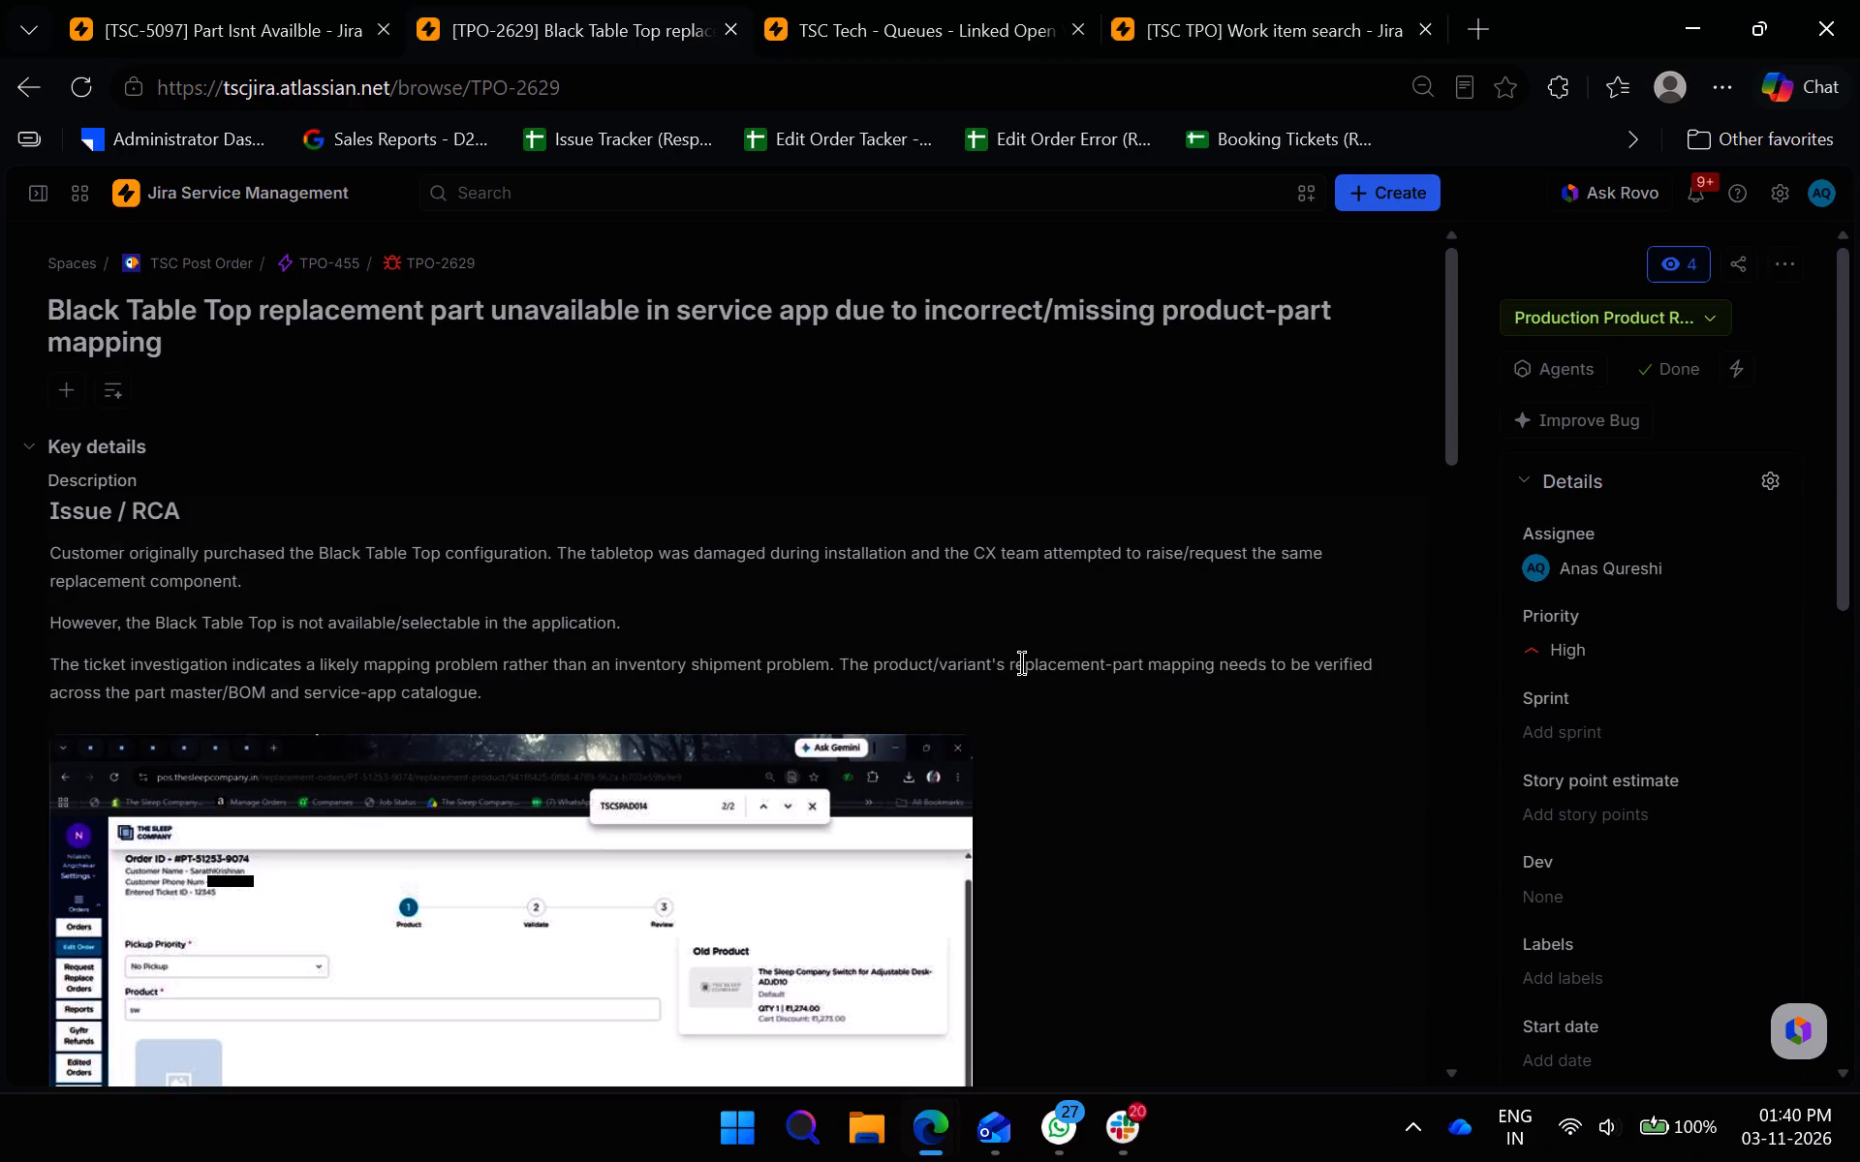
scroll(1015, 659, down, 16)
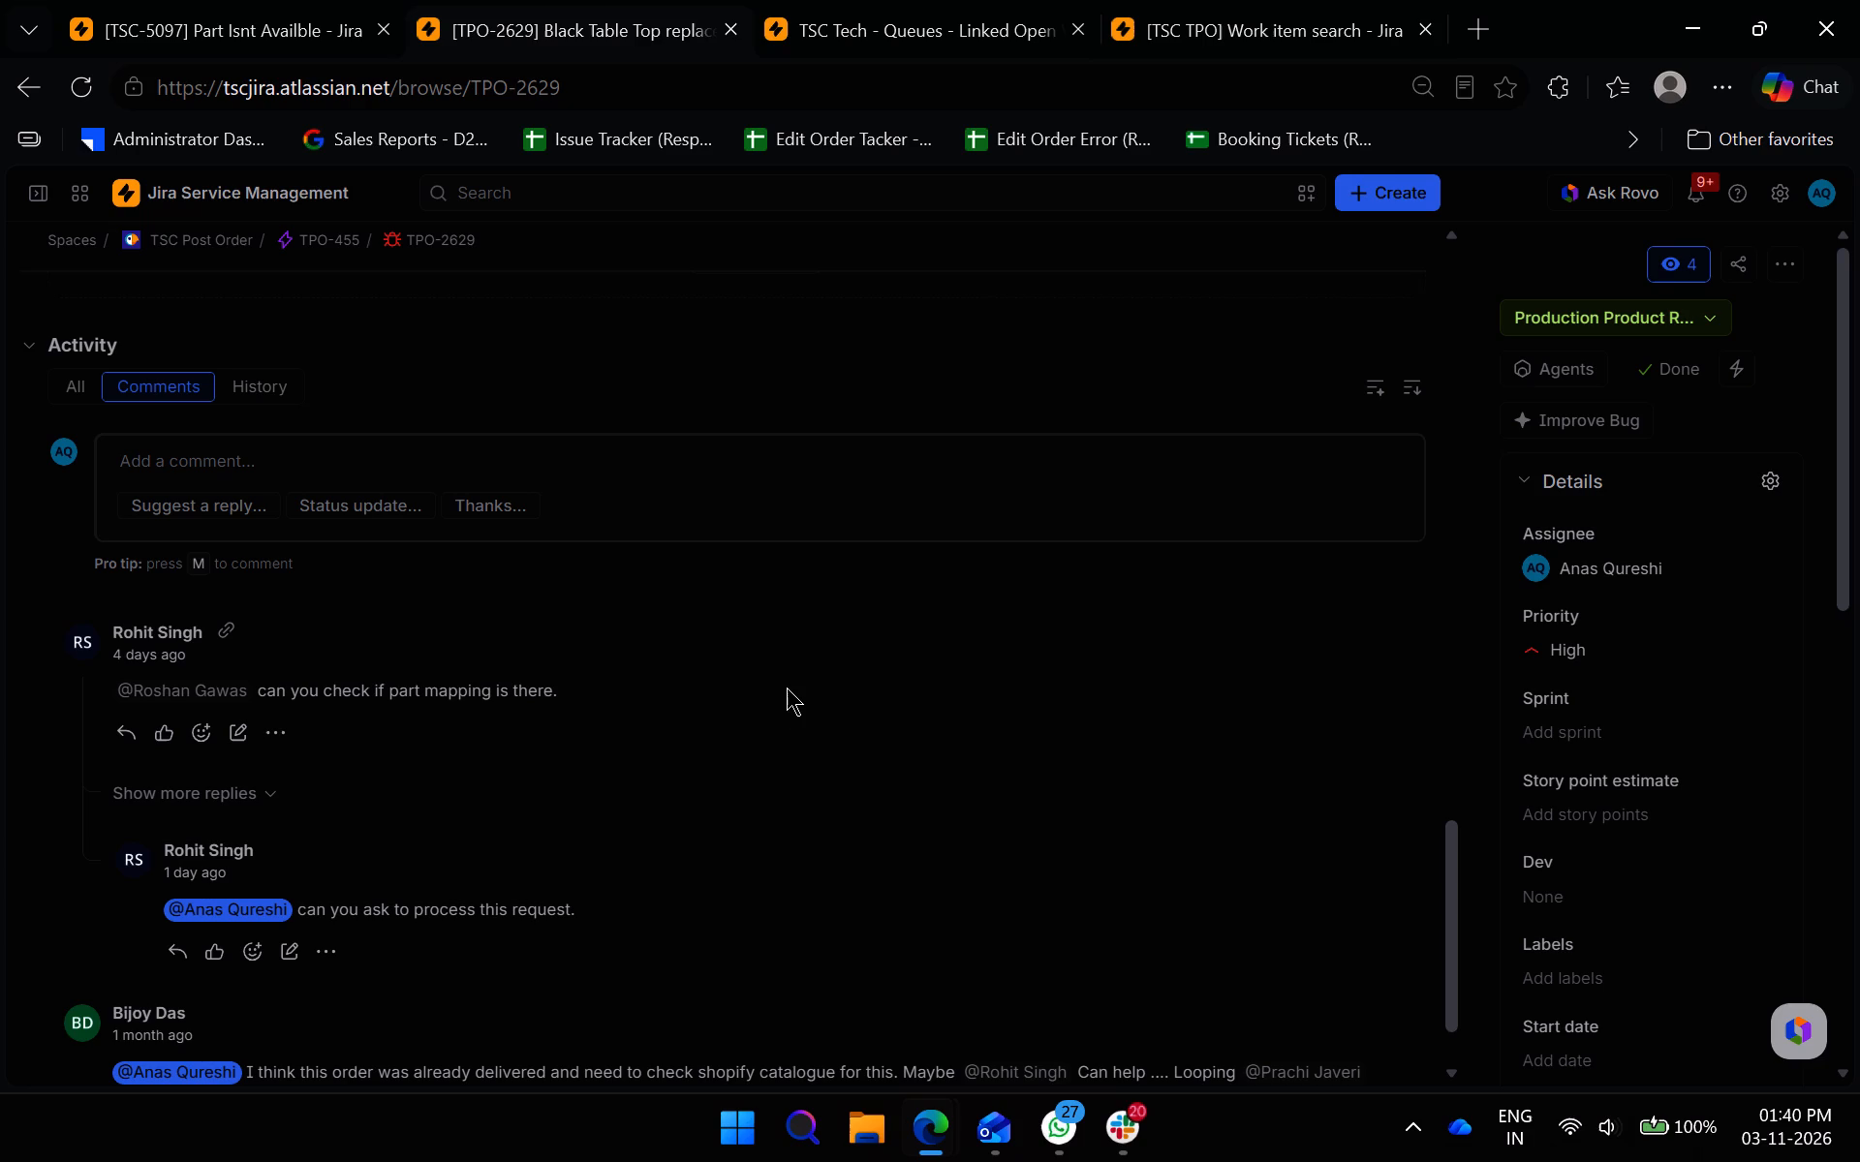
click(196, 801)
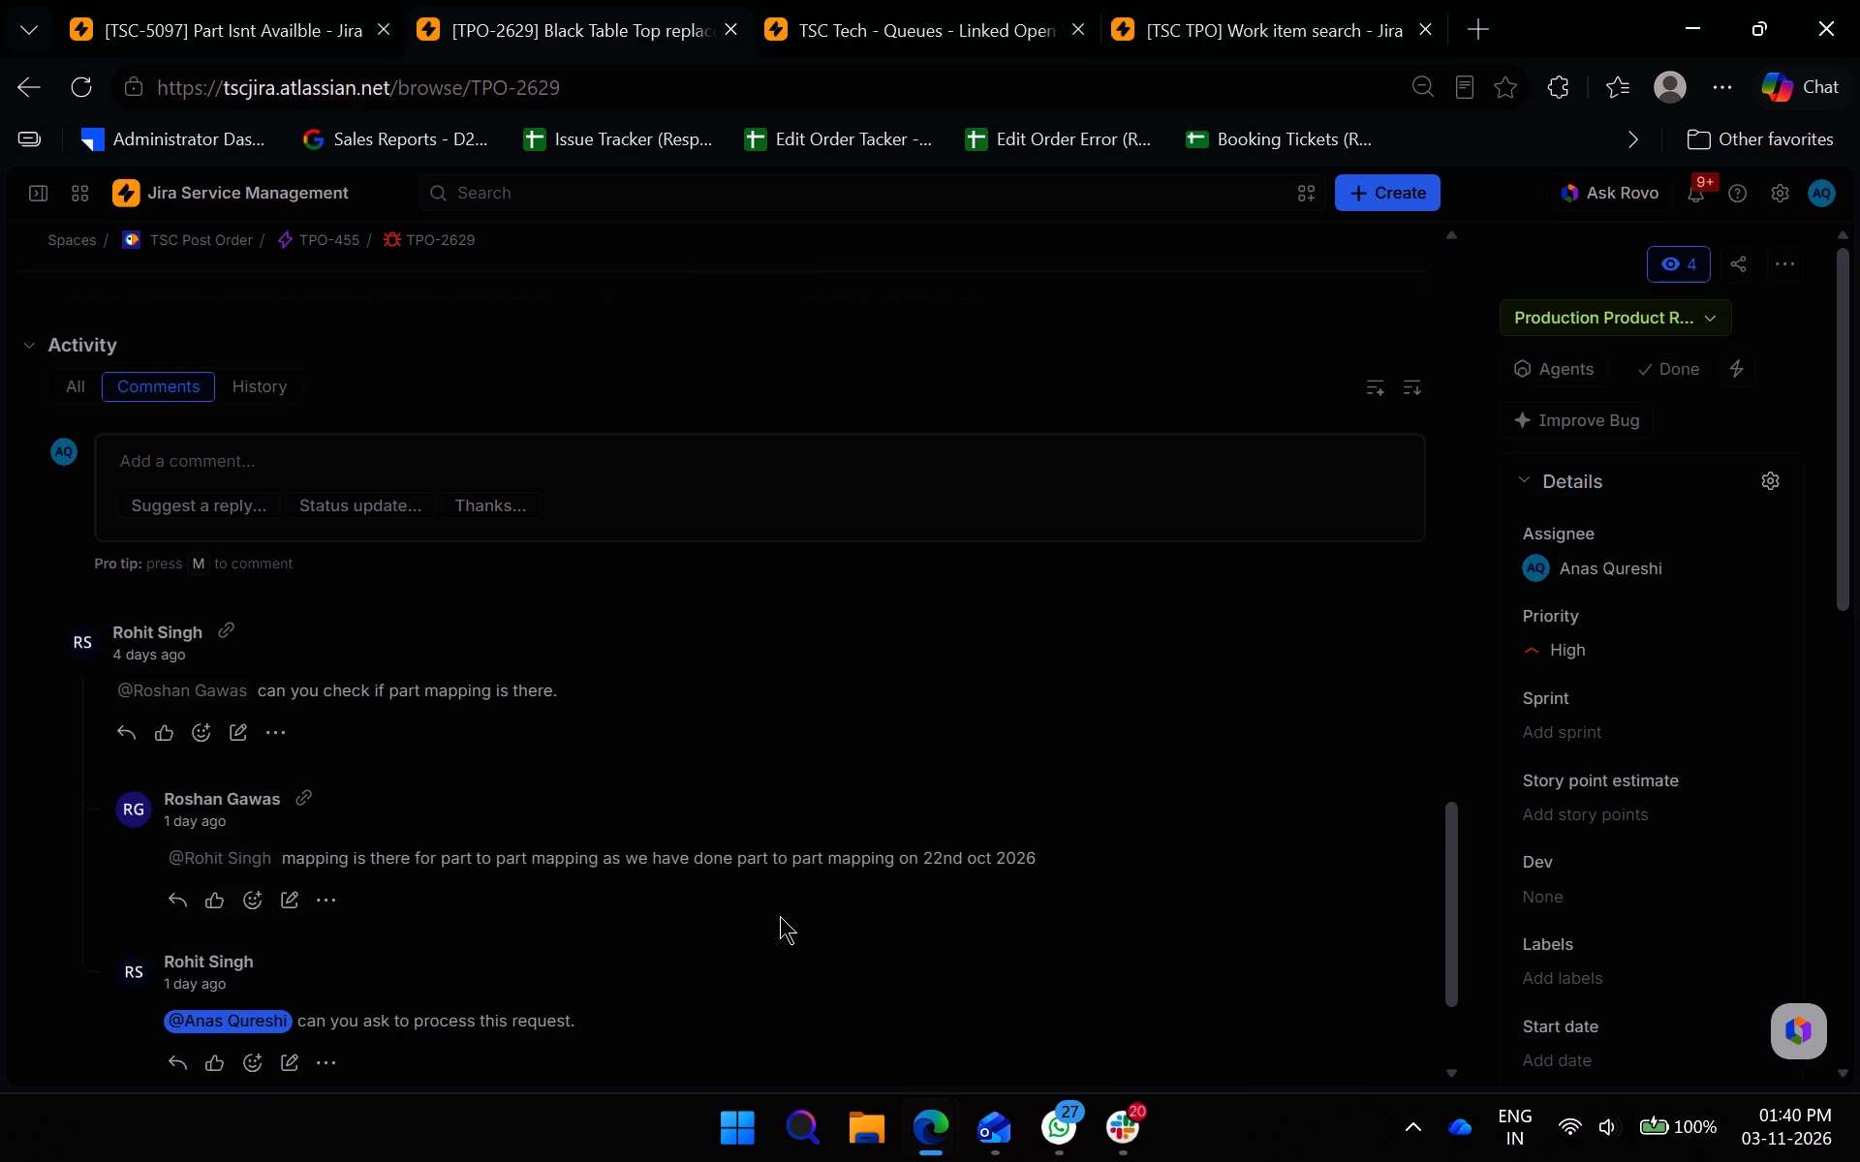
click(726, 31)
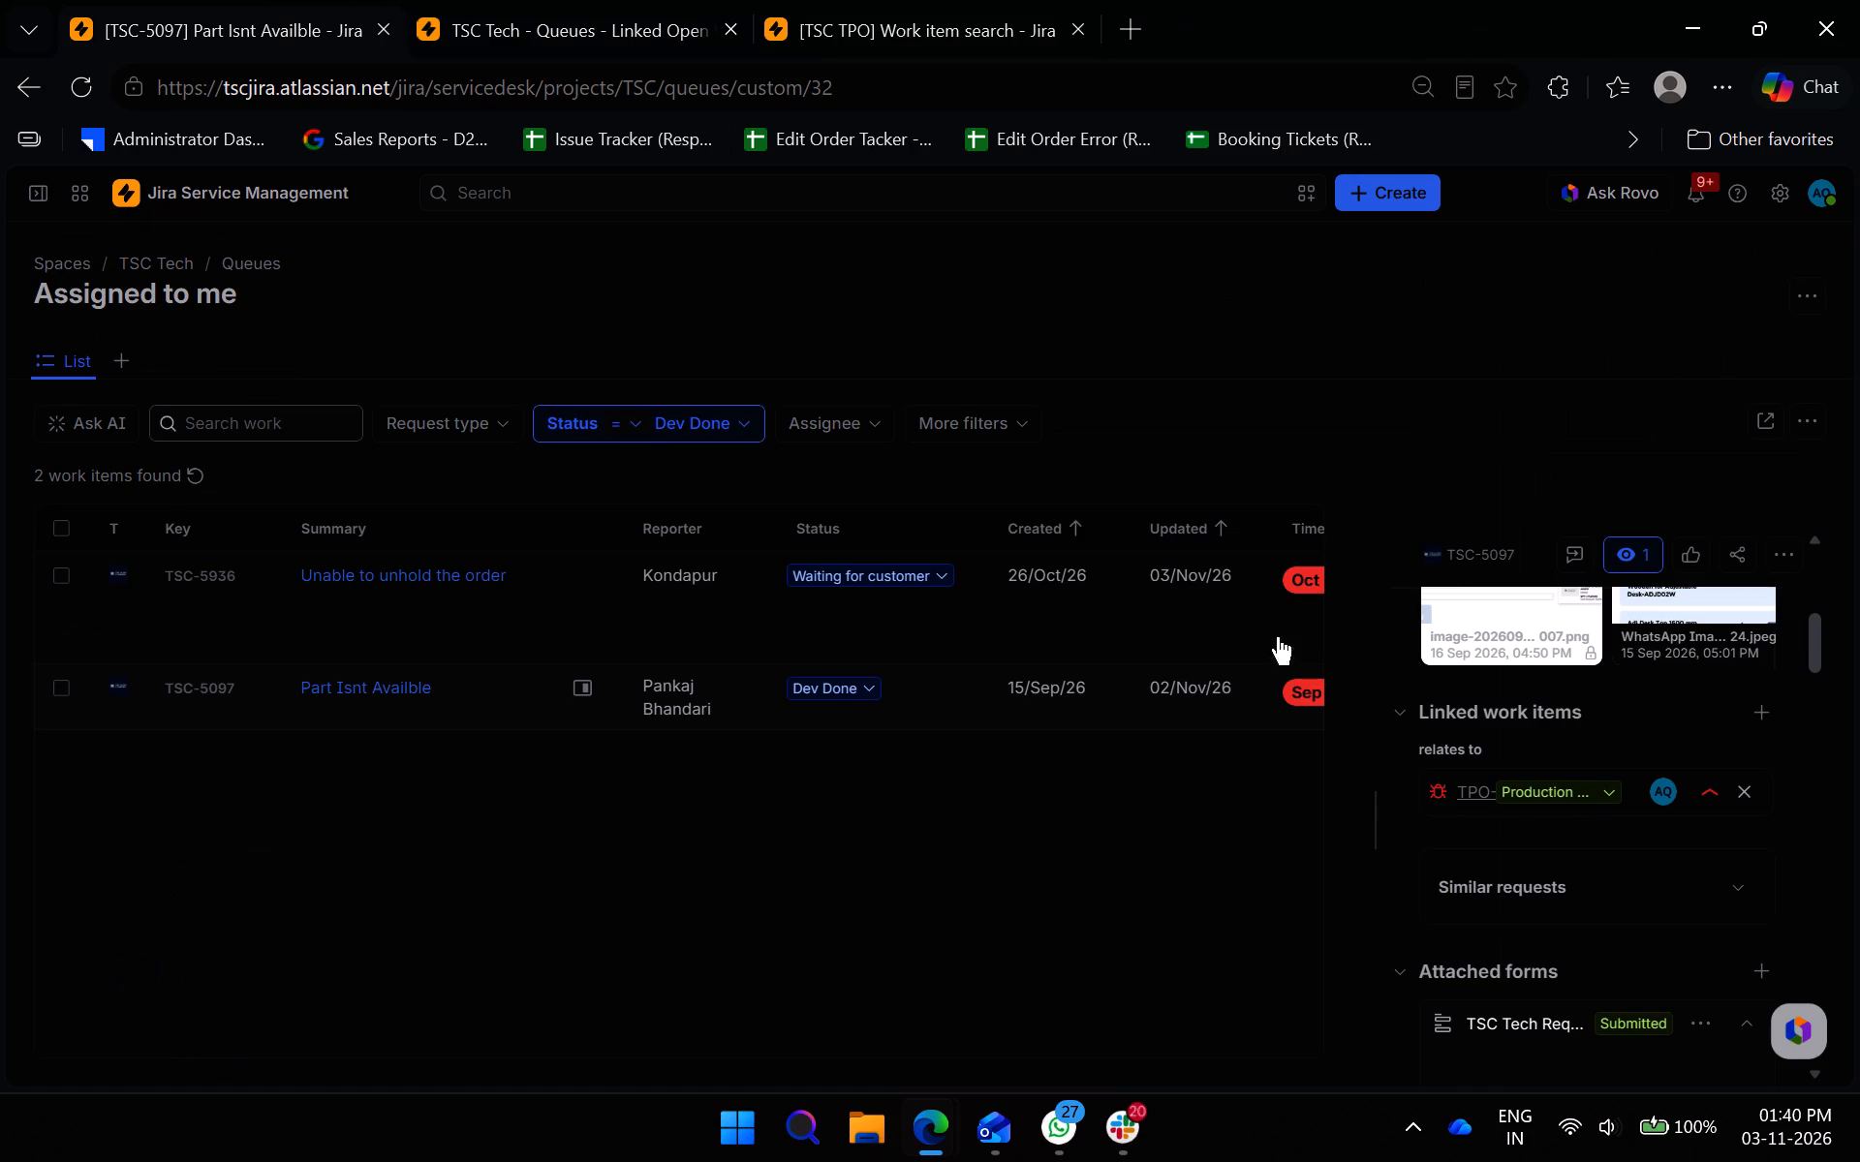
Set the status of the linked TPO work item in TSC-5097 to Done.
click(1592, 791)
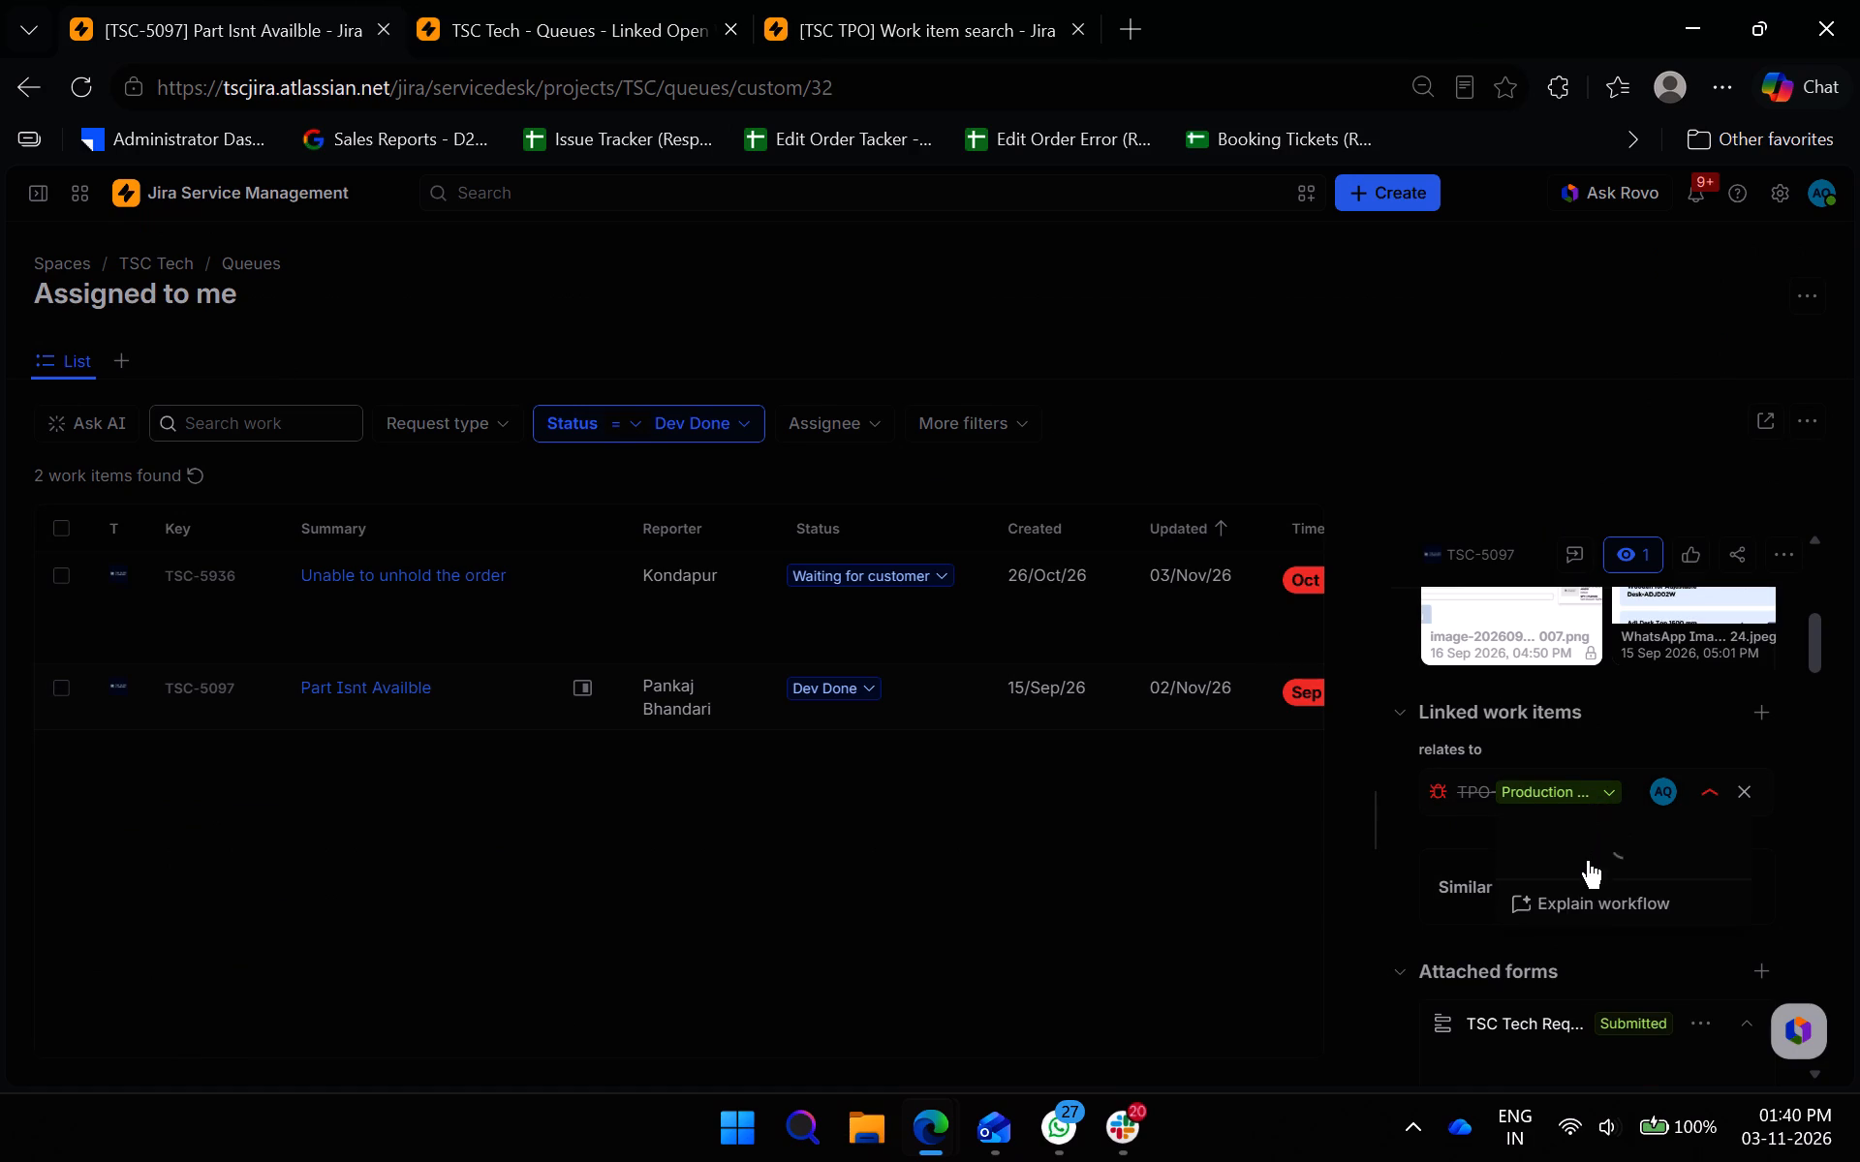
click(1589, 856)
Recheck the latest comments on TSC-5097 and set its status to Waiting for customer.
scroll(1618, 902, down, 19)
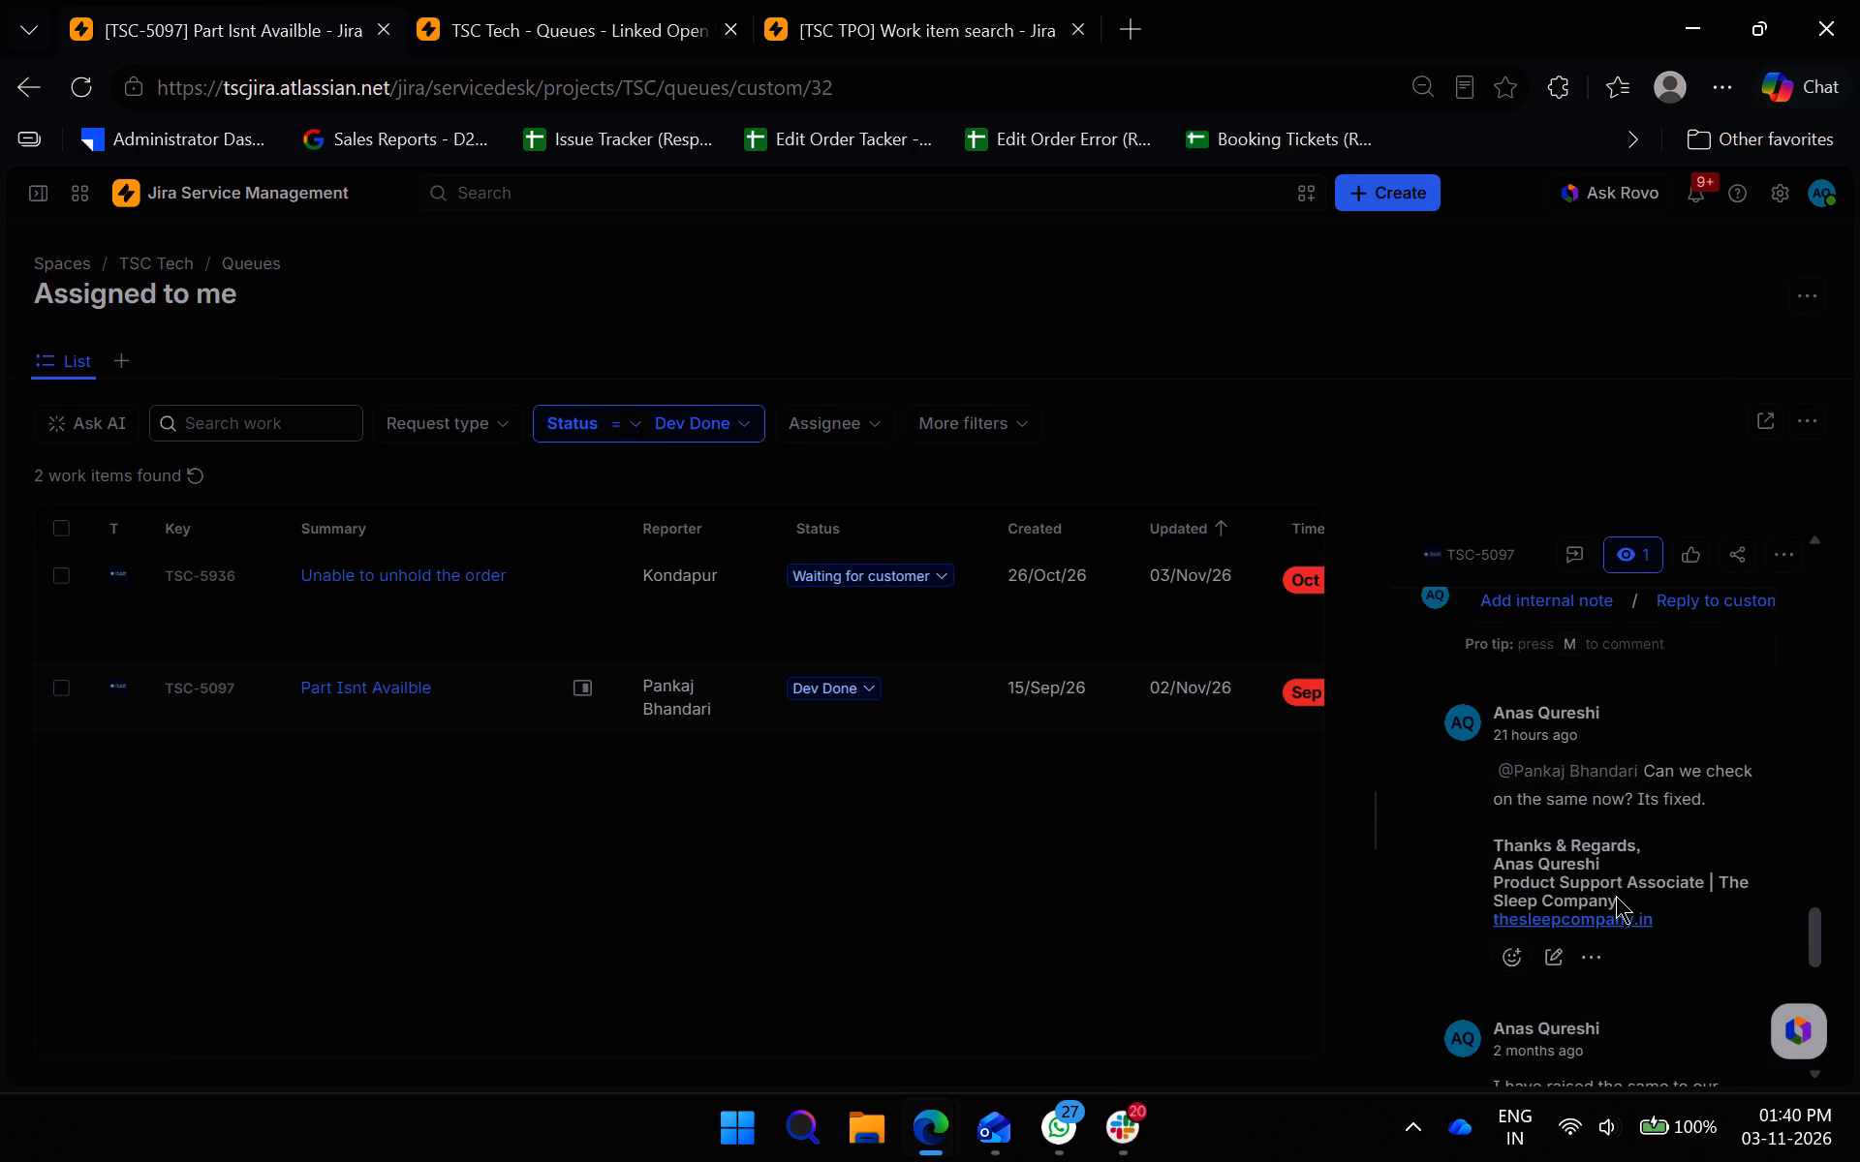
scroll(1612, 885, up, 18)
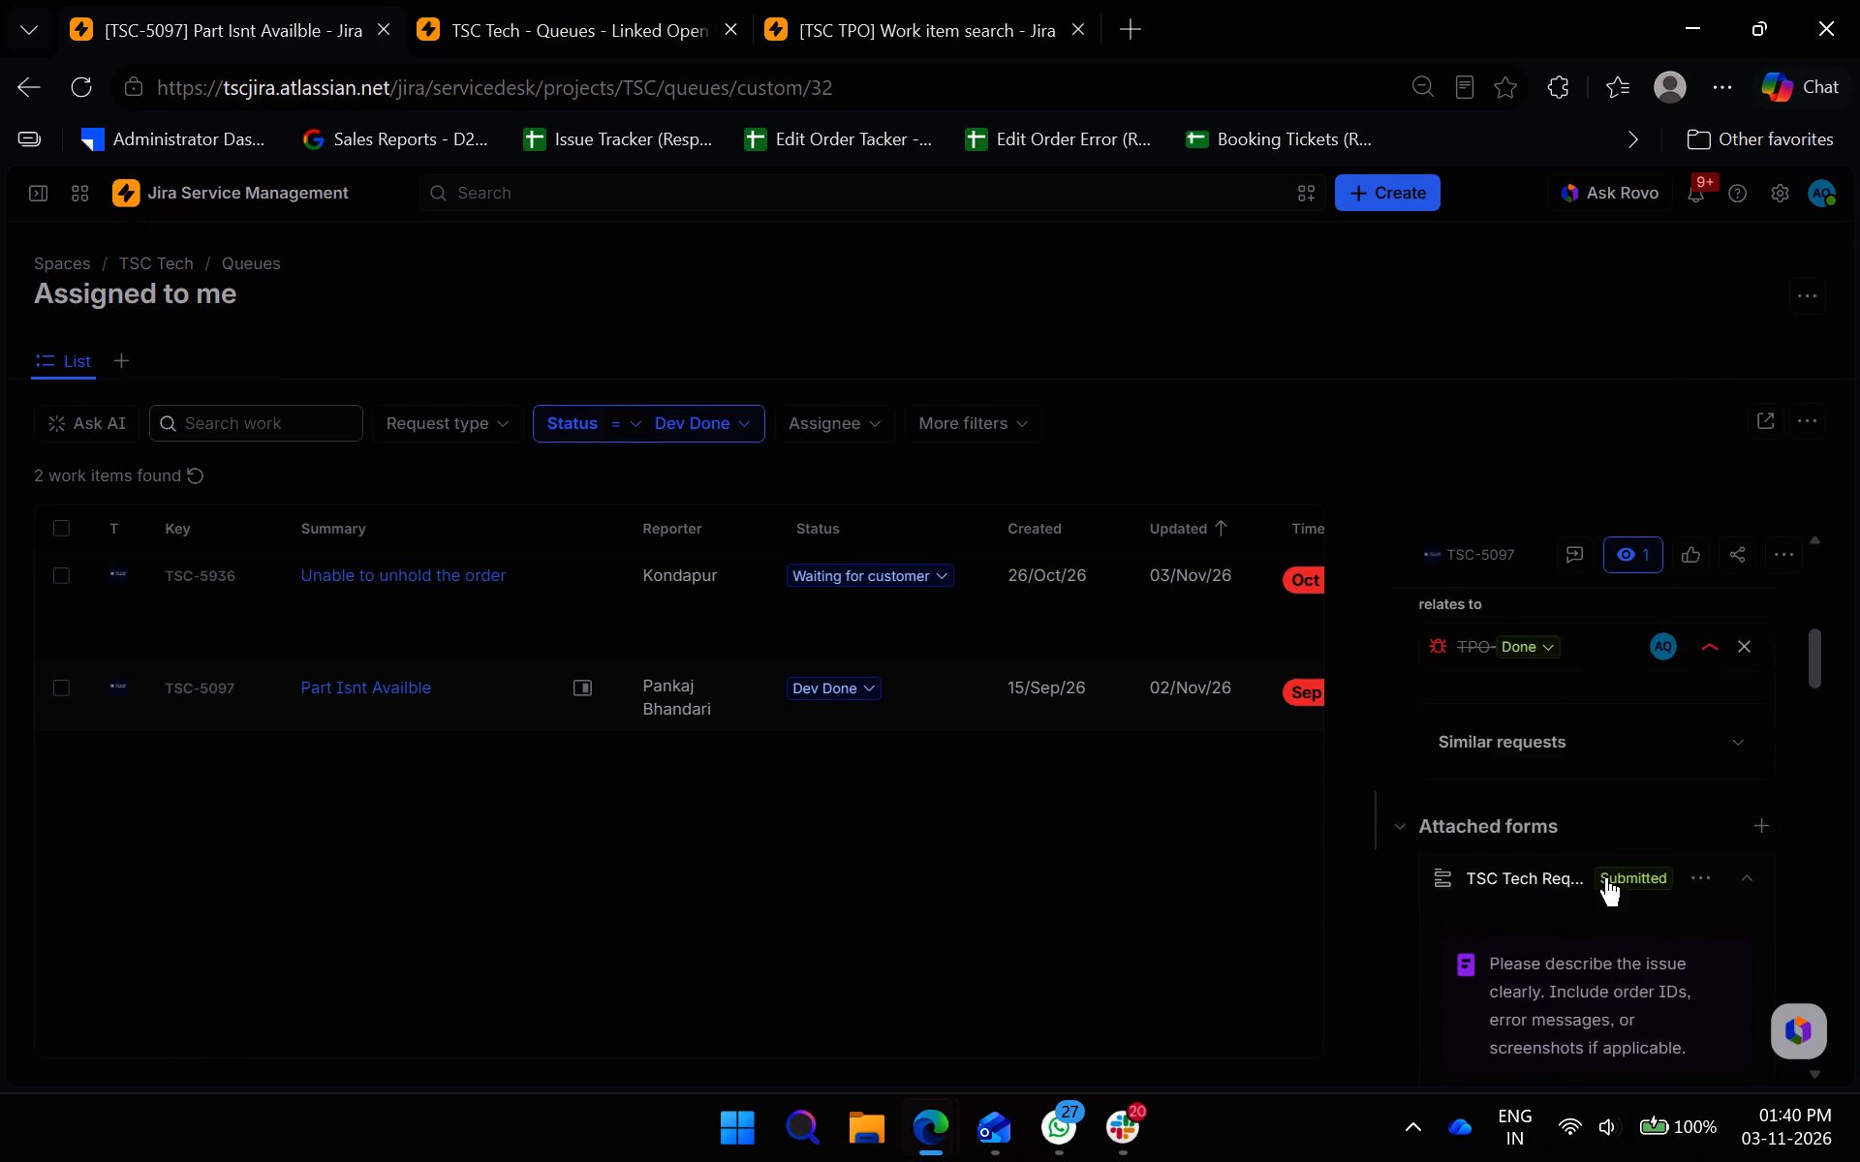
scroll(1602, 889, down, 20)
scroll(1595, 891, up, 2)
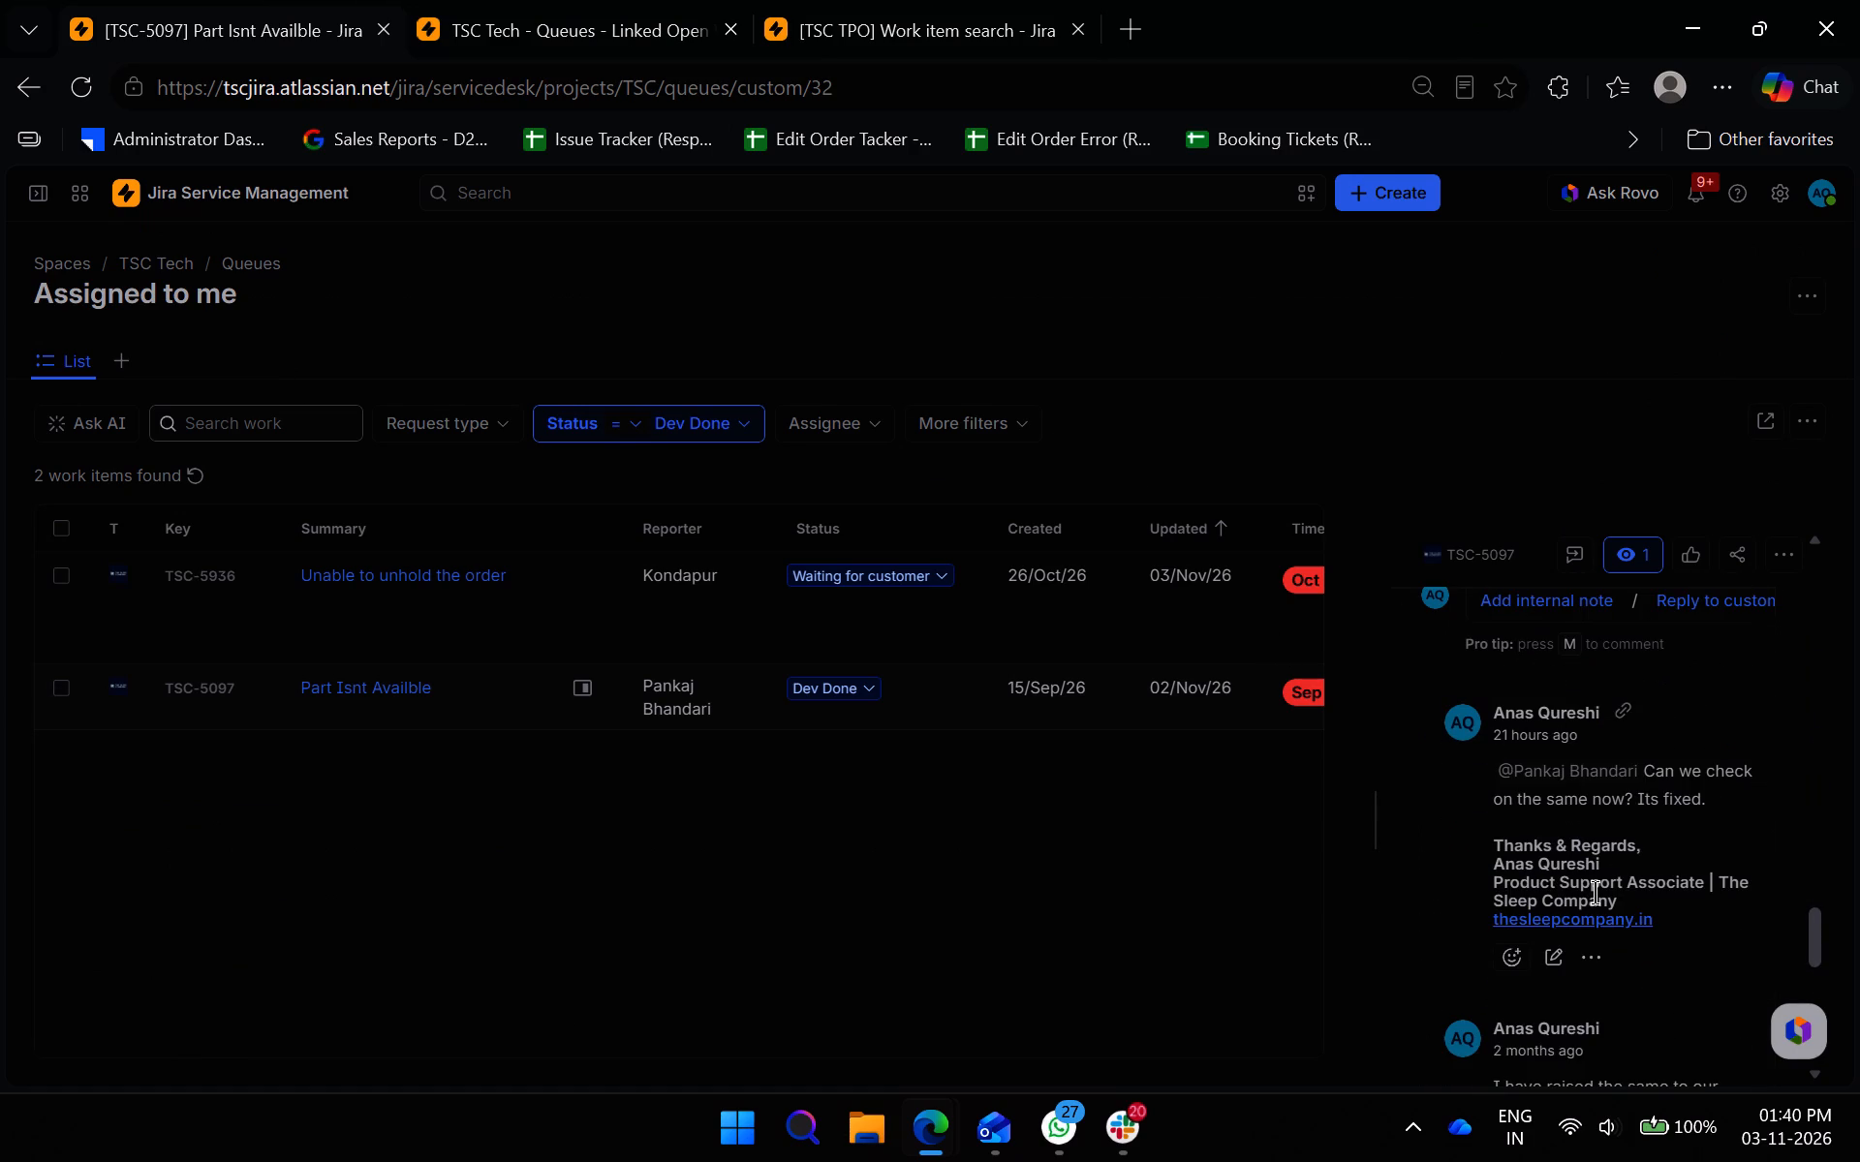
scroll(1598, 893, up, 3)
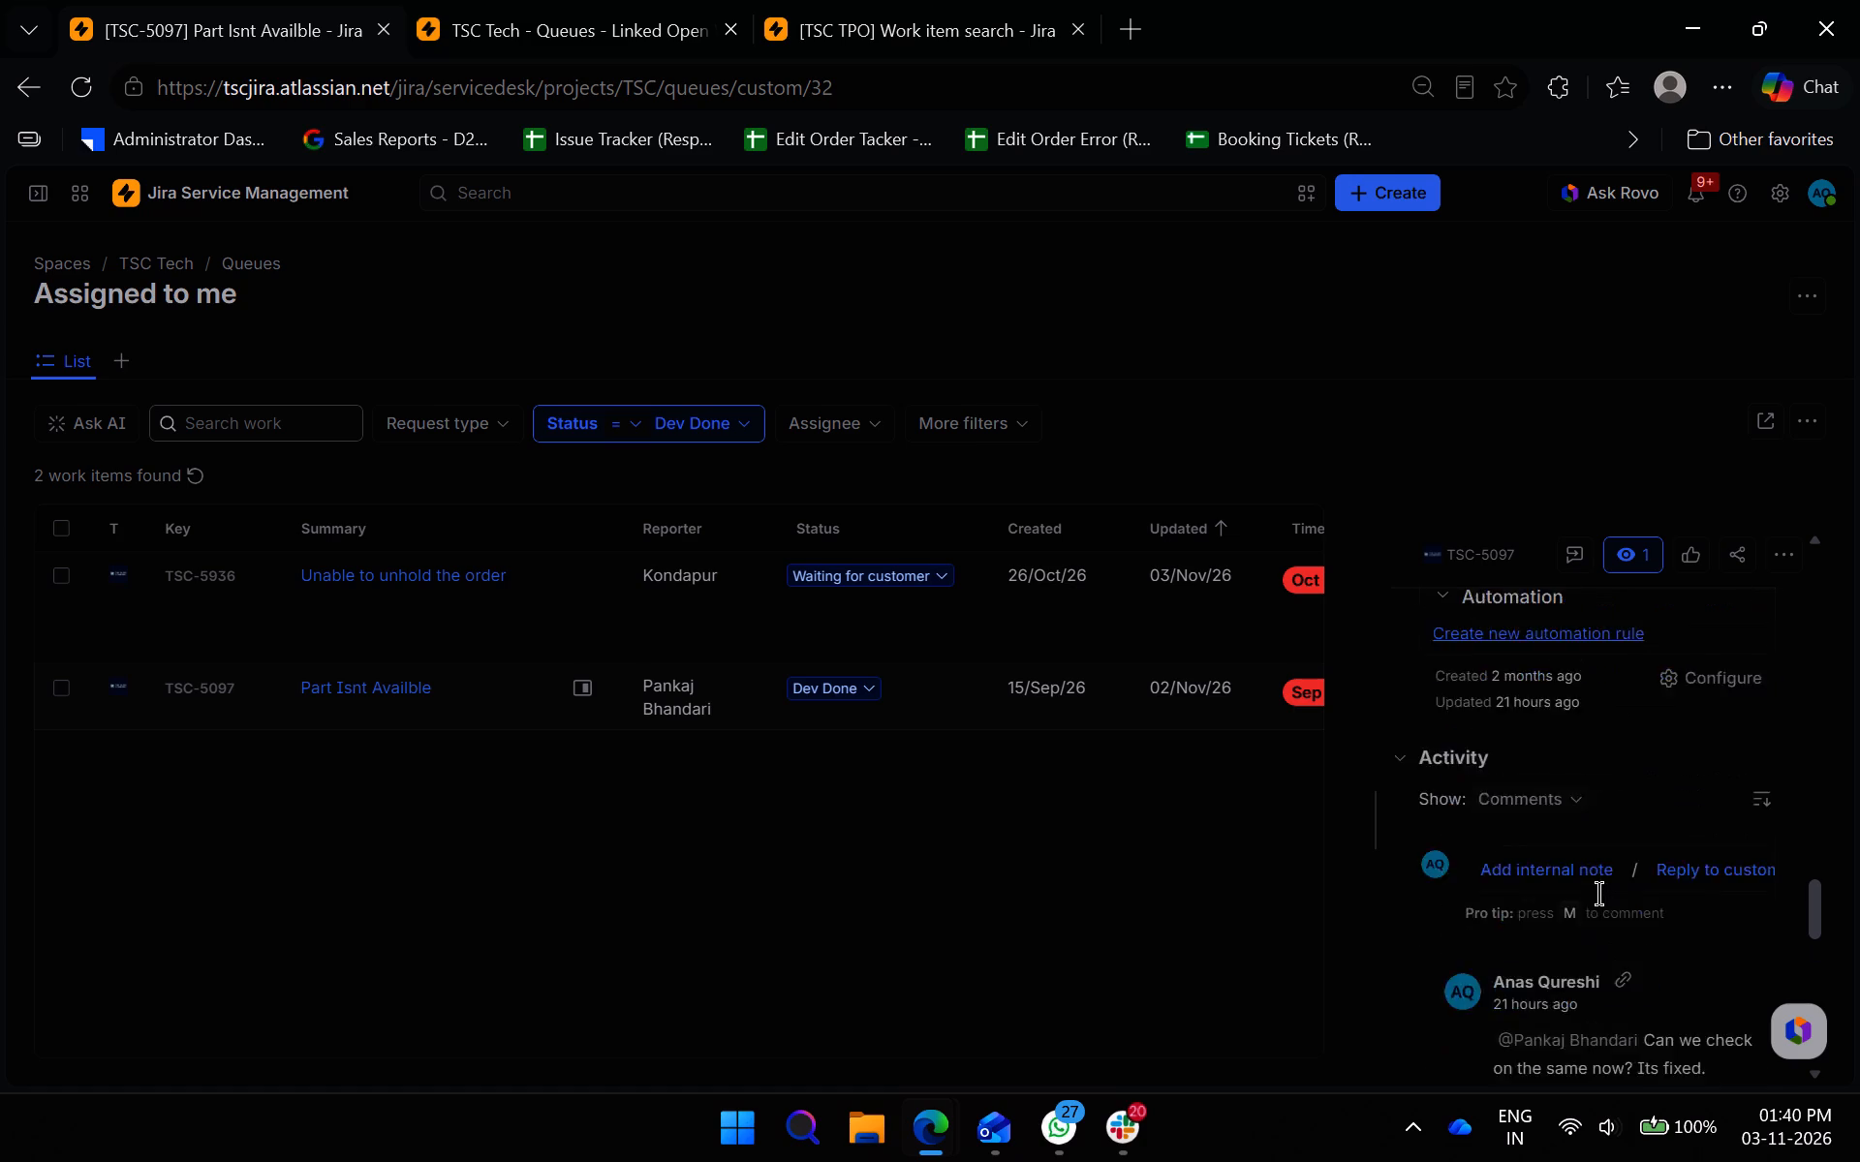
scroll(1598, 893, up, 20)
click(1504, 714)
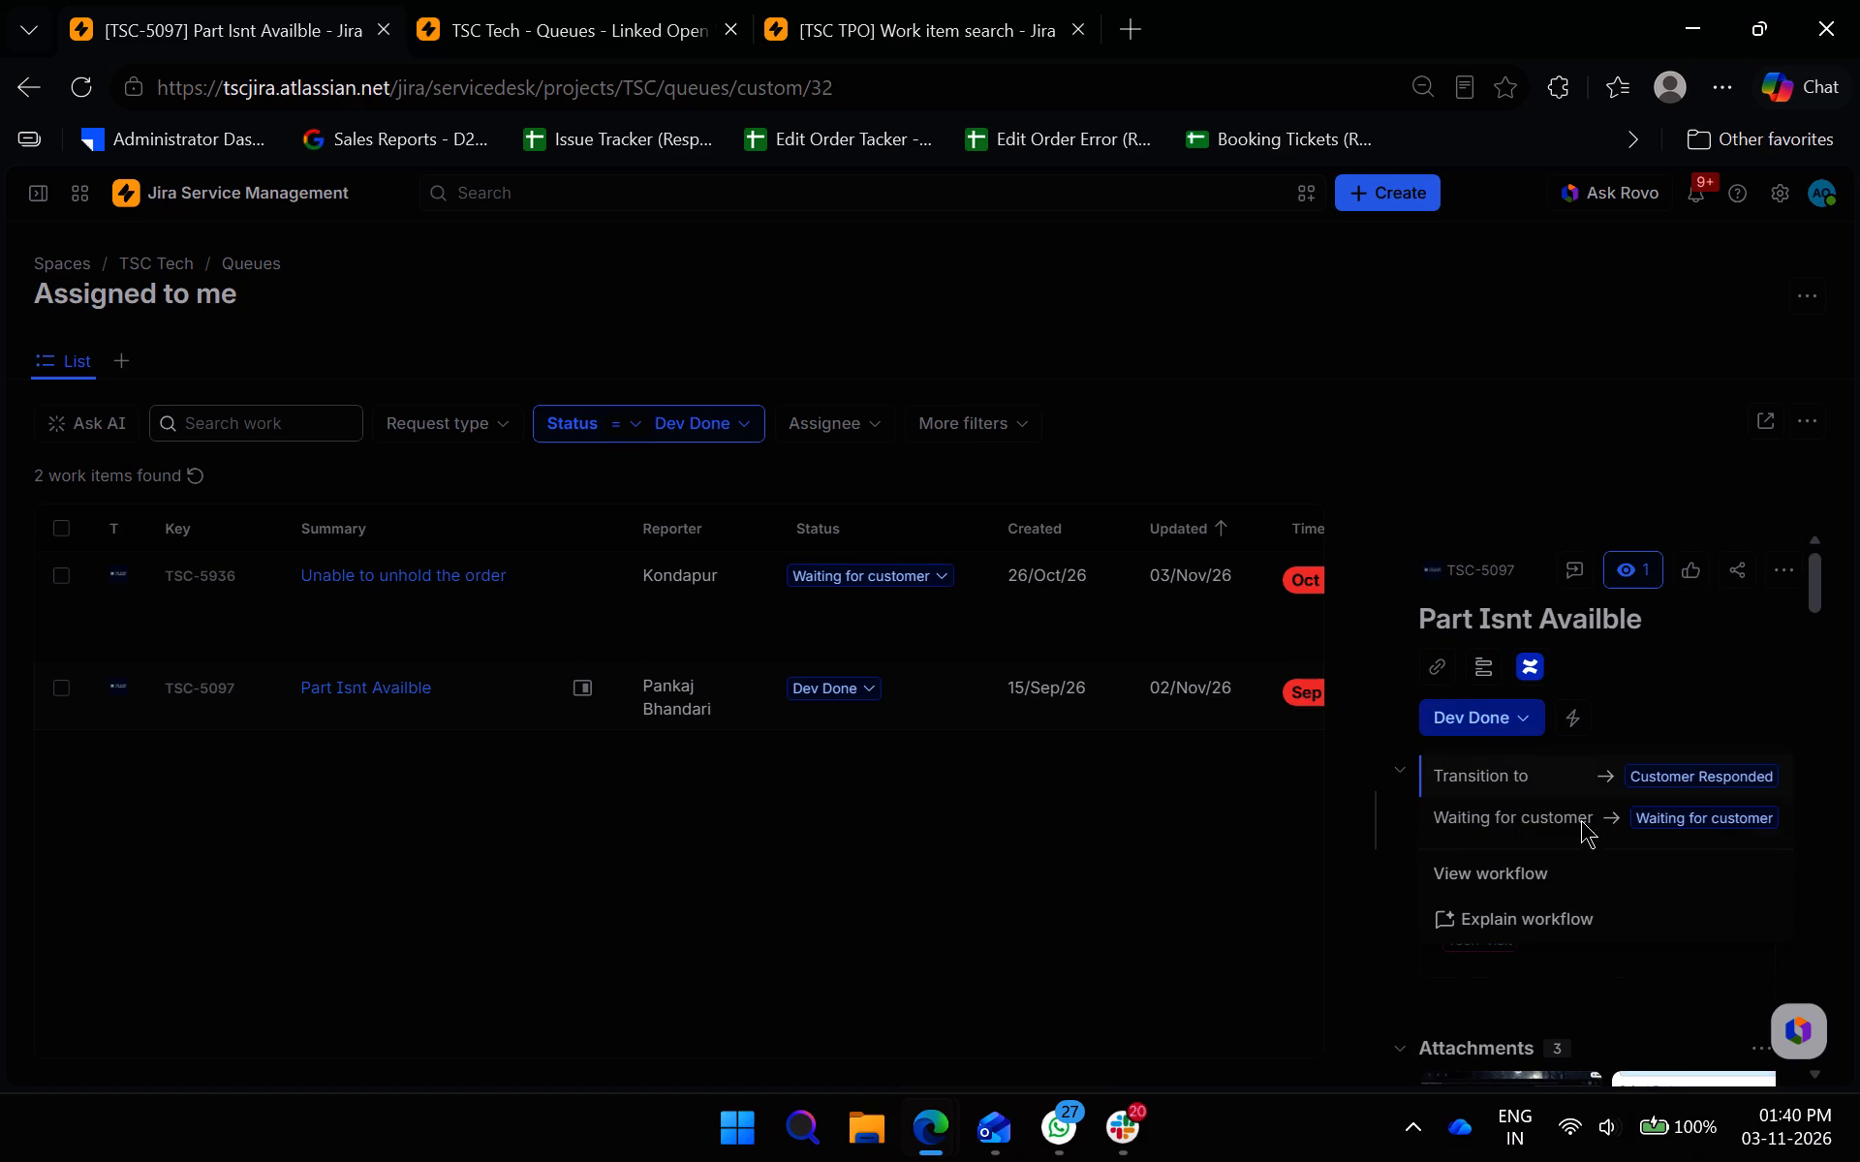
click(1598, 824)
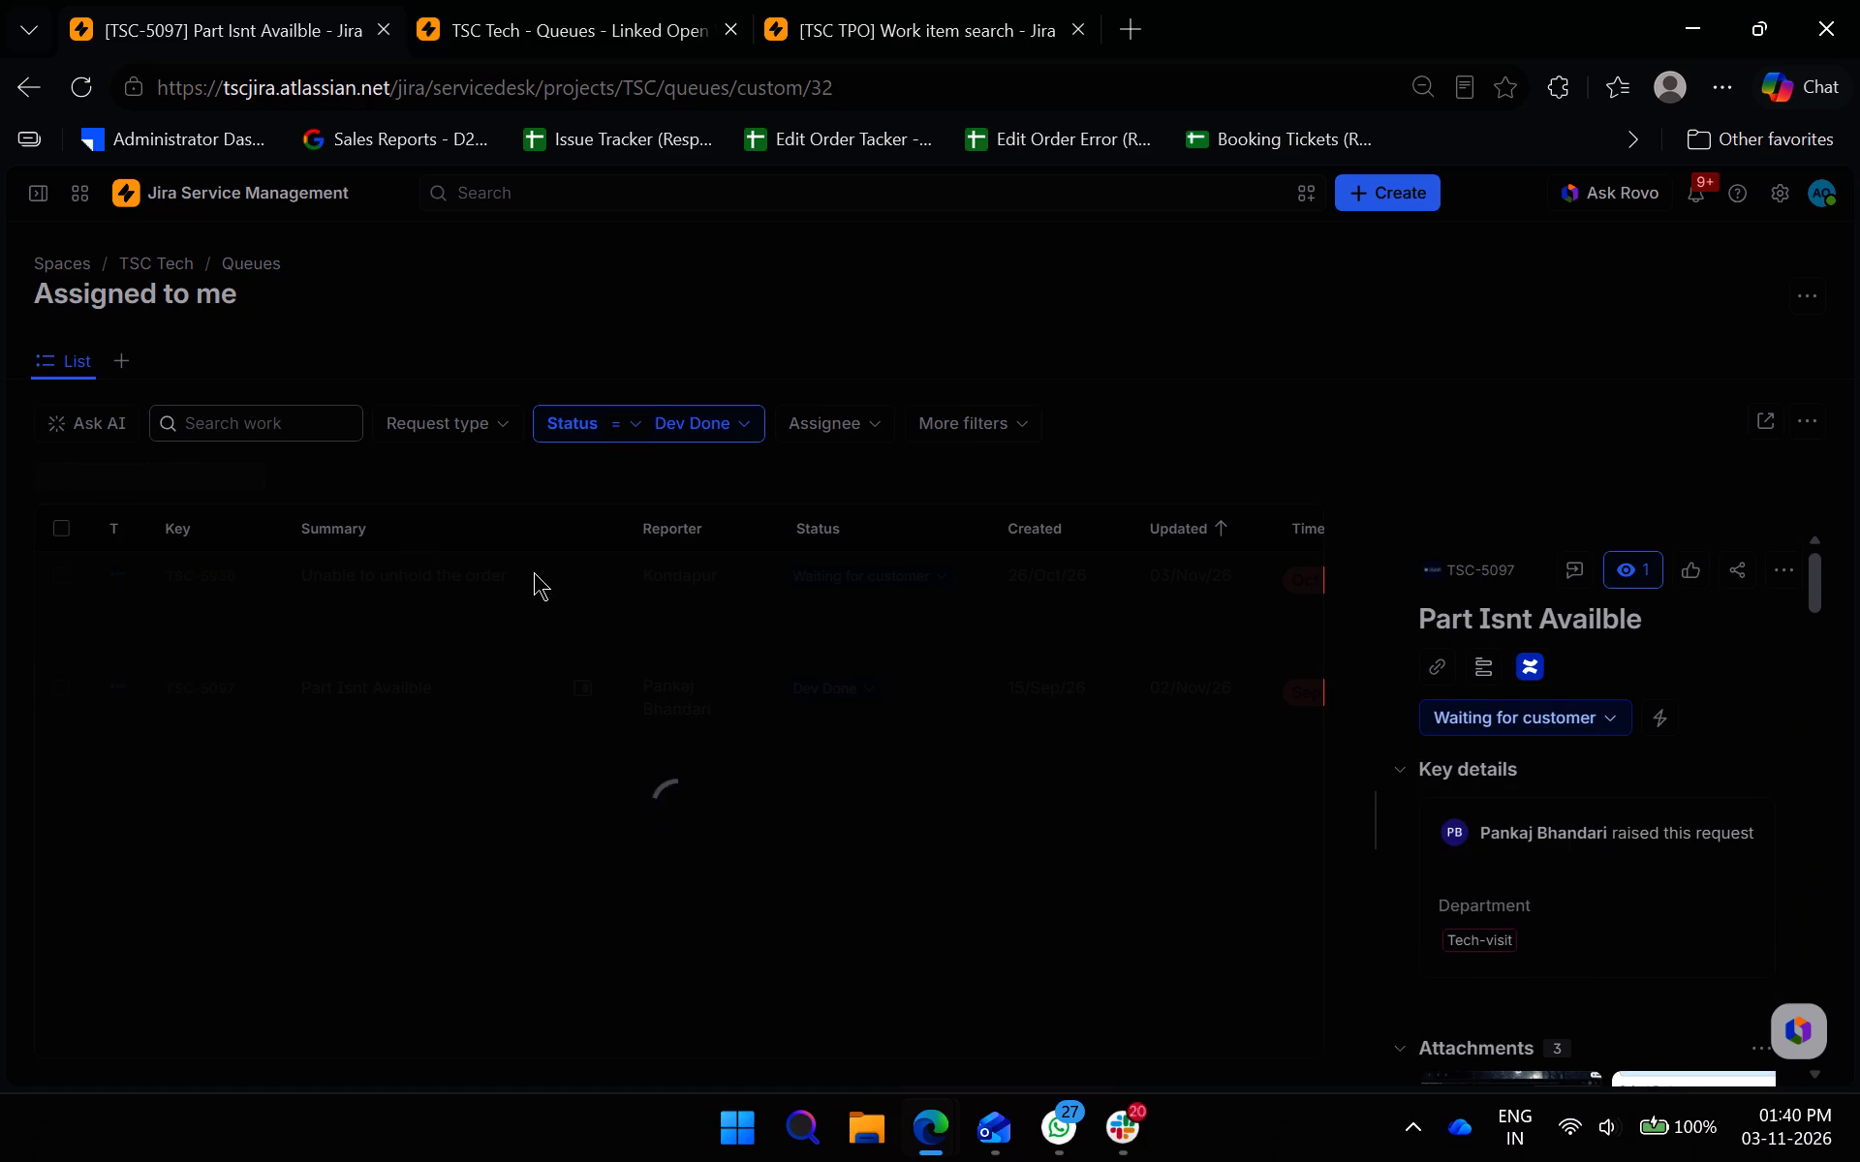
Change the queue's status filter from Dev Done to Customer Responded.
click(711, 425)
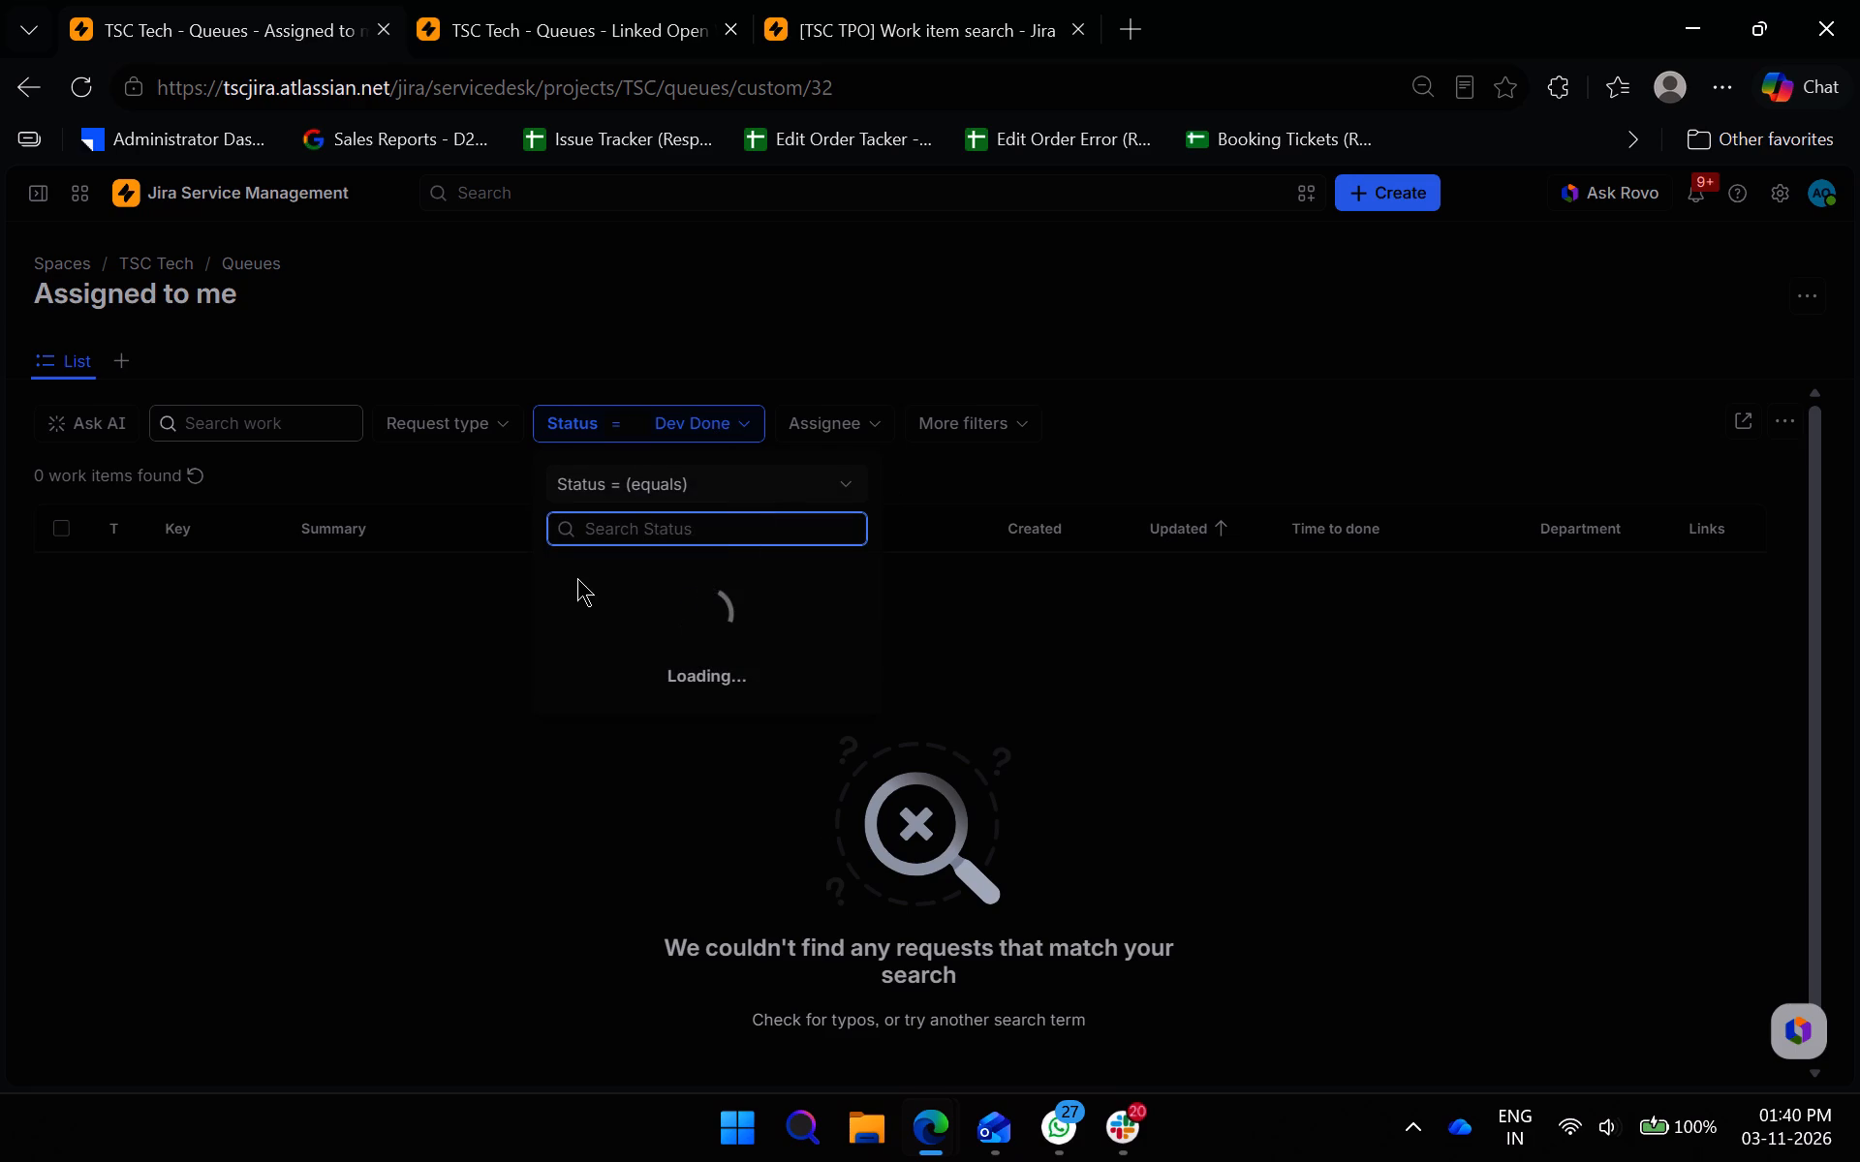
click(577, 578)
click(635, 677)
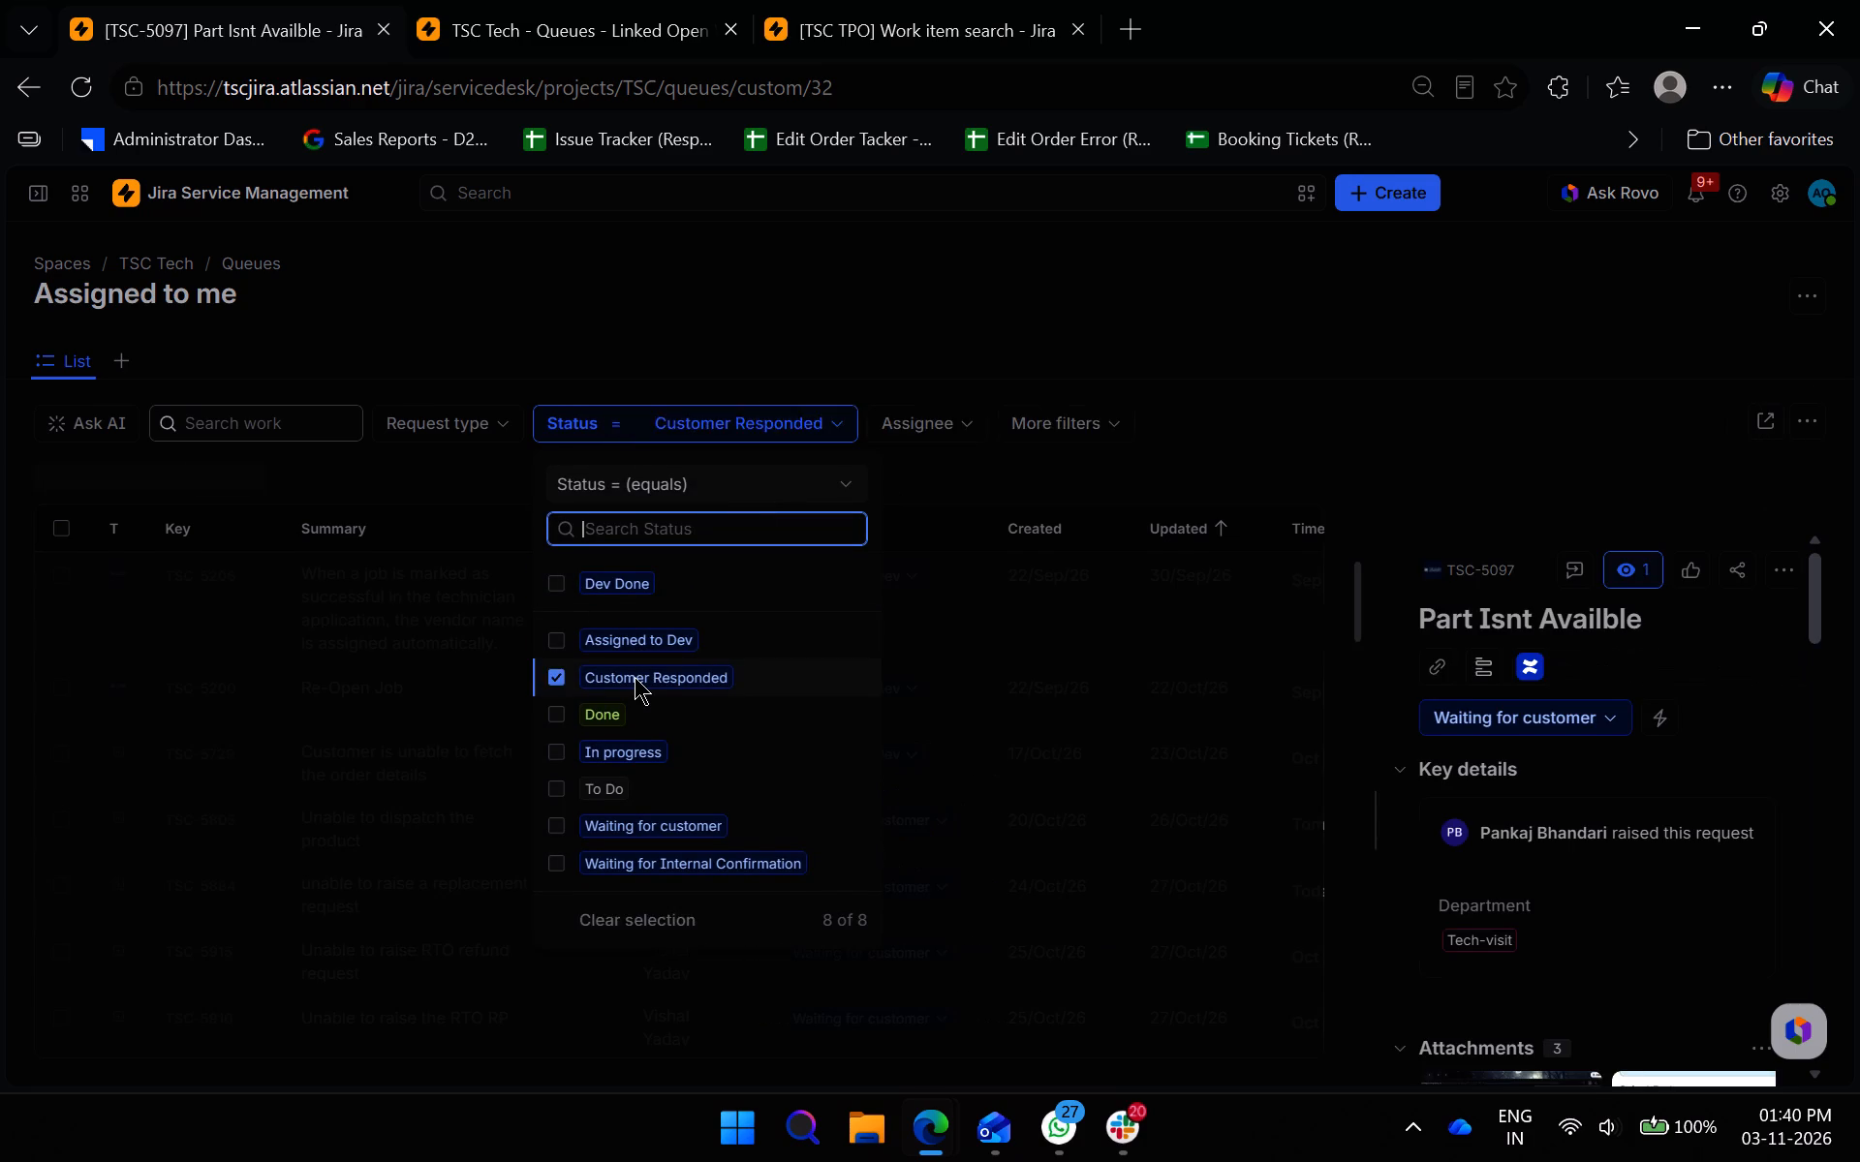
click(1387, 453)
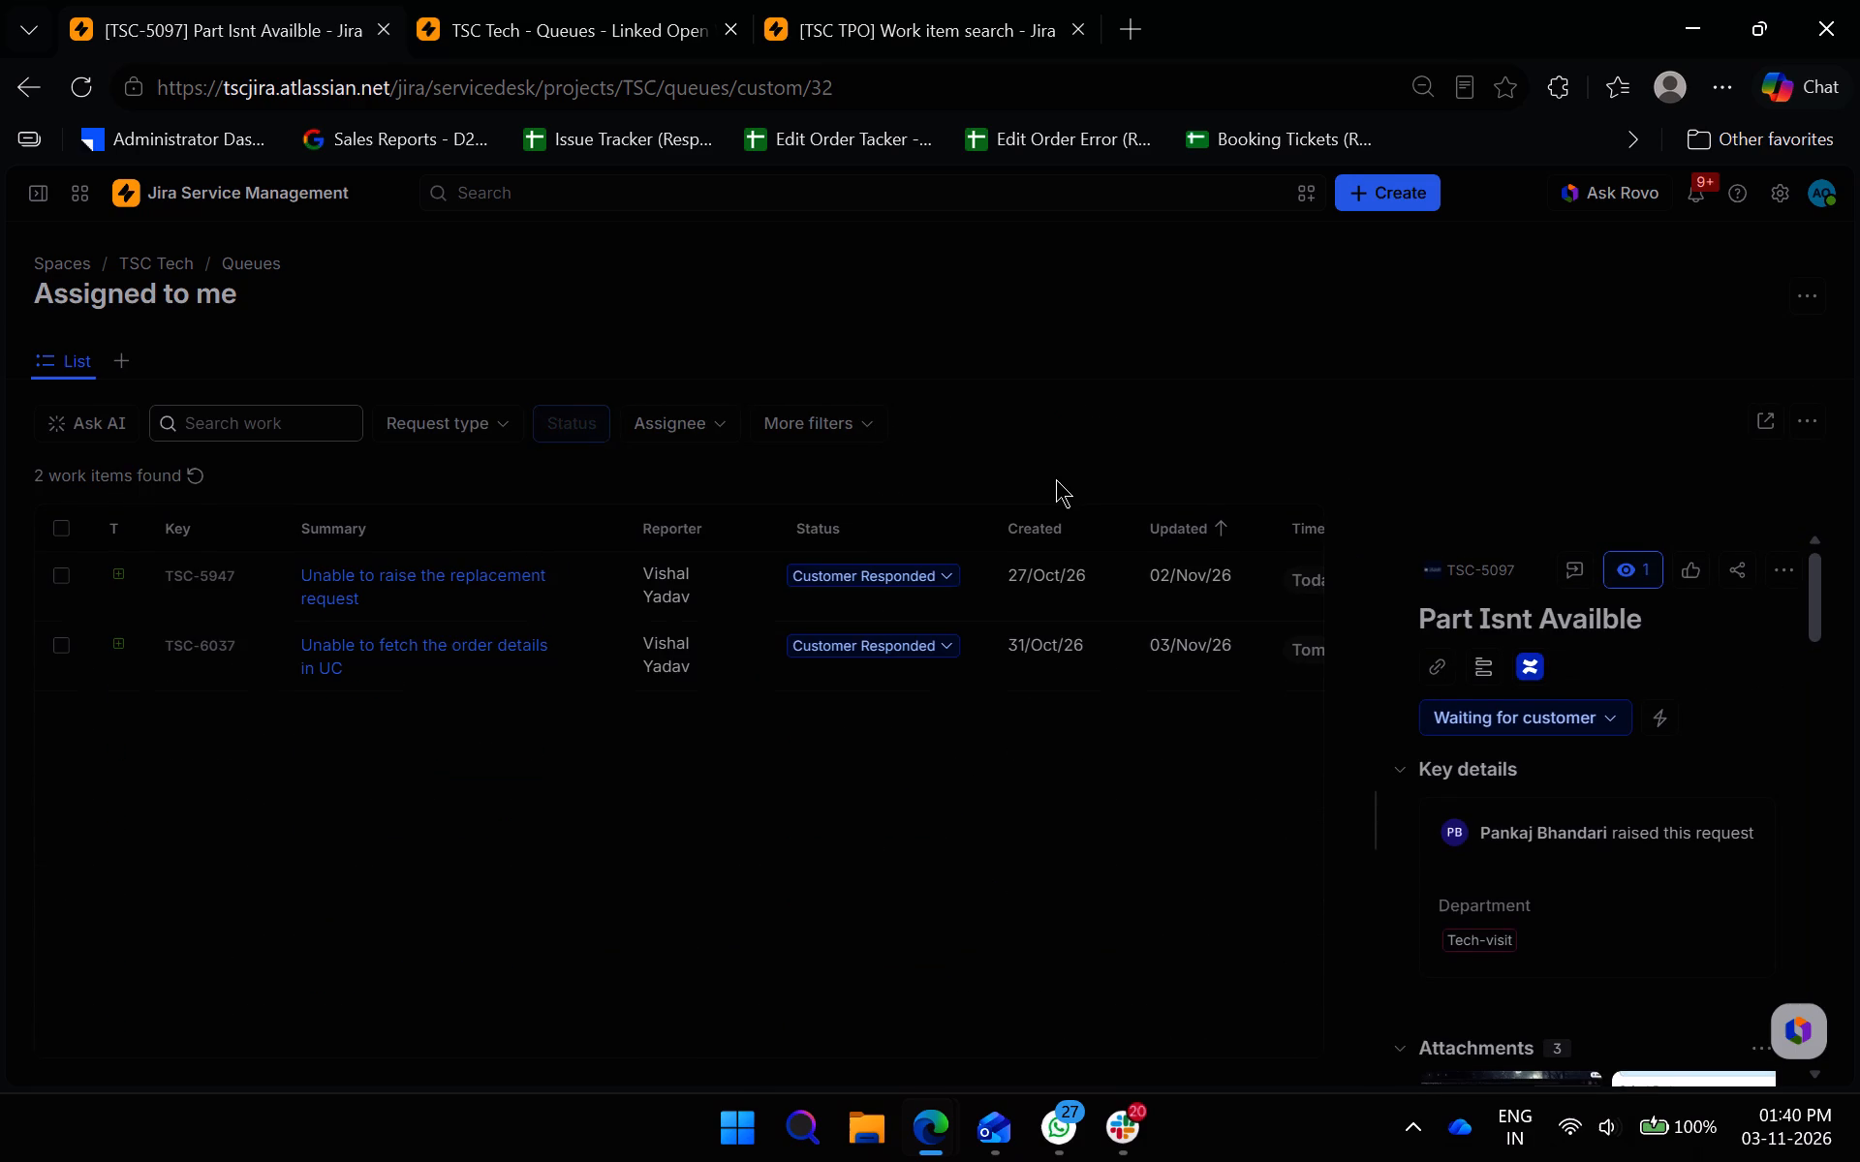
Open ticket TSC-5947, Unable to raise the replacement request, beside the queue.
click(586, 573)
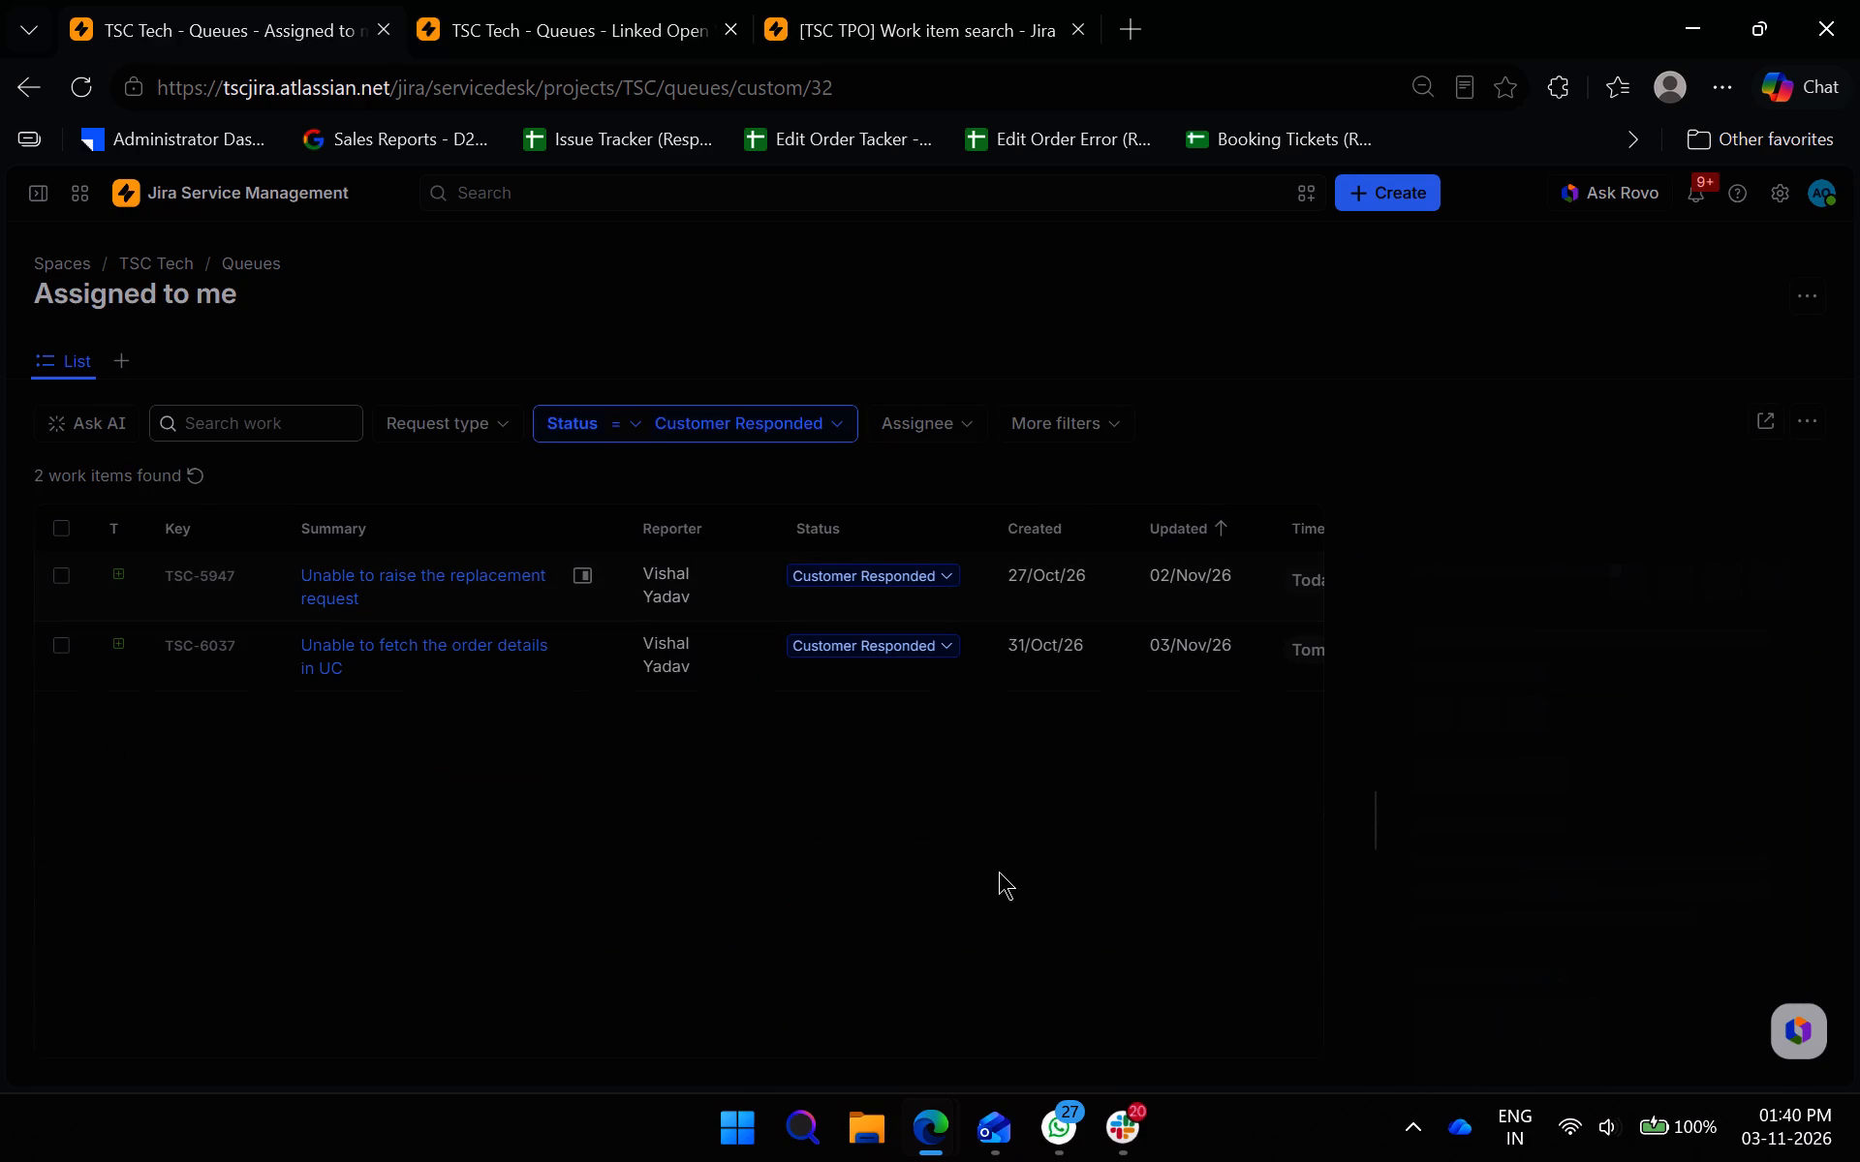
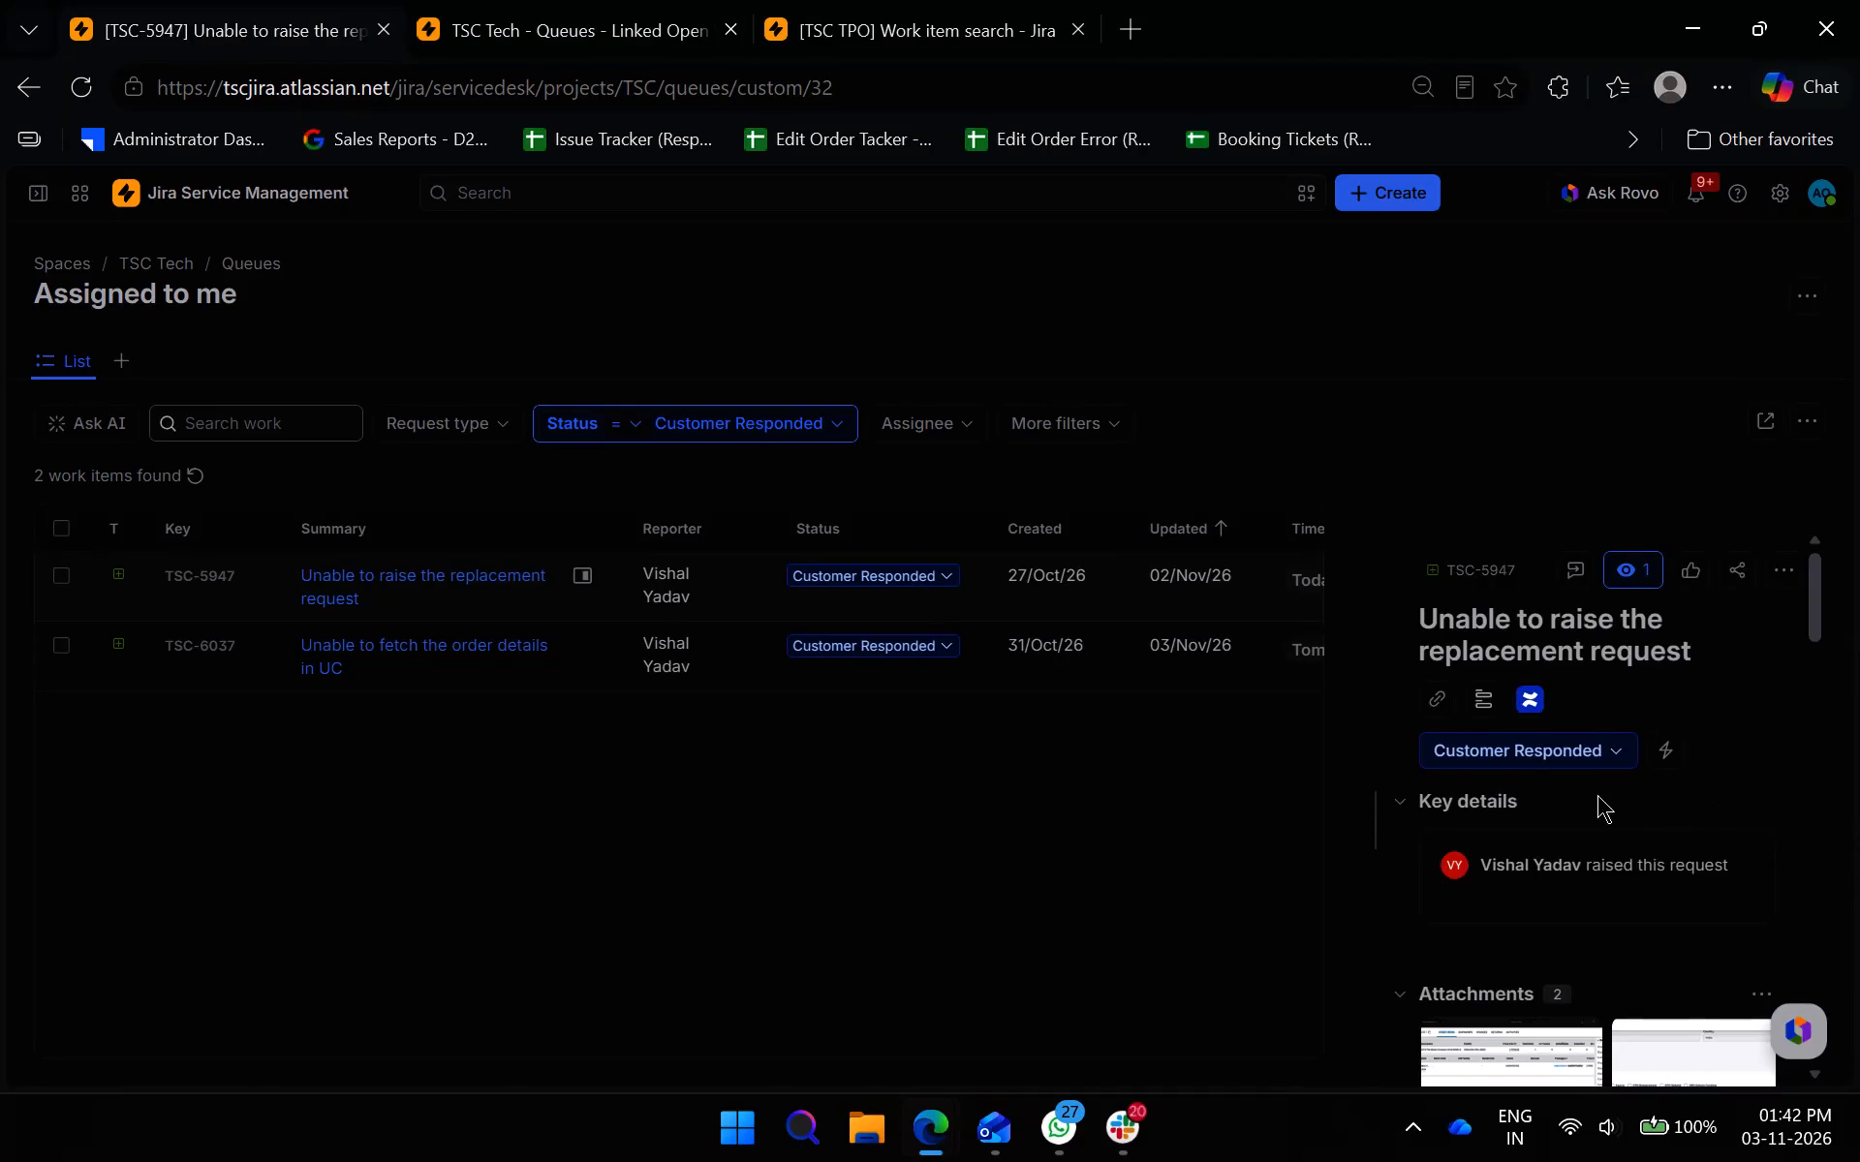
Read through the comment history of TSC-5947, covering the order's delivery status, delivery date and the earlier replies.
scroll(1616, 805, down, 13)
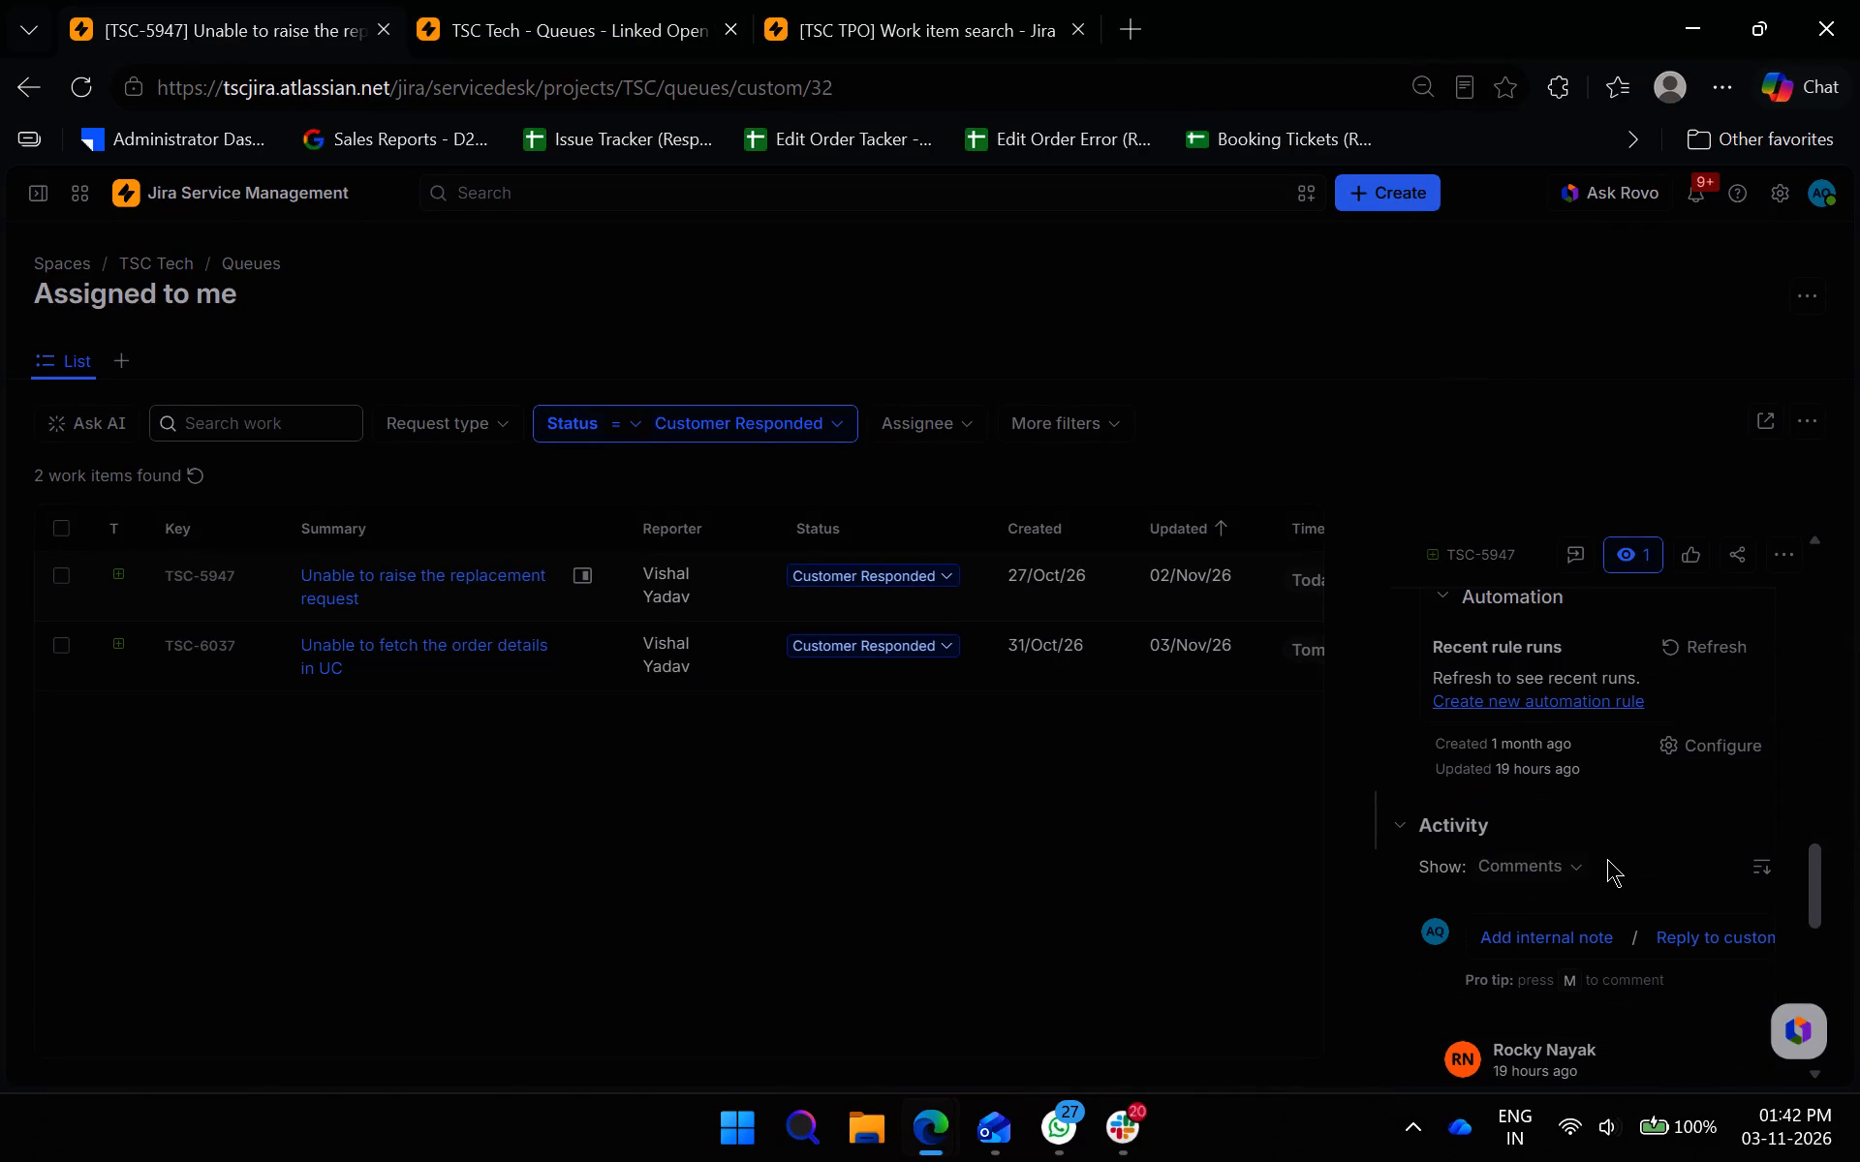
scroll(1555, 874, down, 3)
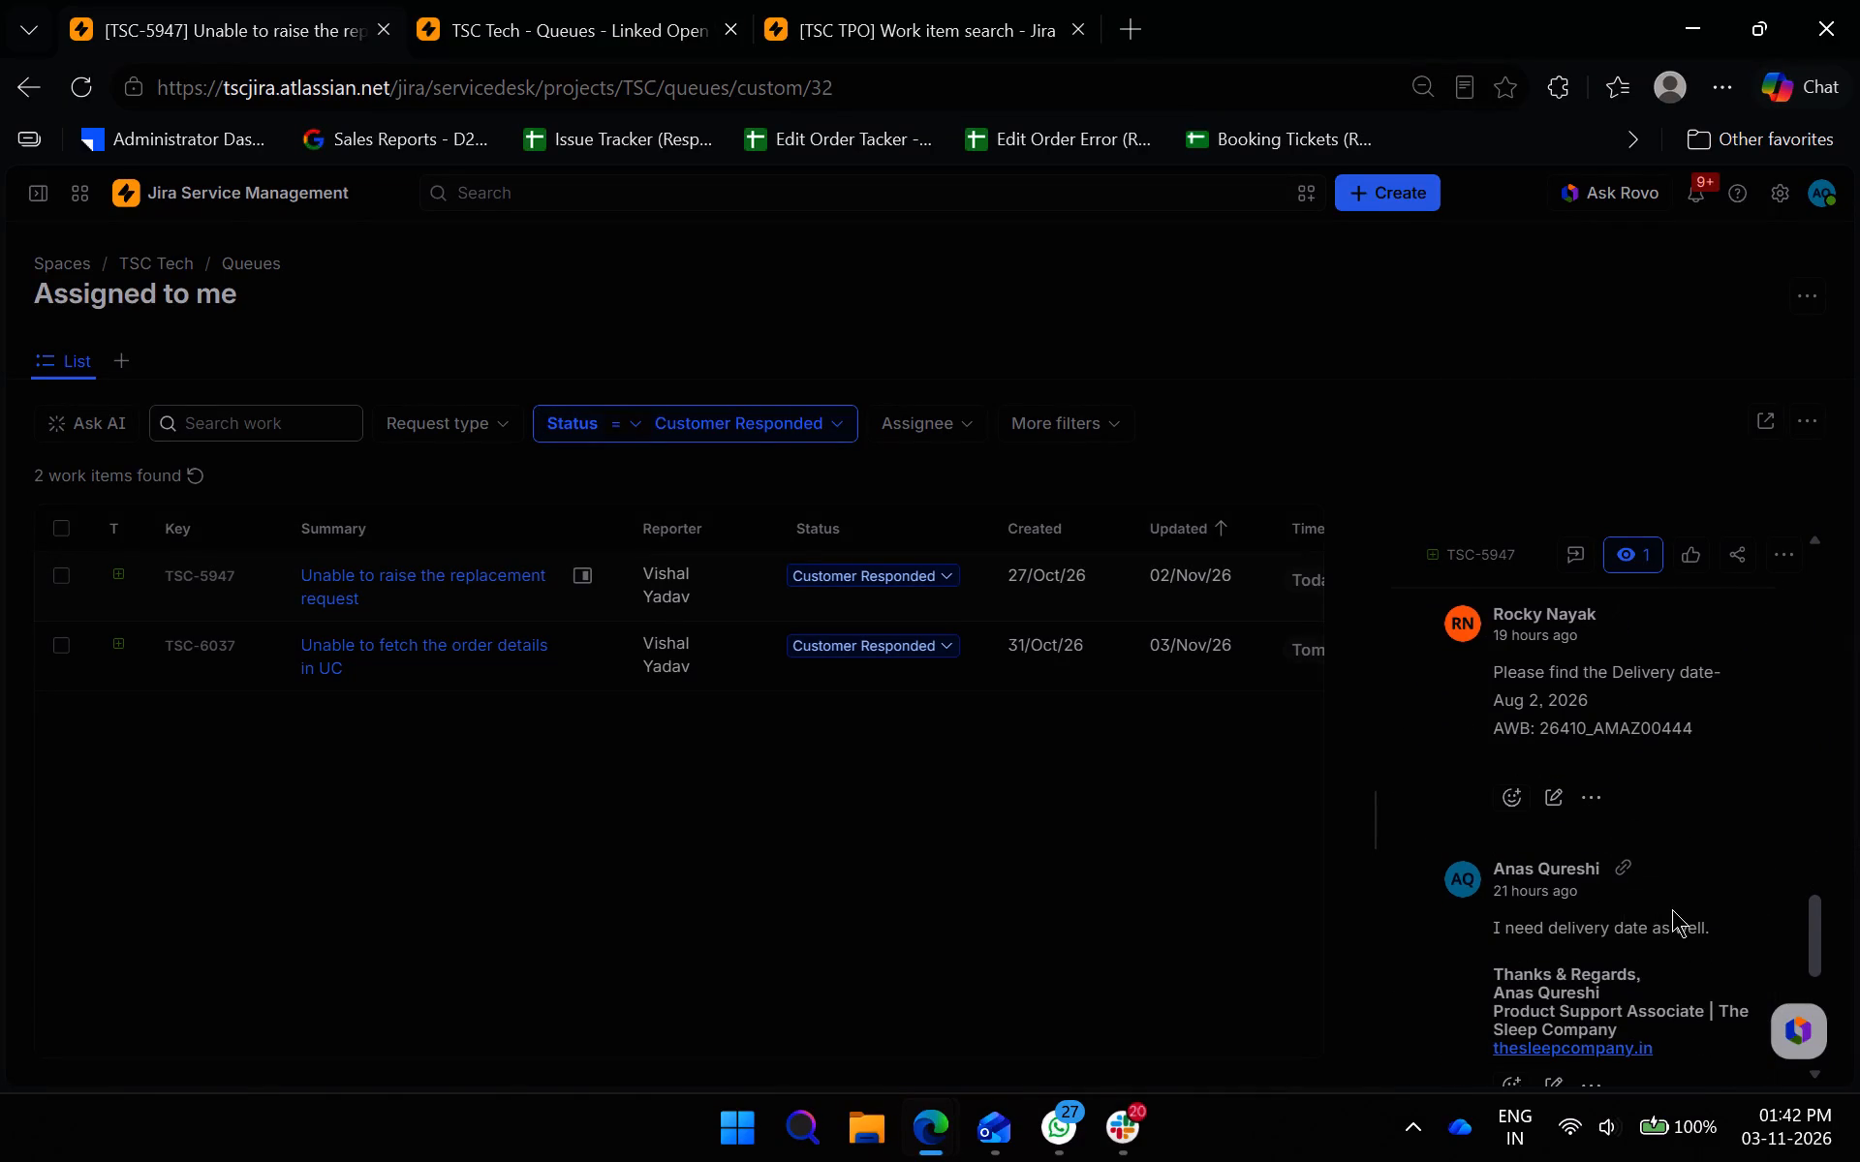
scroll(1675, 912, down, 2)
scroll(1676, 916, up, 1)
scroll(1676, 916, down, 4)
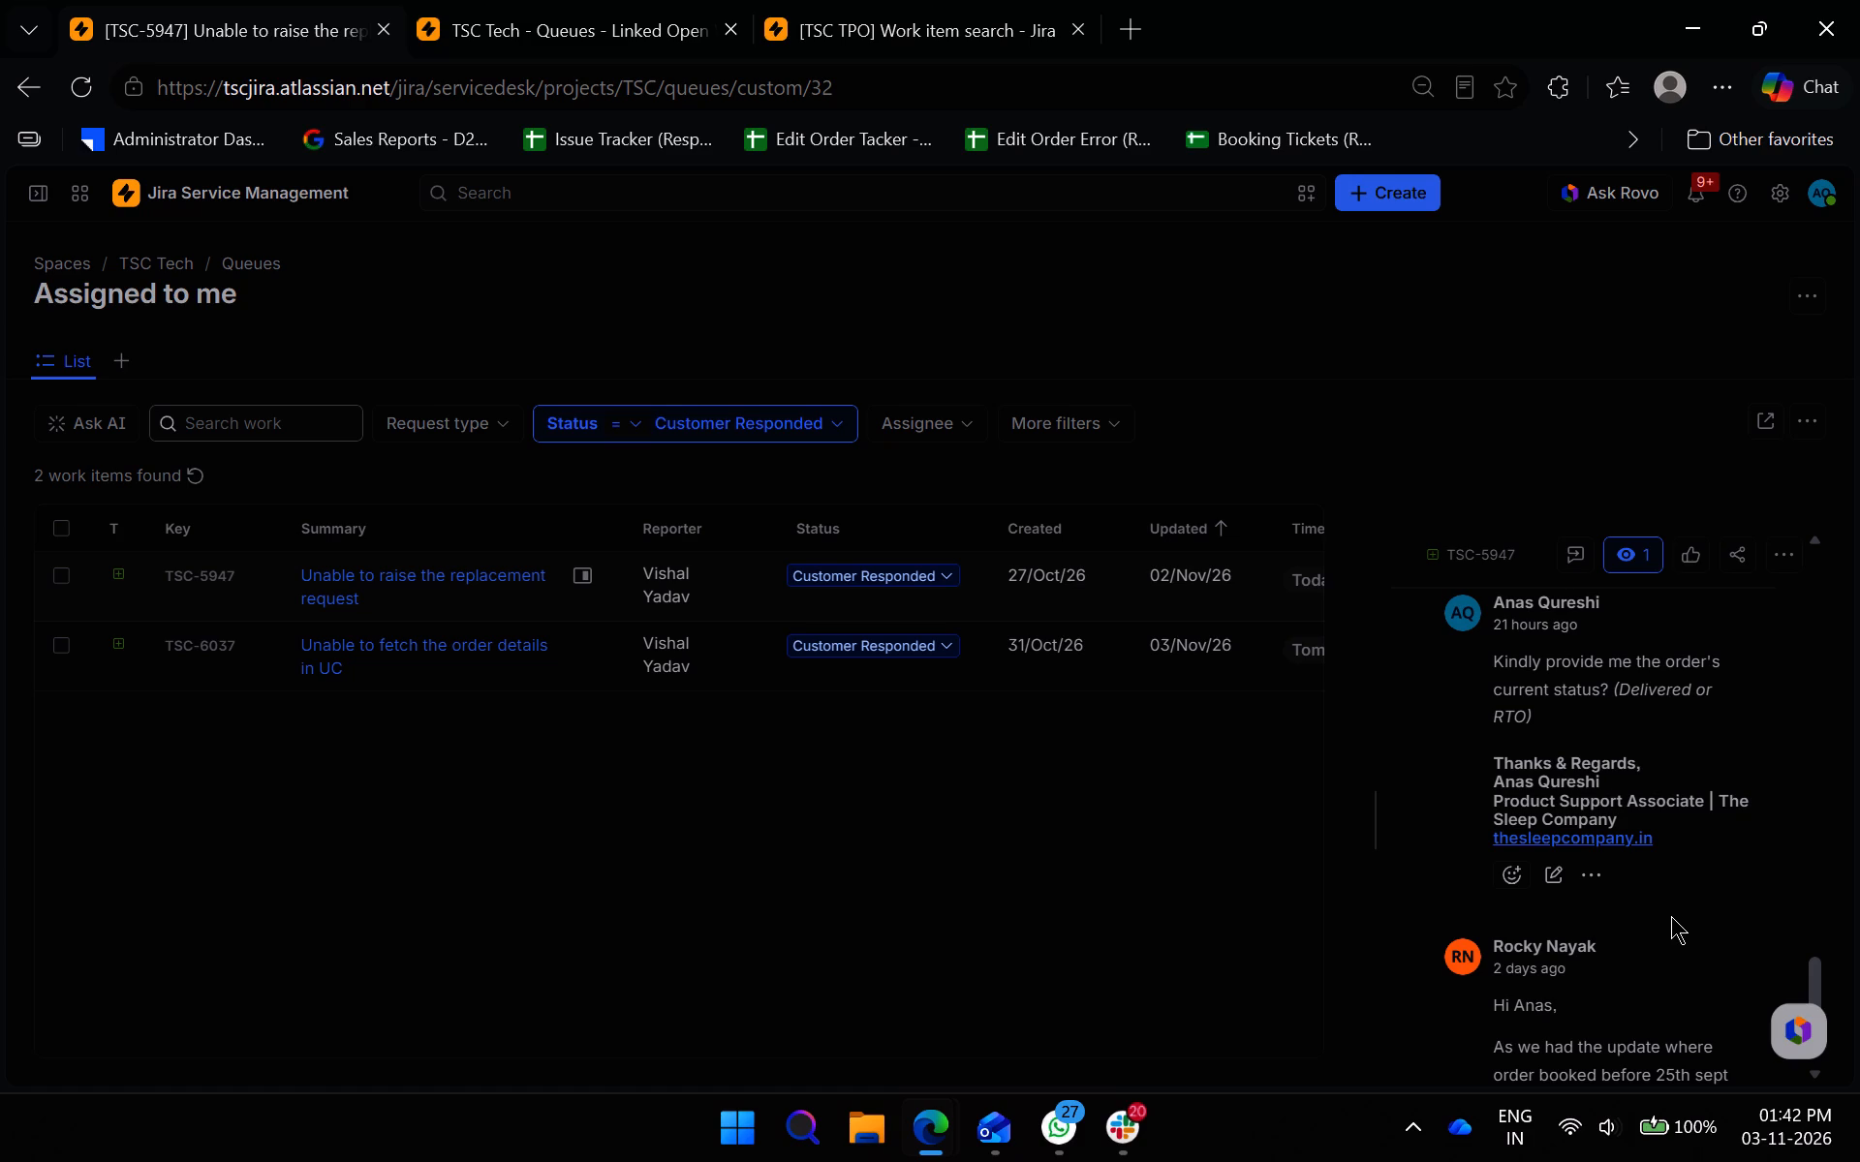
scroll(1670, 915, up, 2)
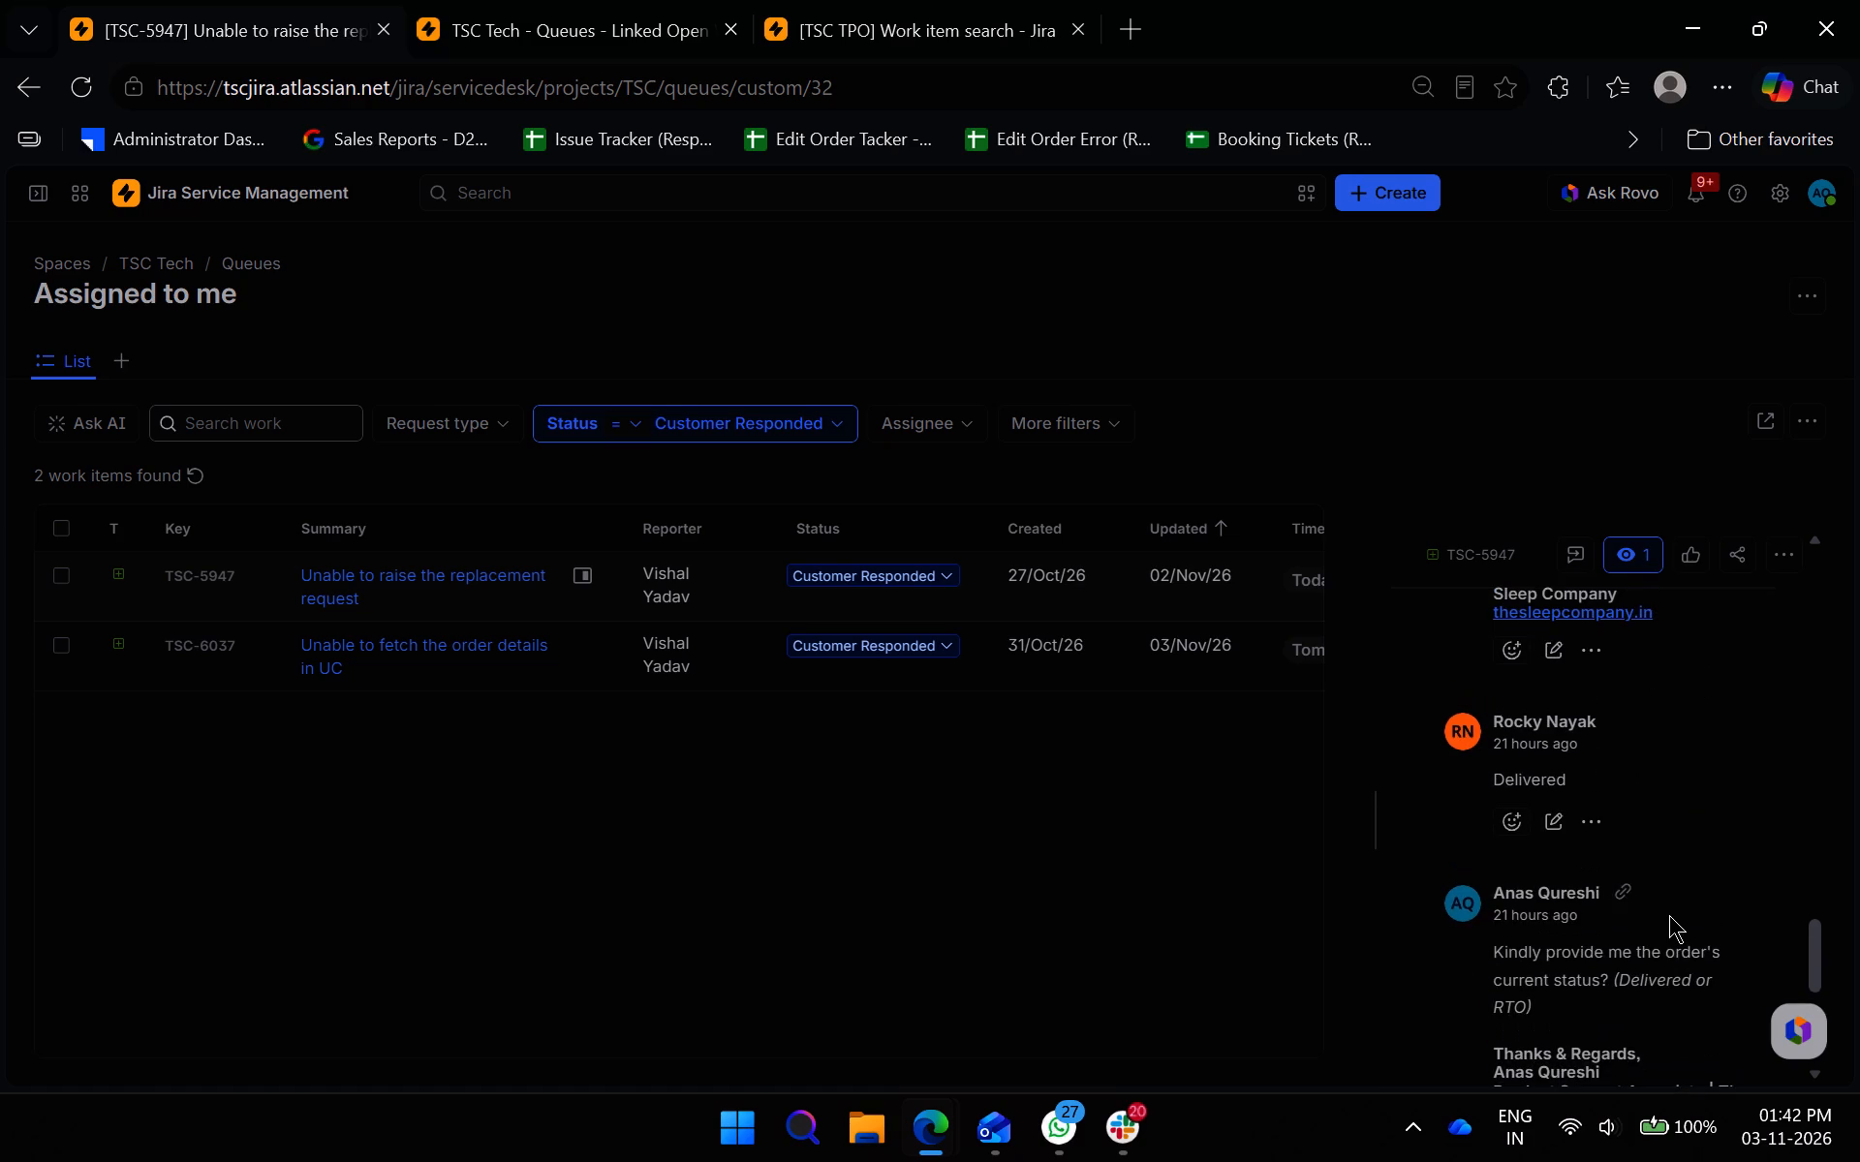
scroll(1669, 915, up, 1)
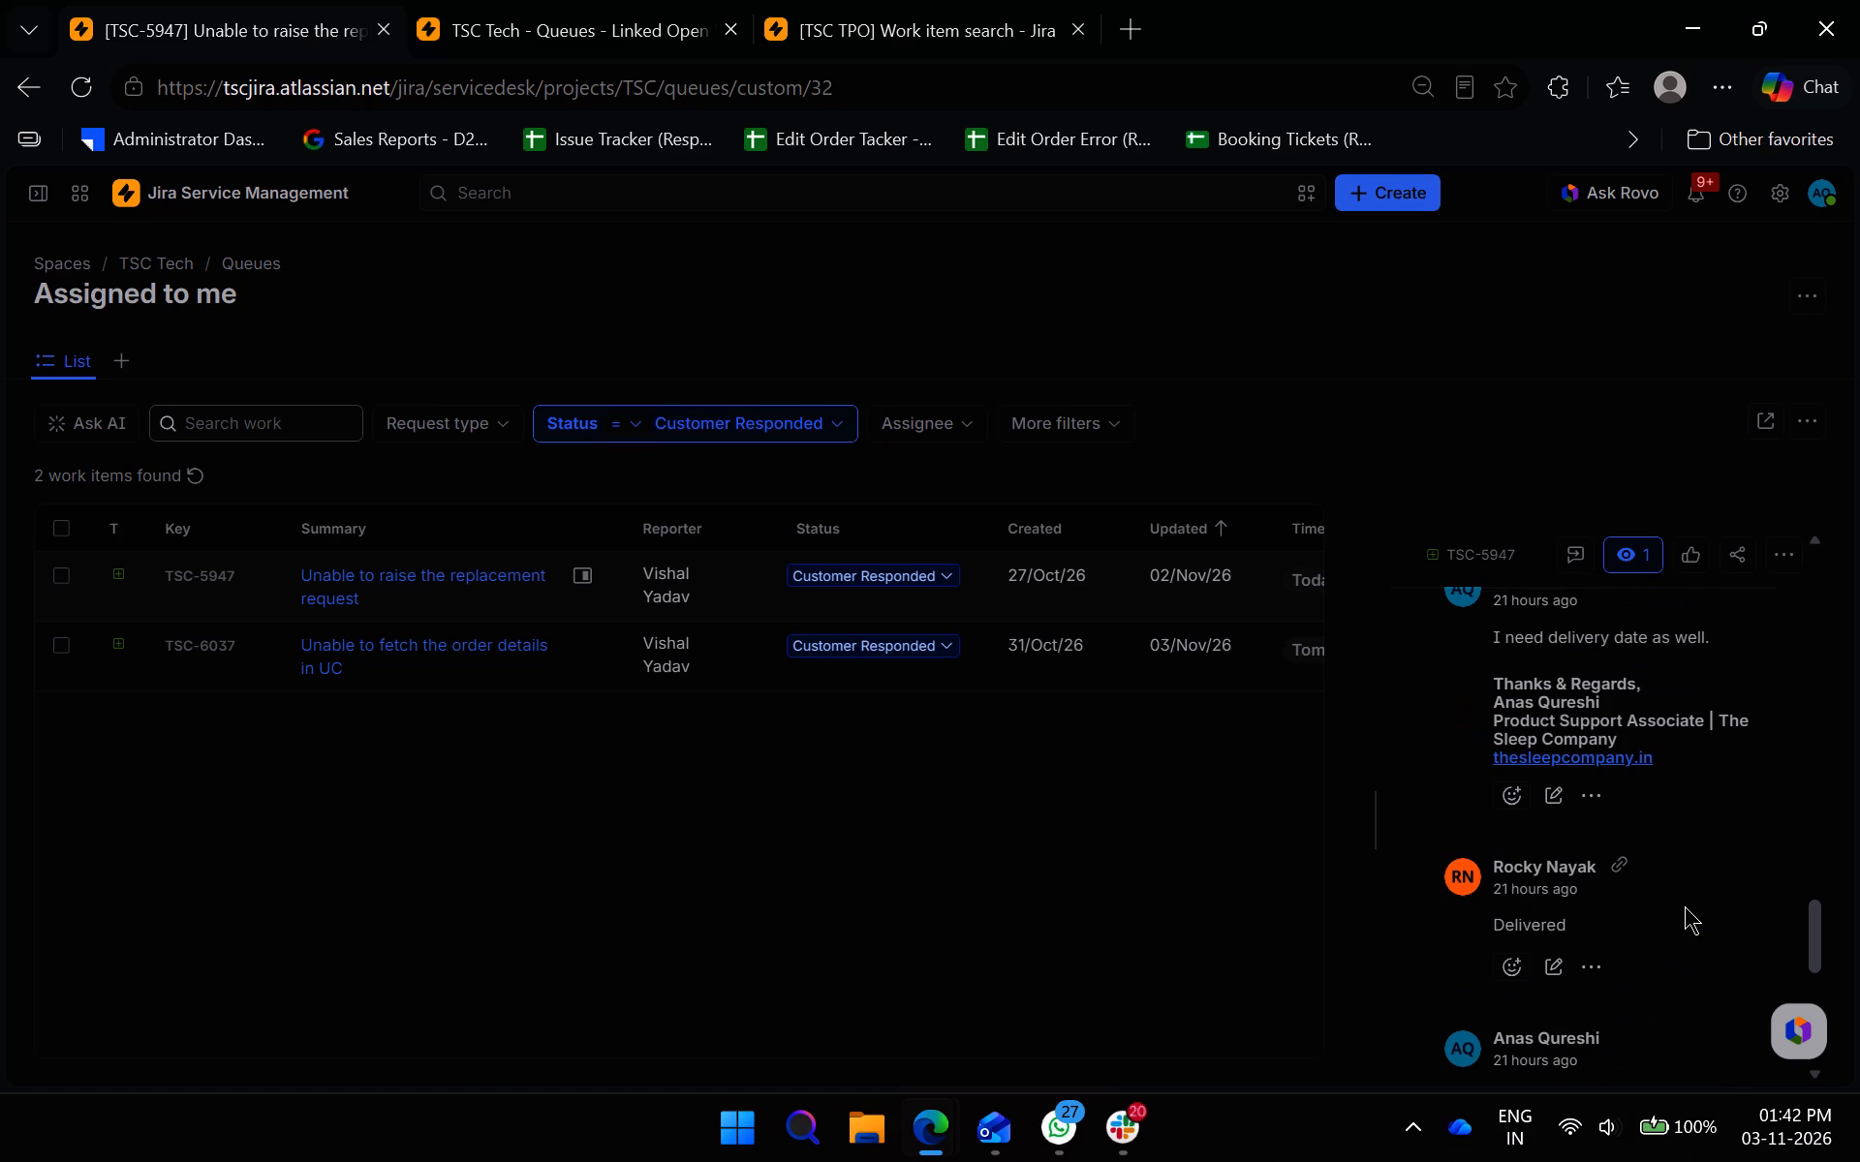
scroll(1685, 906, down, 3)
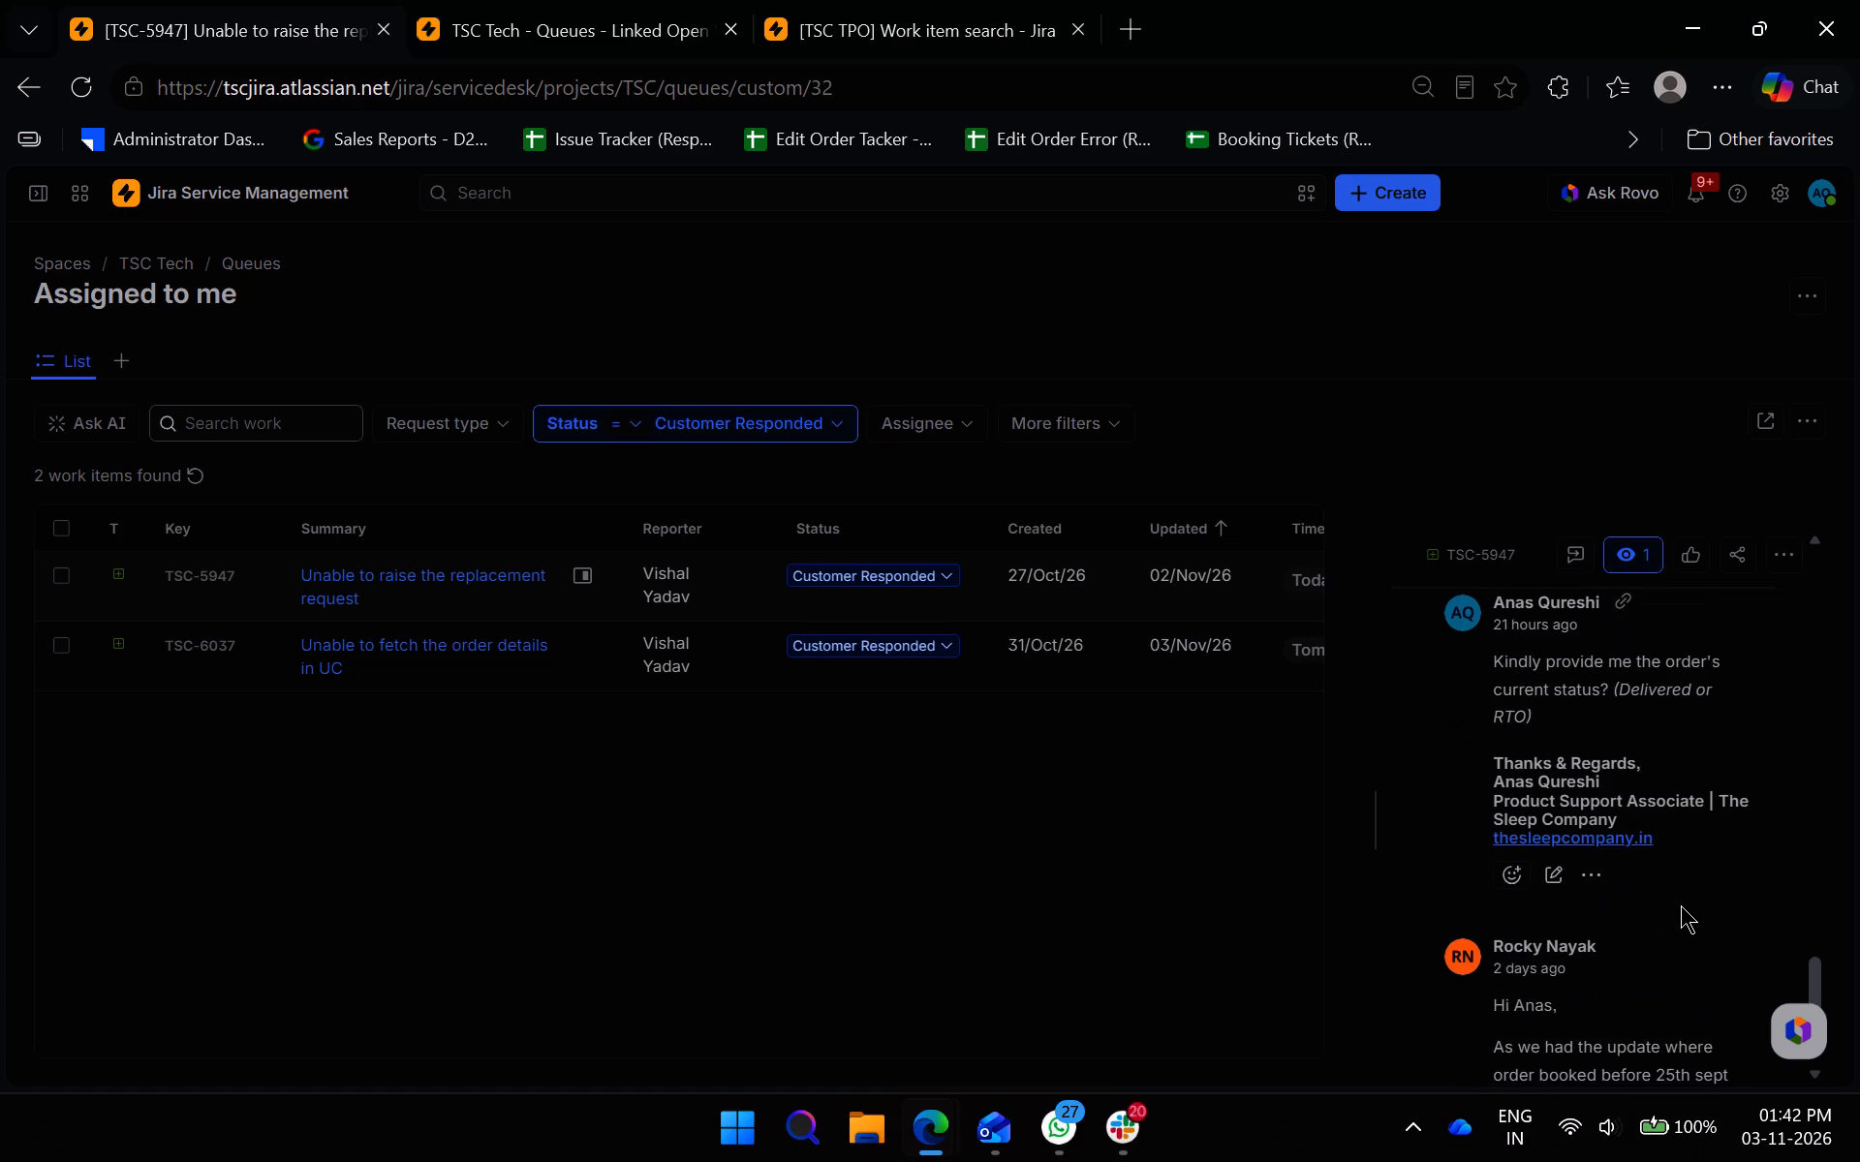
scroll(1681, 905, down, 1)
scroll(1681, 905, up, 4)
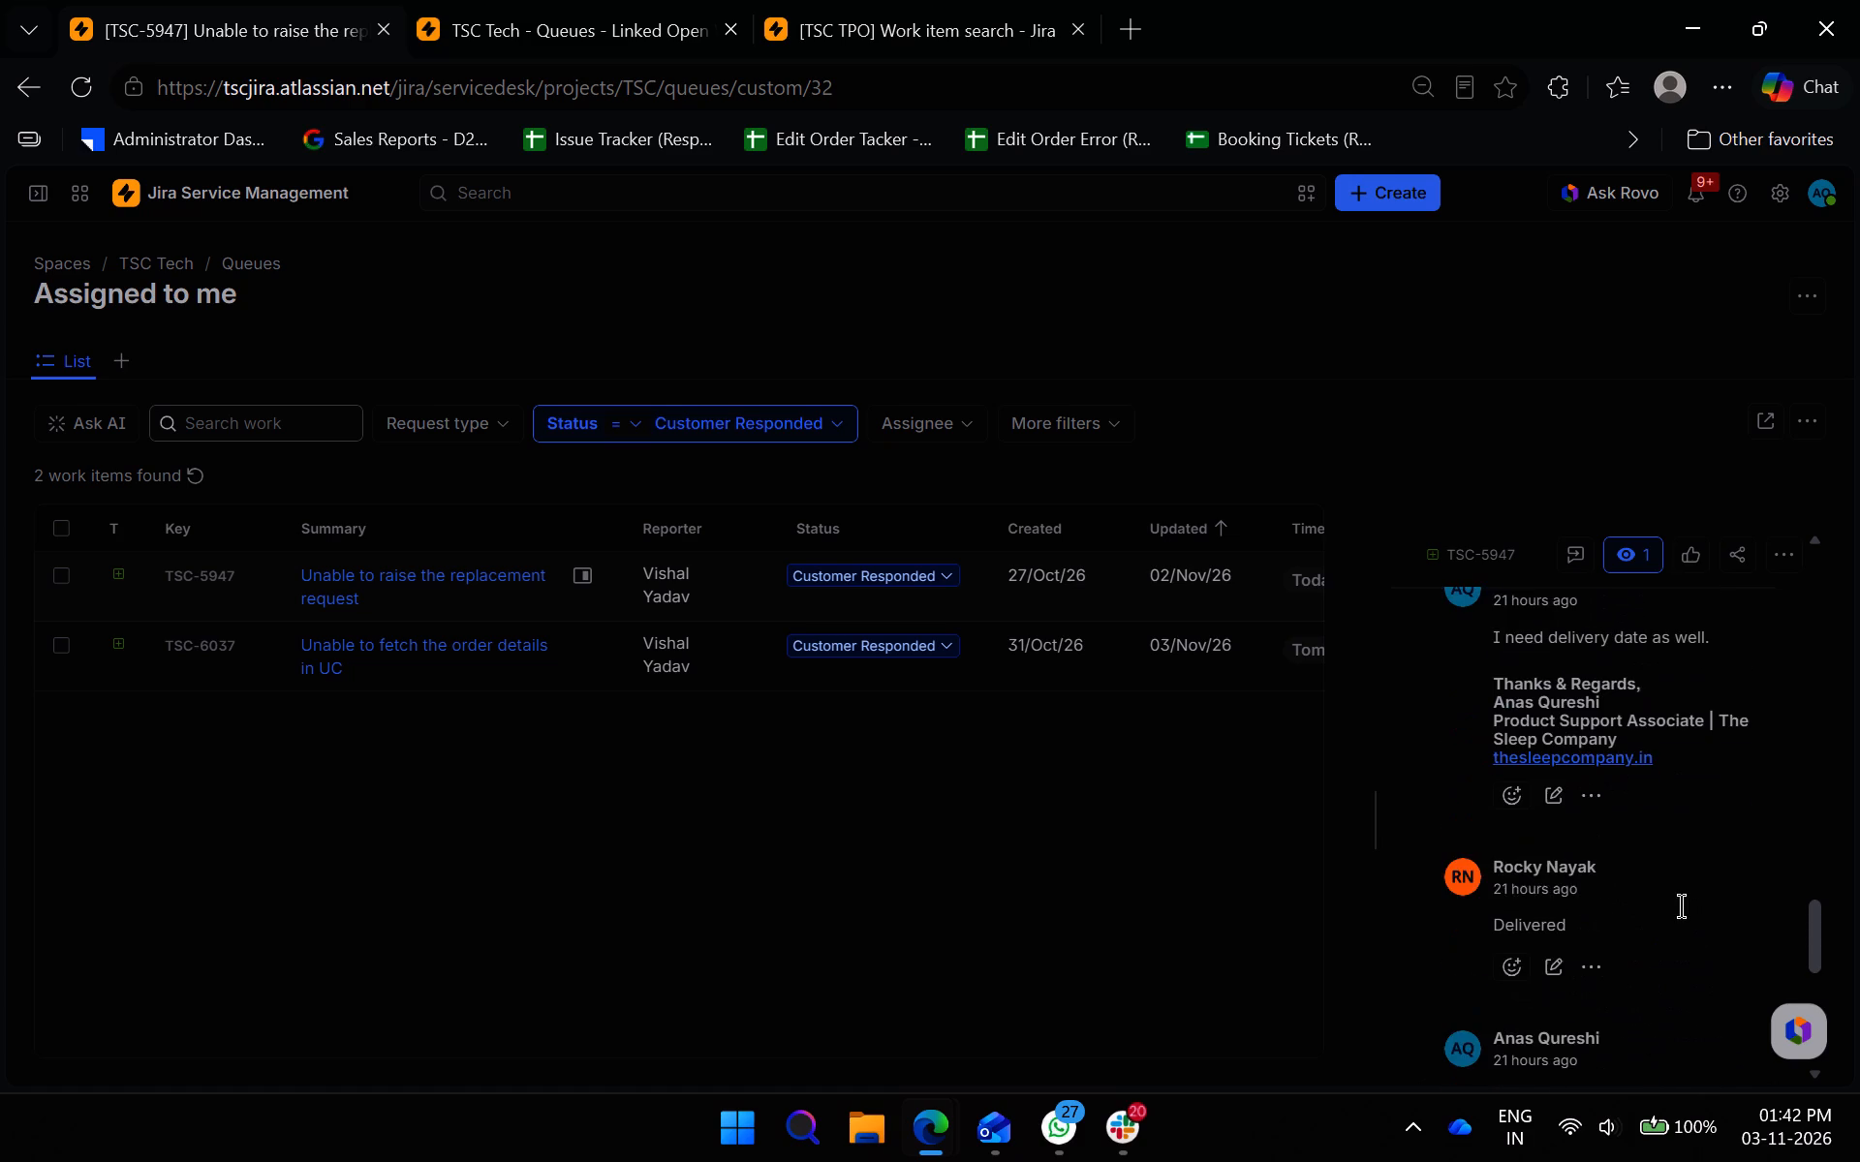
scroll(1681, 904, up, 3)
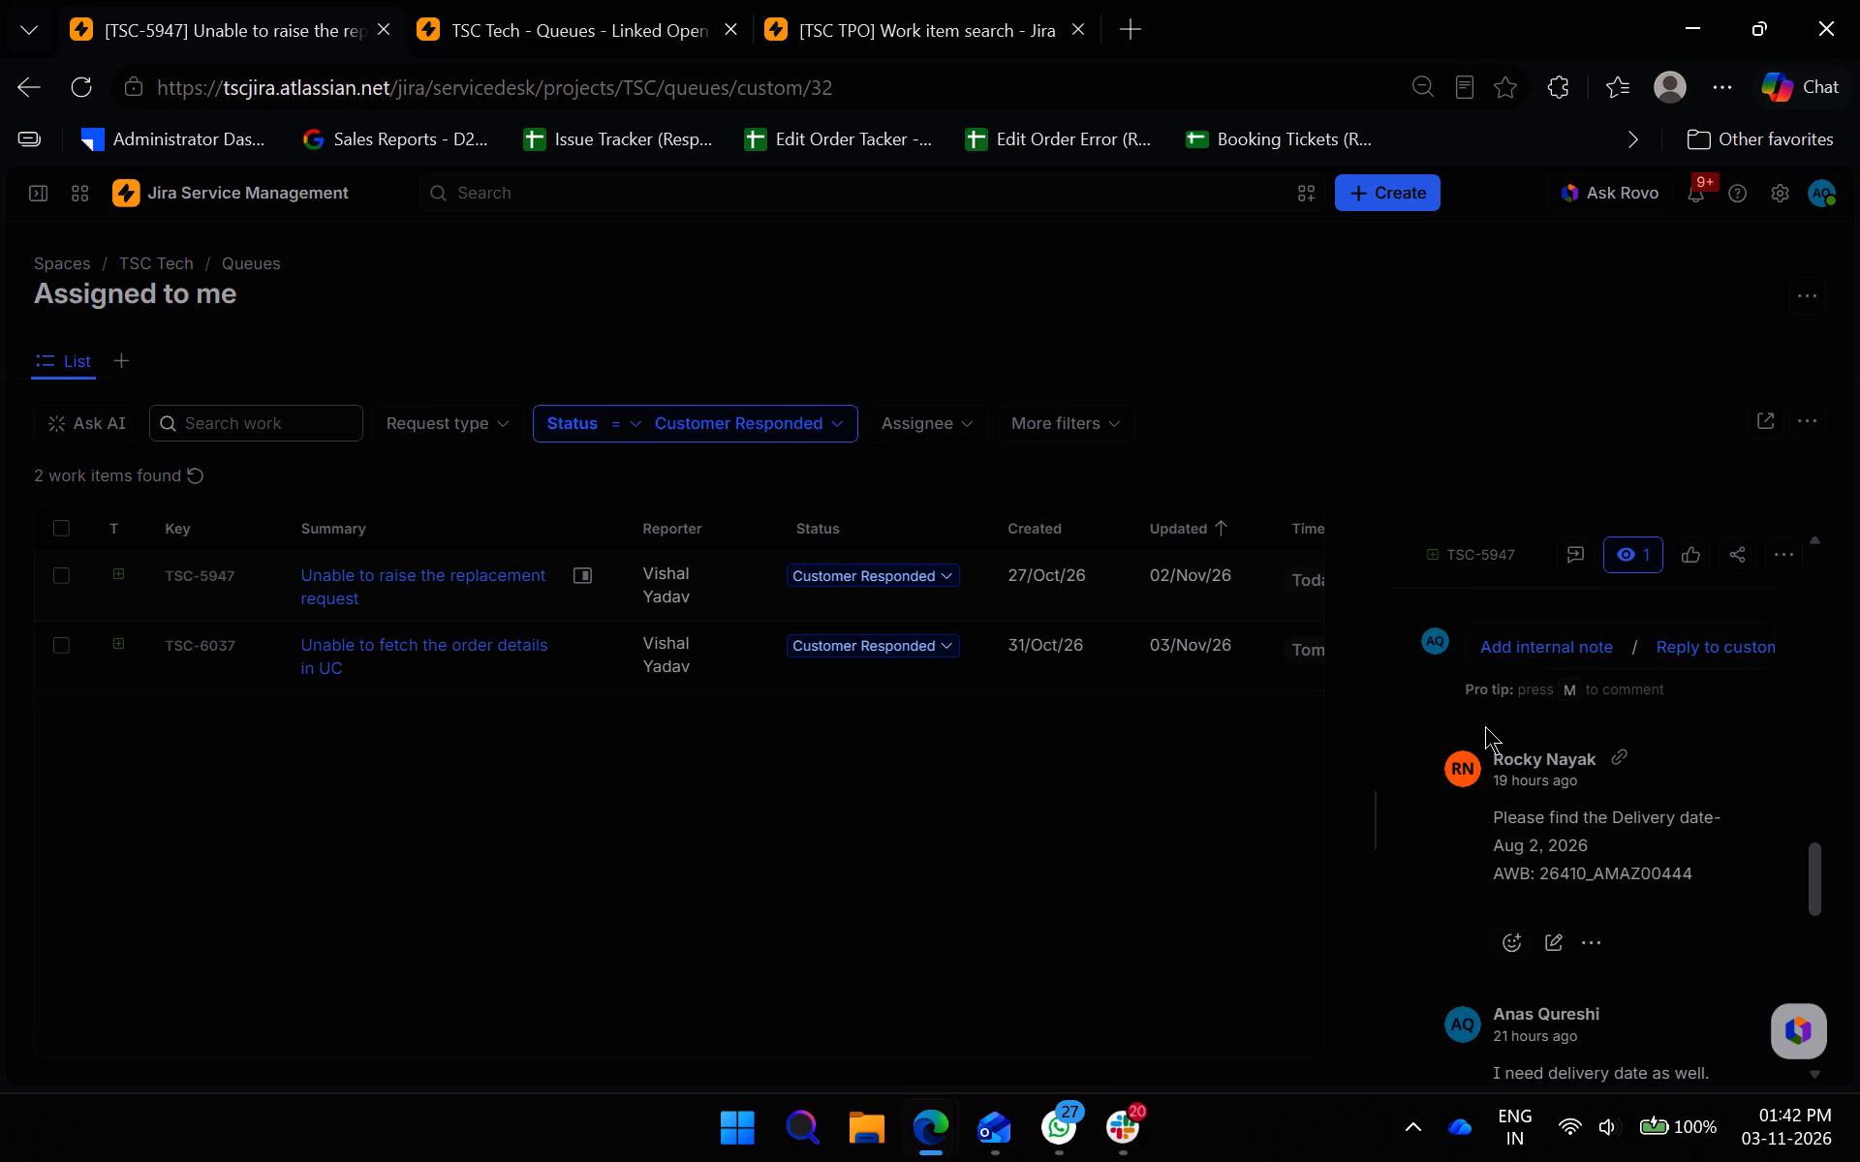
scroll(1583, 929, up, 14)
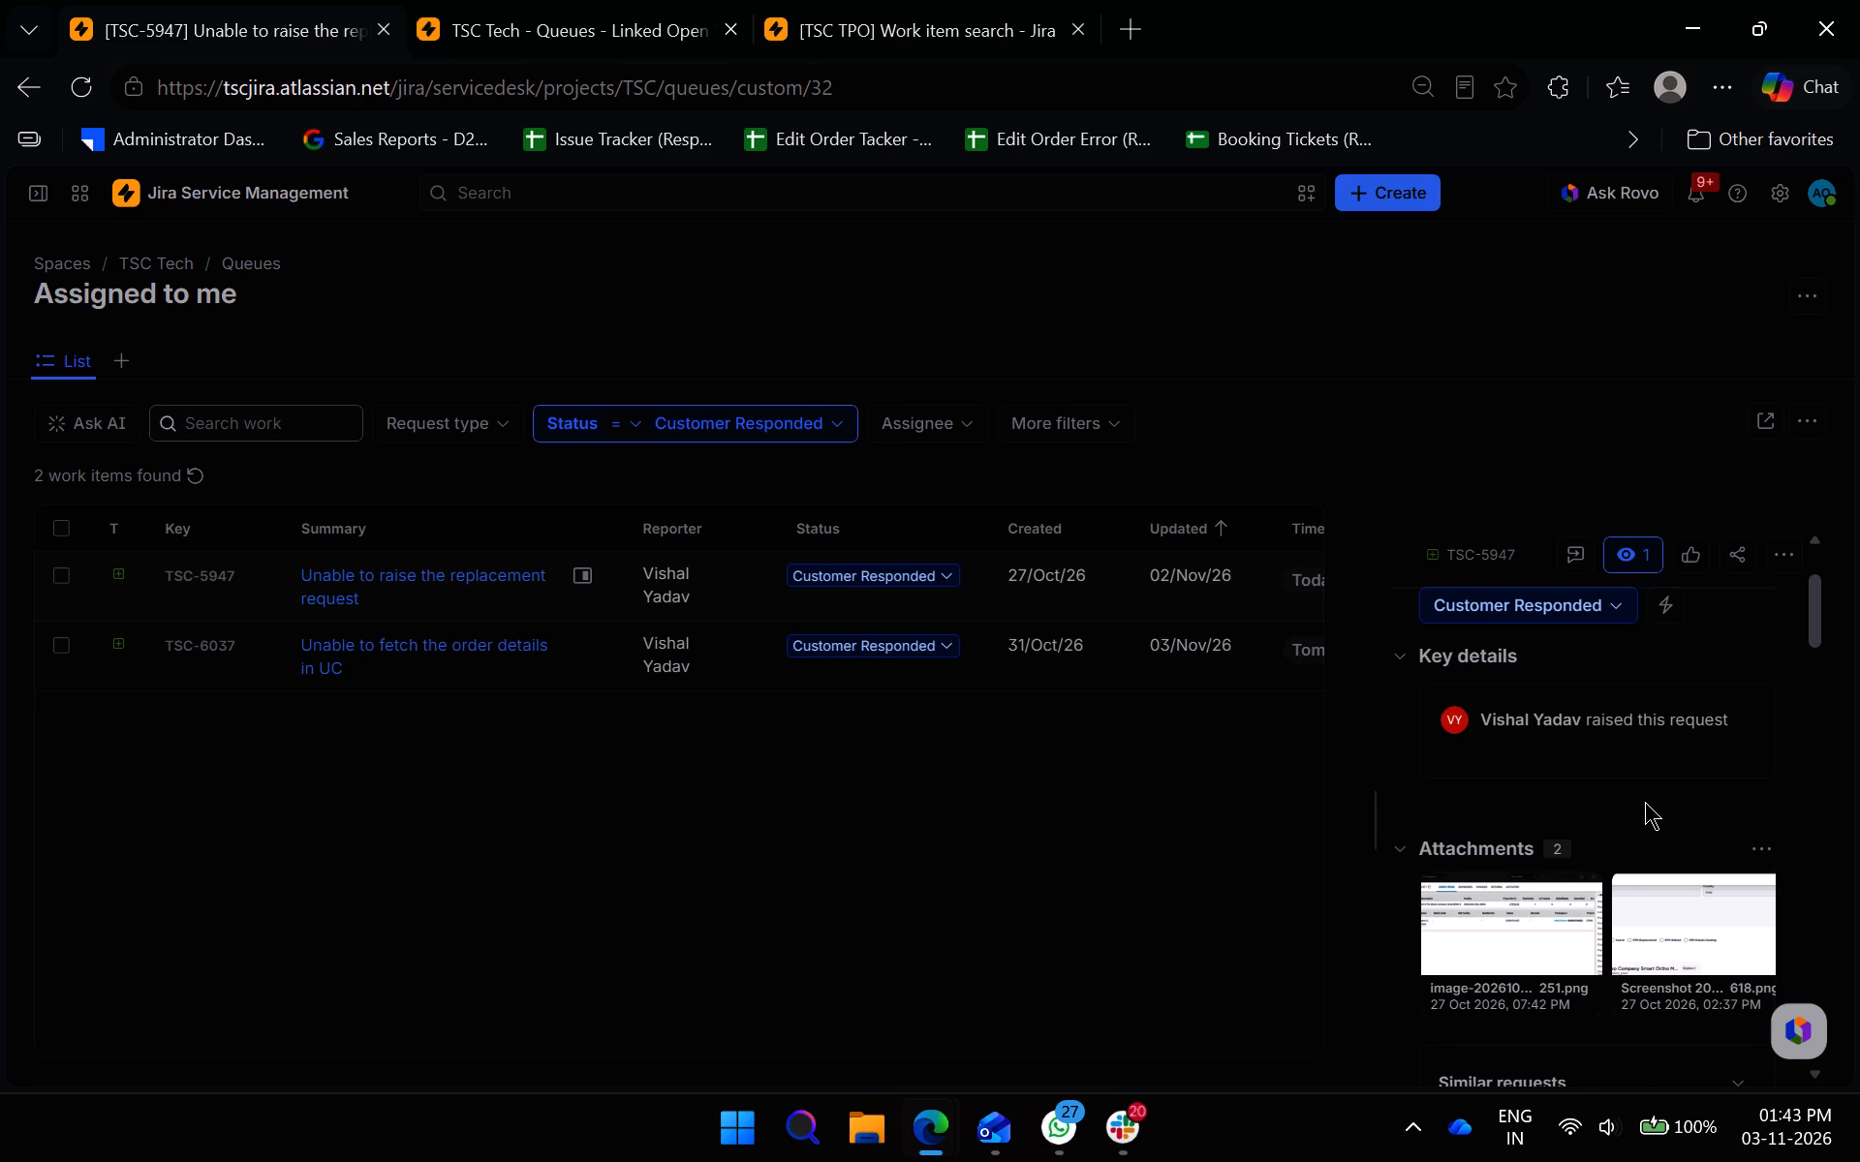
Open ticket TSC-6037, Unable to fetch the order details in UC, beside the queue and review its latest comments.
click(574, 639)
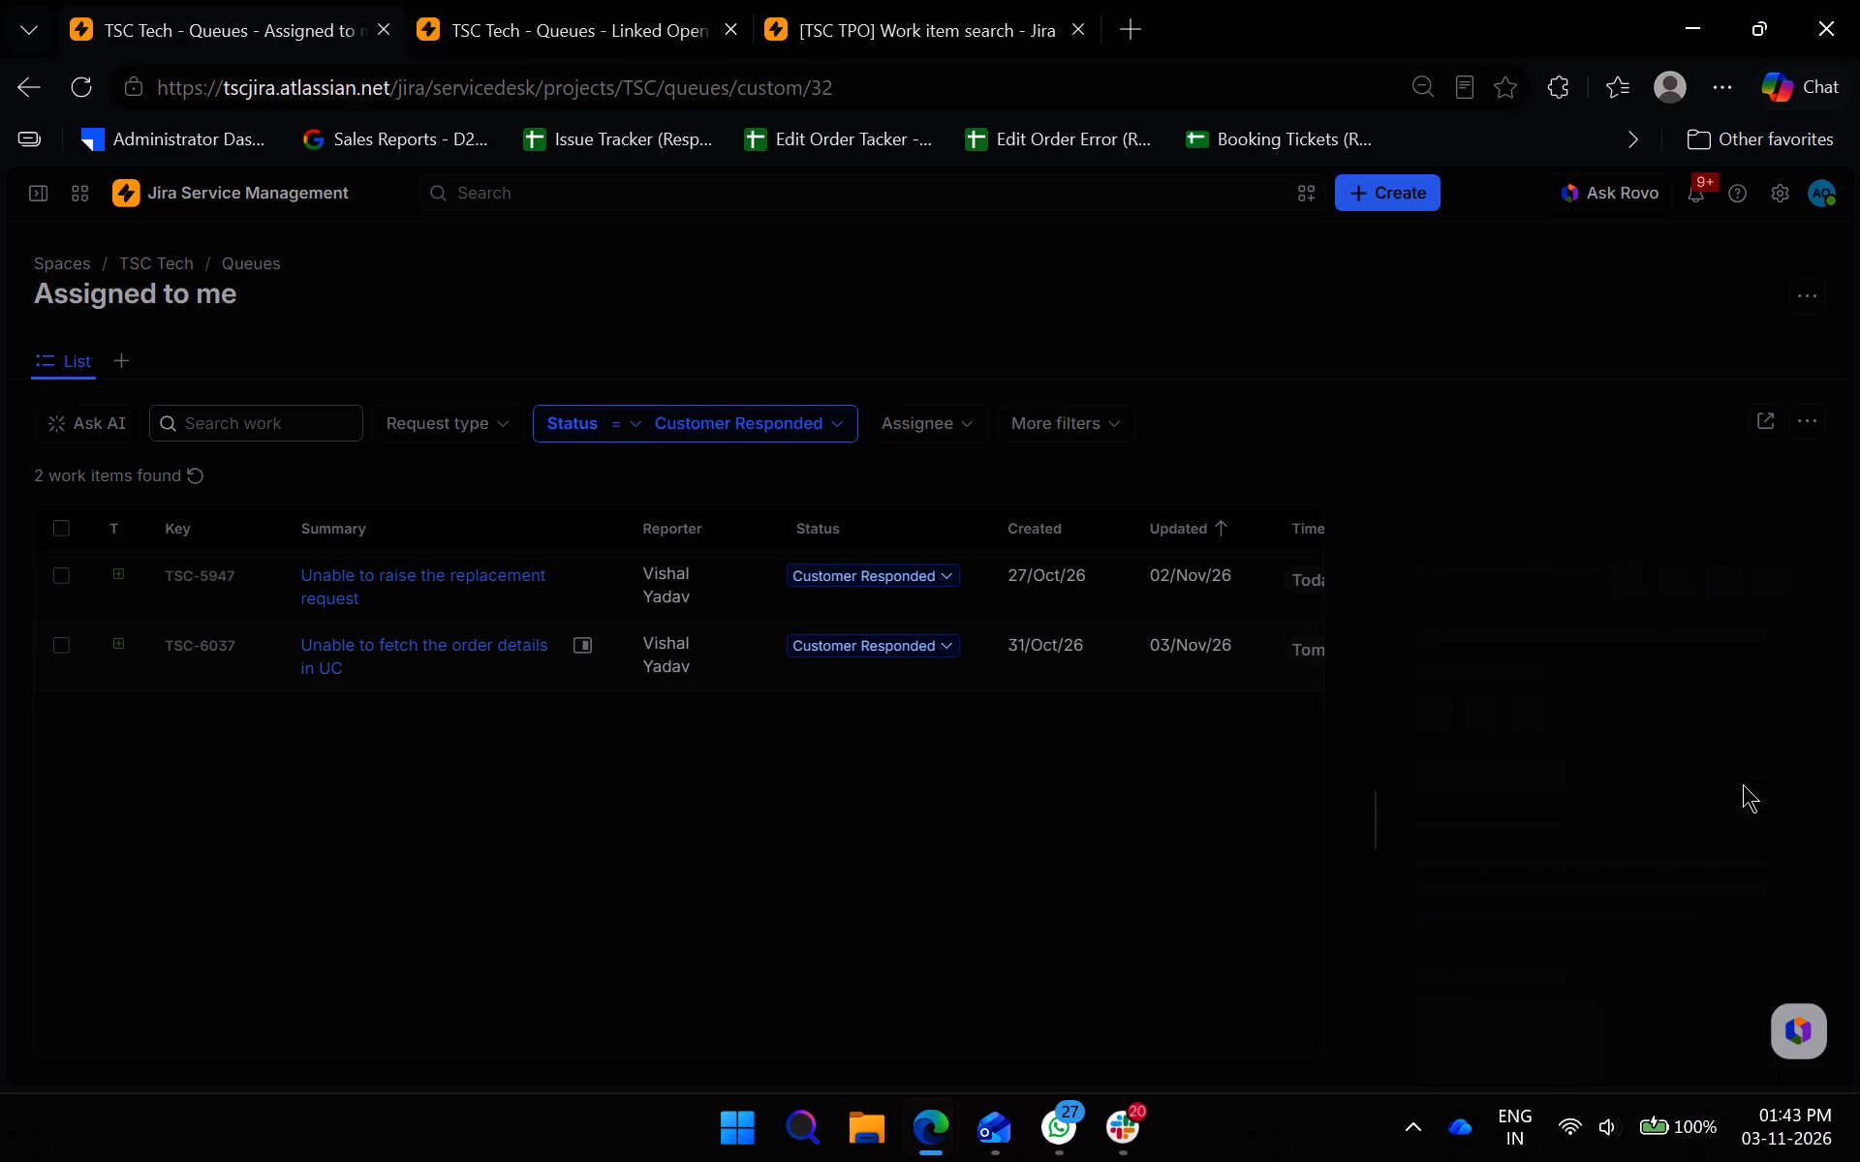
scroll(1674, 837, down, 7)
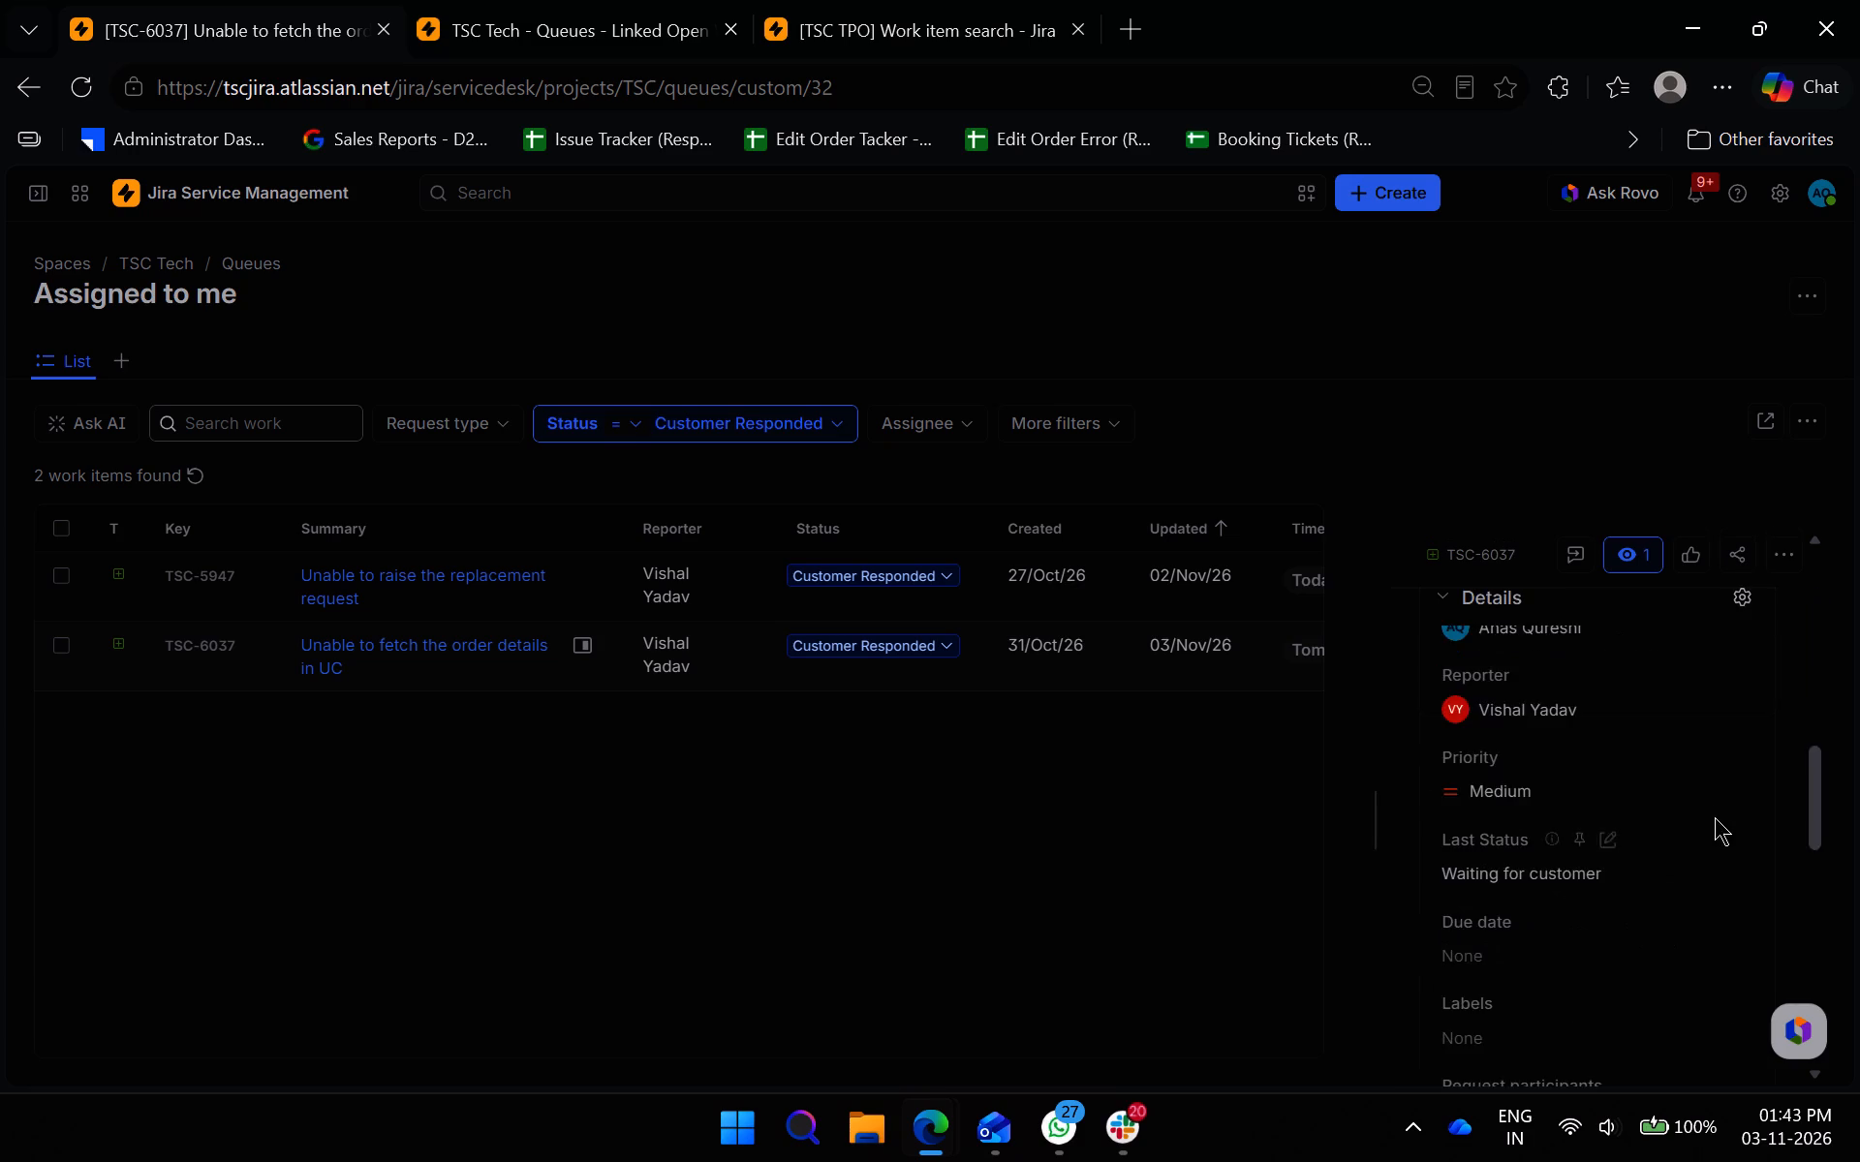
scroll(1713, 808, down, 7)
scroll(1673, 946, down, 2)
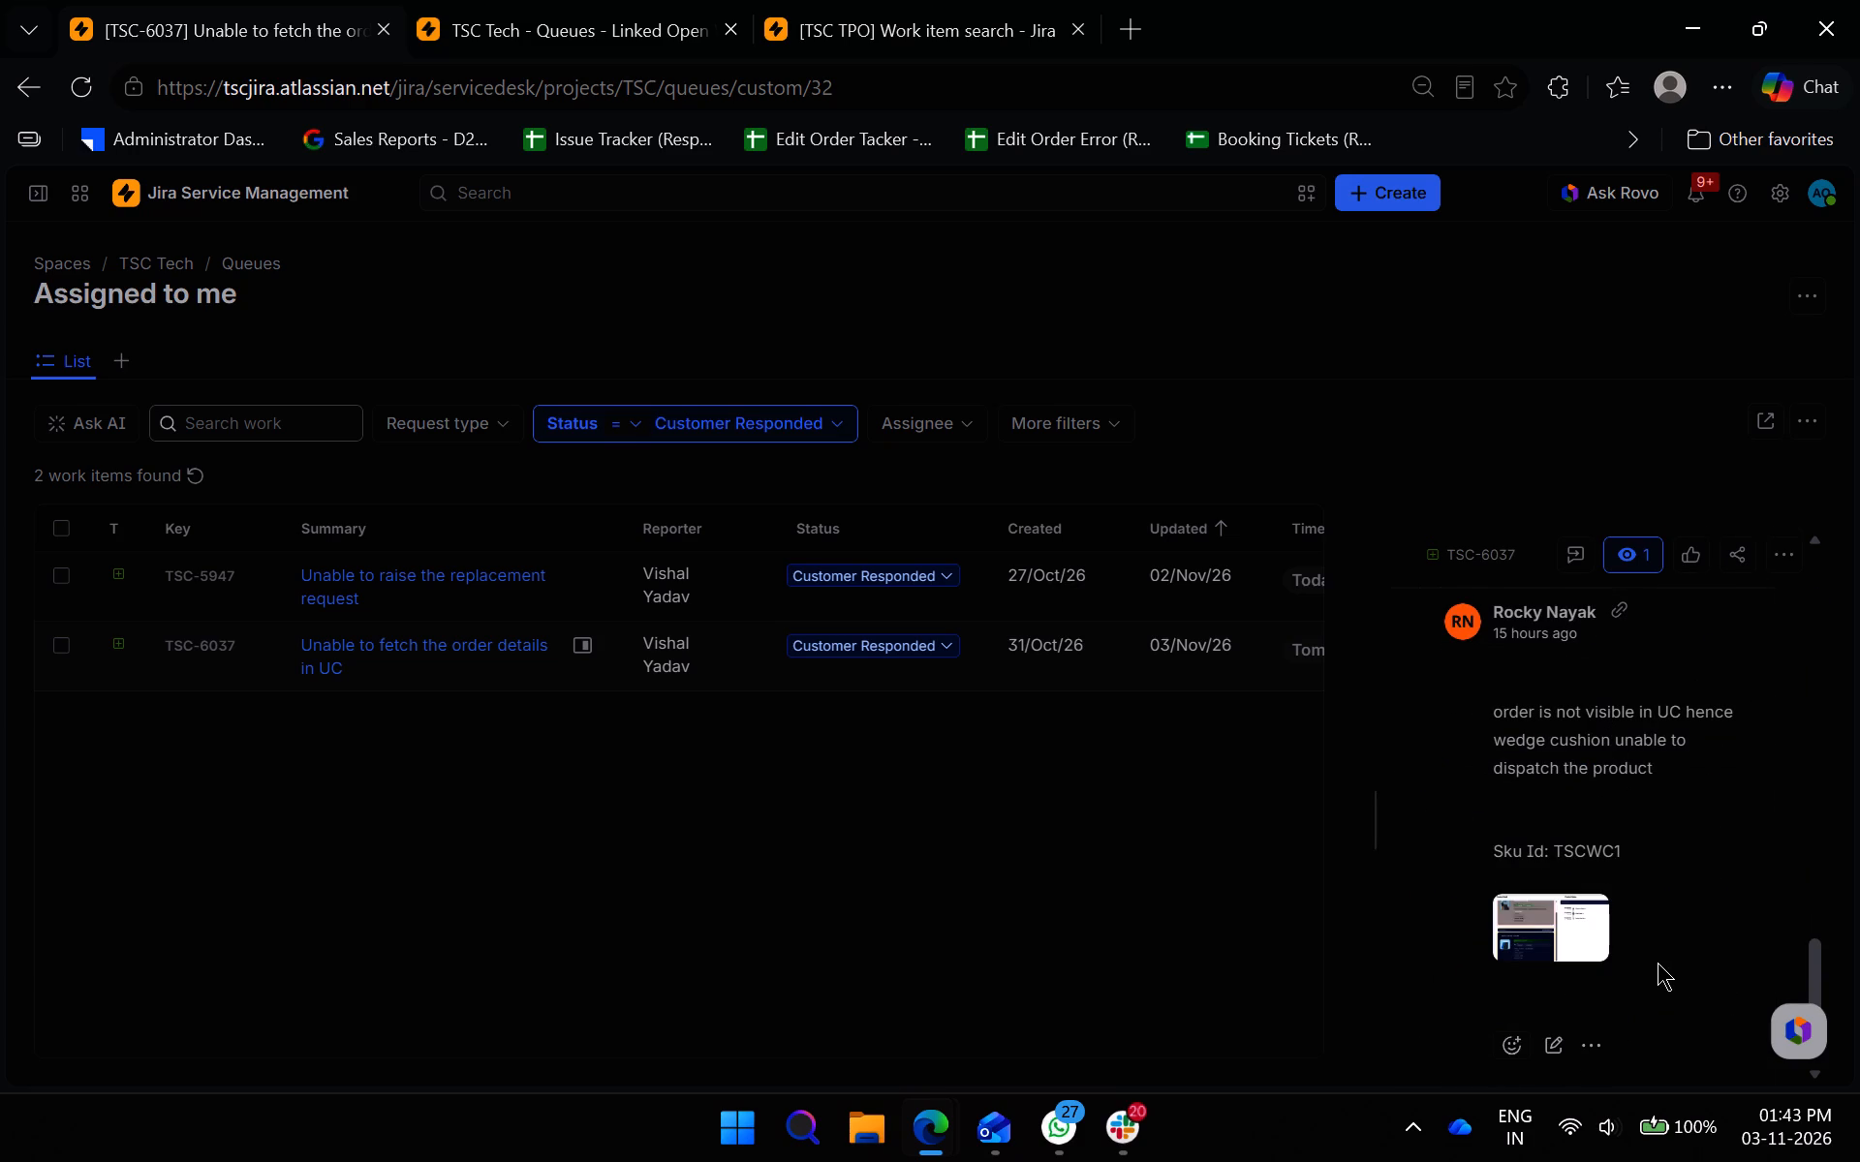
scroll(1658, 963, down, 3)
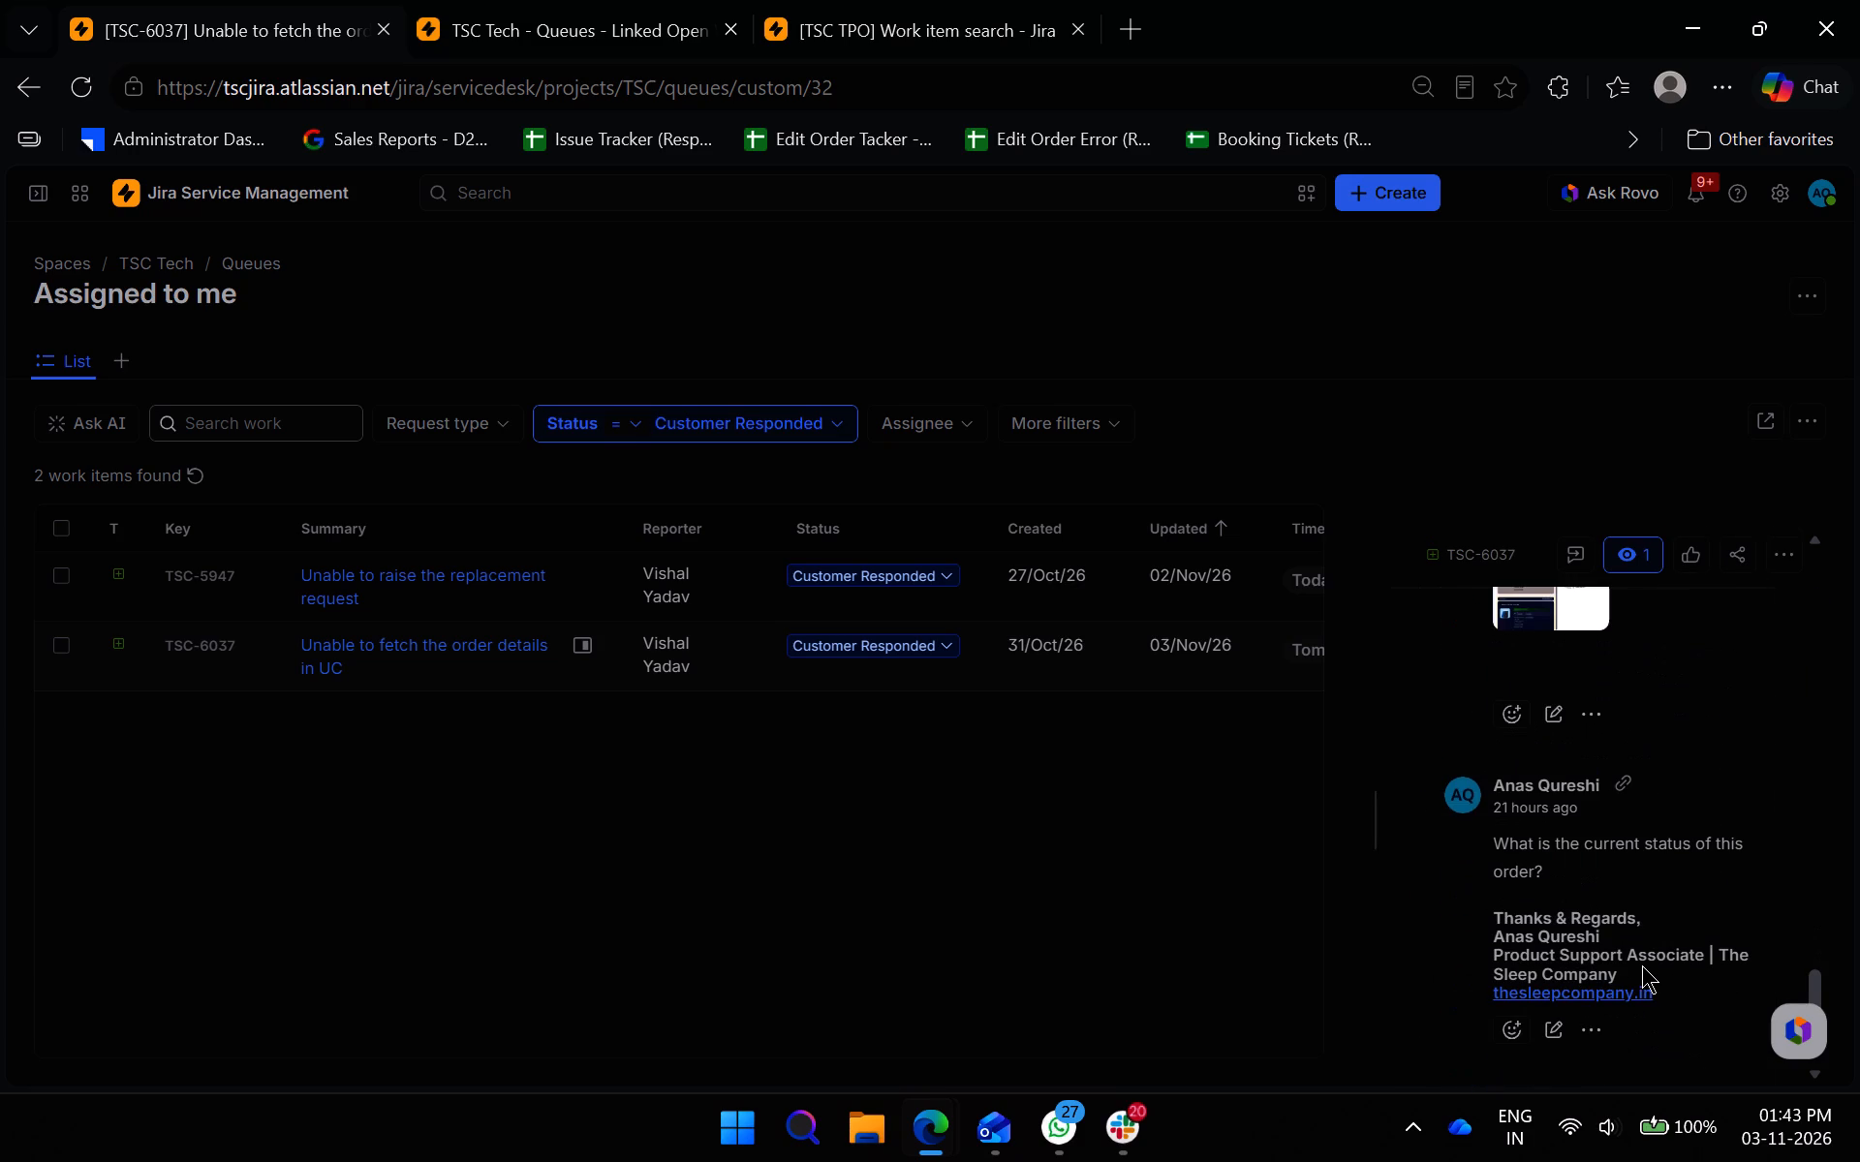
scroll(1642, 964, down, 4)
scroll(1638, 963, up, 9)
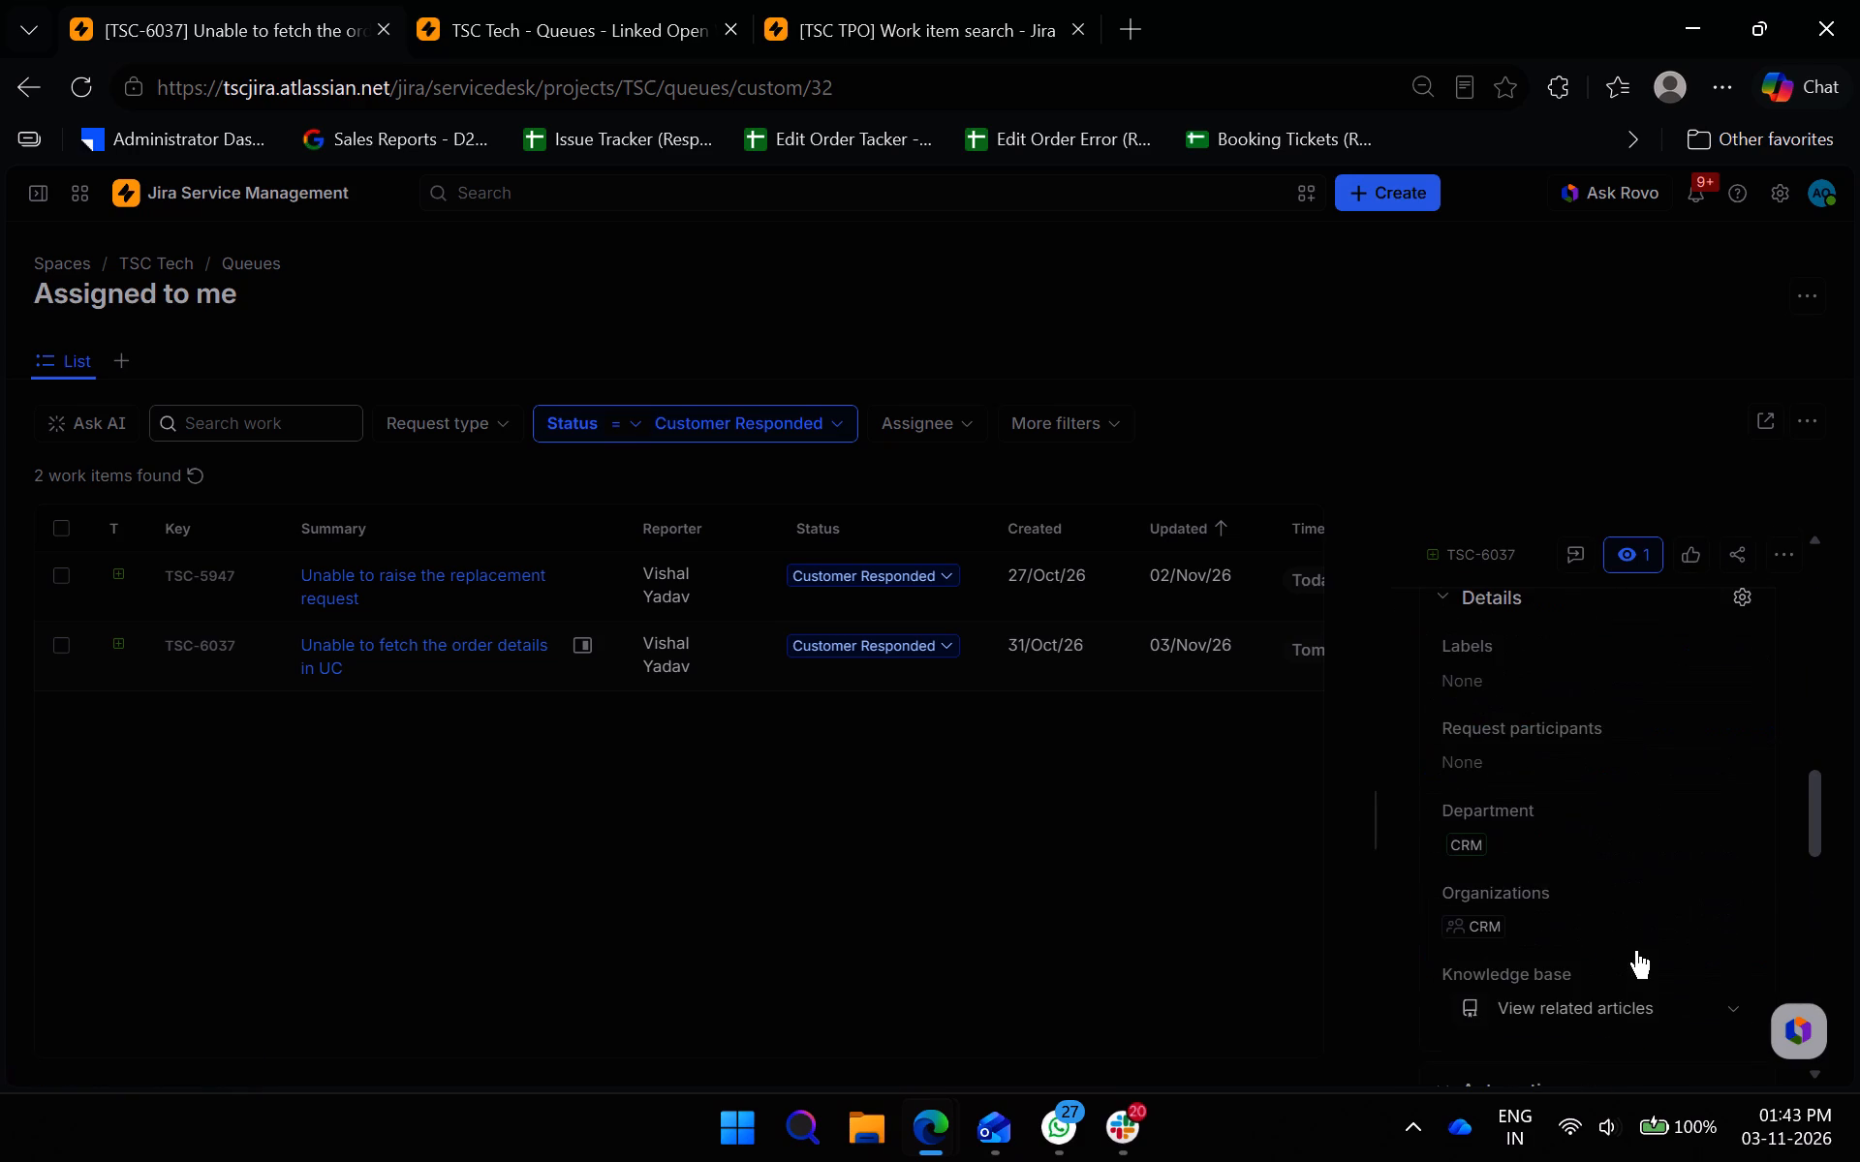
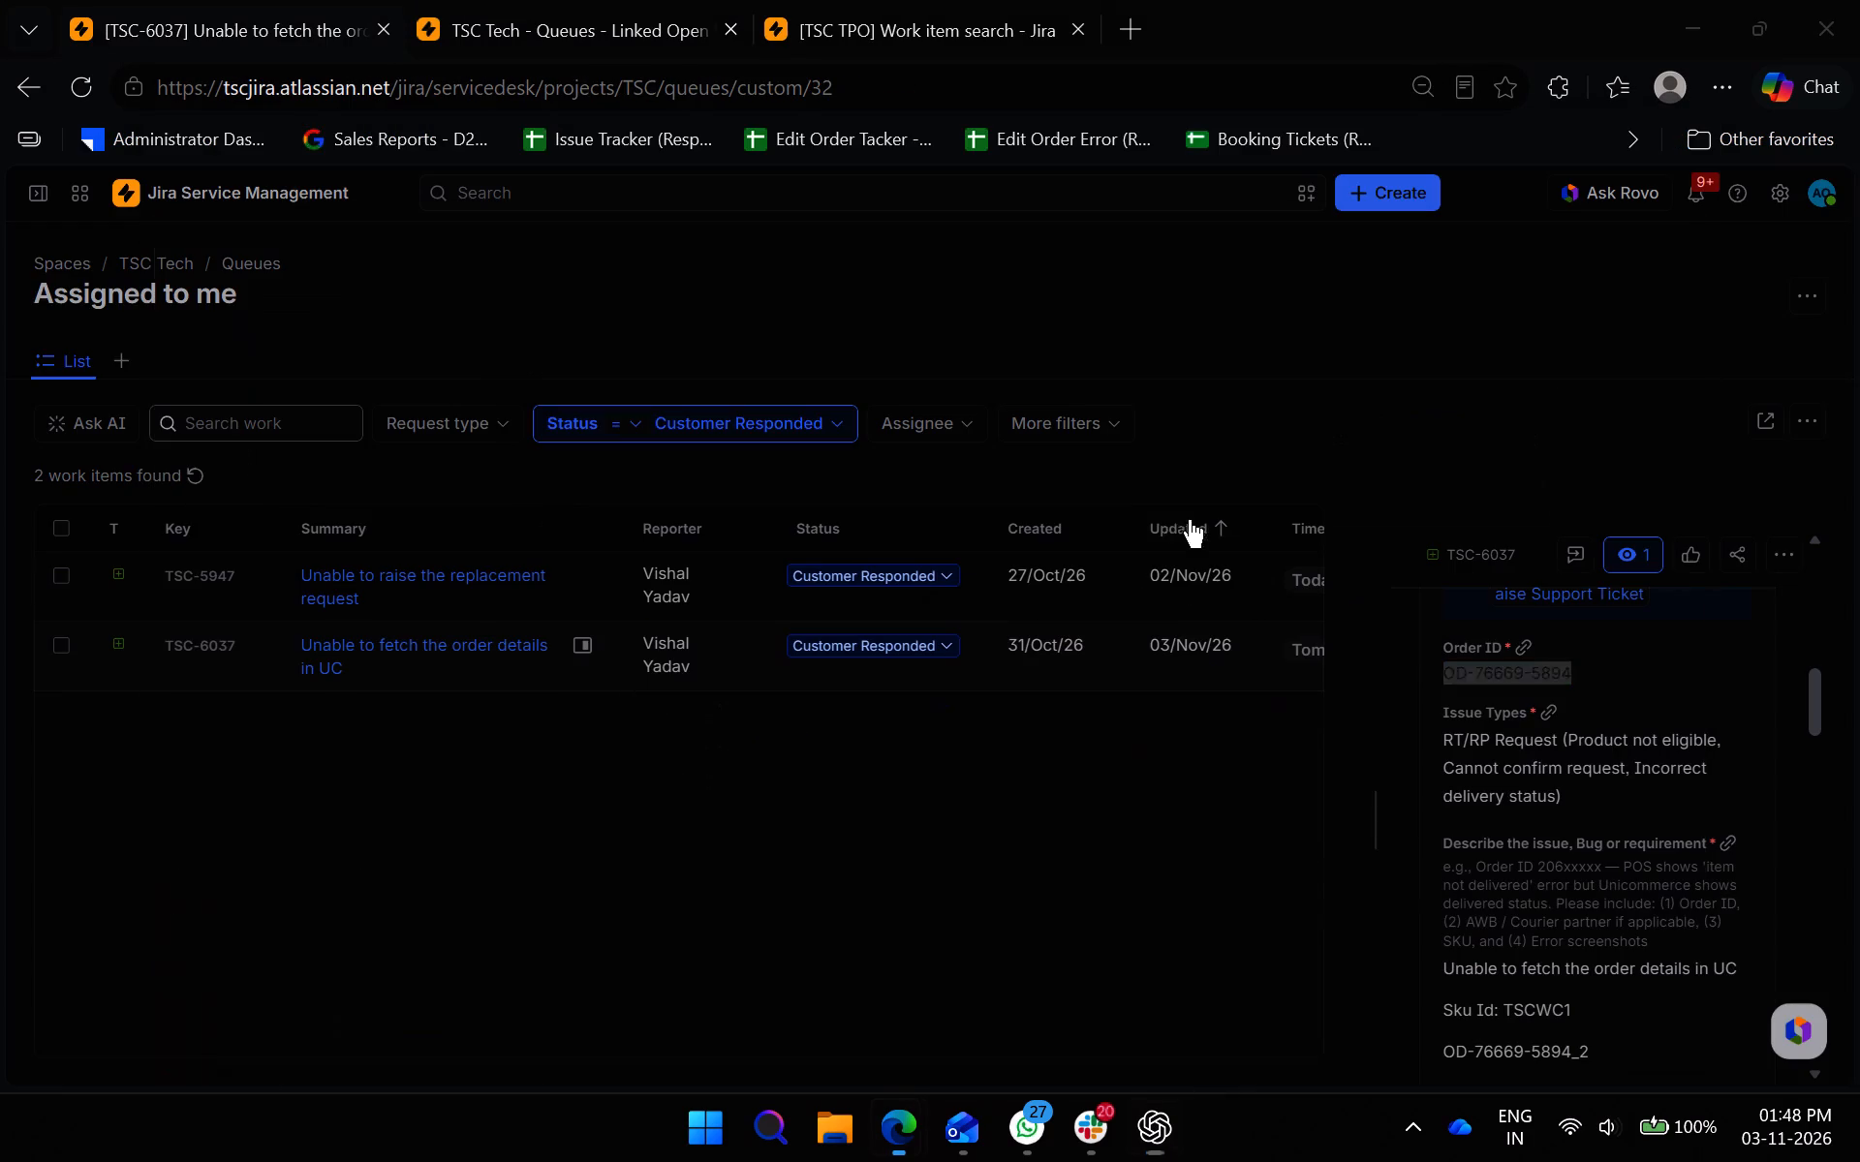
click(636, 0)
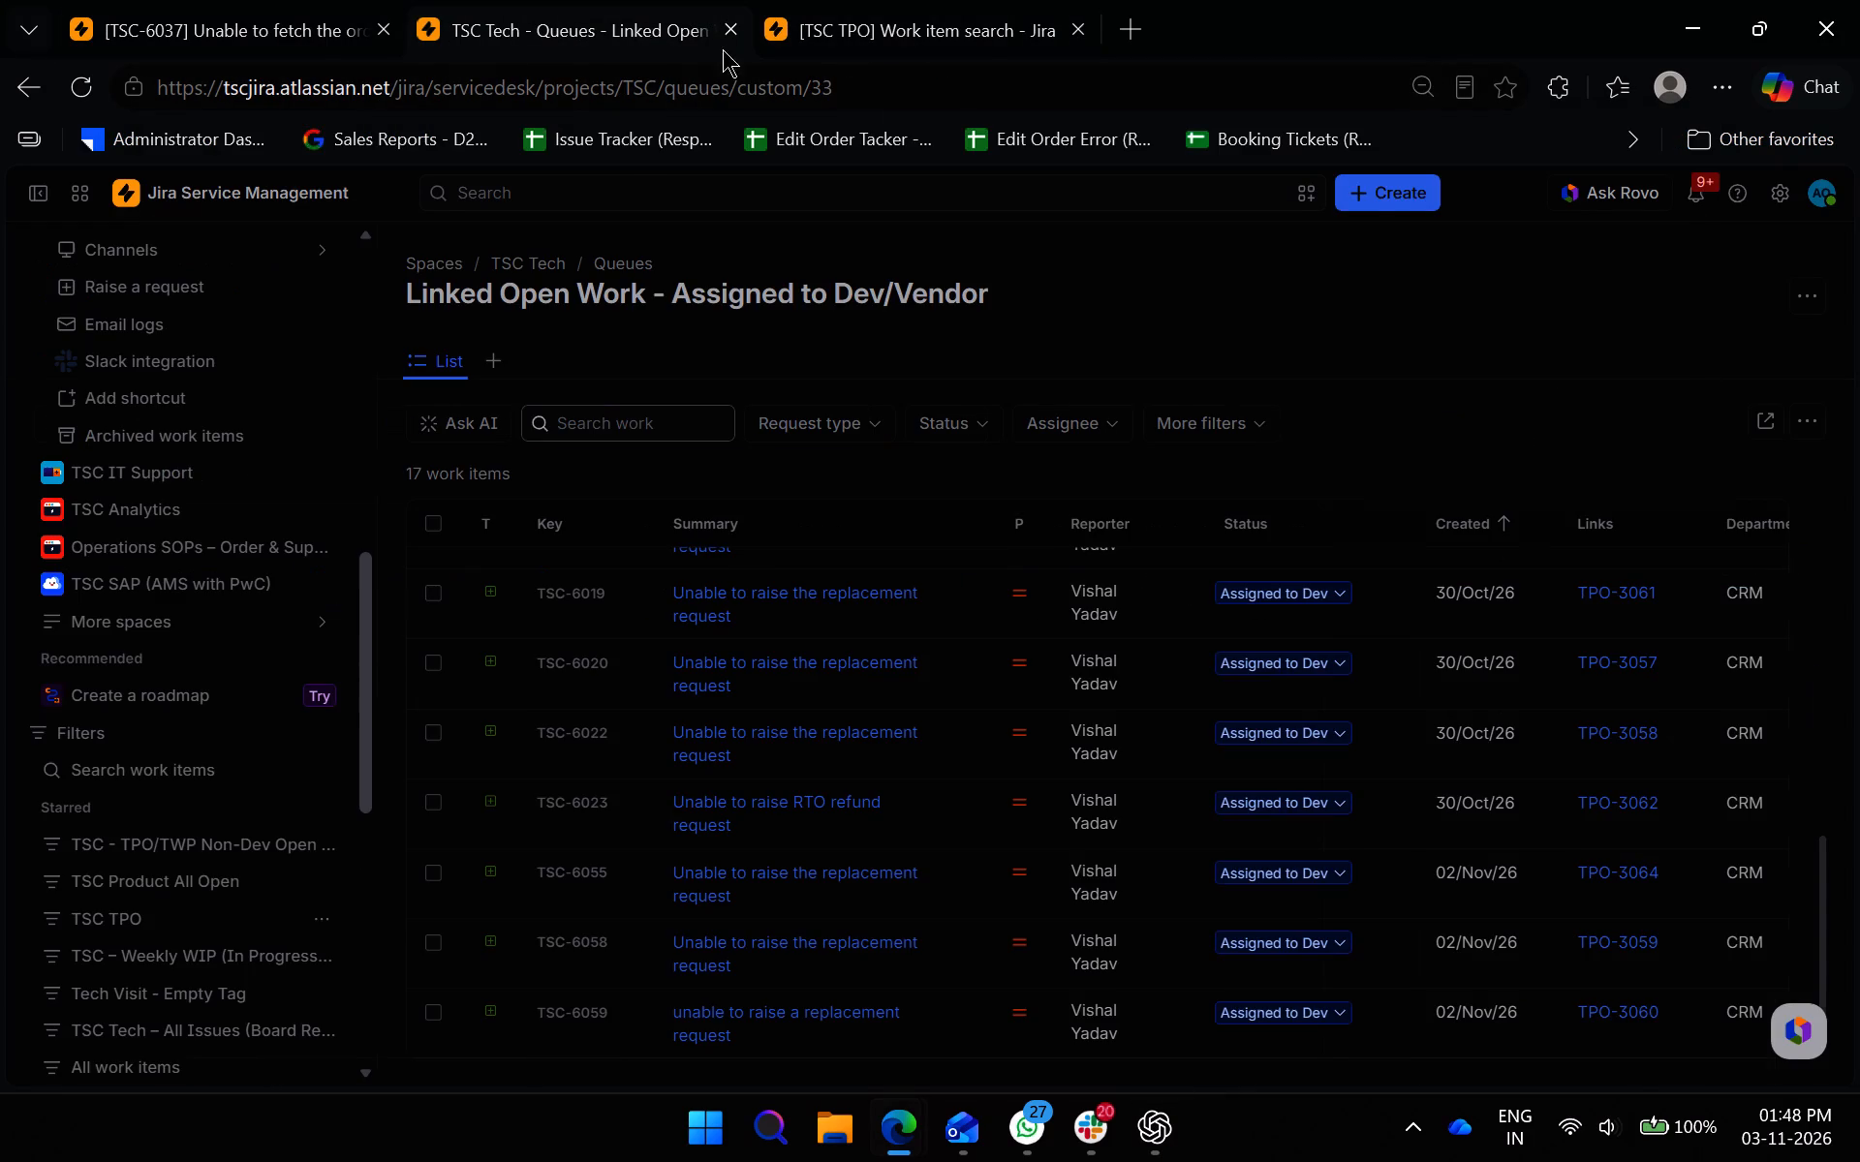
click(1379, 209)
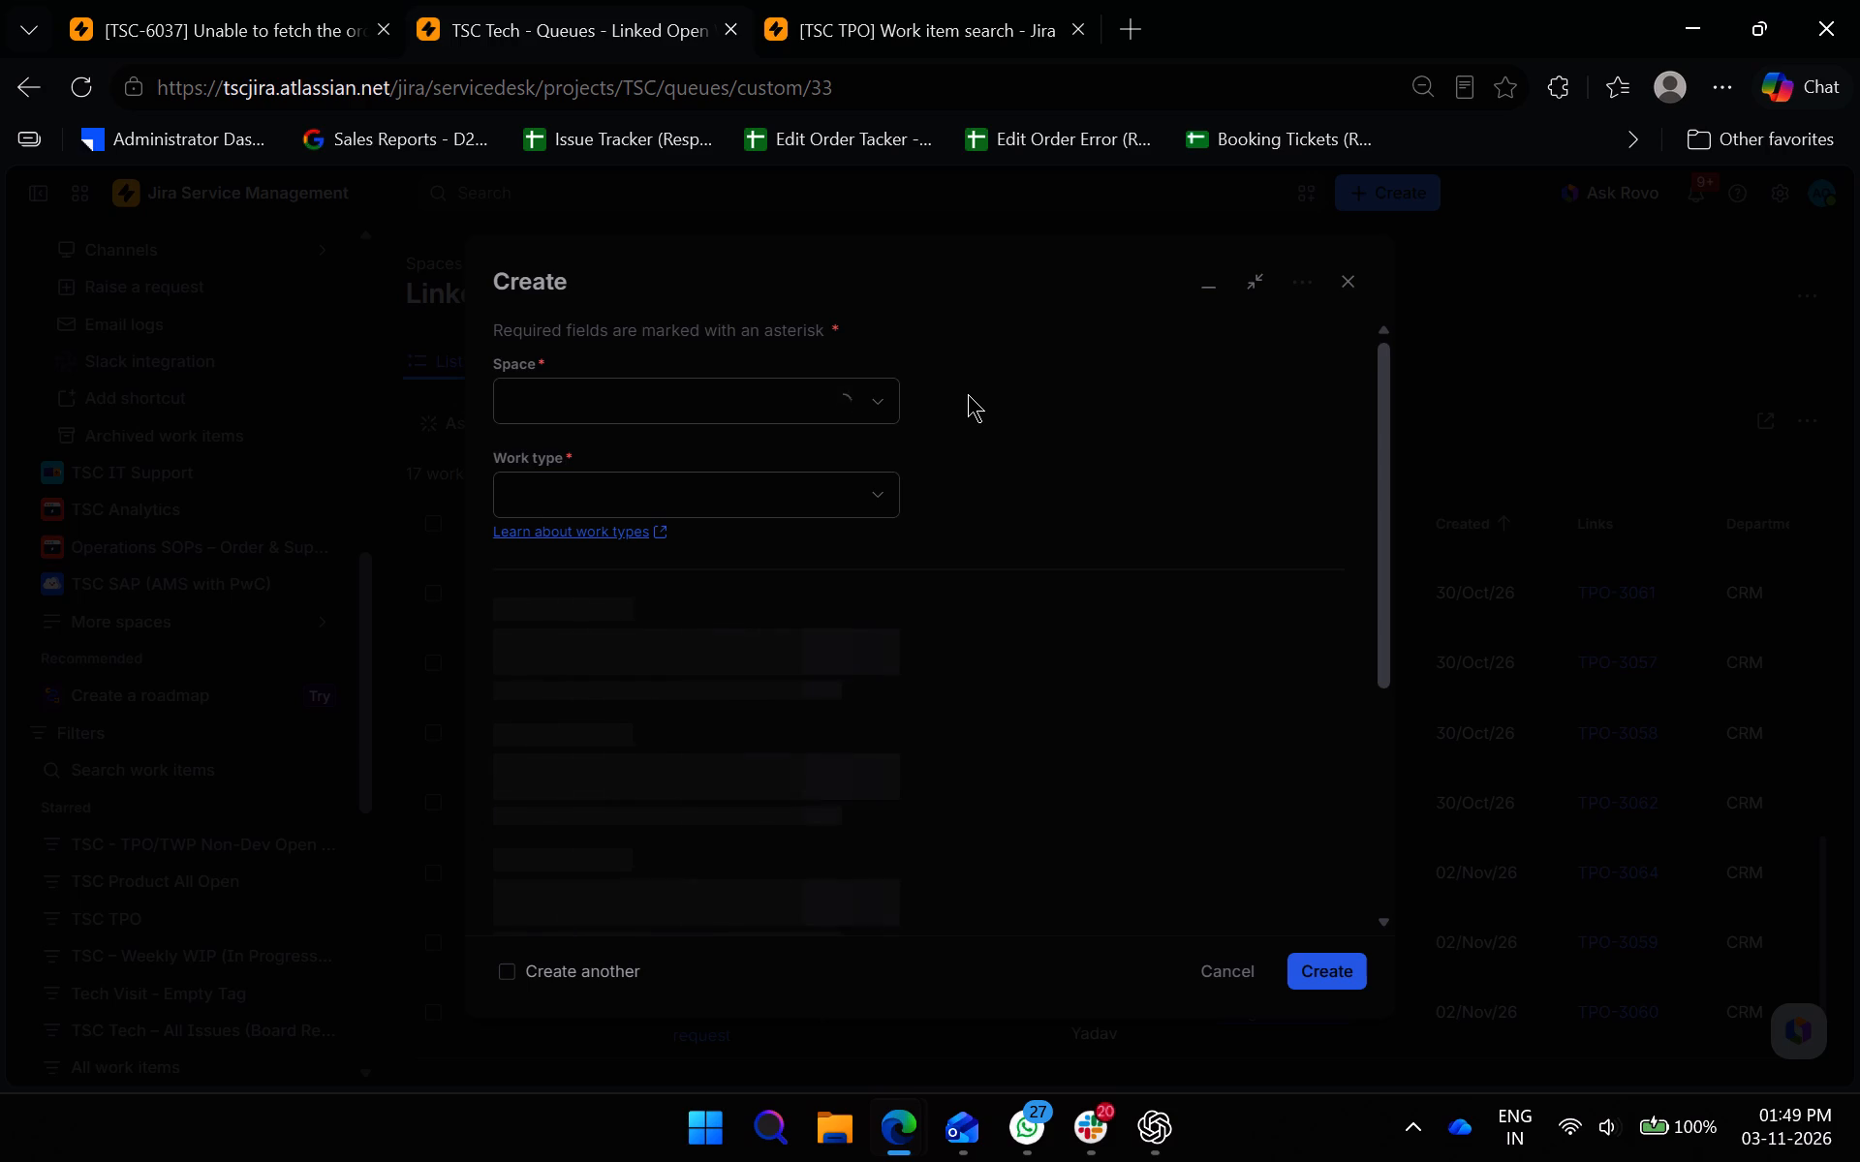
click(829, 394)
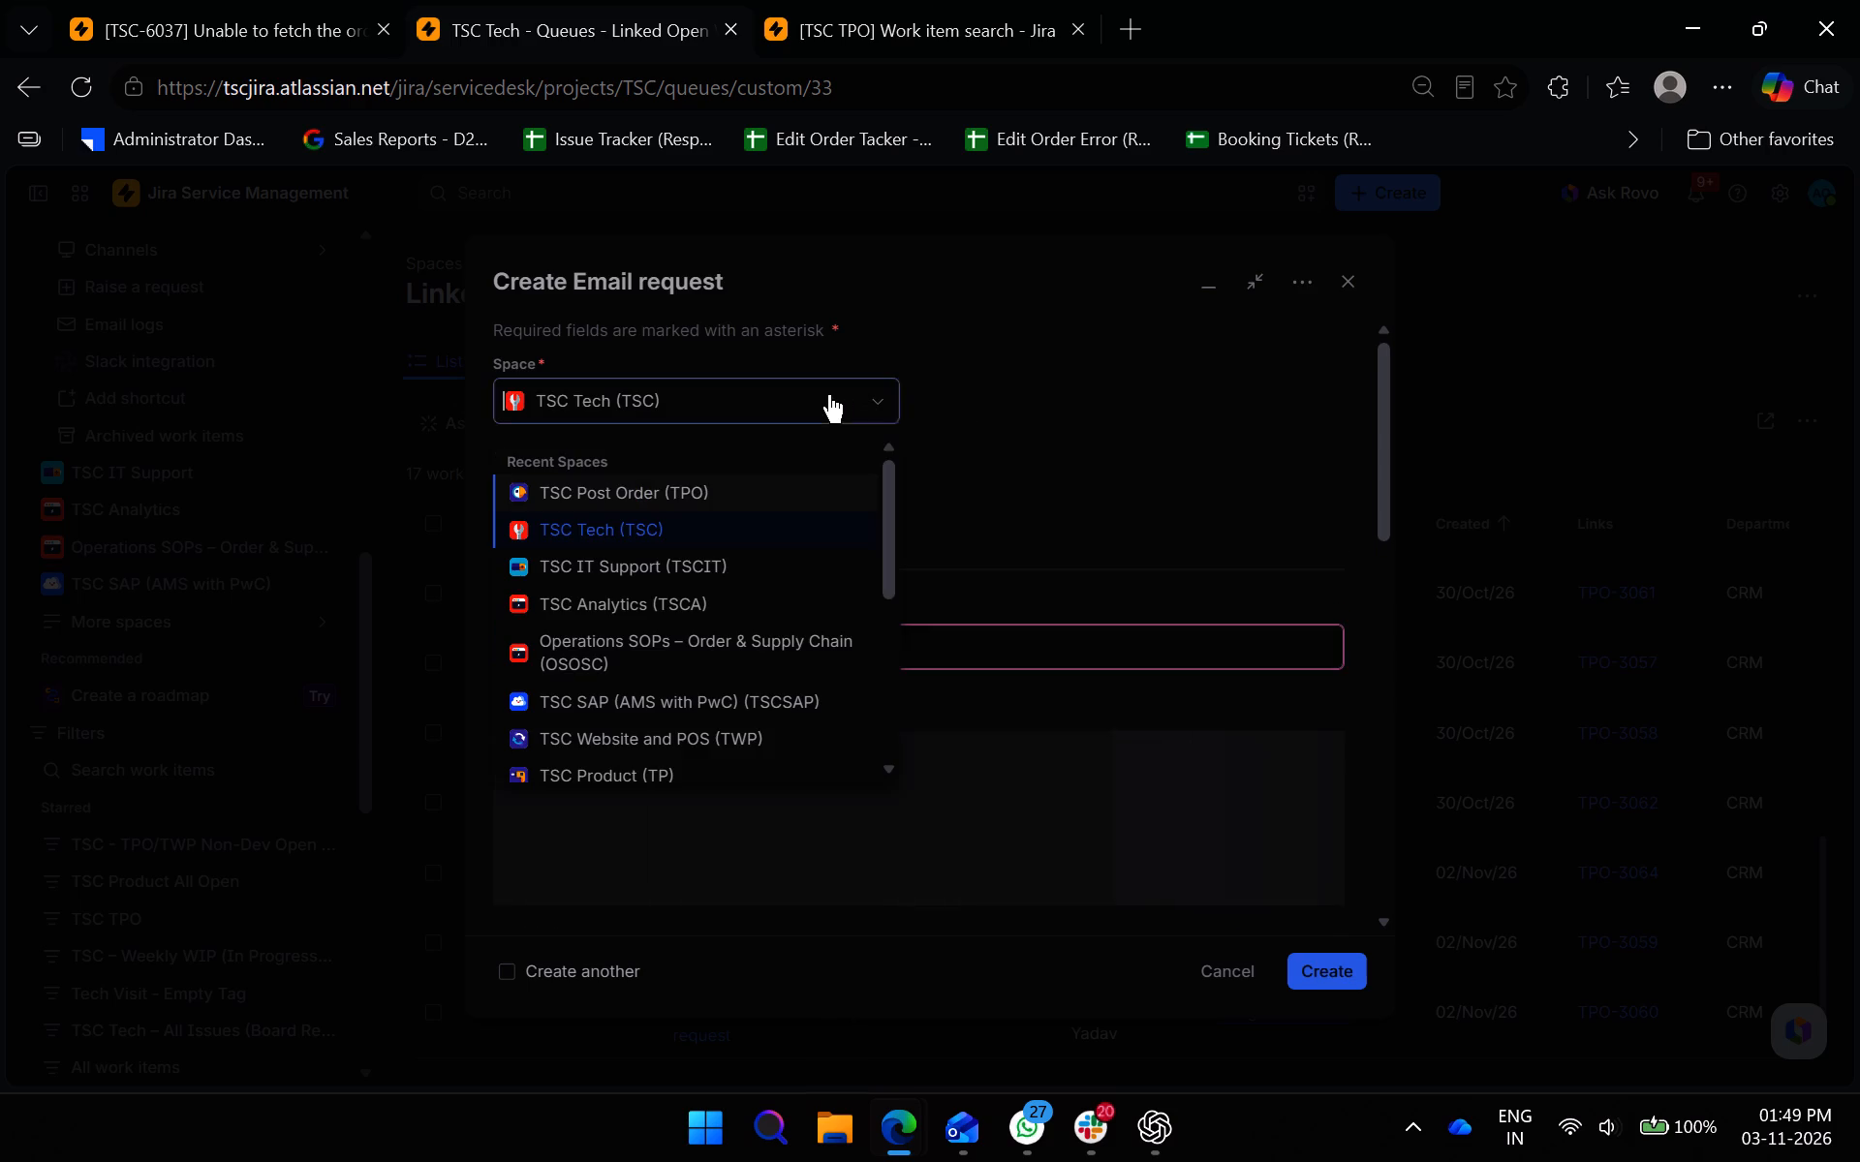
click(688, 494)
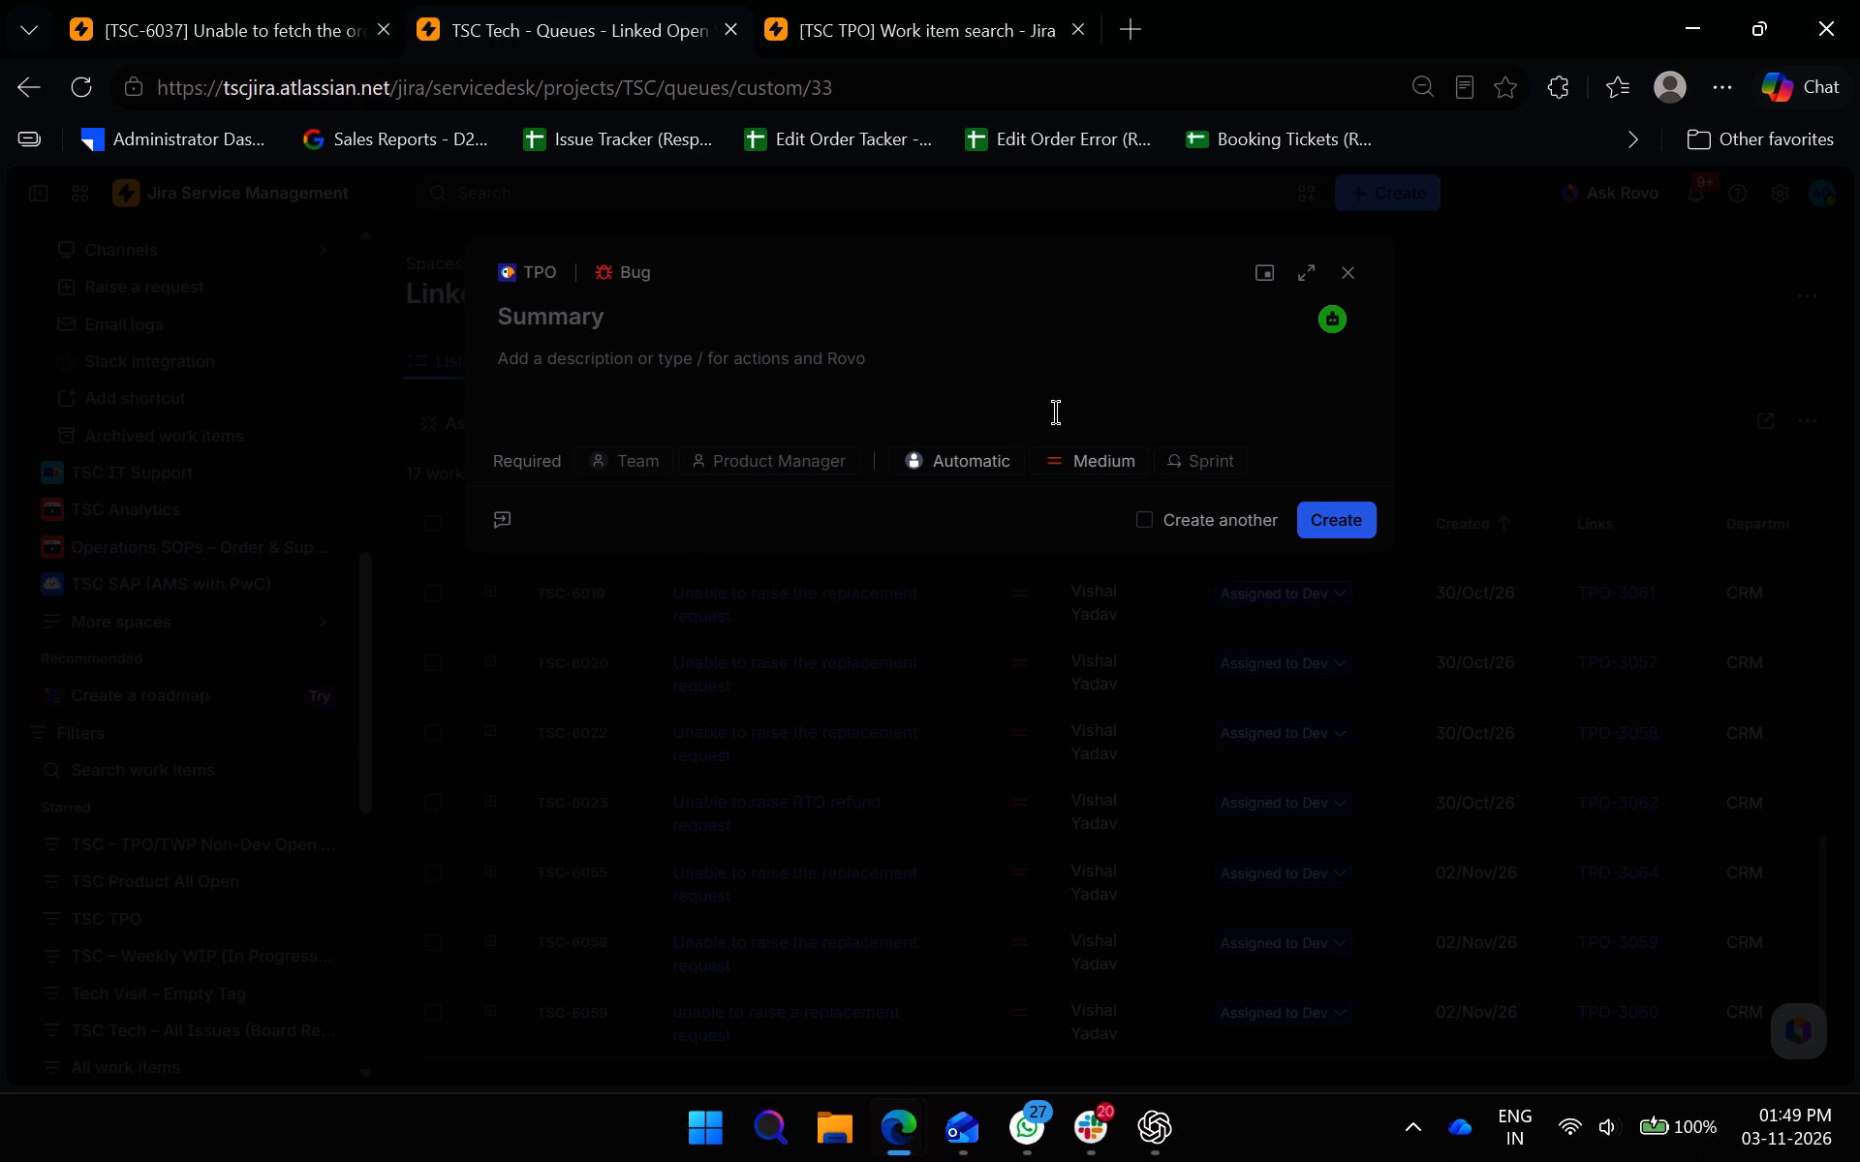
Paste the copied TPO draft as the new bug's description and check through the pasted text.
click(850, 401)
key(ctrl+v)
scroll(777, 453, up, 2)
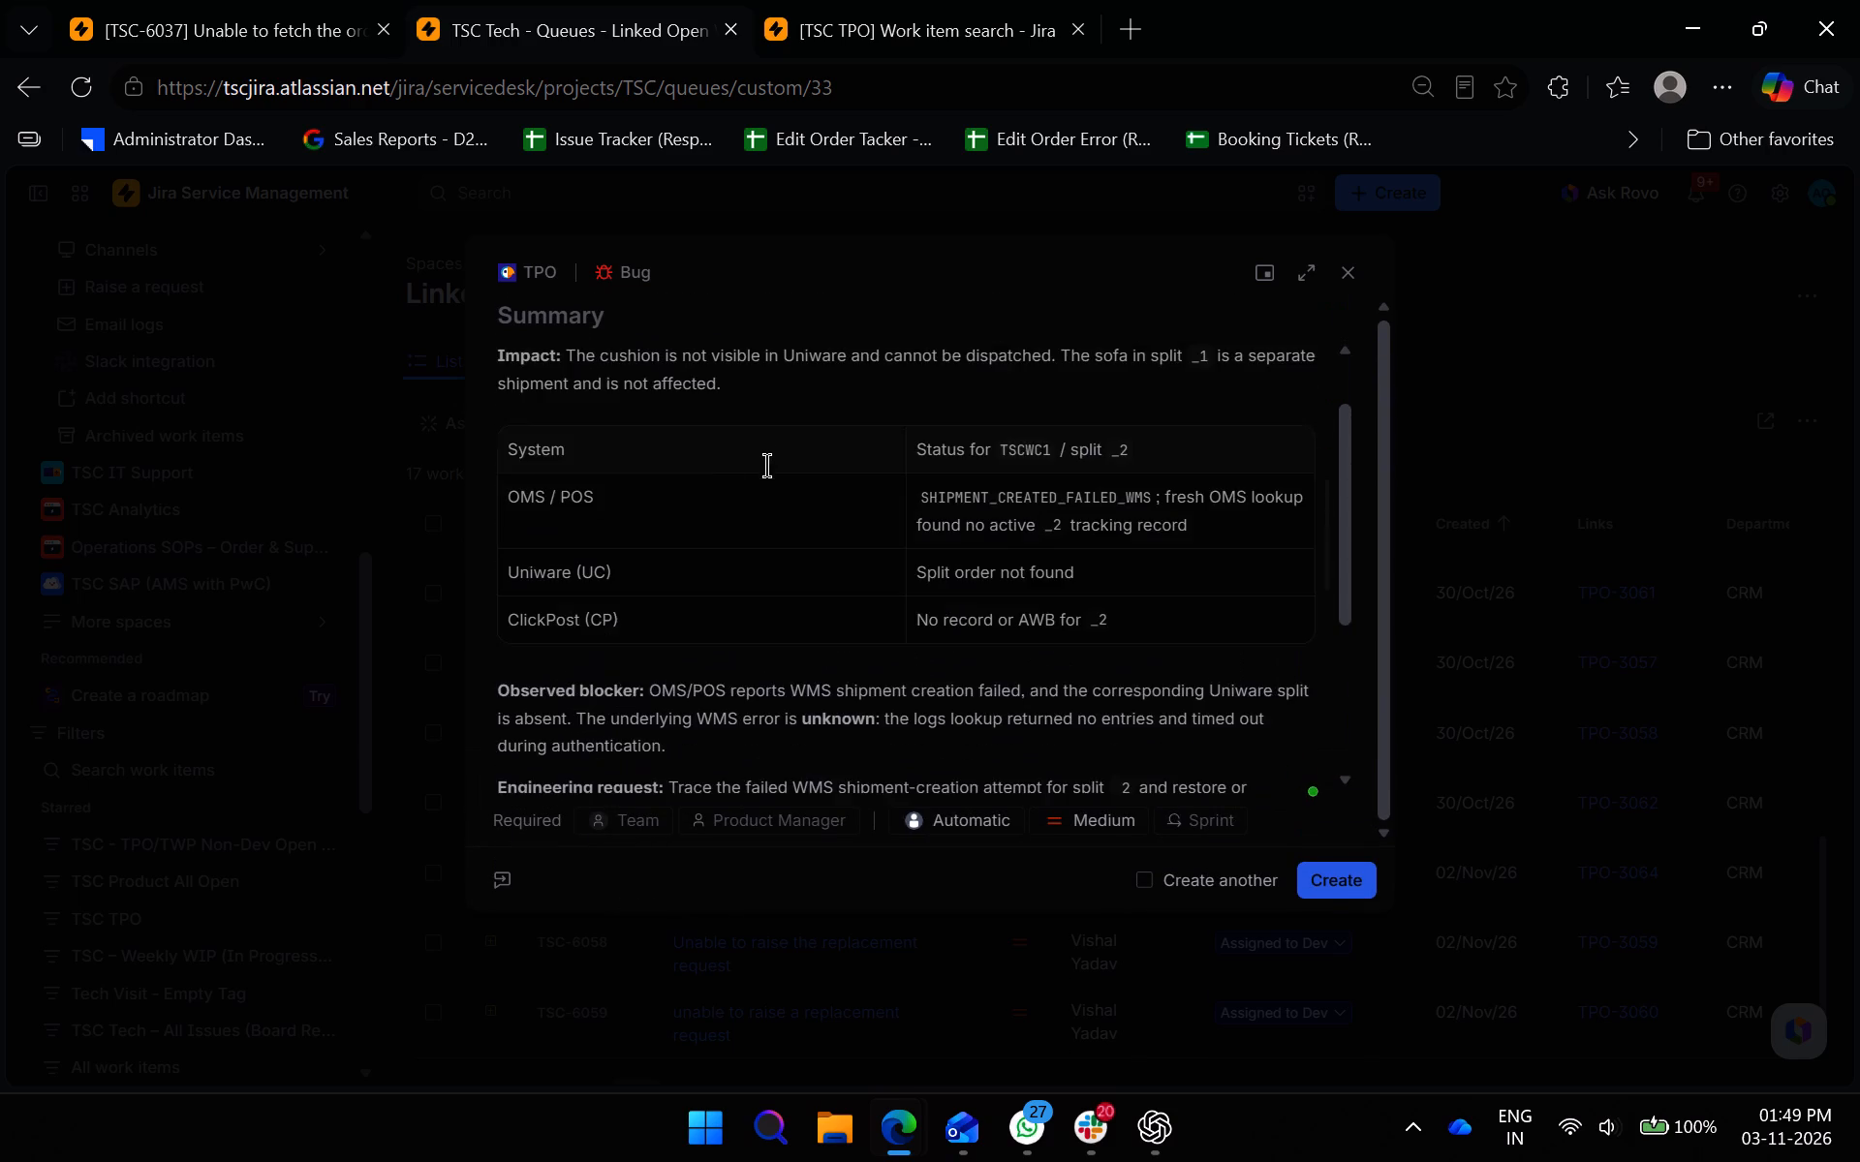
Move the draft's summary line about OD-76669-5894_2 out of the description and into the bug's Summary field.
scroll(721, 483, up, 4)
drag(1237, 401, 787, 399)
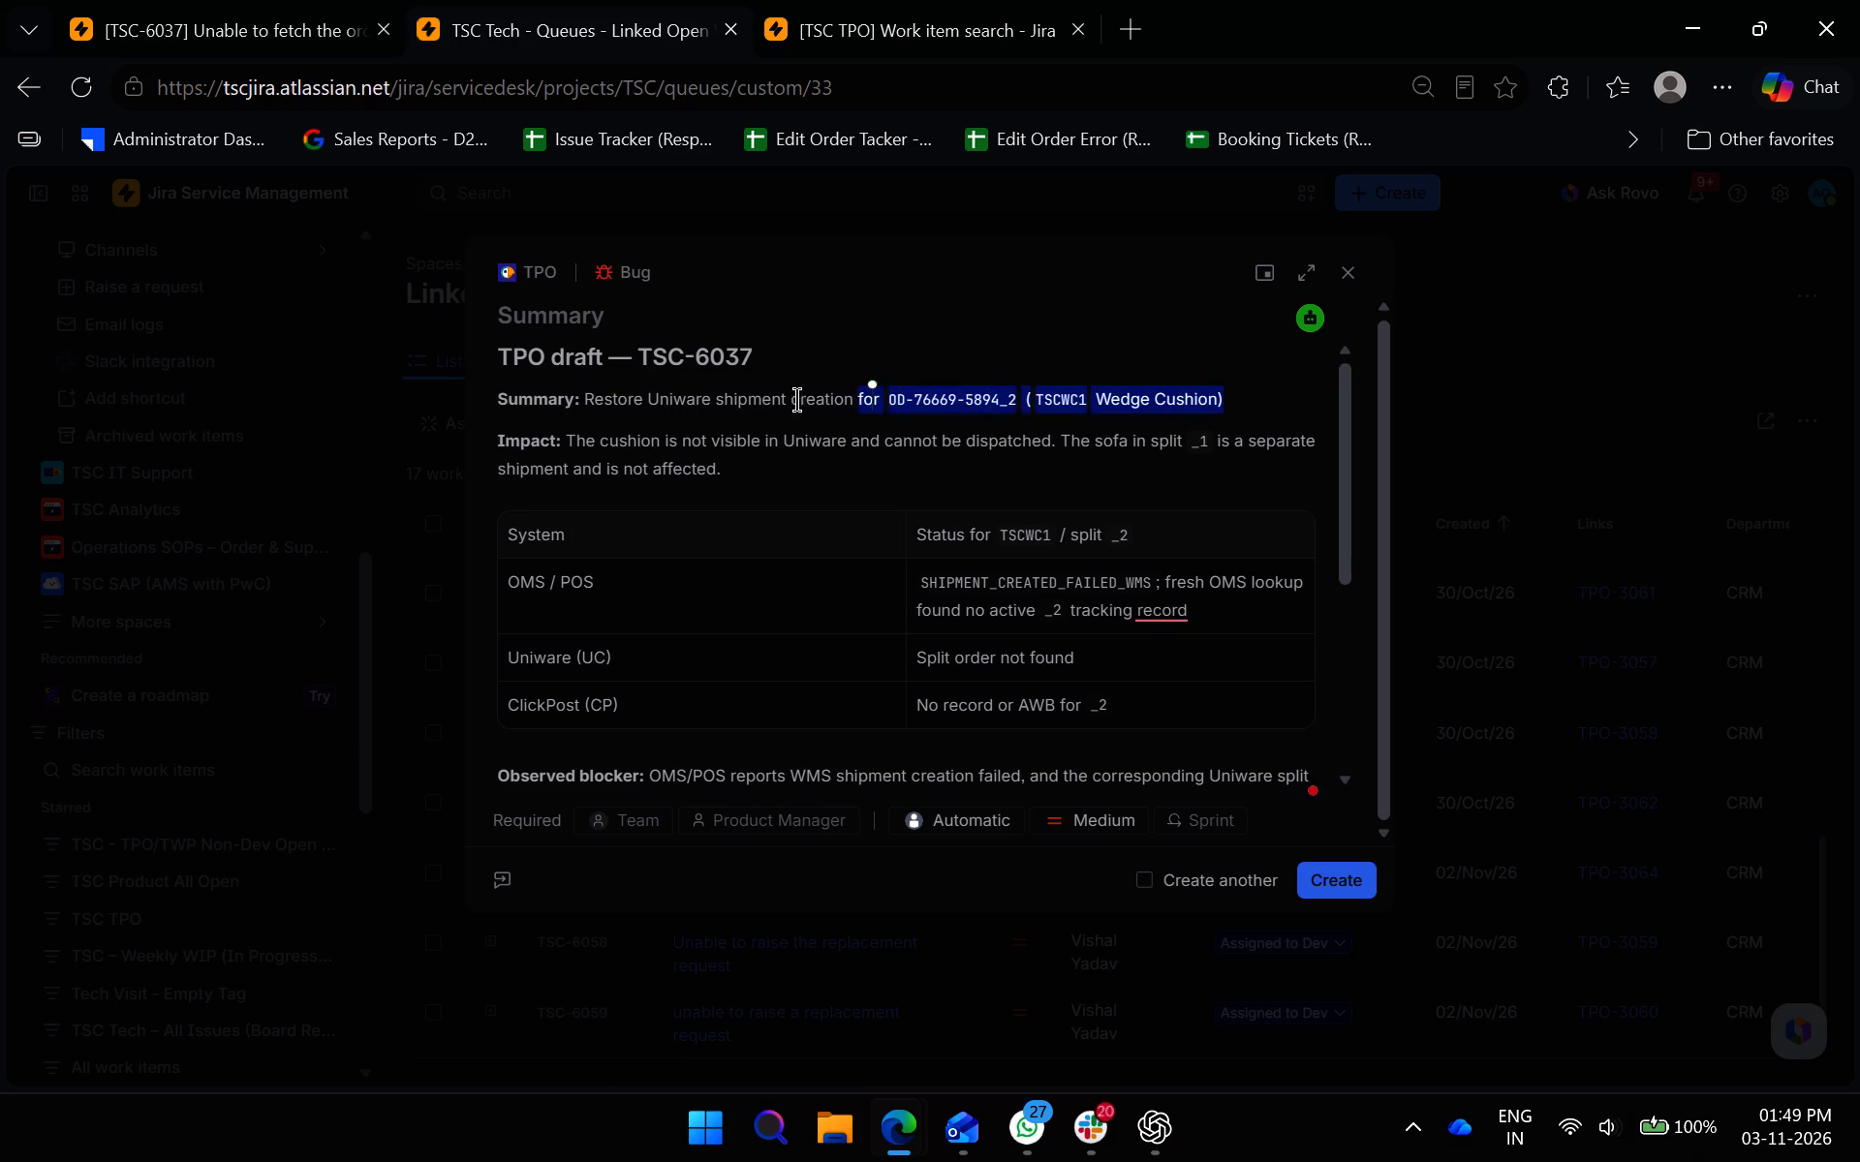
drag(787, 399, 464, 399)
key(ctrl+x)
click(626, 315)
key(ctrl+v)
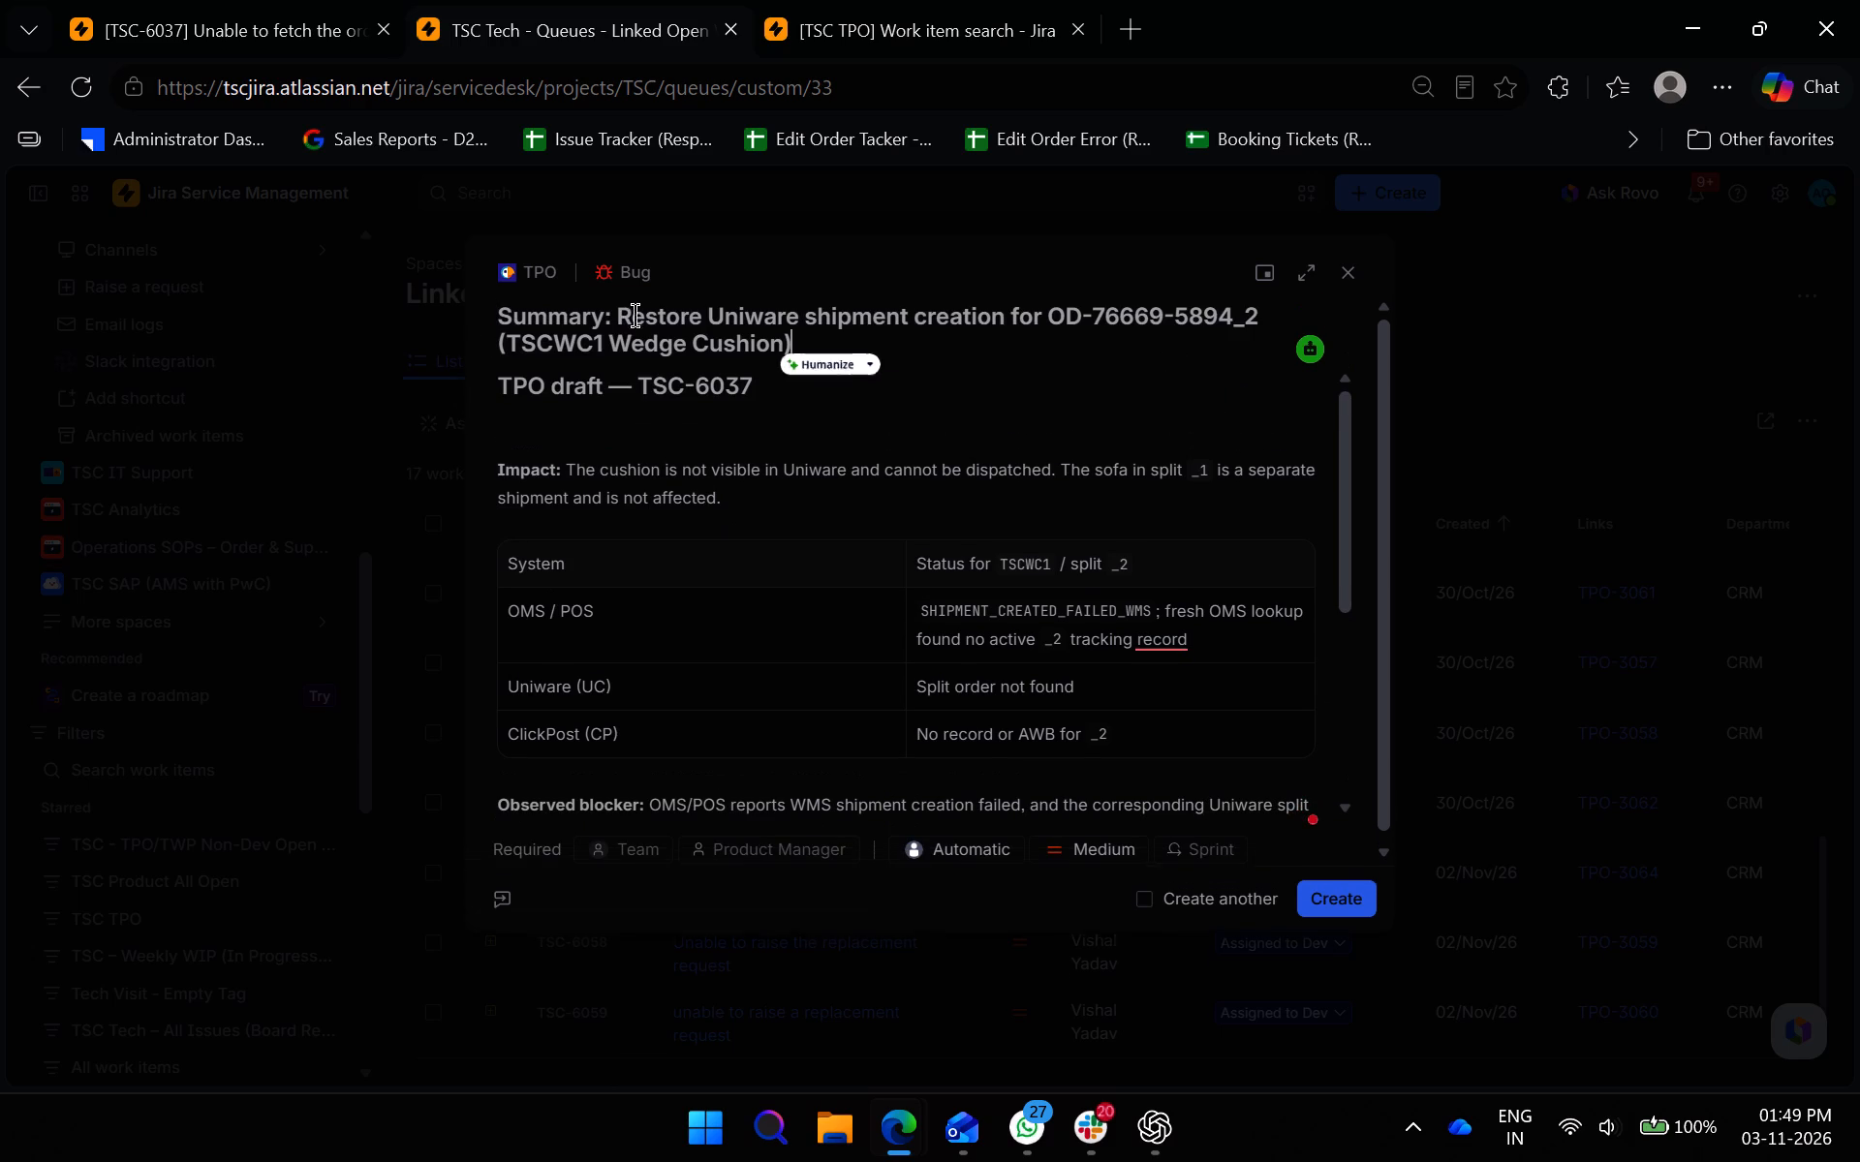
Remove the "Summary:" prefix so the bug title starts with "Restore Uniware shipment creation".
drag(620, 319, 490, 332)
click(618, 323)
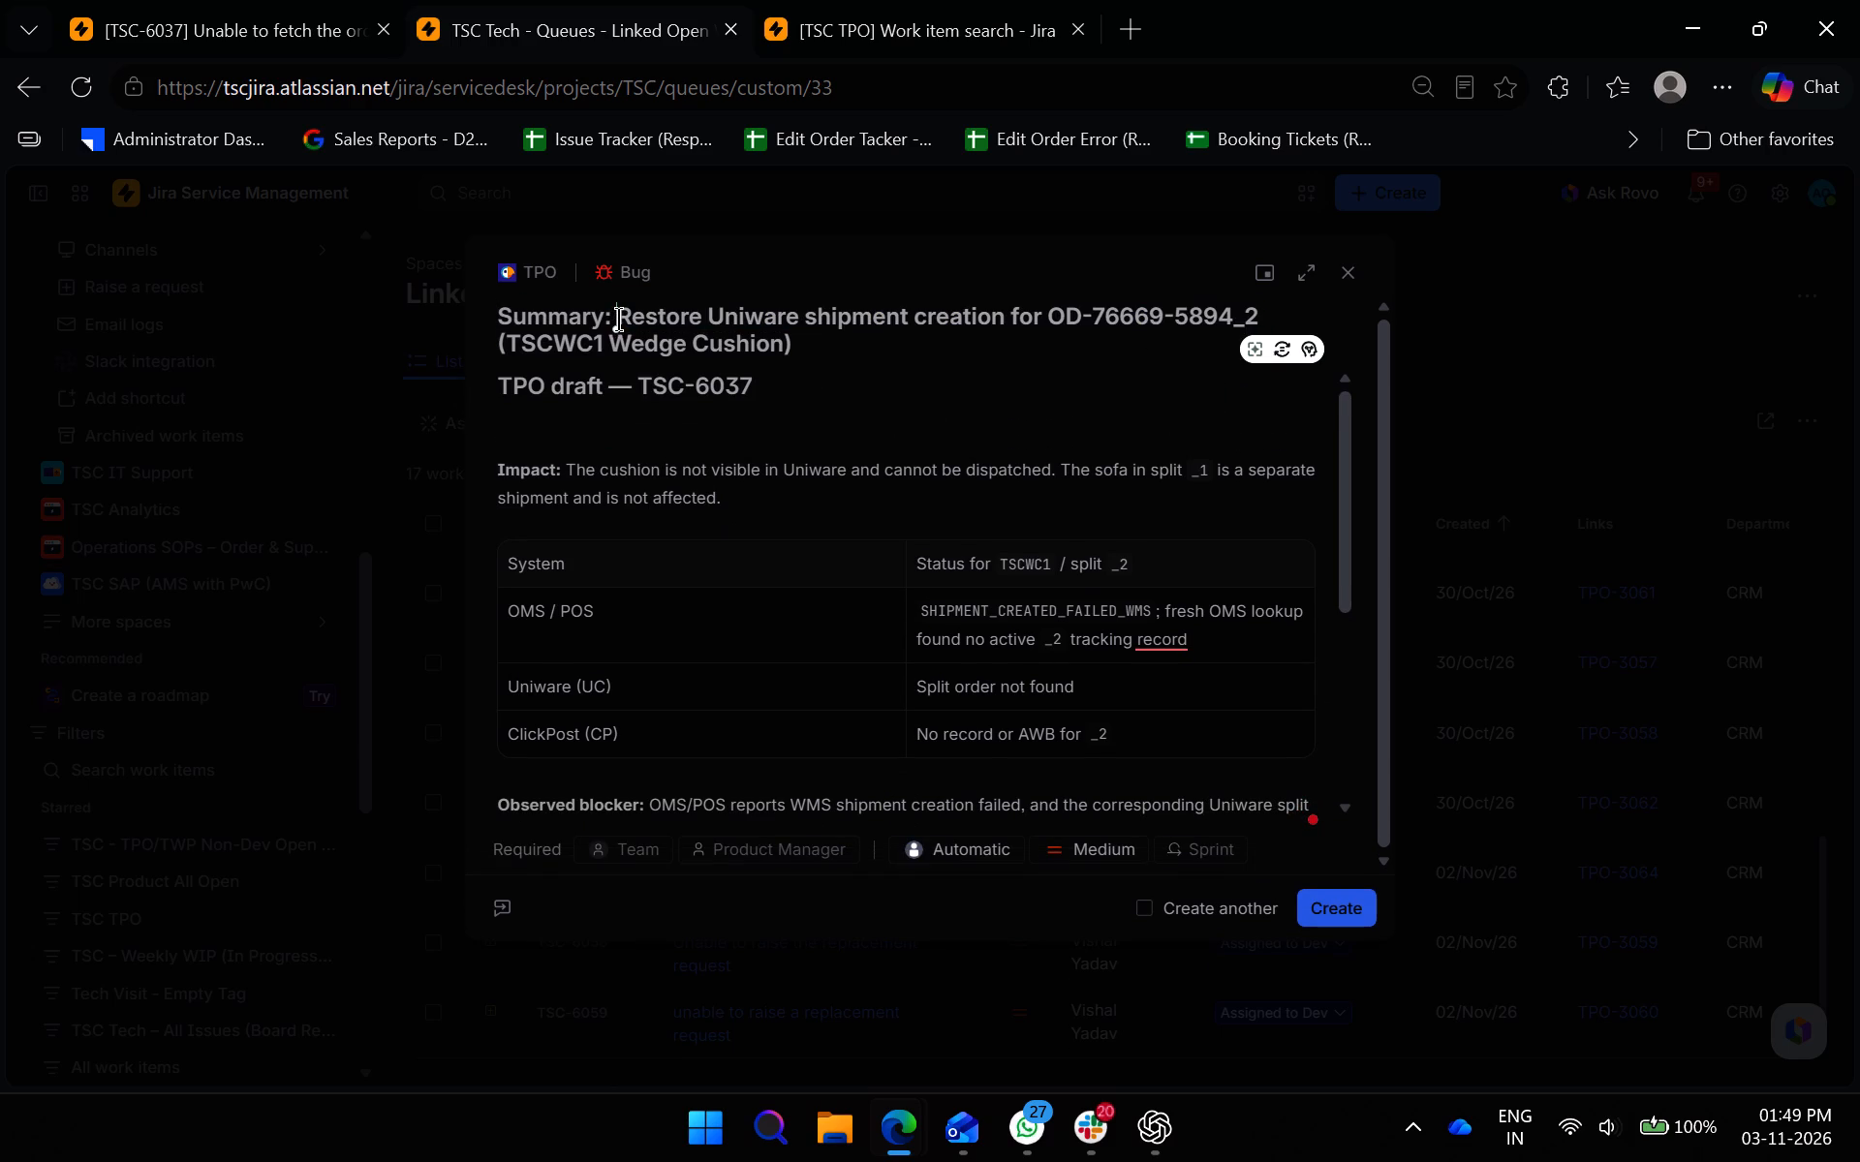
key(ctrl+shift+Left)
key(ctrl+shift+Left)
key(ctrl+shift+Left)
key(ctrl+shift+Left)
key(ctrl+shift+Left)
key(ctrl+shift+Left)
key(ctrl+shift+Left)
key(ctrl+shift+Left)
key(ctrl+shift+Left)
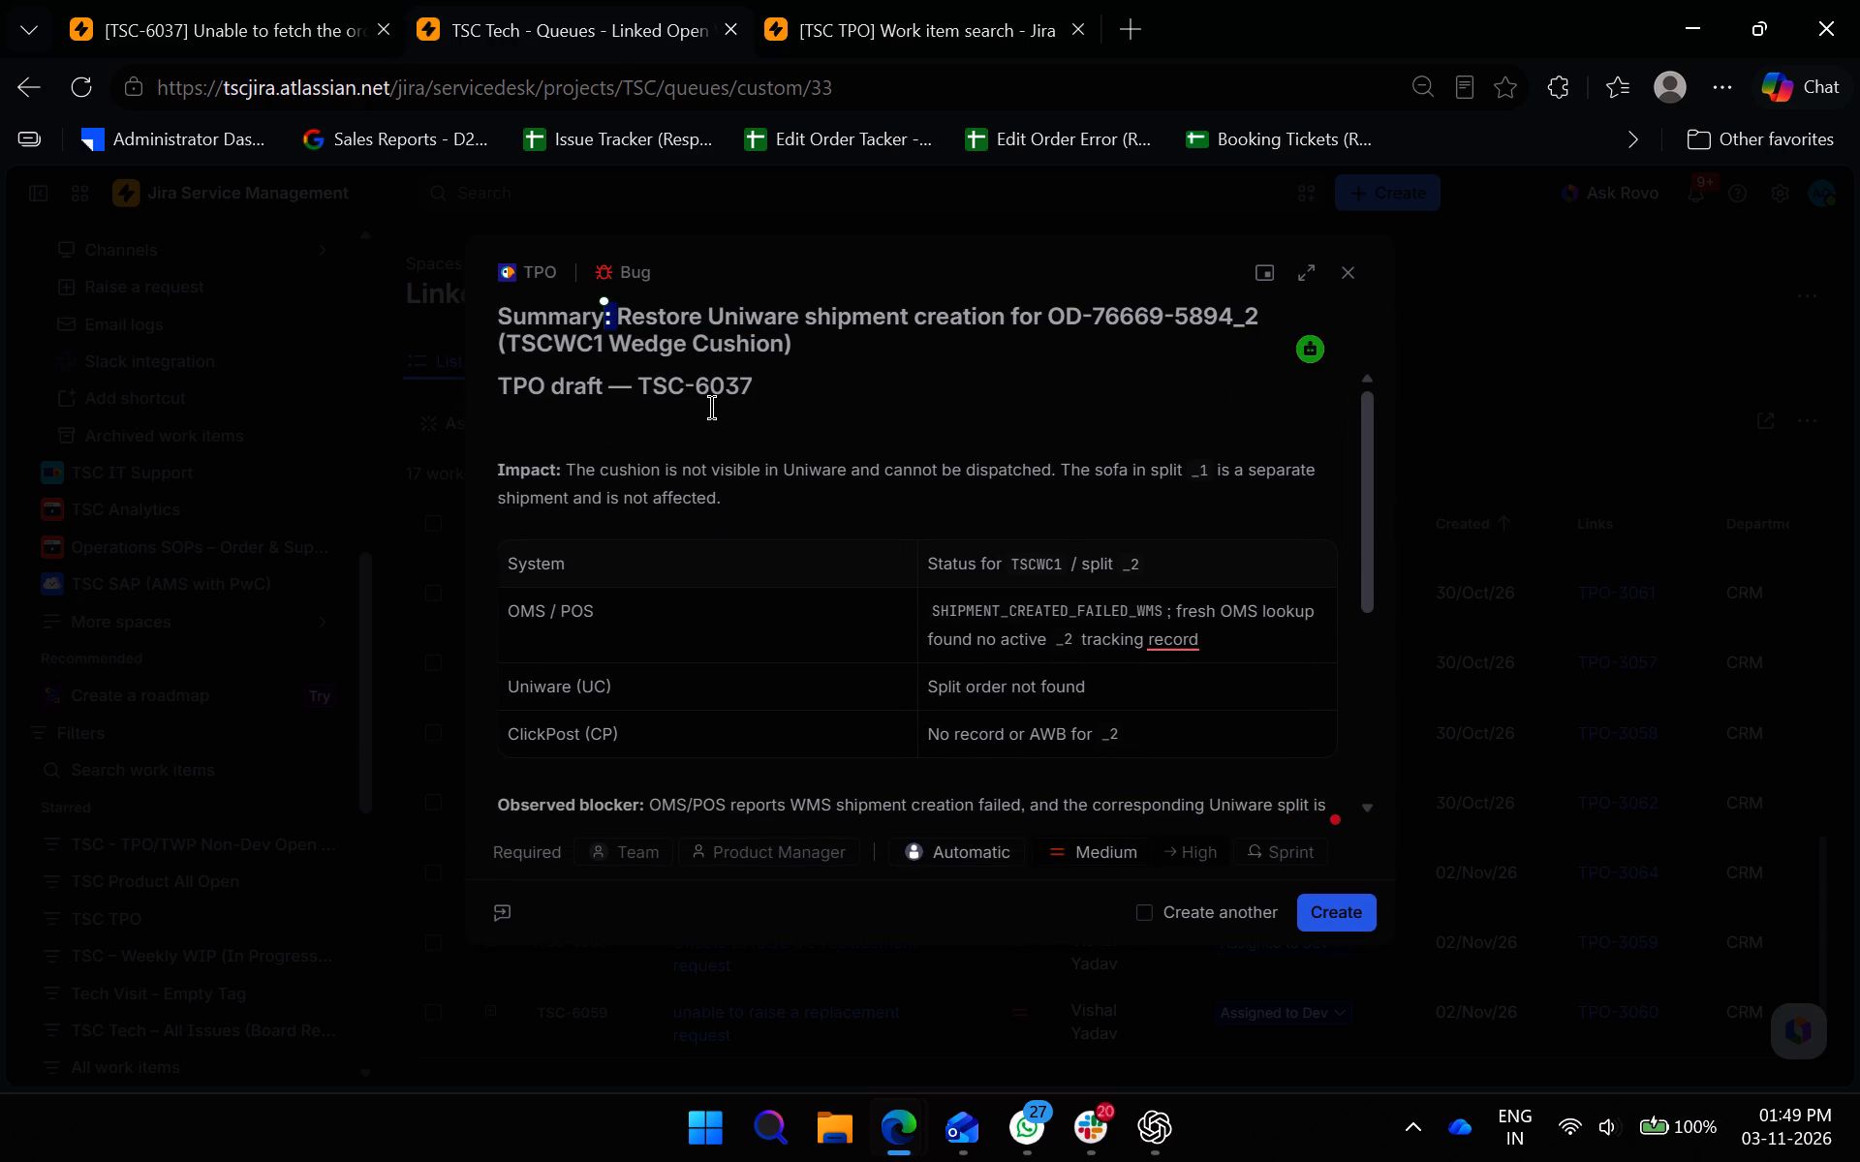
key(BackSpace)
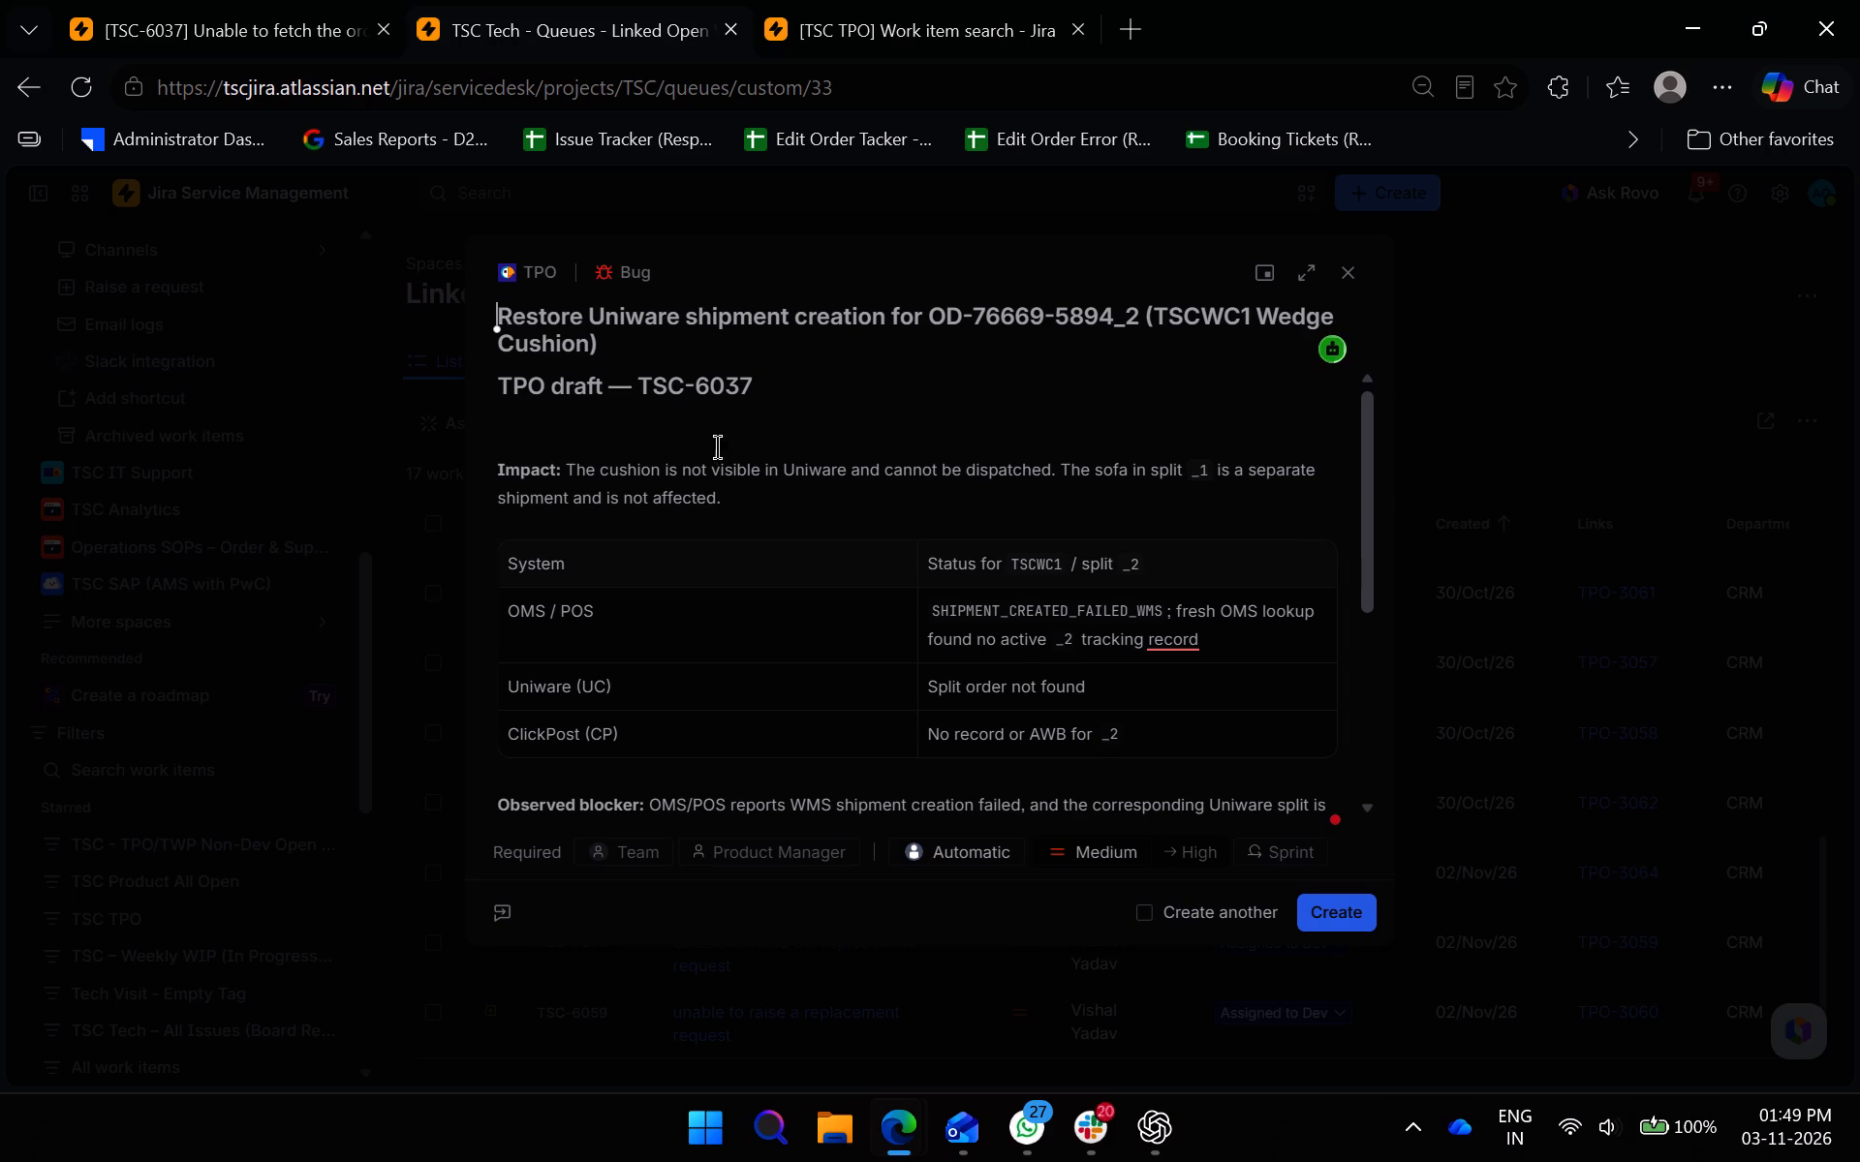
Delete the "TPO draft — TSC-6037" heading and the closing Certification paragraph from the bug's description.
drag(497, 468, 492, 379)
key(BackSpace)
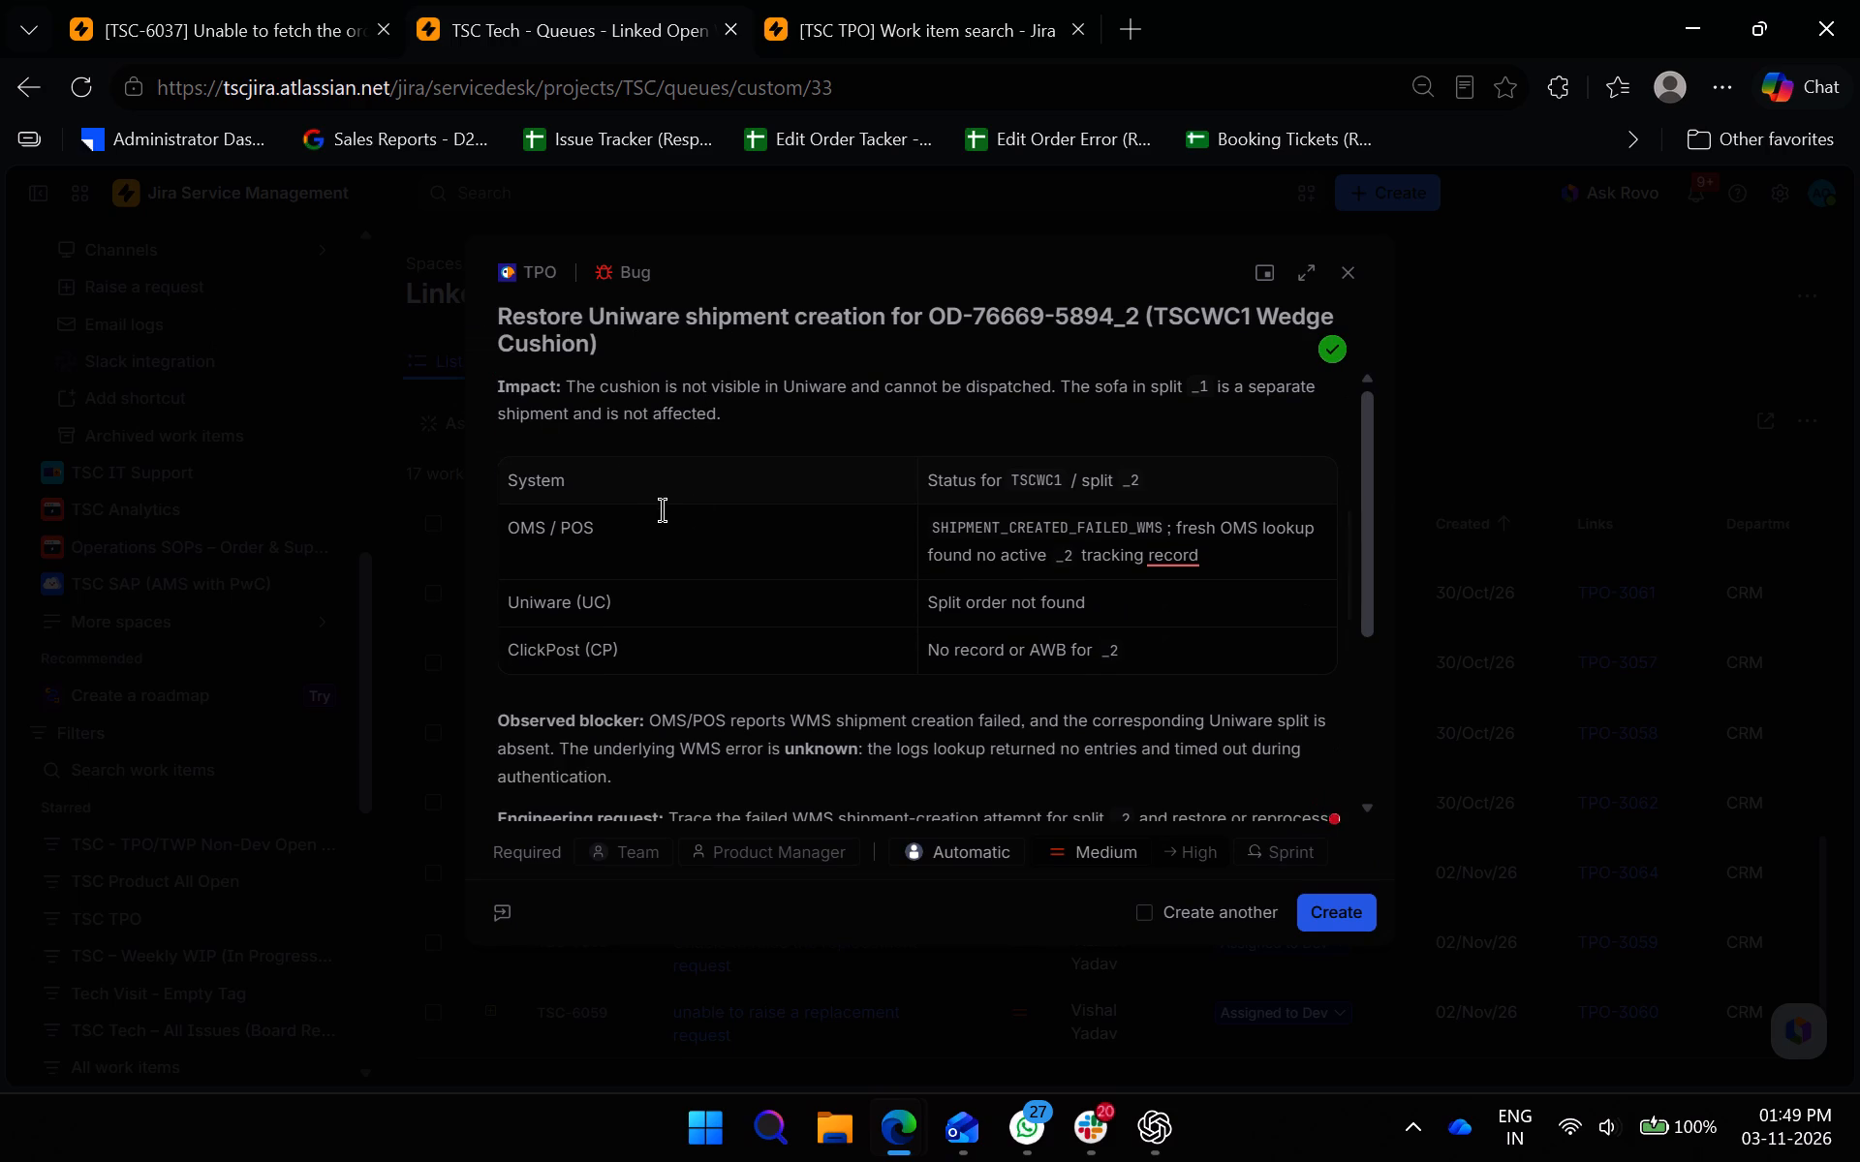
scroll(884, 549, down, 4)
scroll(928, 679, down, 3)
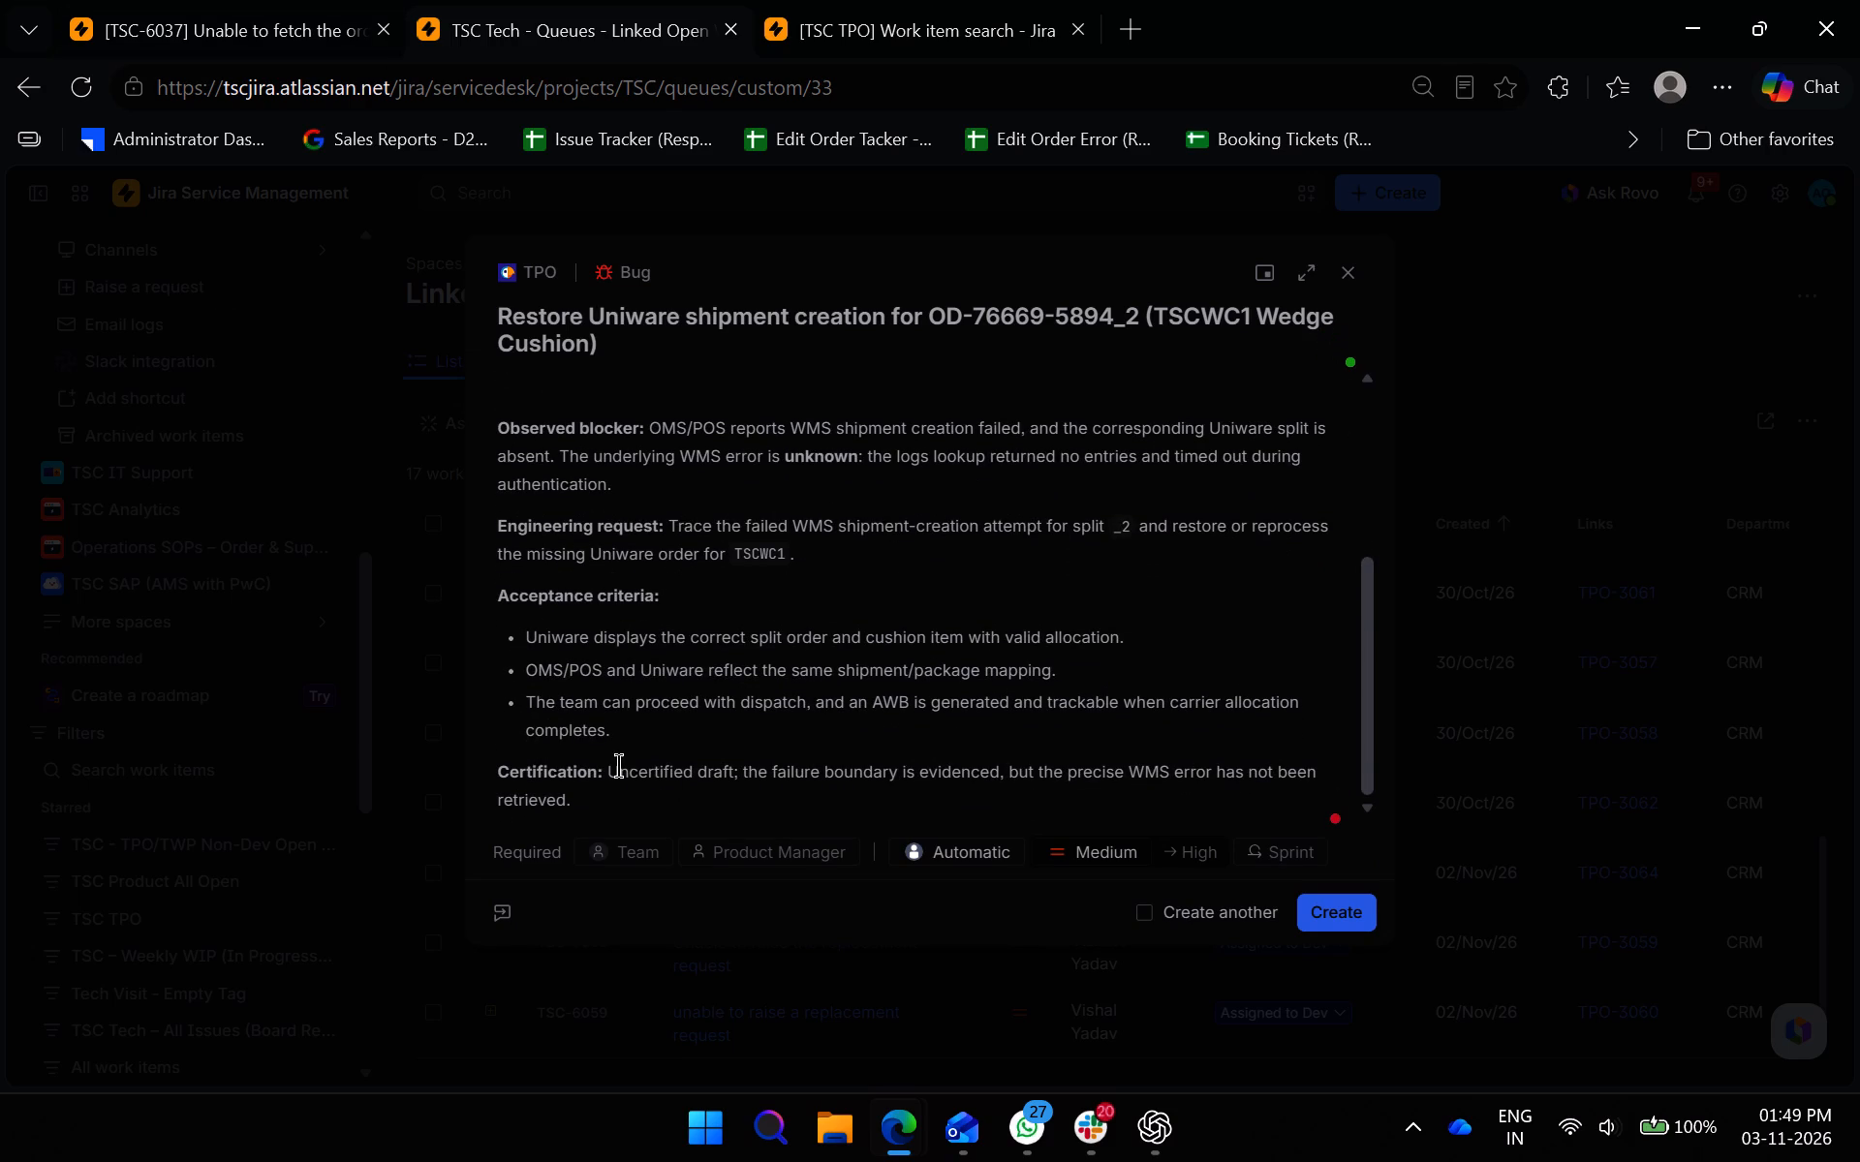
drag(592, 800, 477, 772)
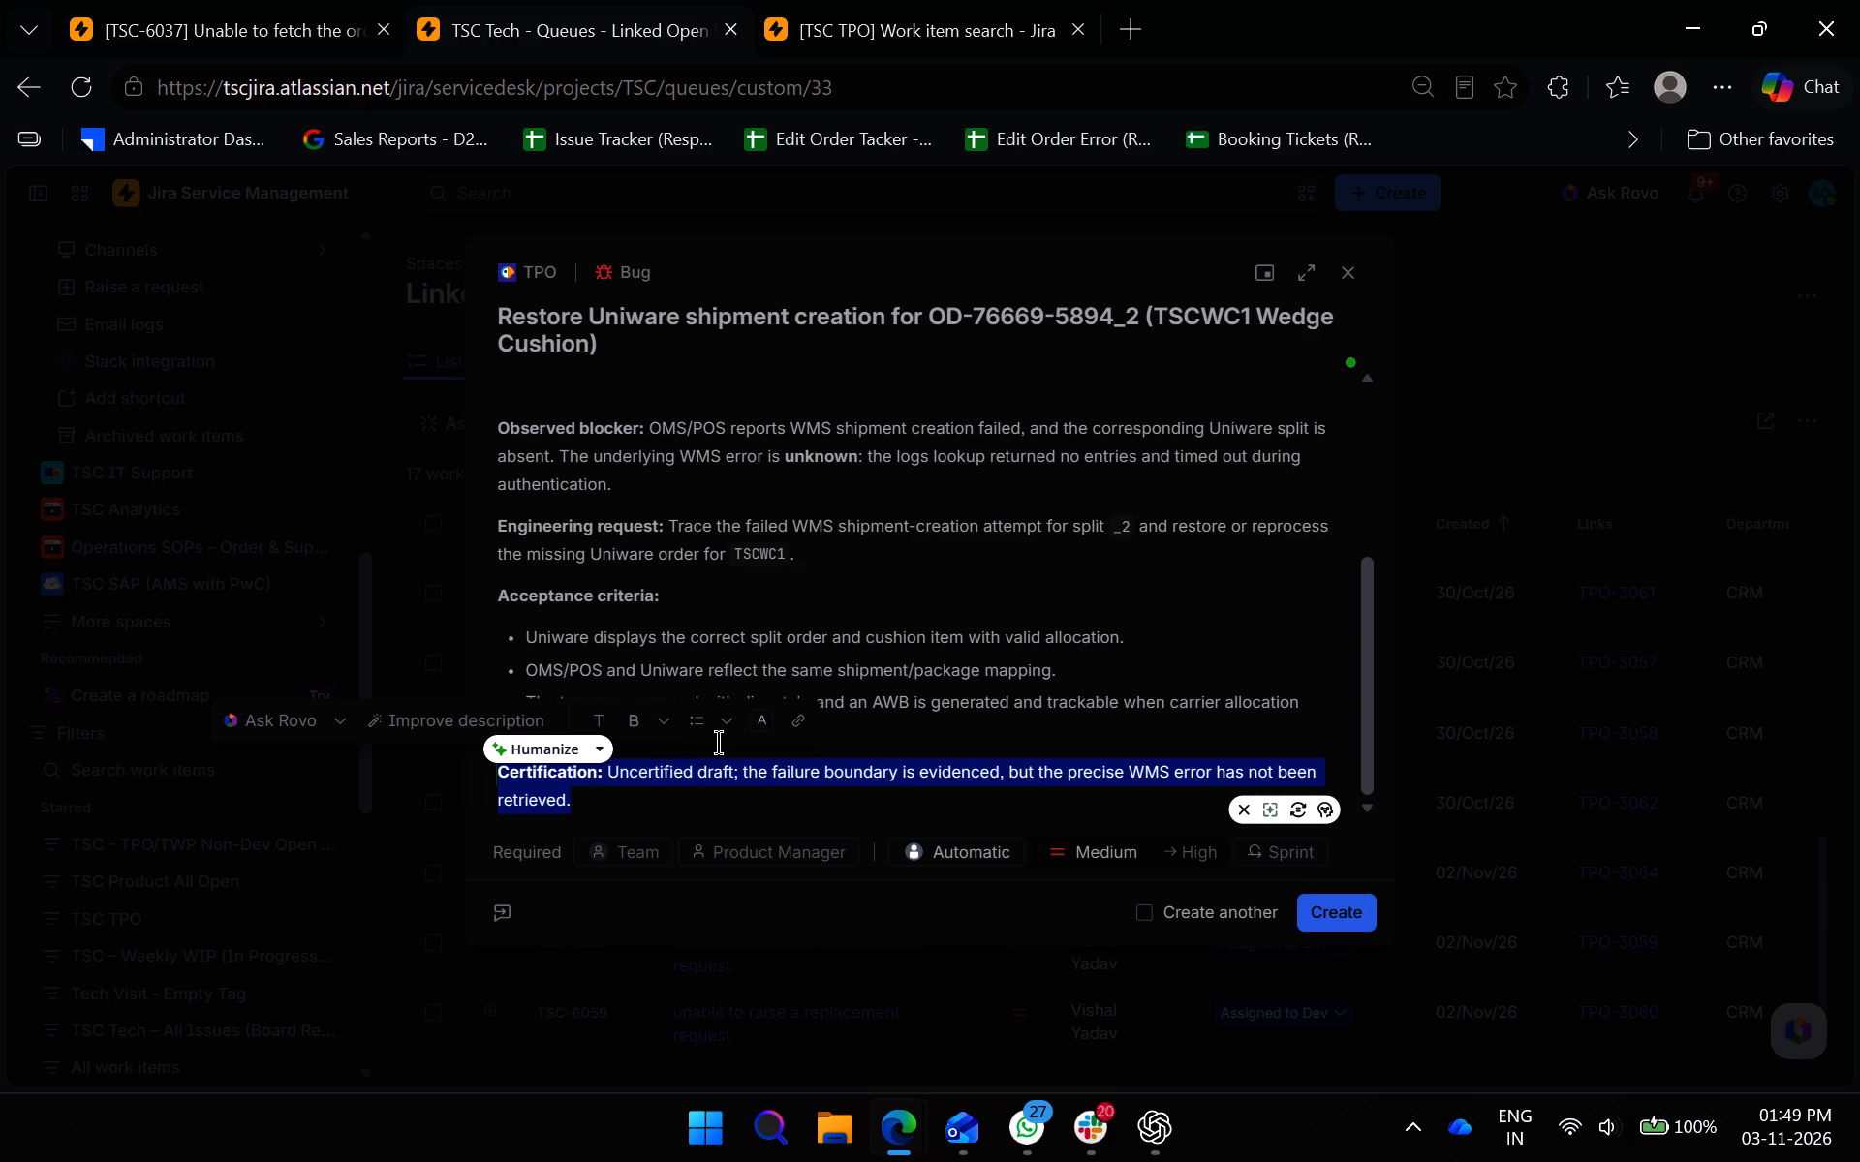
key(BackSpace)
key(BackSpace)
Copy the screenshot attached to TSC-6037 and paste it below the Impact paragraph of the TPO bug's description.
click(220, 0)
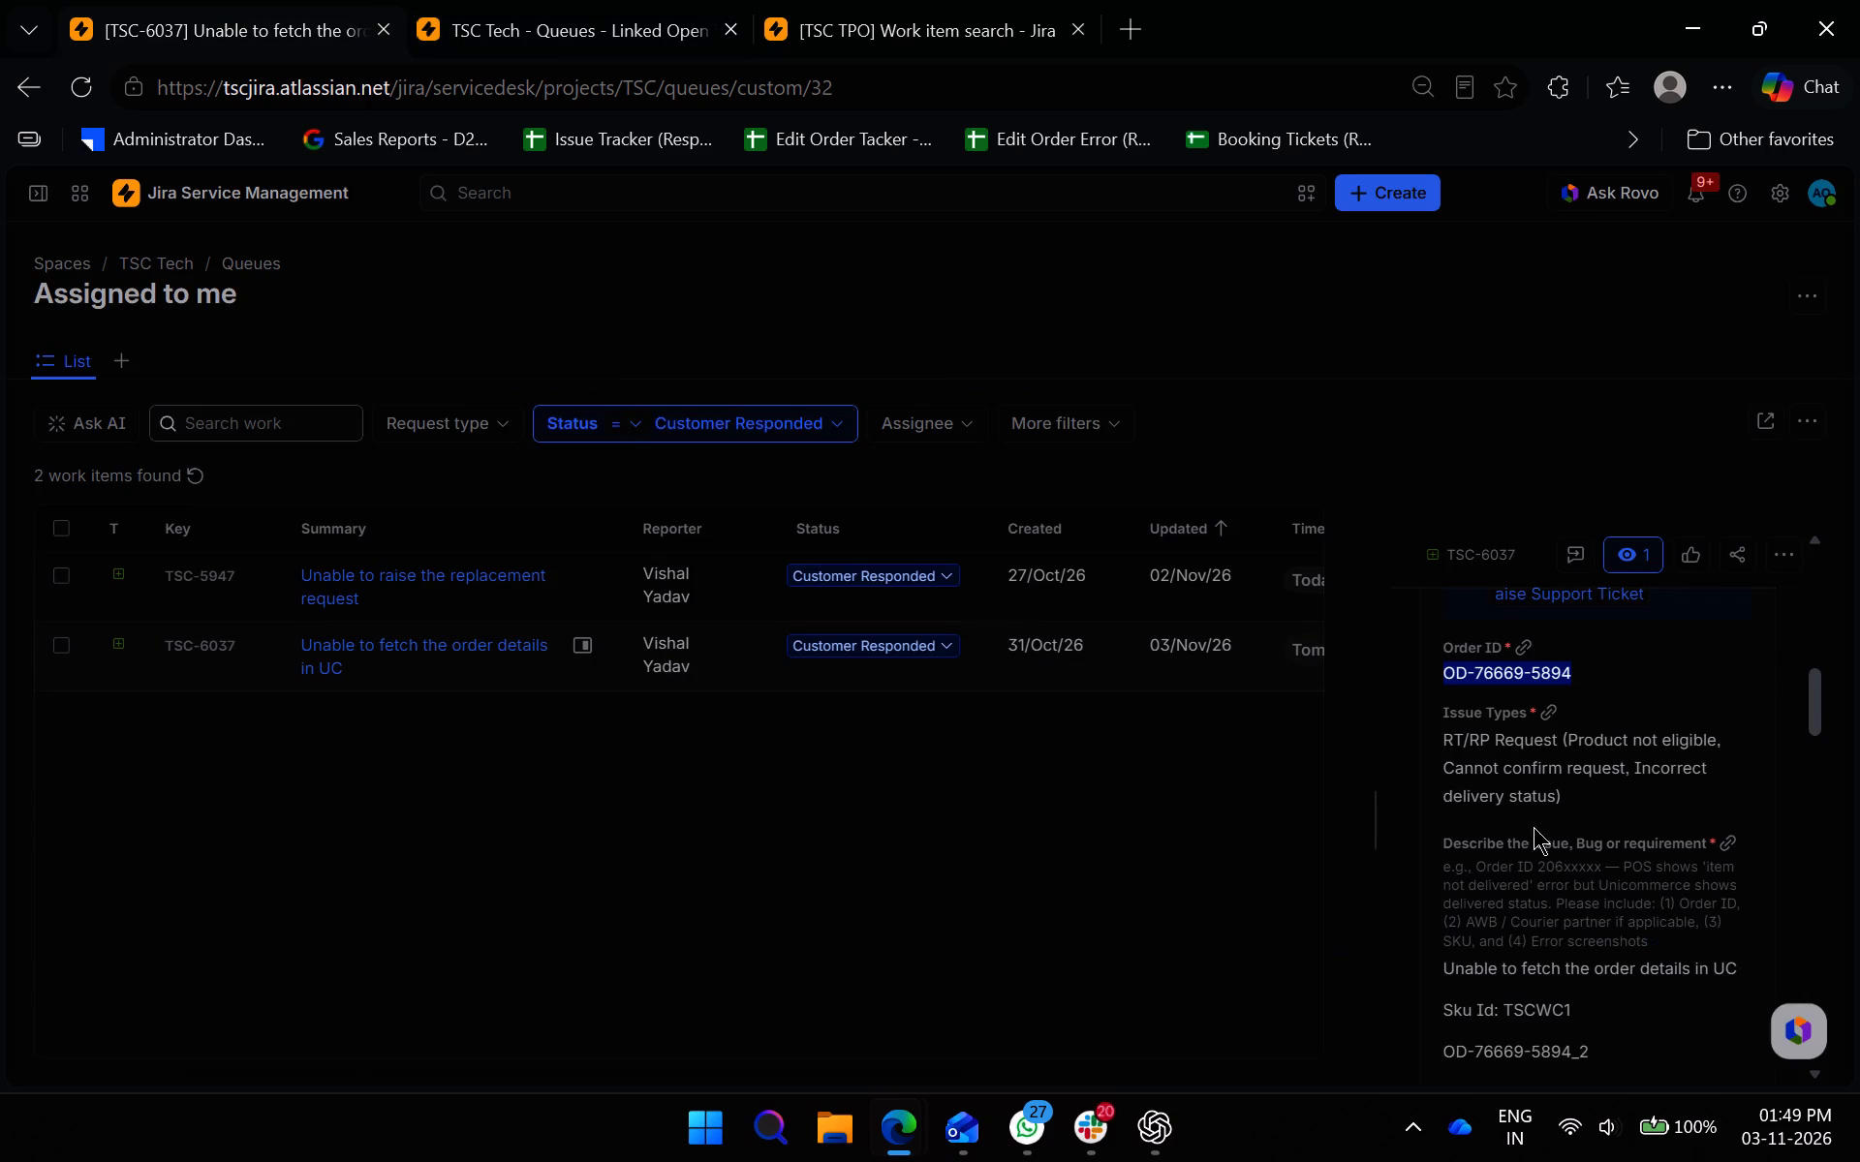
scroll(1542, 850, down, 3)
click(1527, 842)
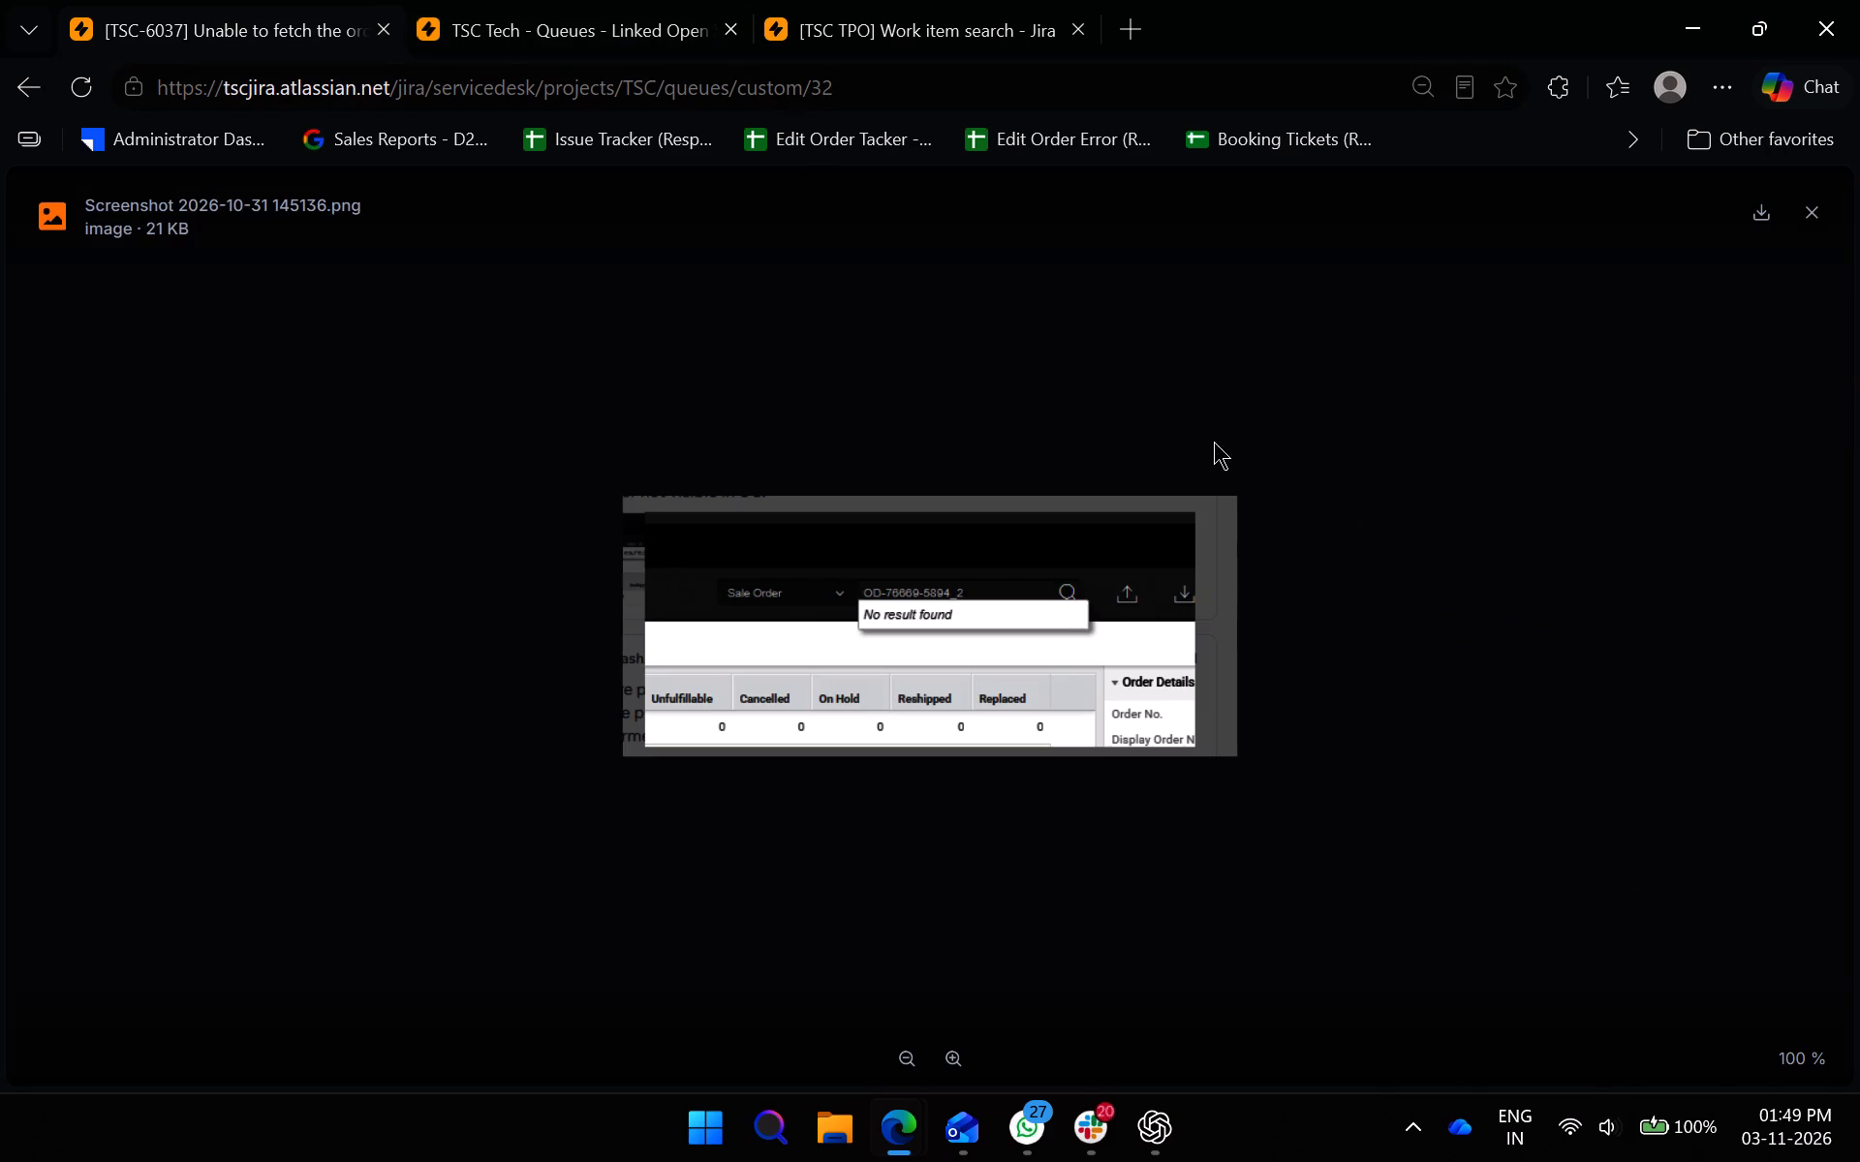
right_click(931, 587)
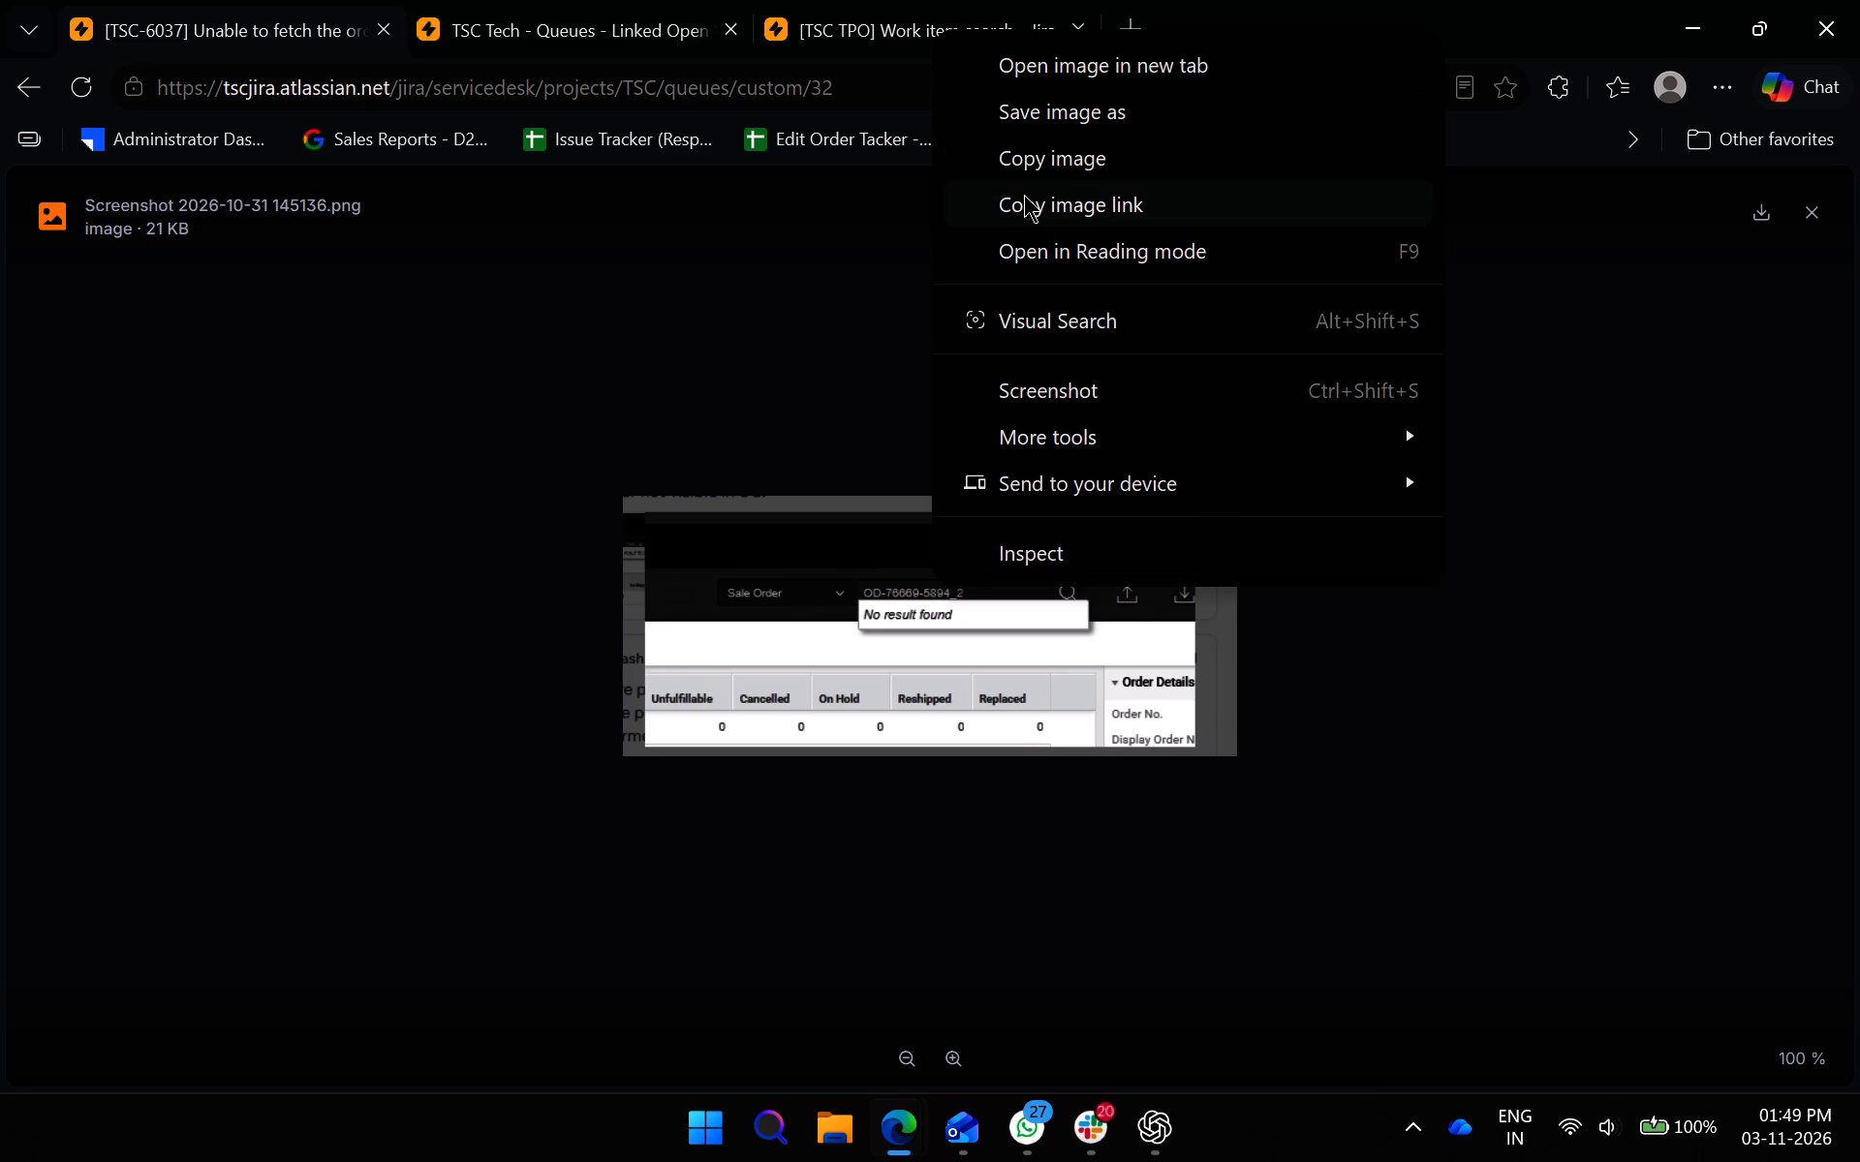
click(1025, 158)
click(1517, 699)
click(498, 0)
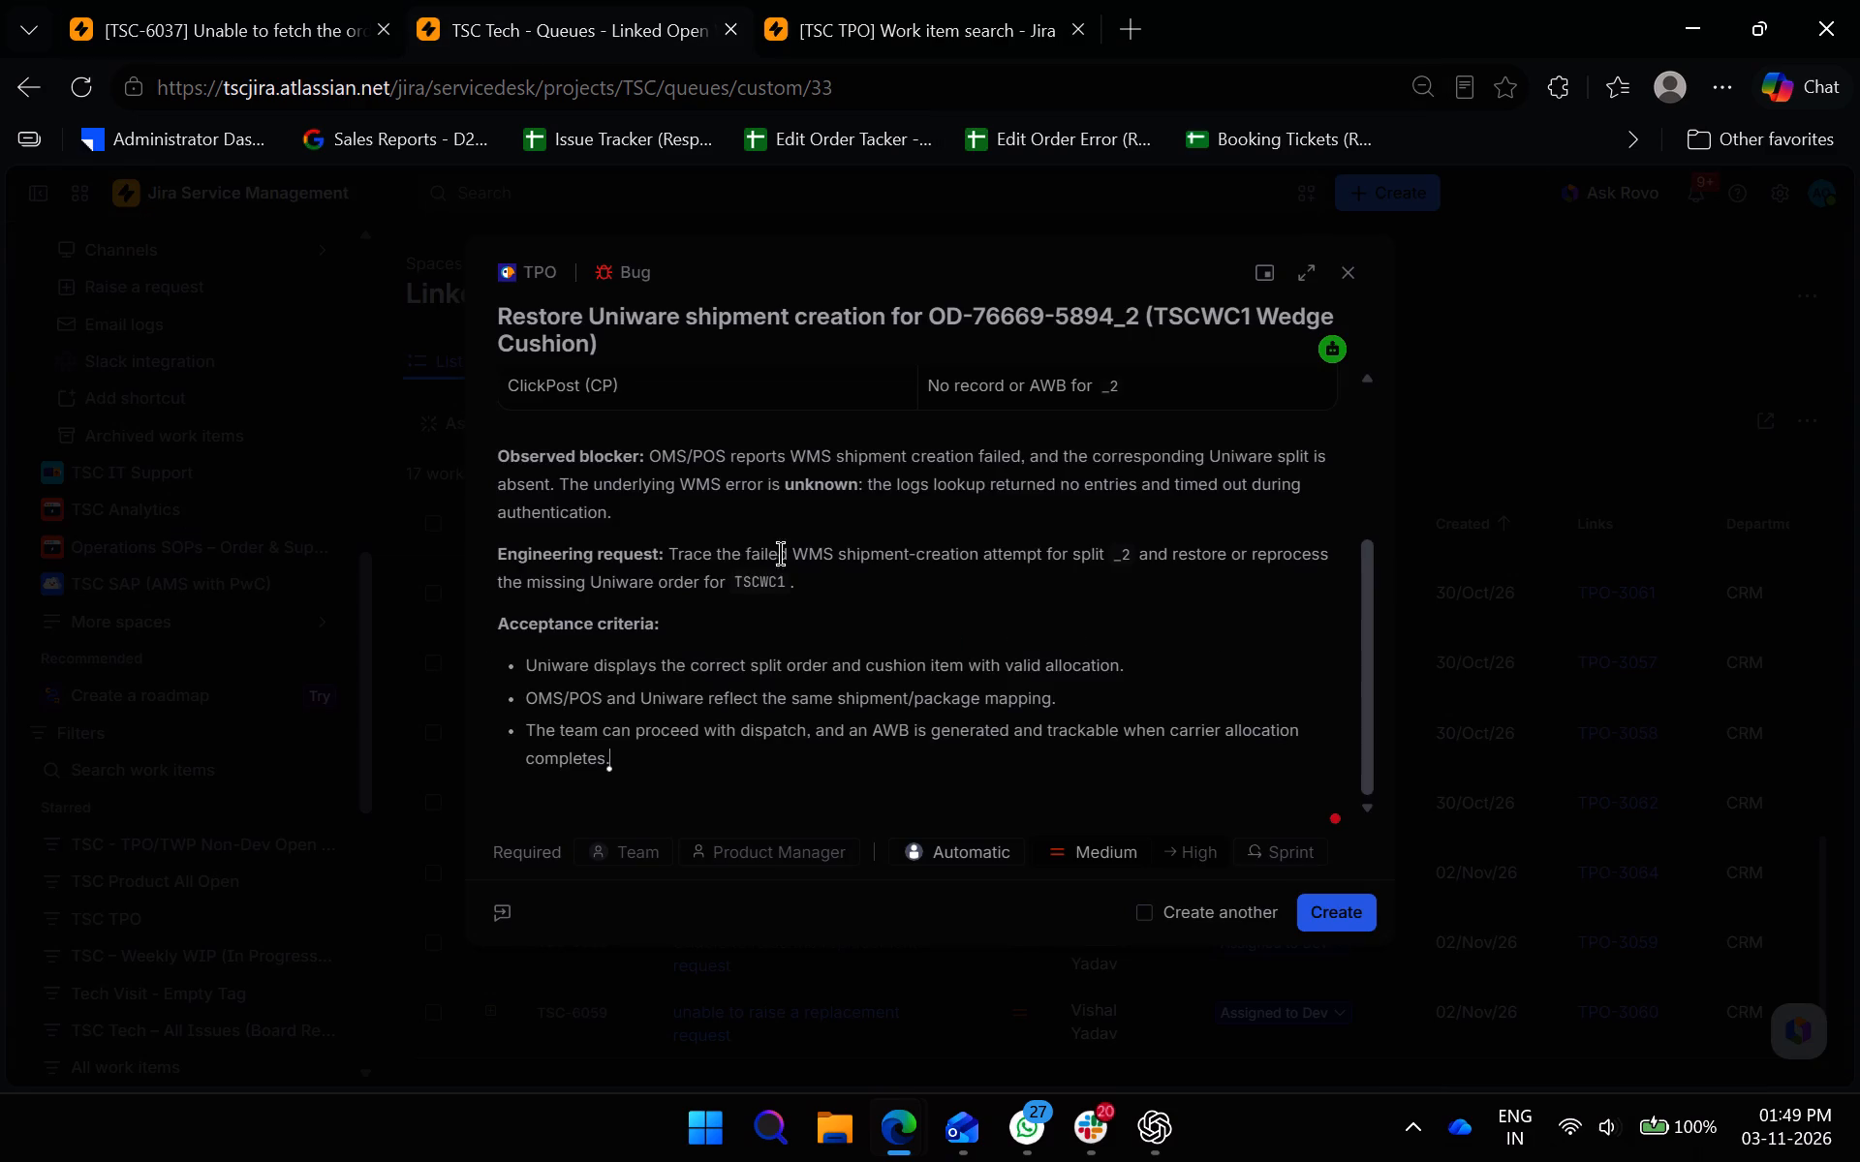
scroll(786, 545, up, 7)
click(778, 413)
key(Return)
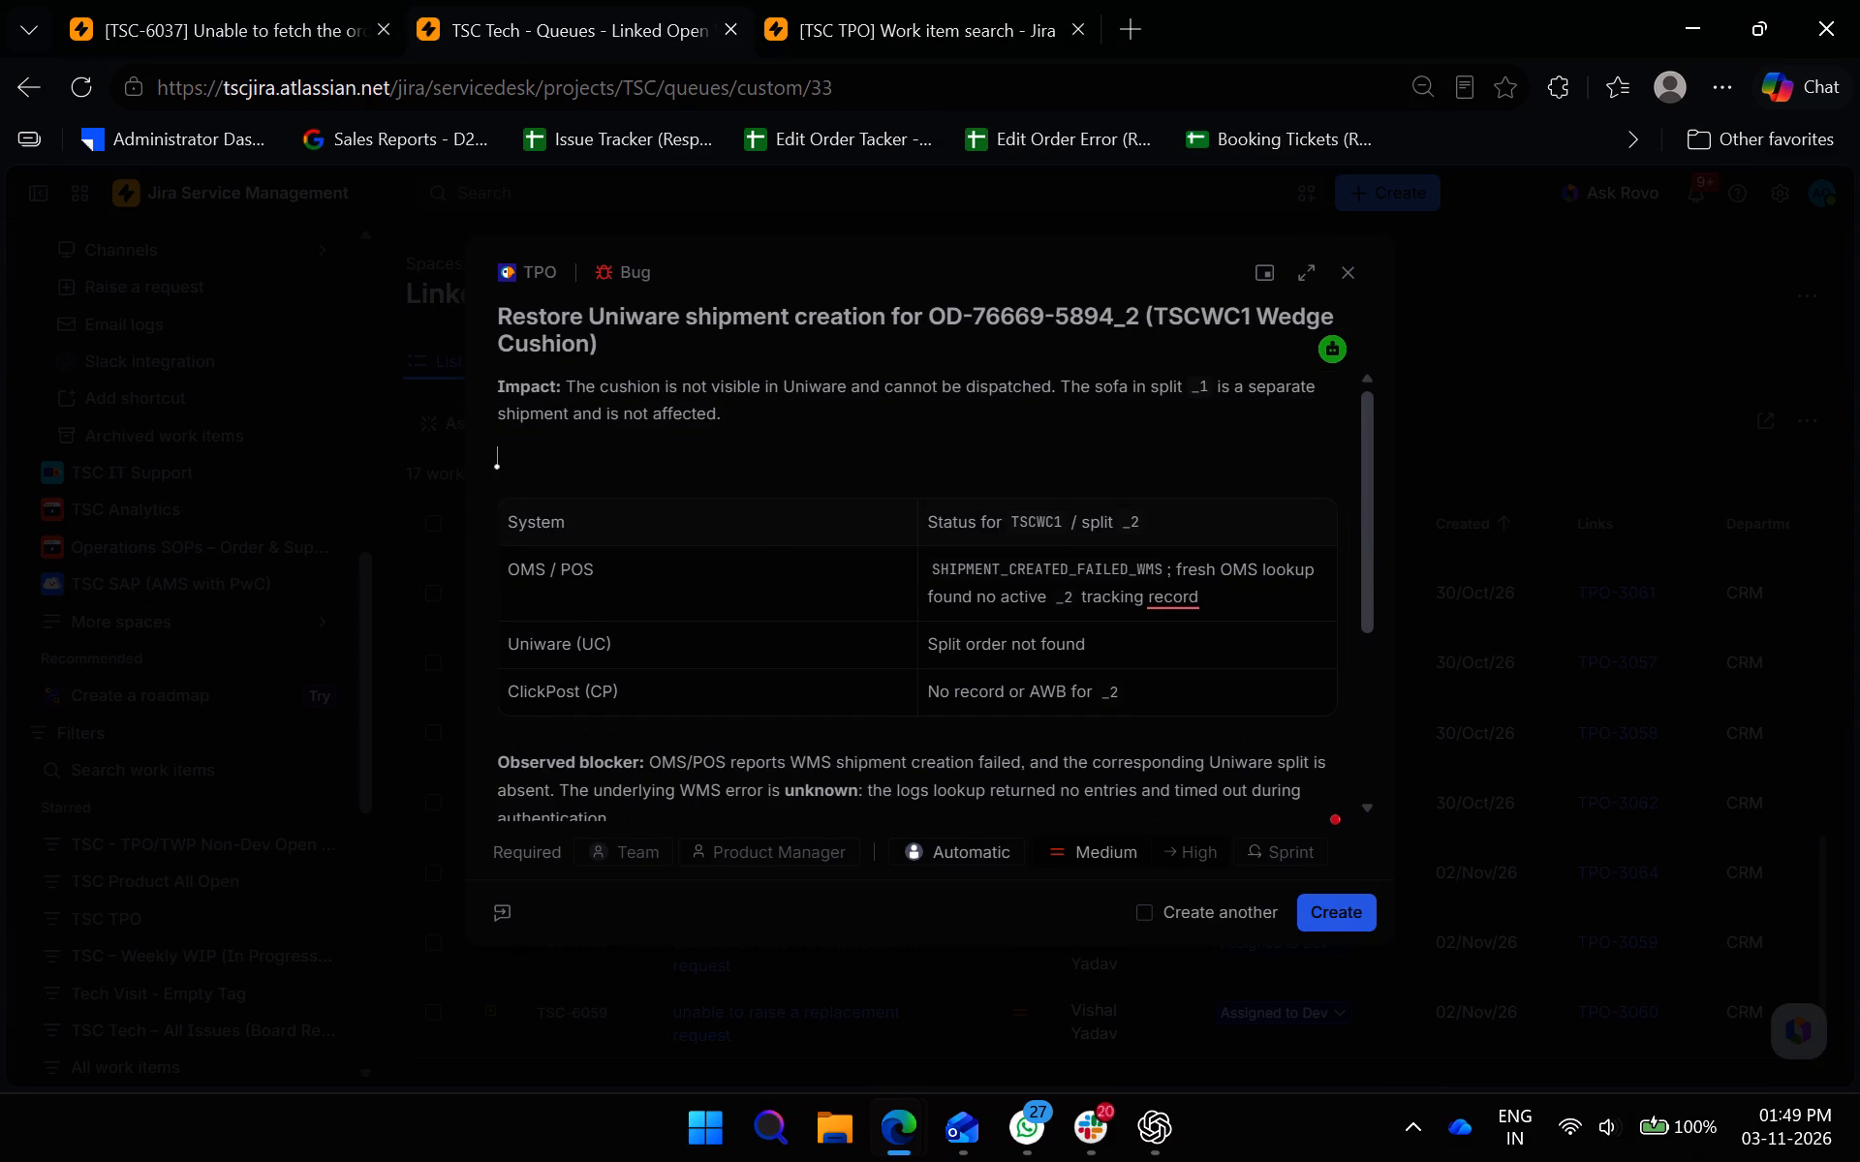
key(ctrl+v)
key(alt+Tab)
key(alt+Tab)
key(alt+Tab)
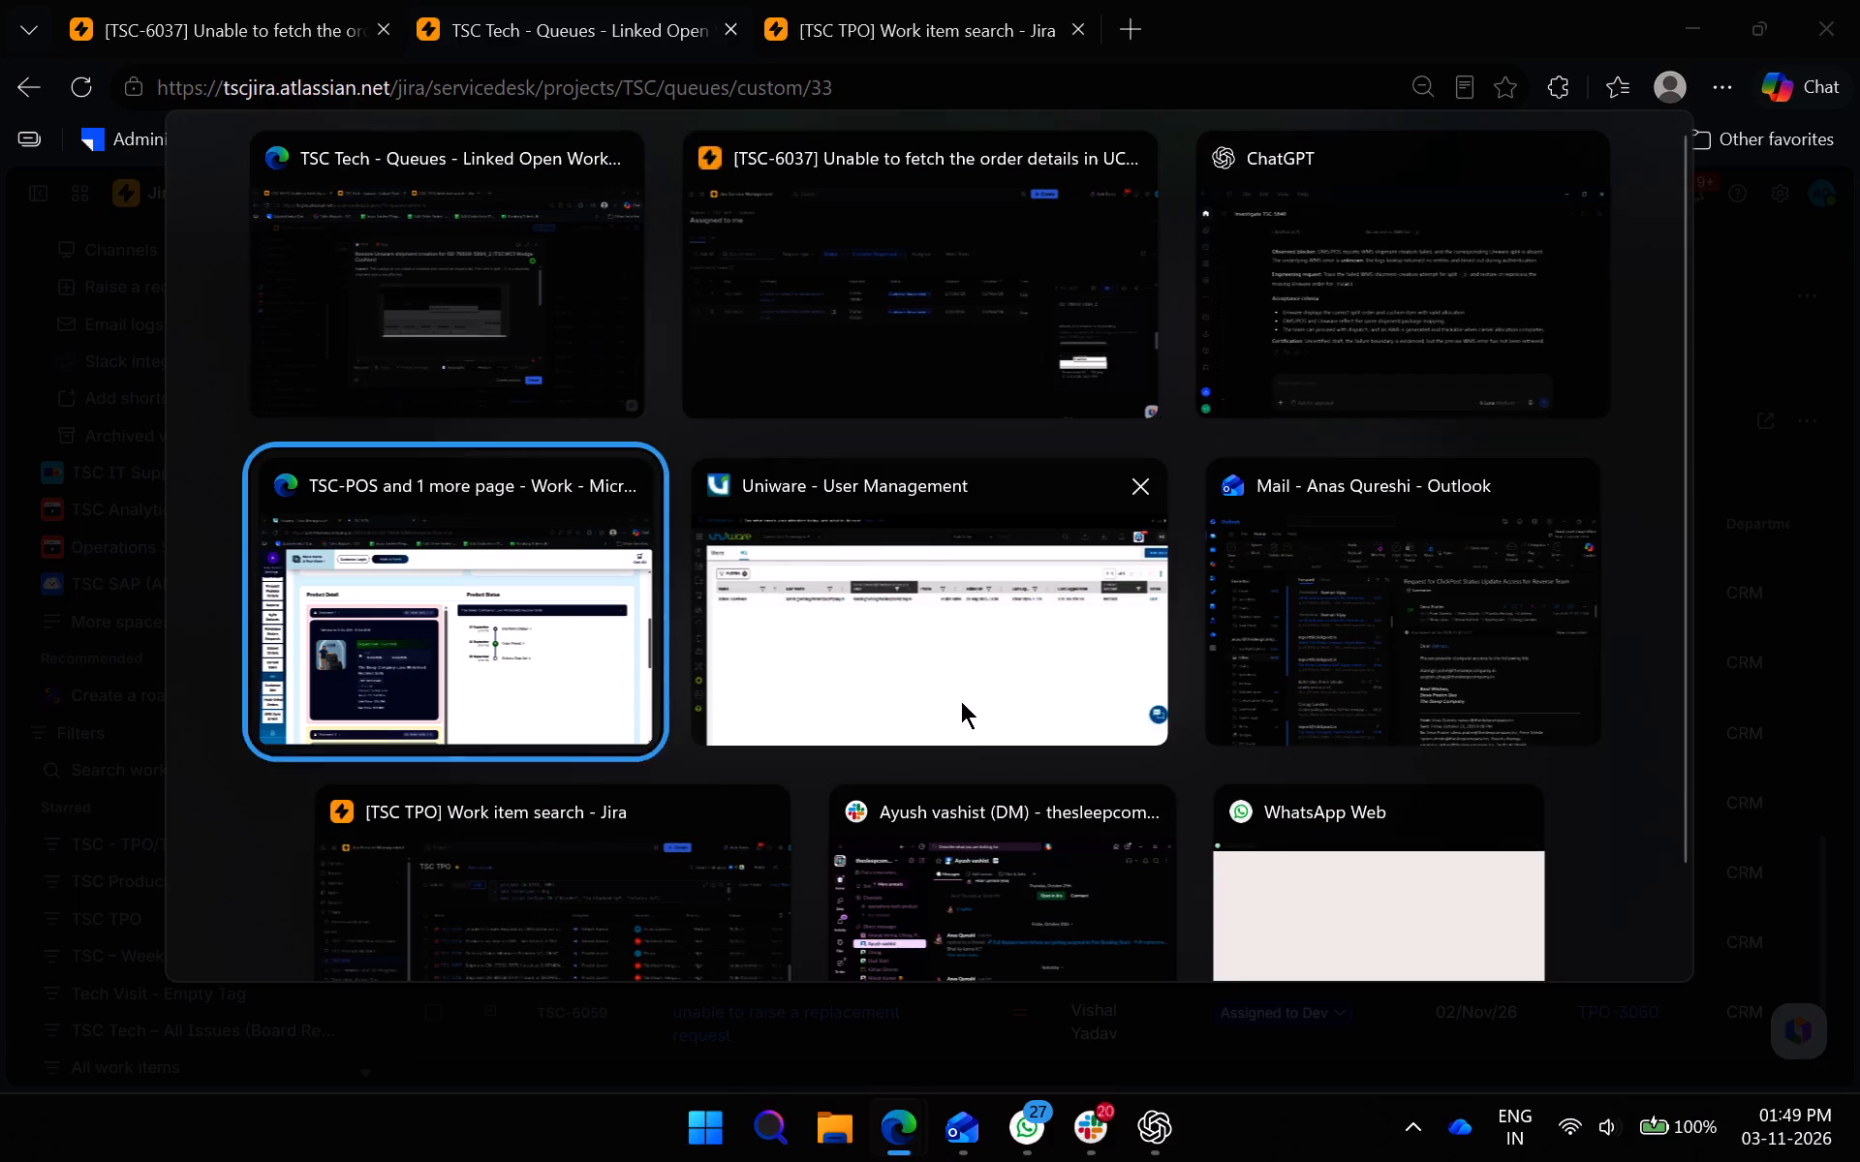
scroll(1046, 746, up, 4)
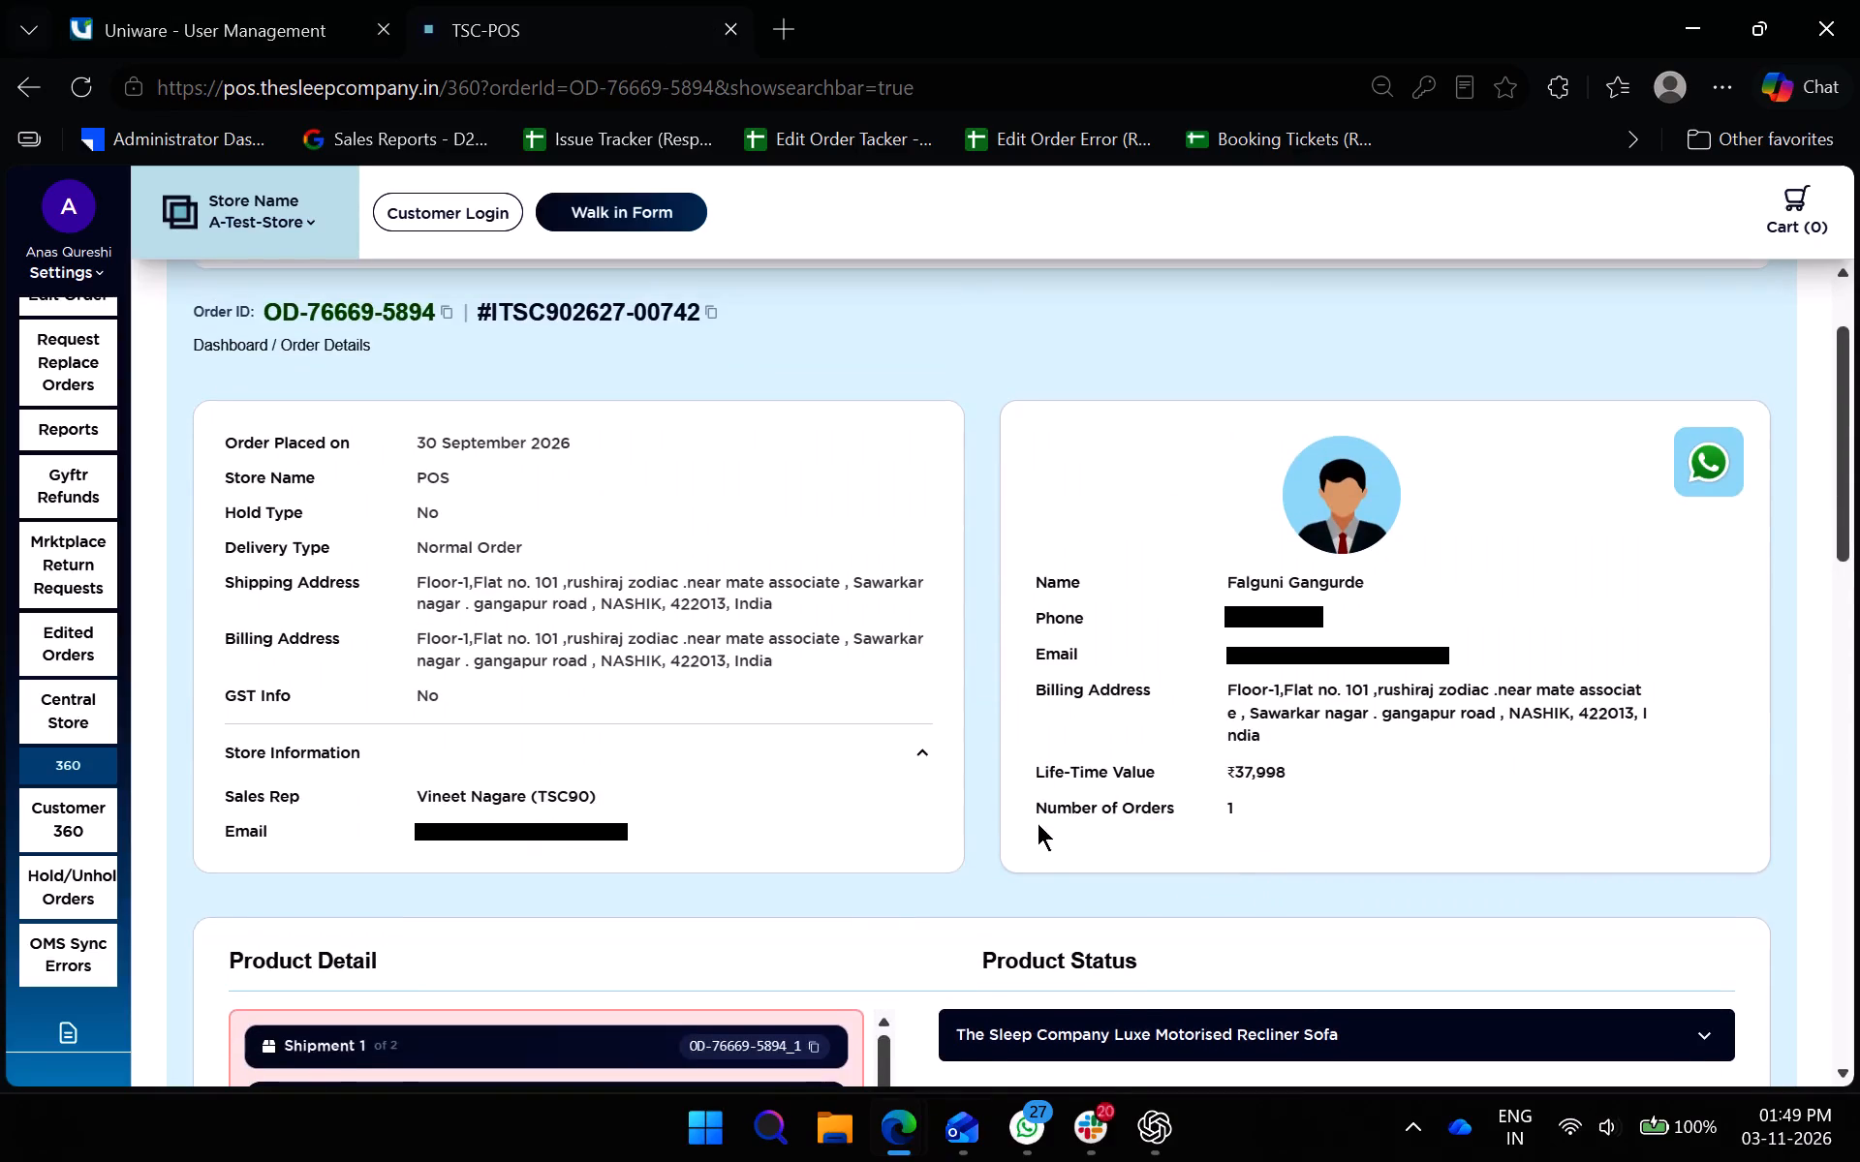
scroll(1038, 823, down, 1)
drag(1837, 503, 1846, 486)
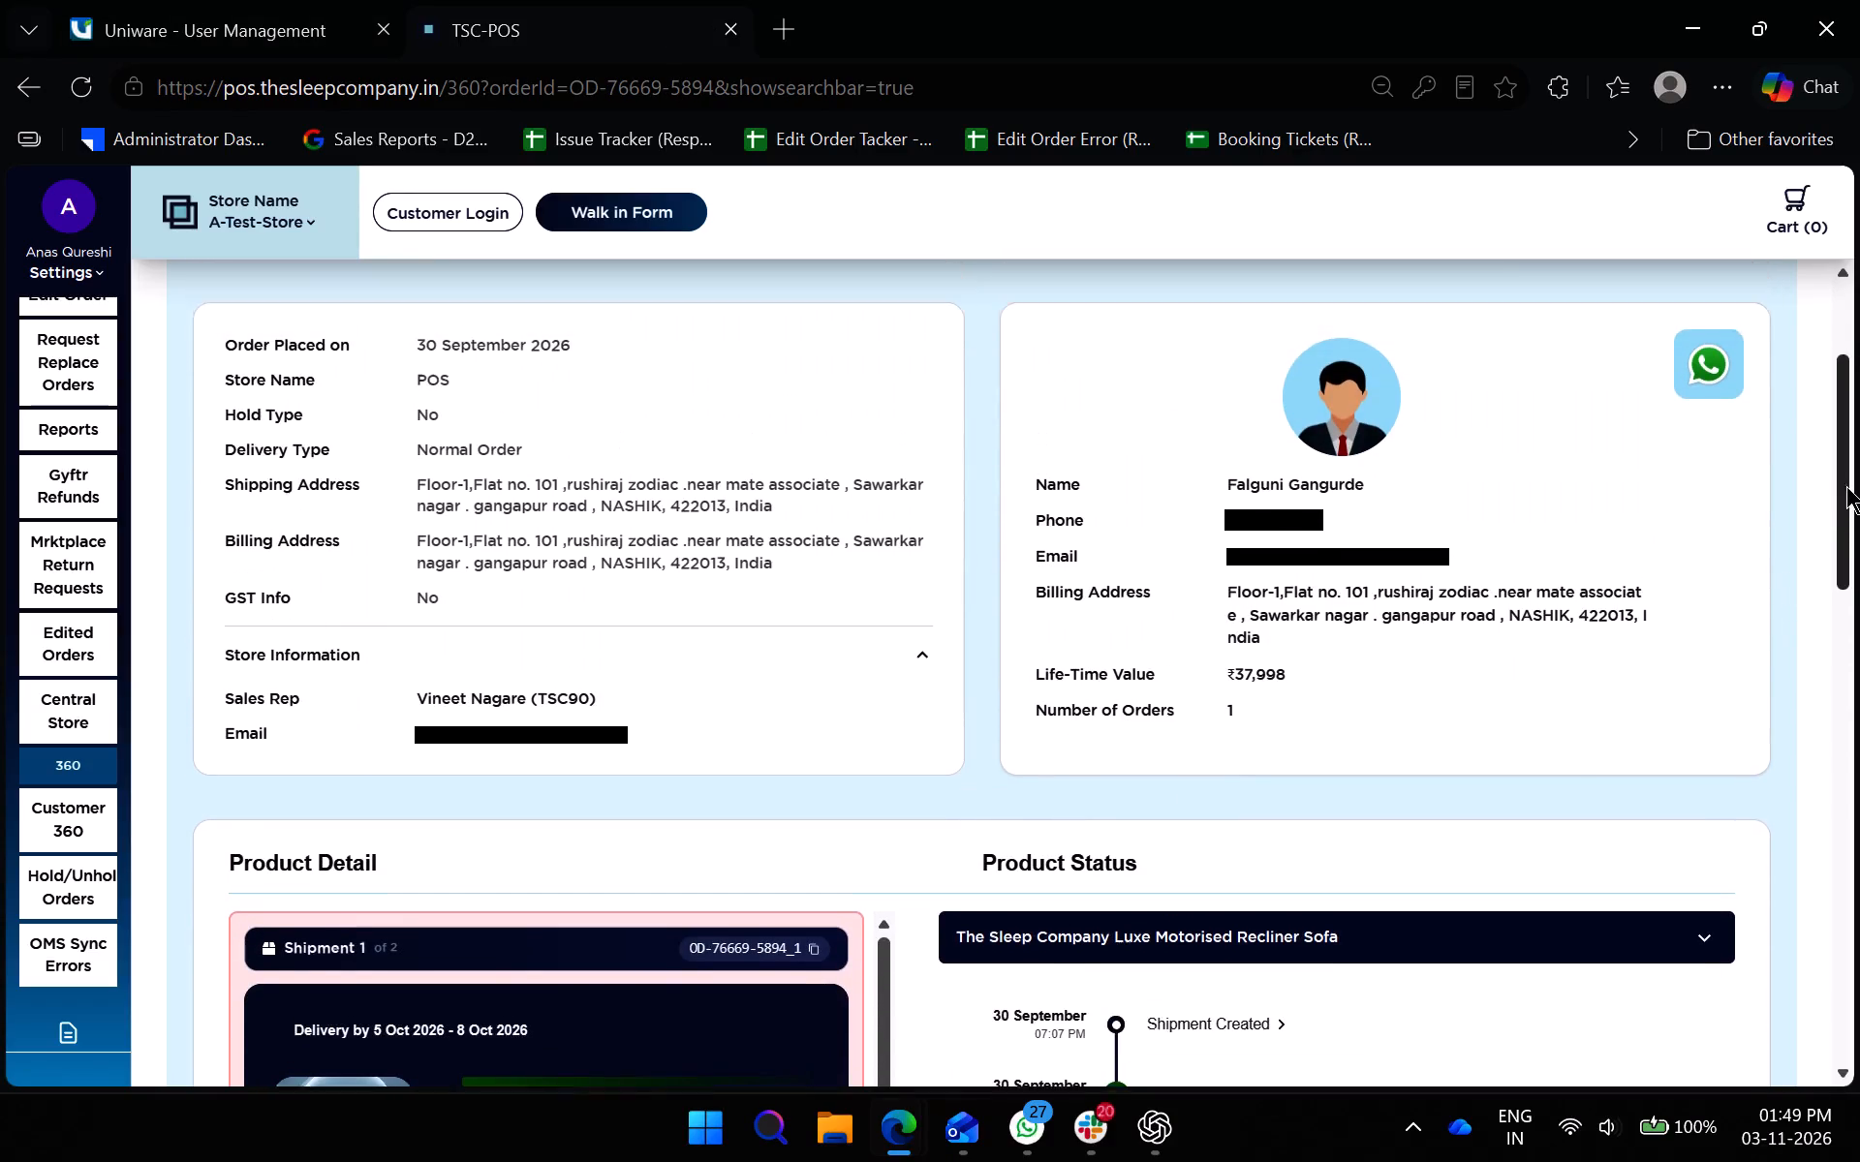
drag(1846, 486, 1844, 669)
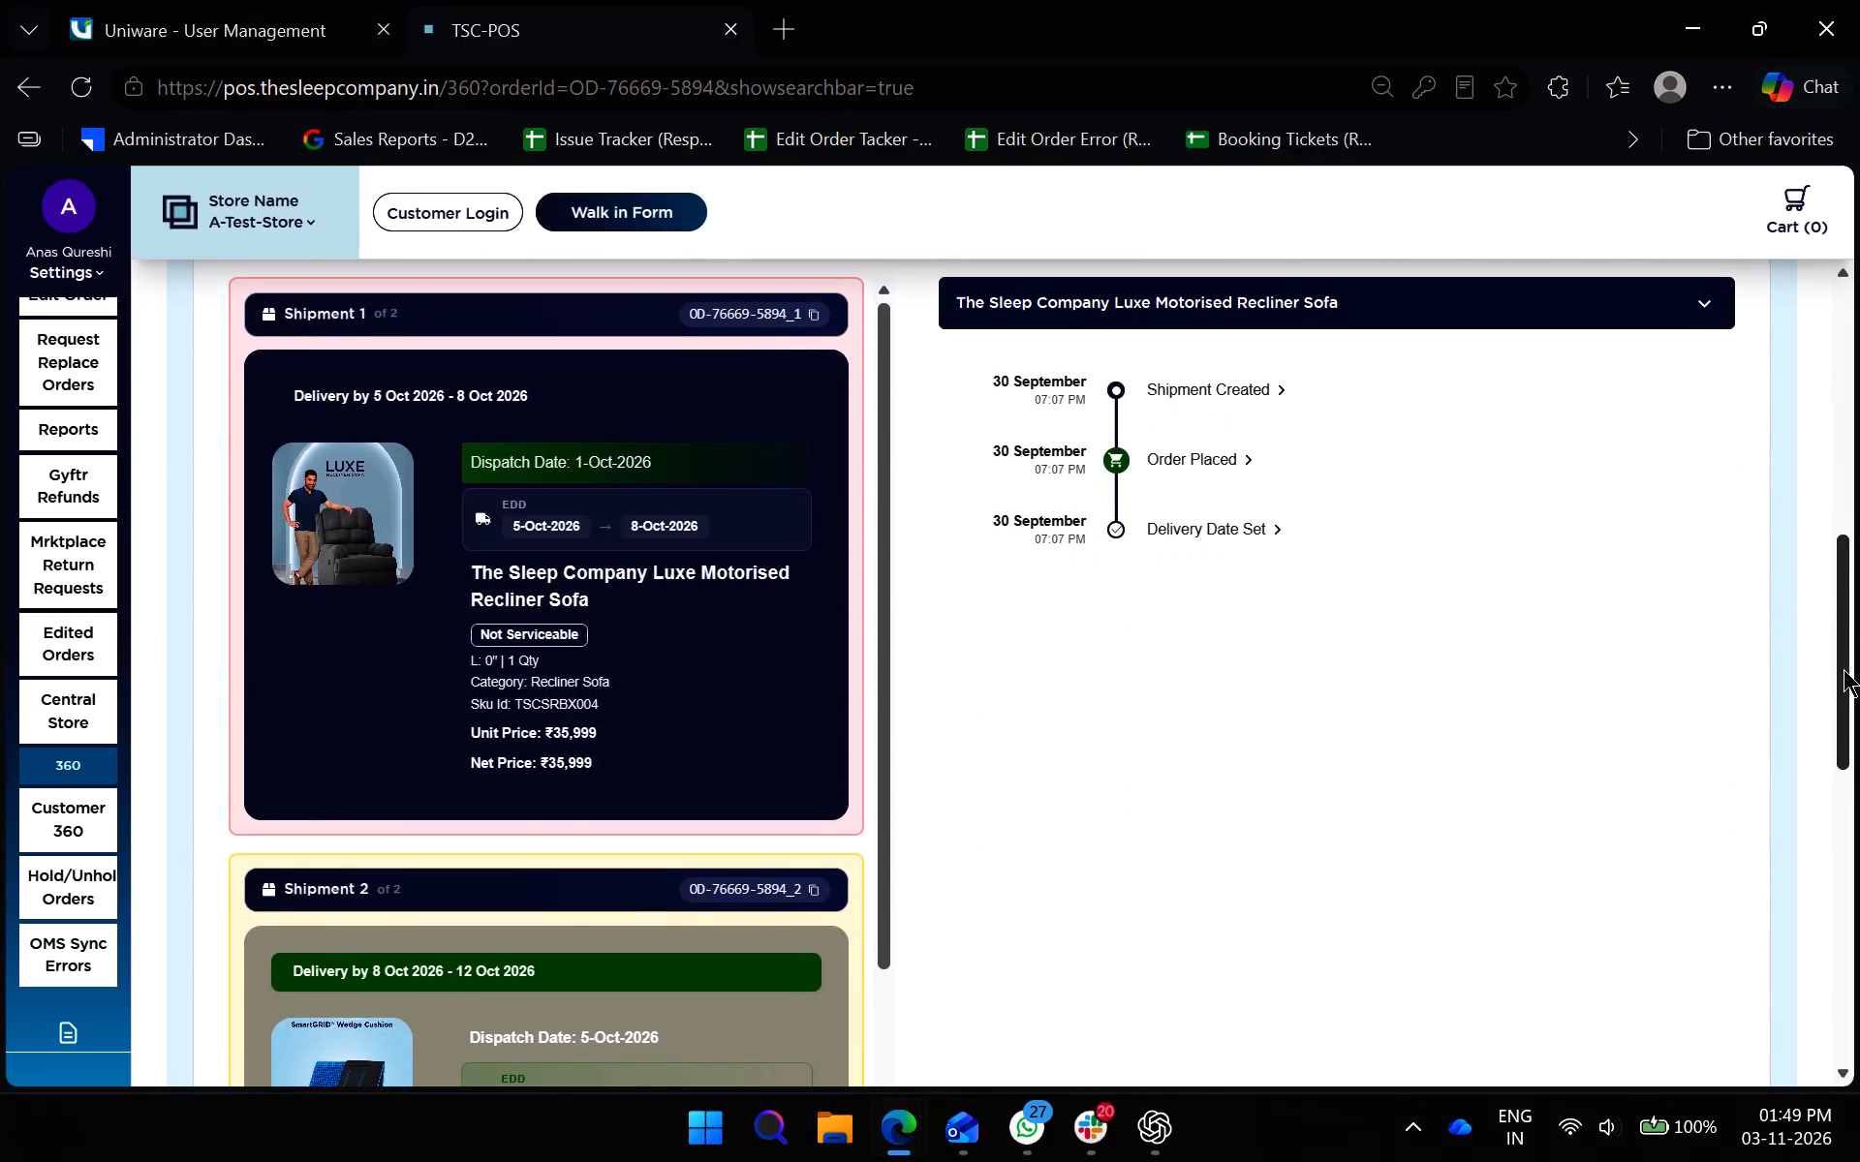
drag(1844, 669, 1844, 659)
click(744, 1038)
scroll(1011, 815, down, 3)
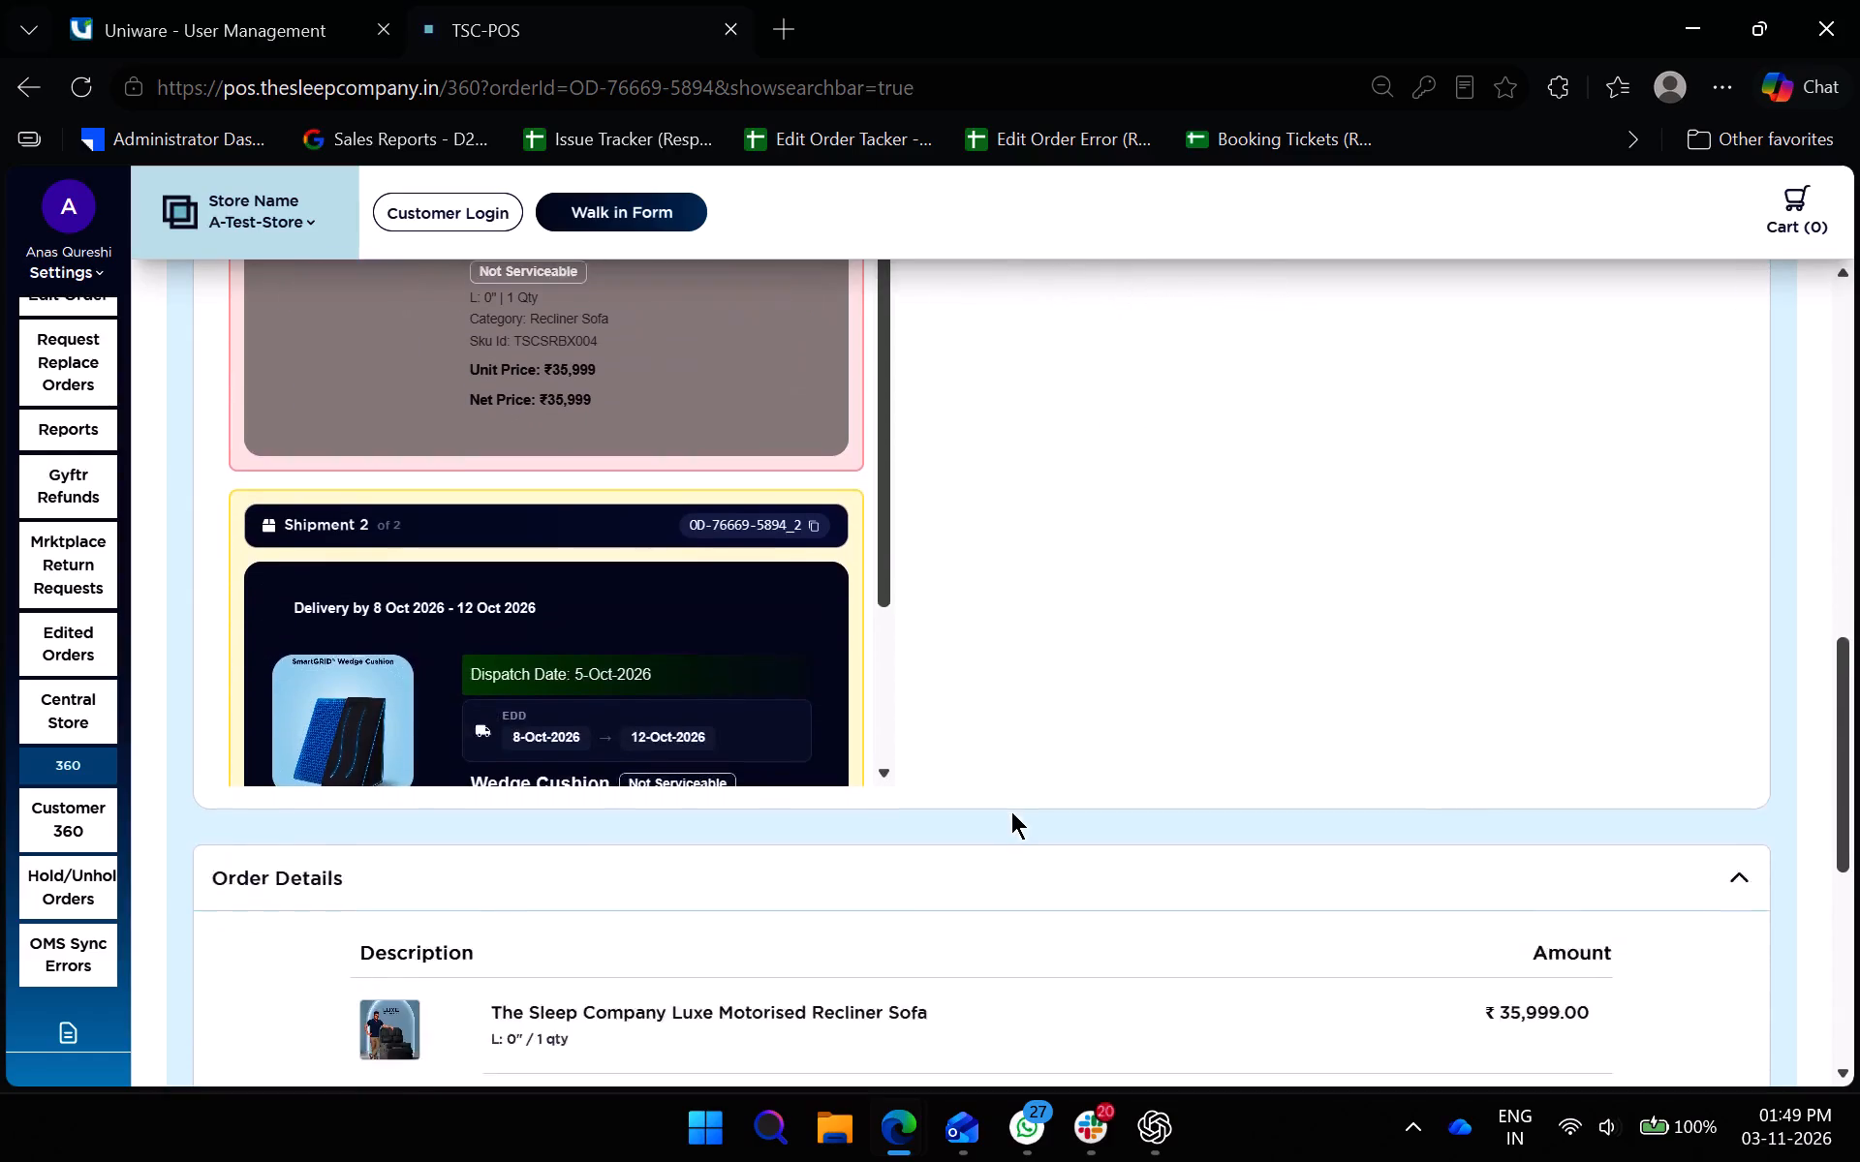
scroll(1011, 810, up, 1)
scroll(674, 636, up, 3)
scroll(658, 855, up, 3)
scroll(732, 867, down, 4)
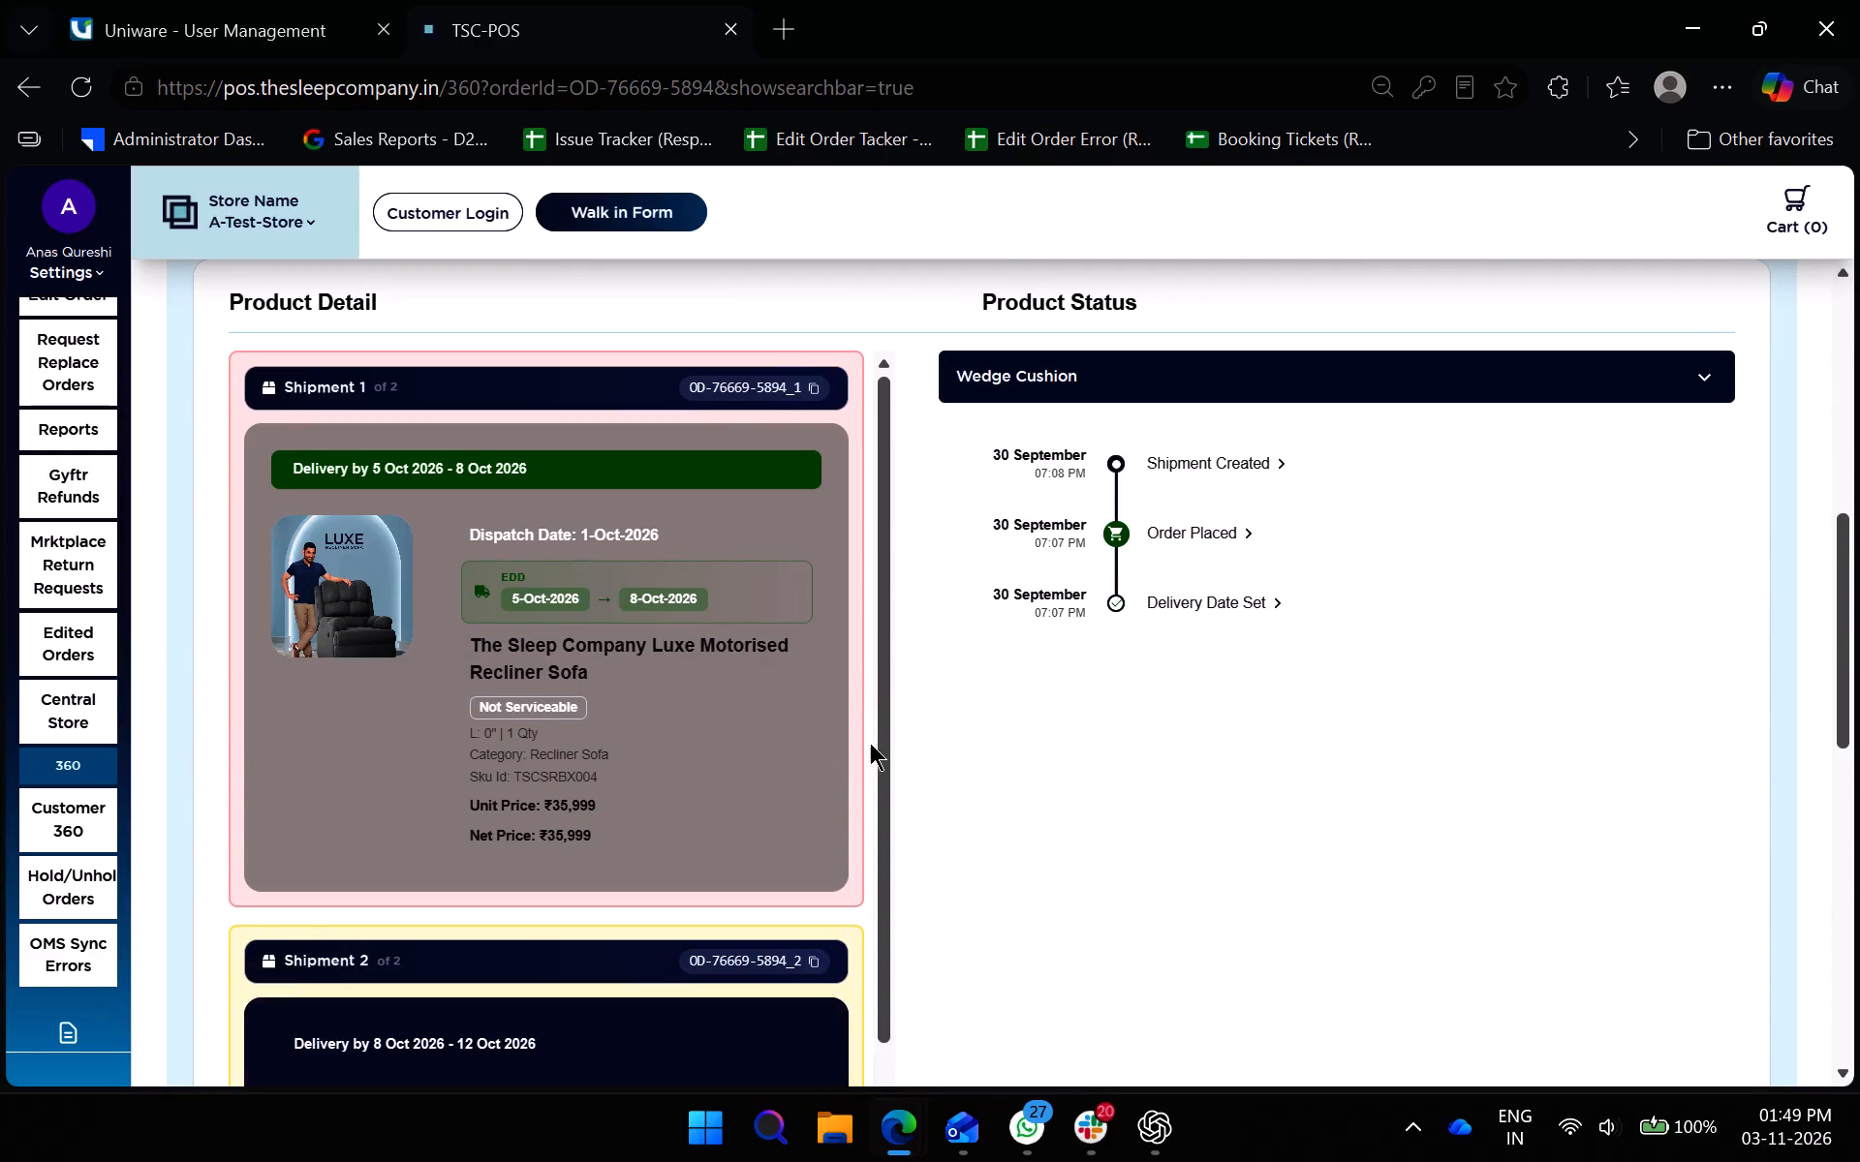
drag(878, 749, 893, 994)
scroll(916, 901, down, 1)
scroll(915, 888, up, 1)
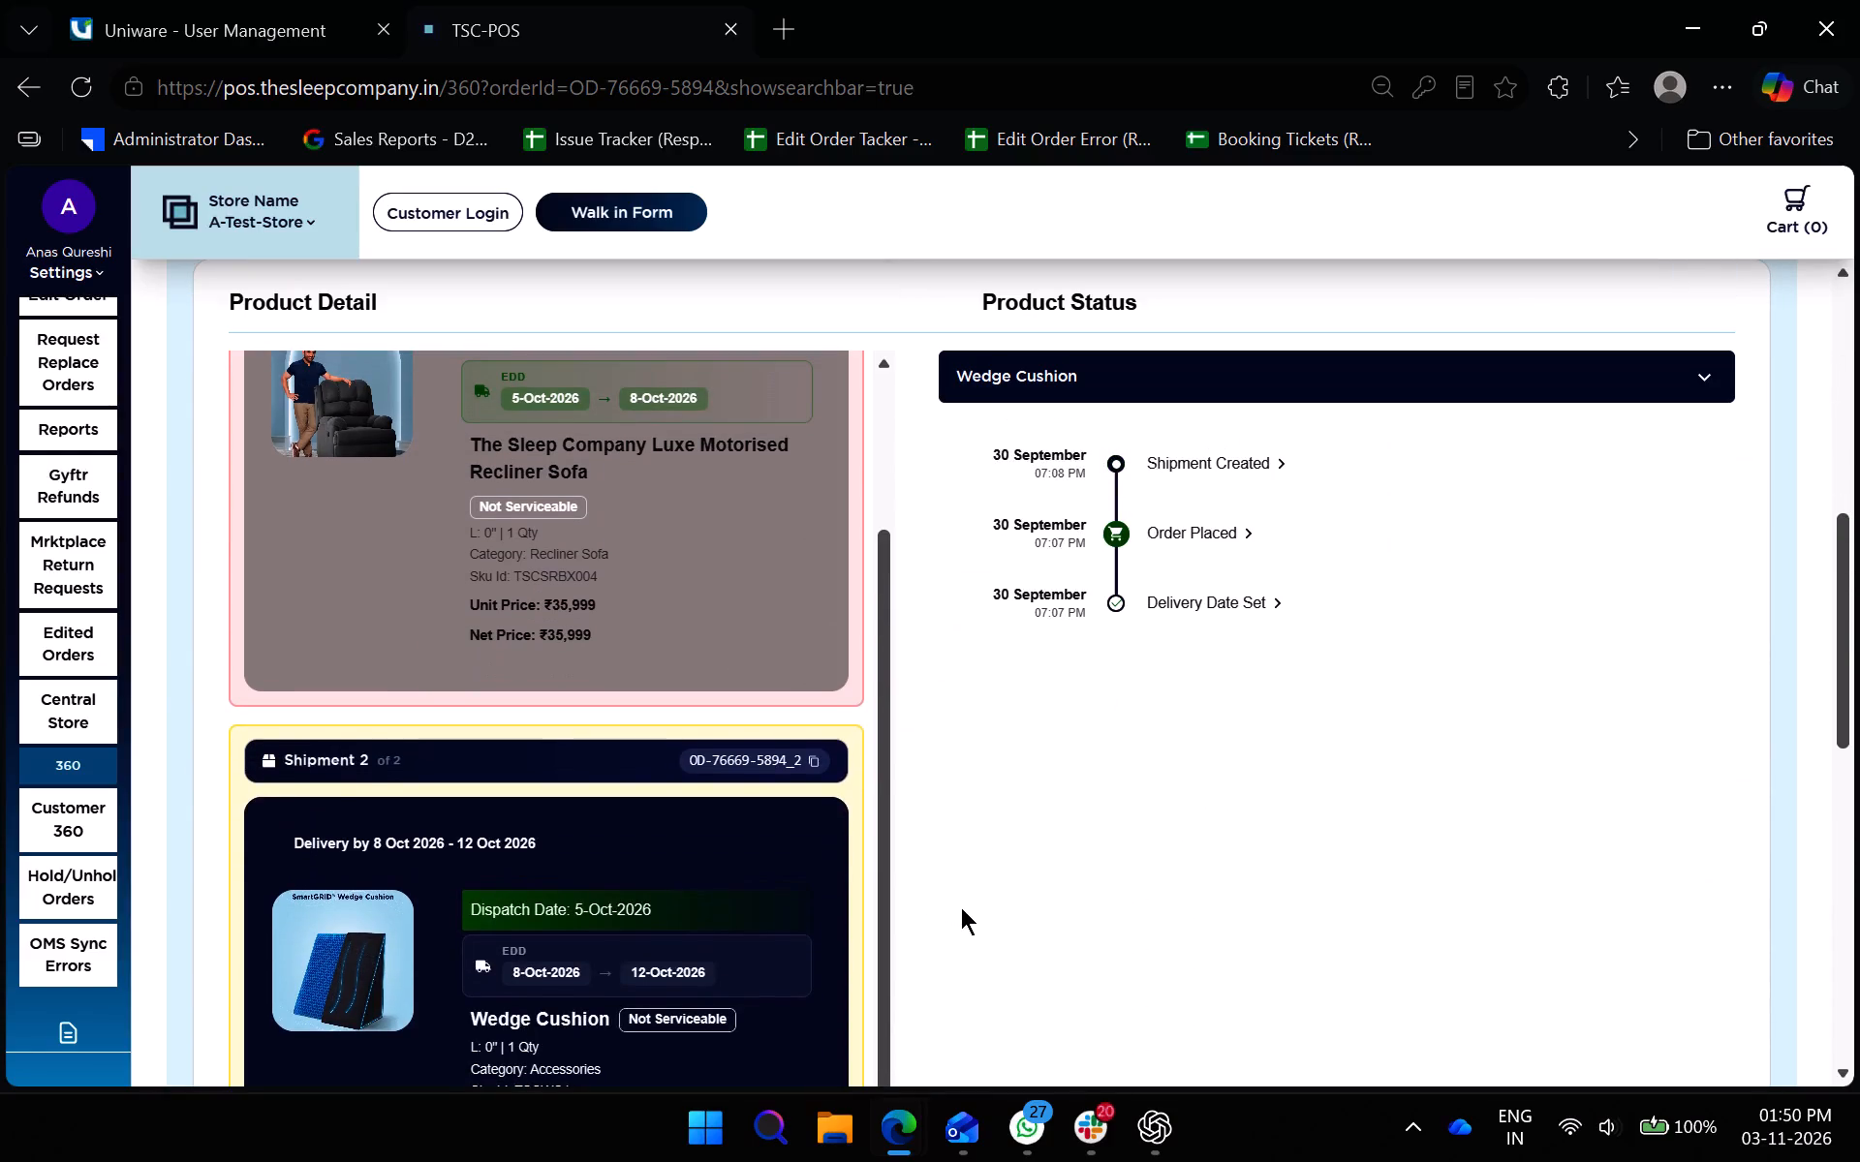
key(shift+super+s)
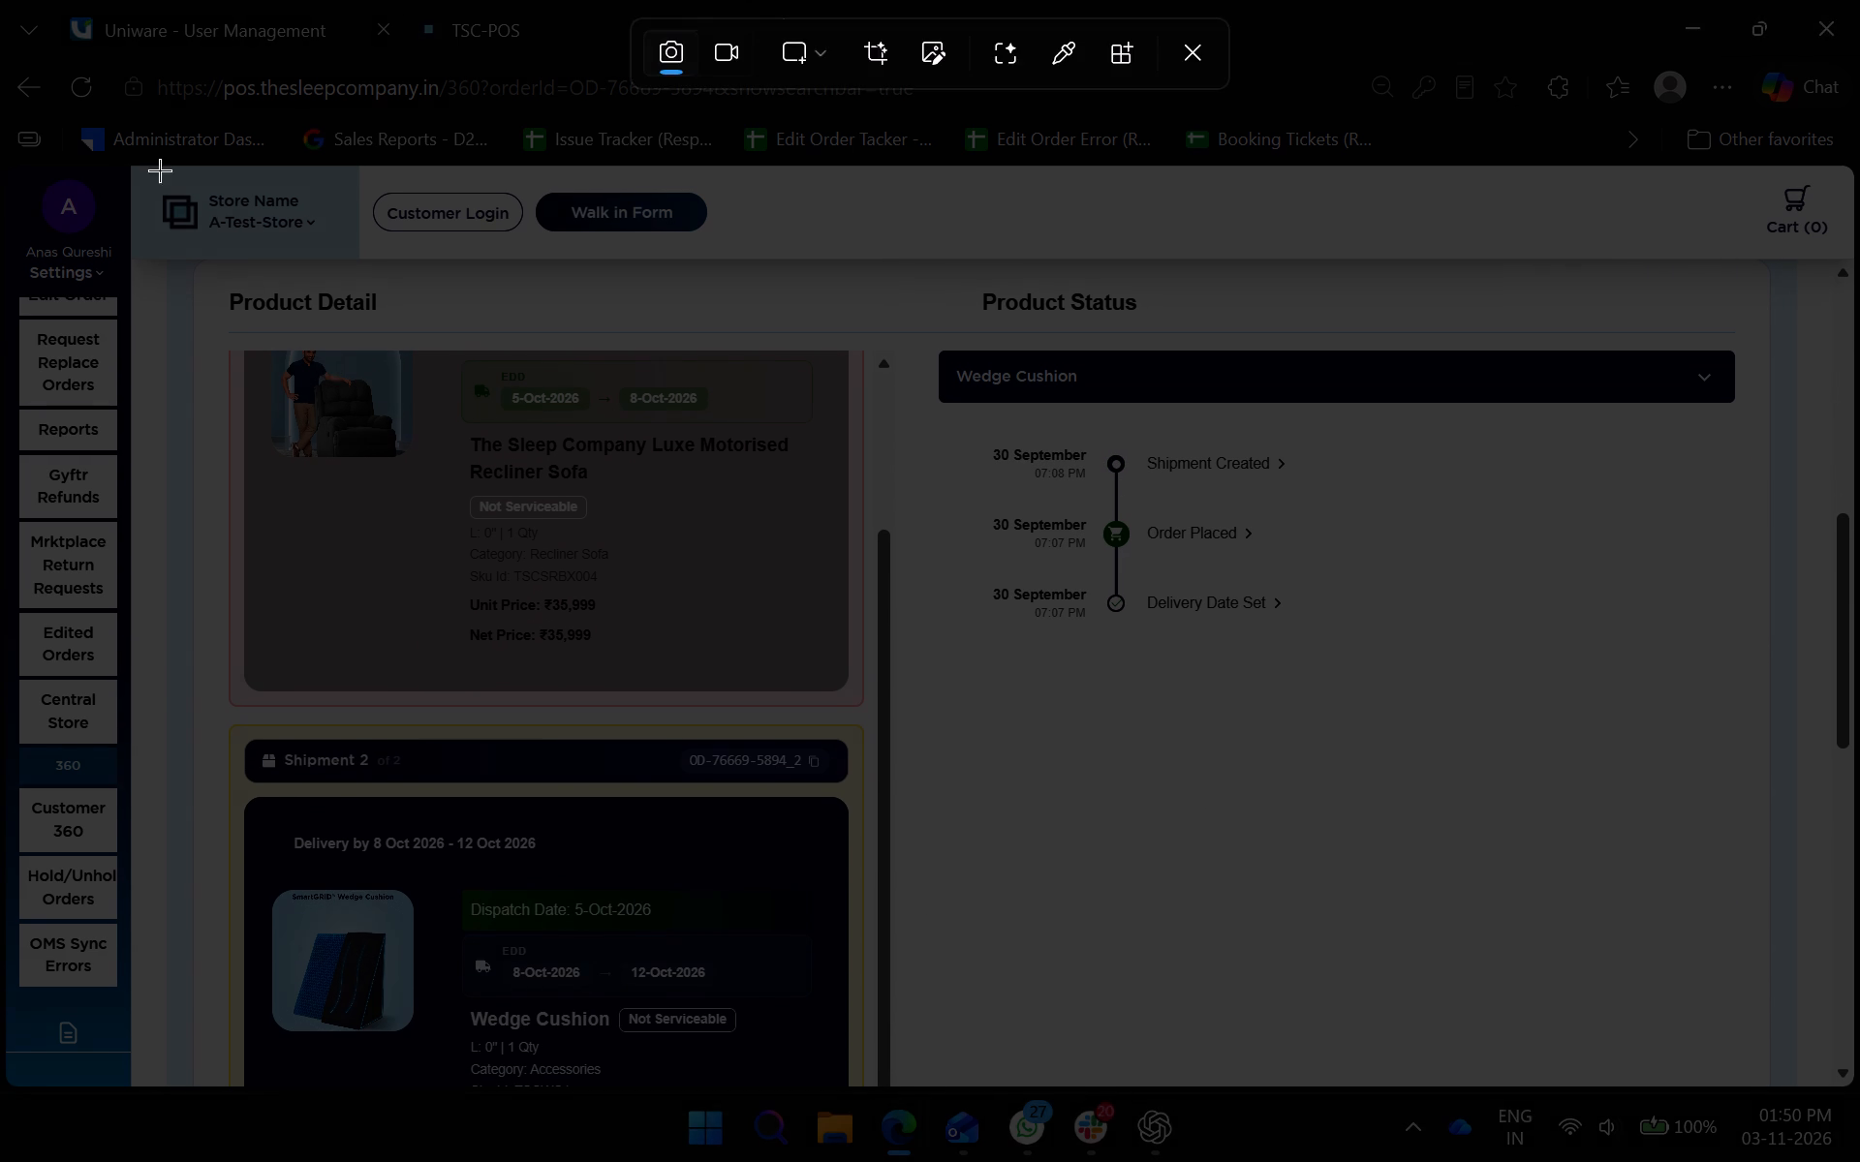
drag(127, 168, 1848, 1089)
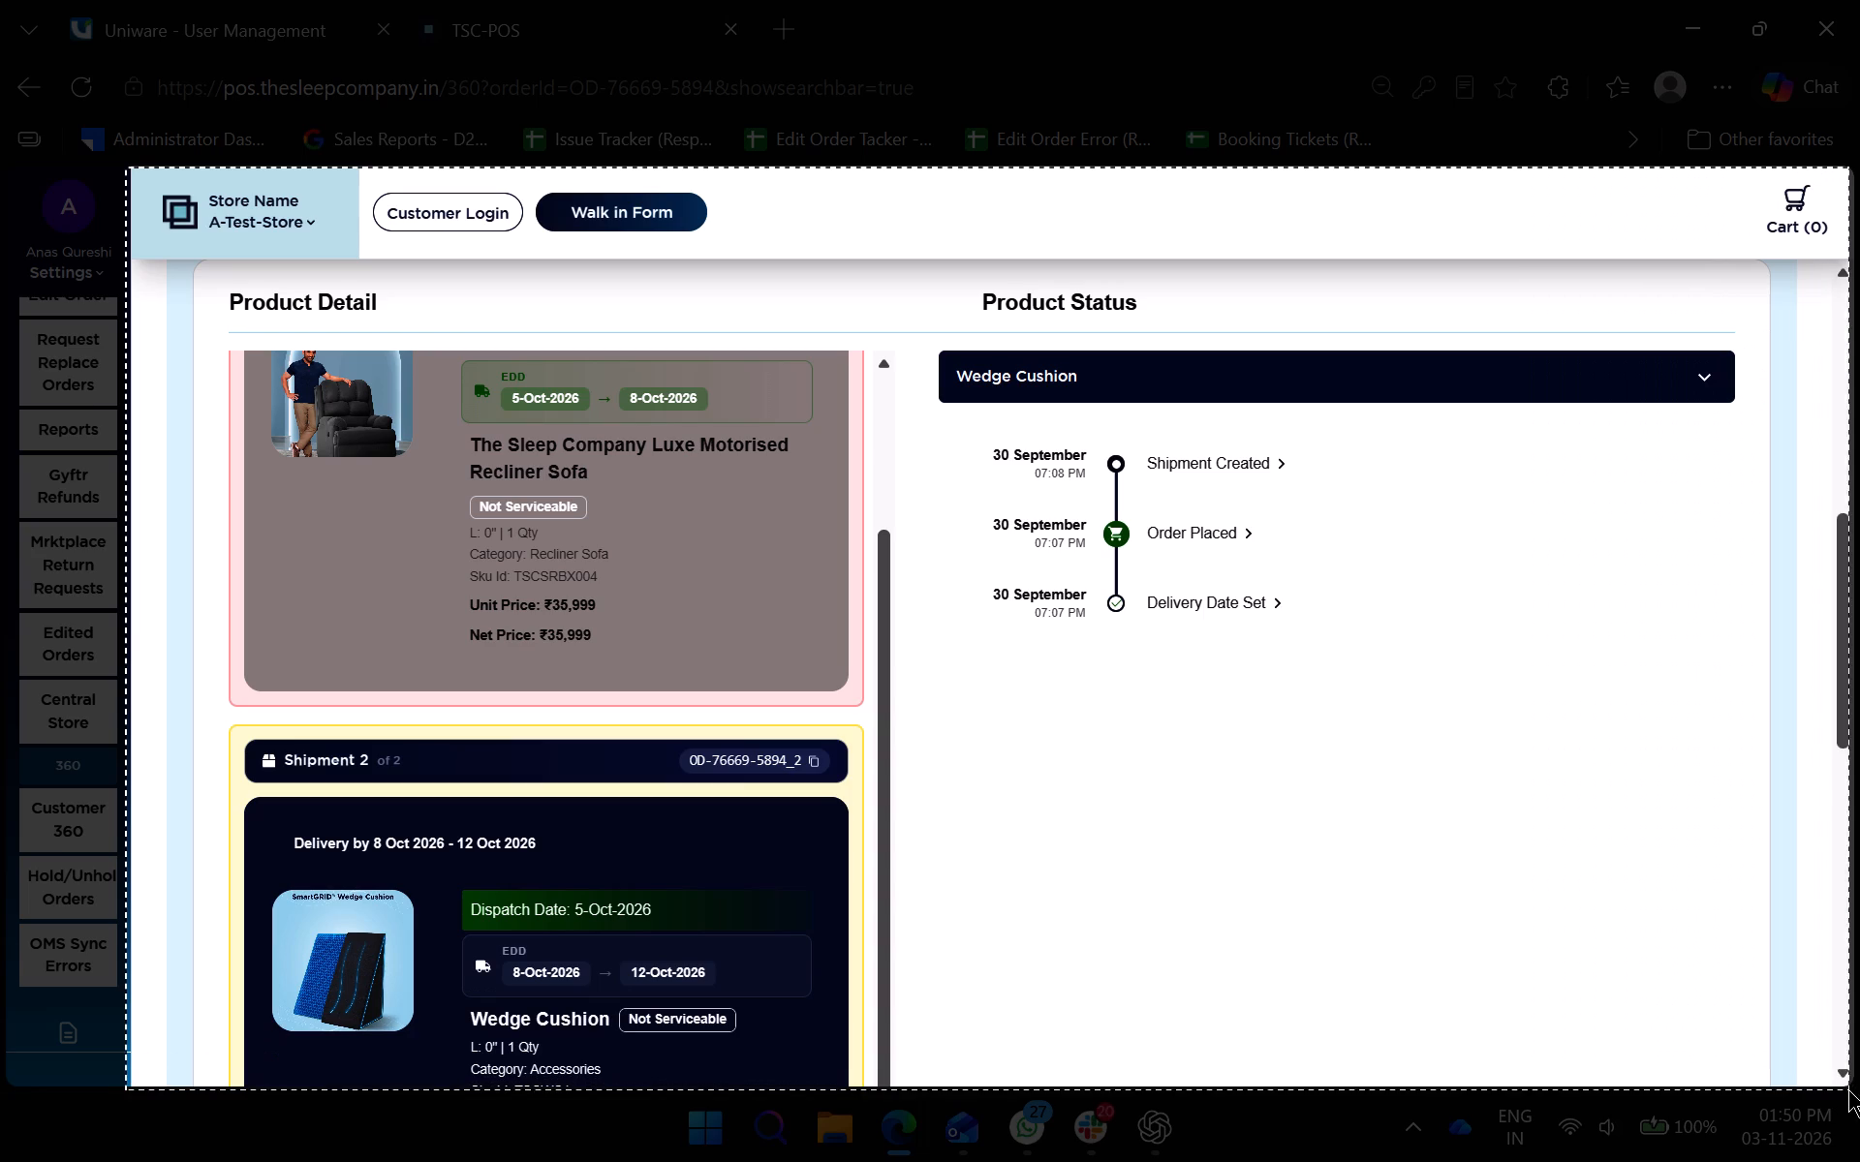
drag(1848, 1089, 1853, 1086)
Paste the POS screenshot into the TPO bug's description below the Uniware image and remove the blank line after it.
key(alt+Tab)
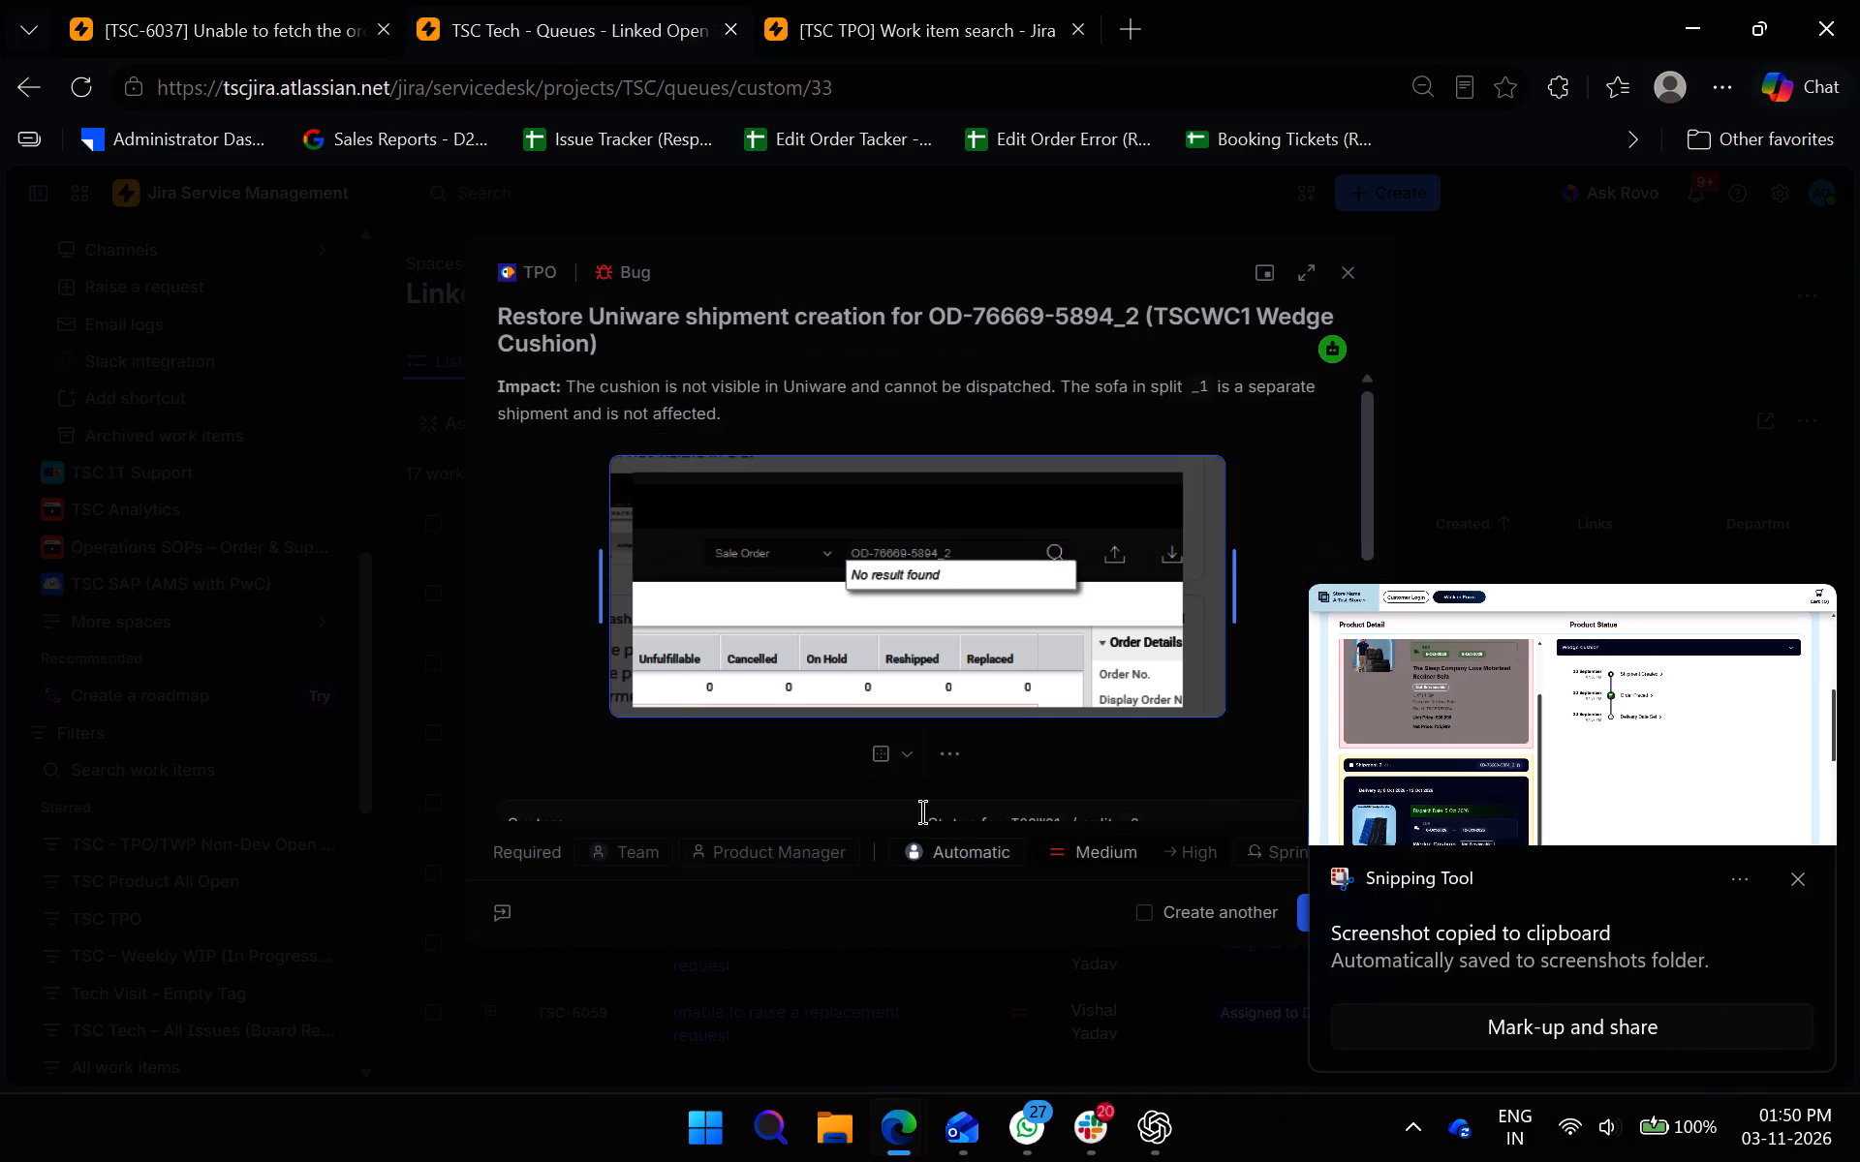
scroll(739, 780, down, 1)
click(655, 620)
key(ctrl+v)
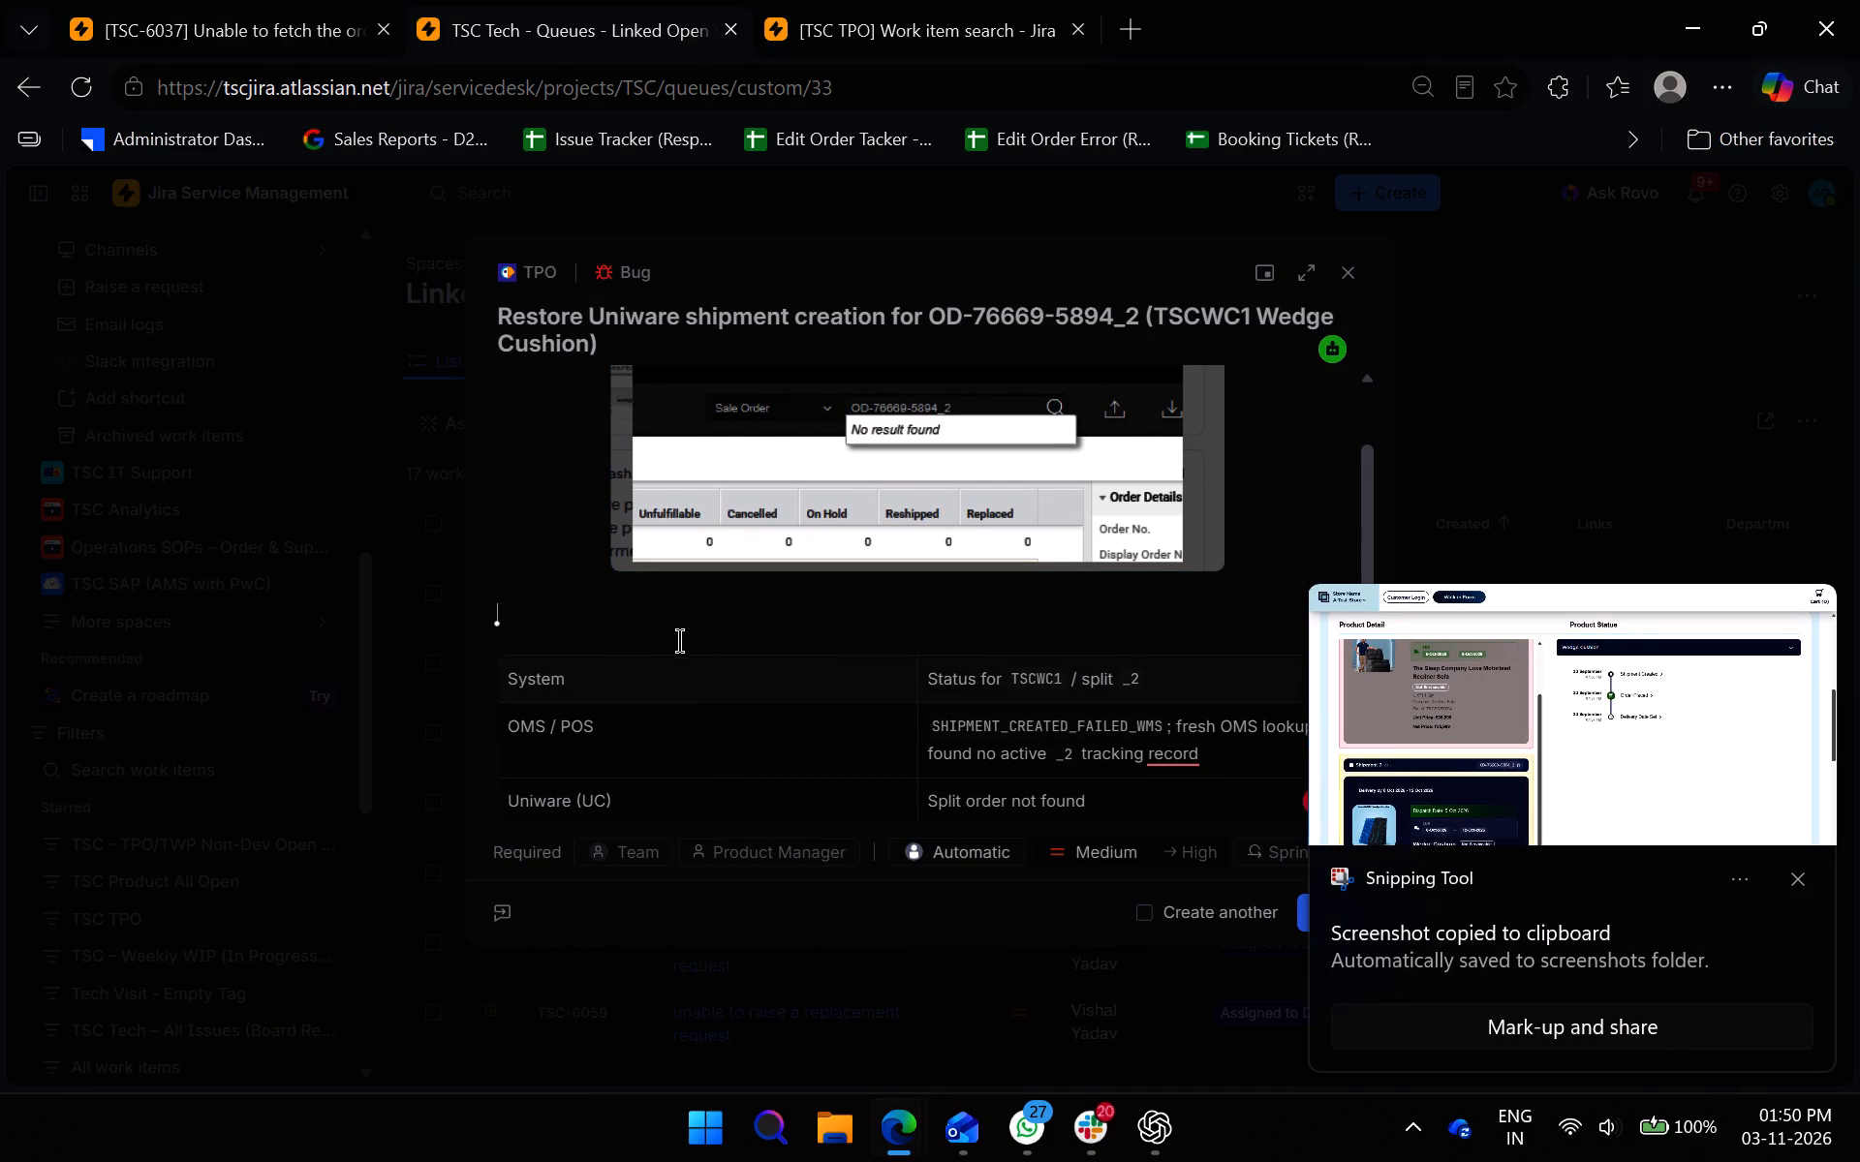
click(1799, 878)
scroll(1008, 623, down, 2)
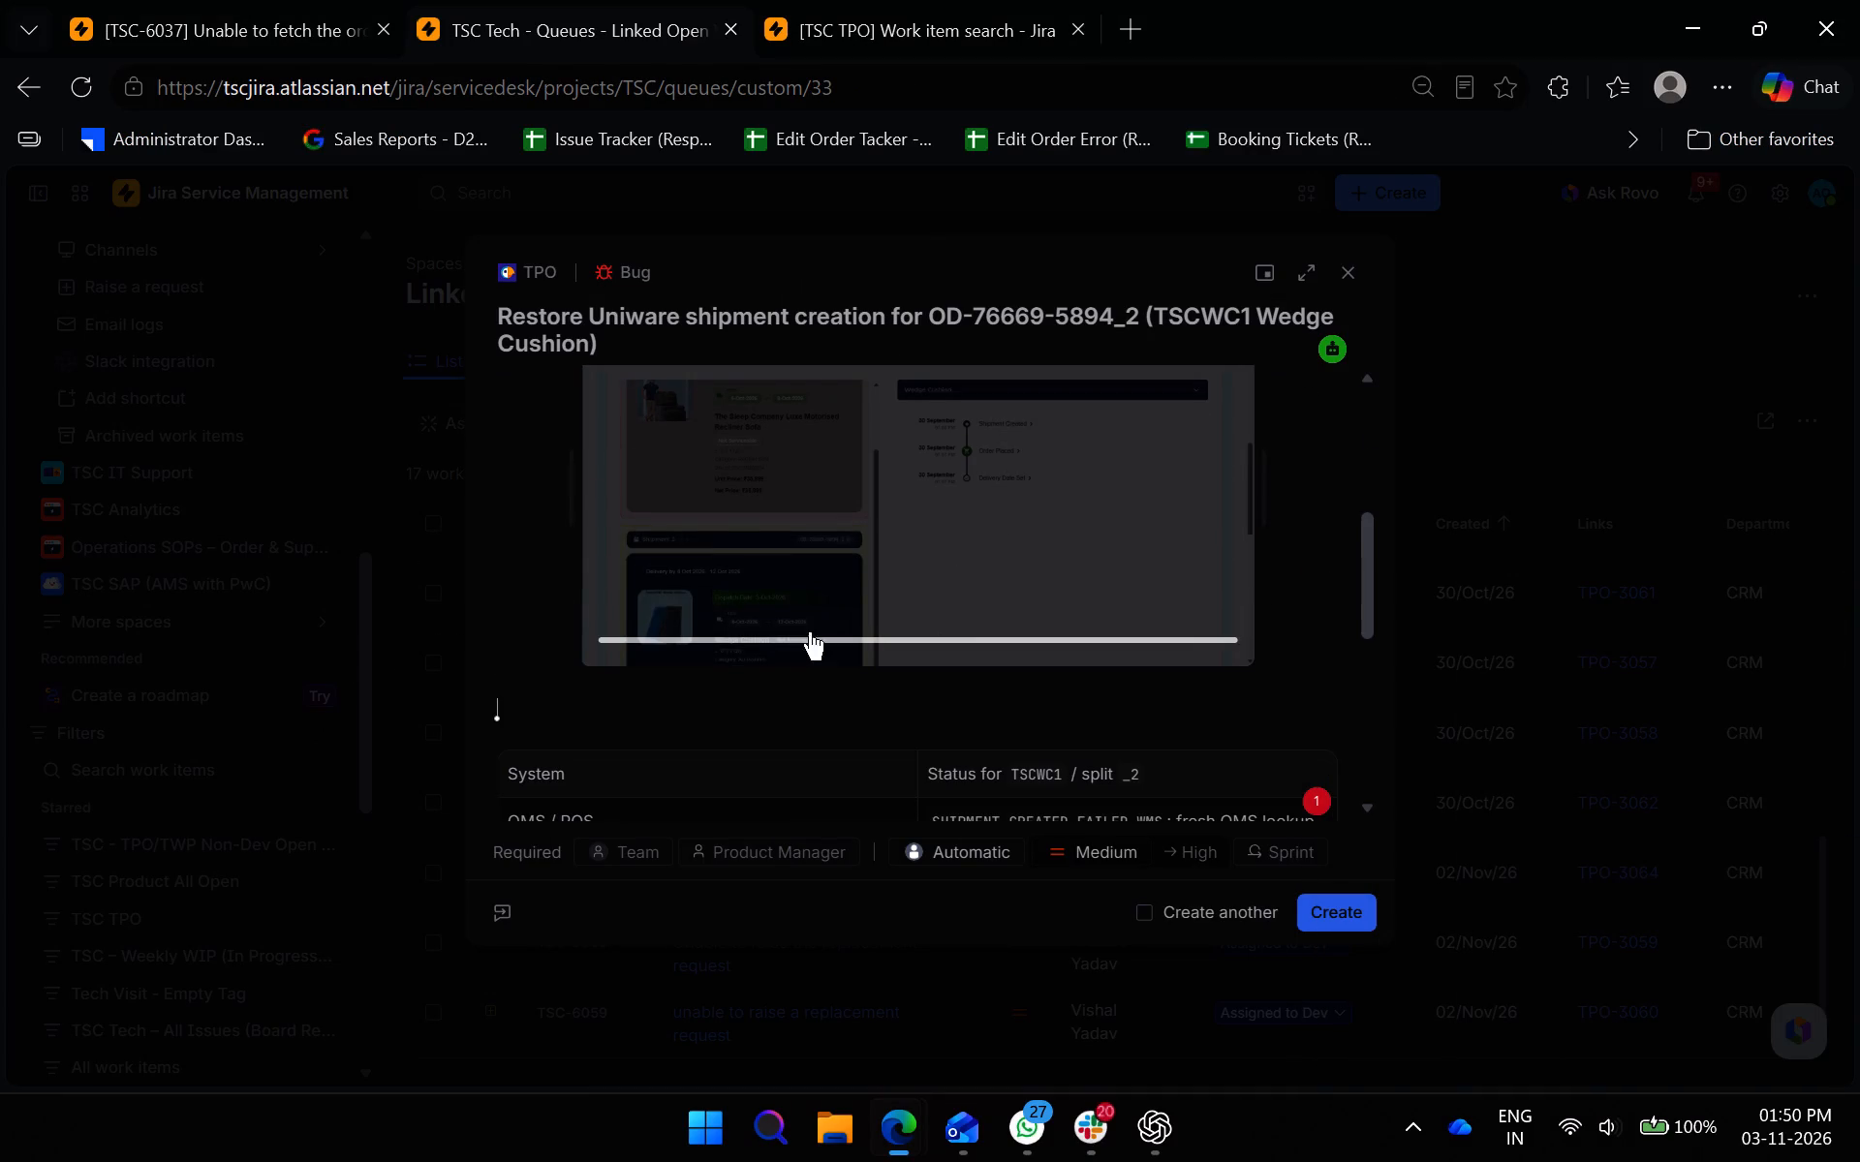
click(610, 723)
key(BackSpace)
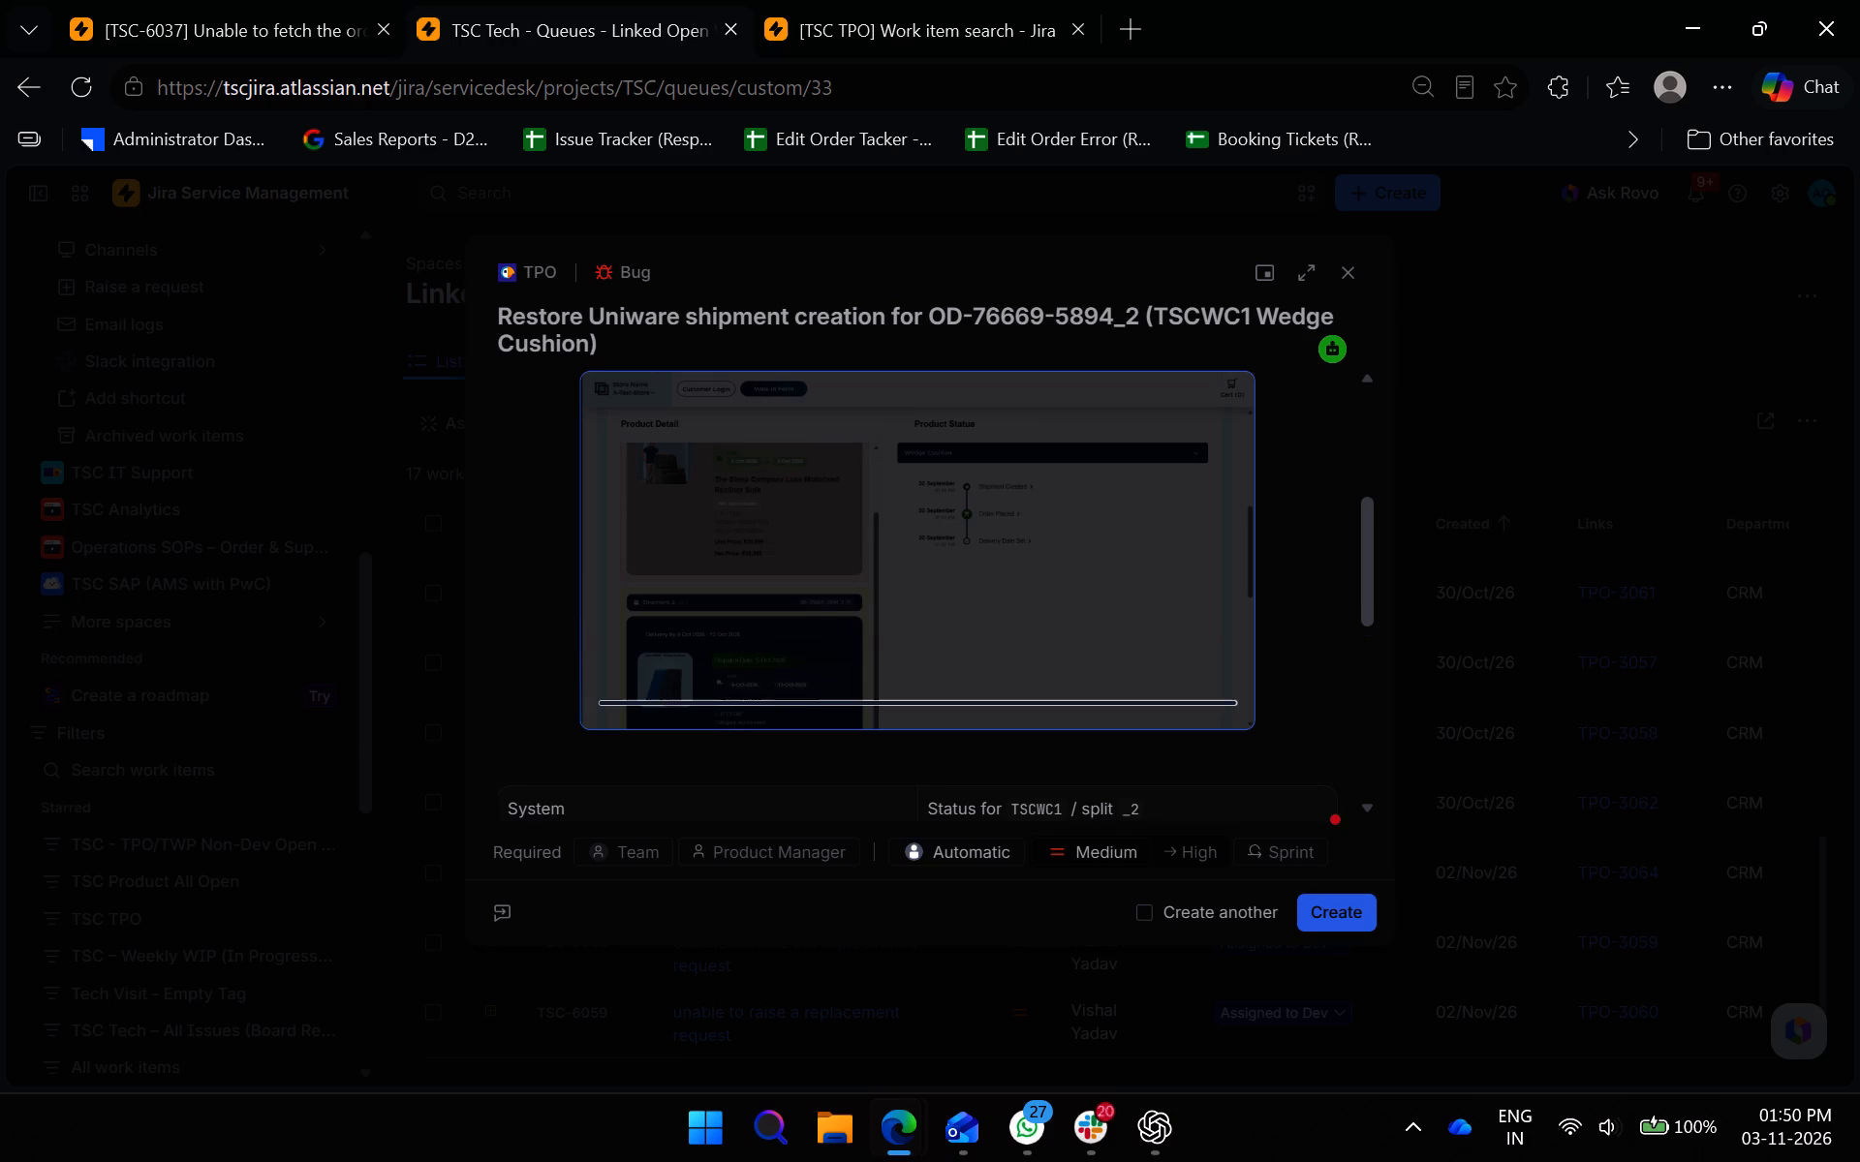
Check through the rest of the bug's description and set the required Team to OMS.
scroll(737, 639, down, 4)
scroll(746, 636, up, 2)
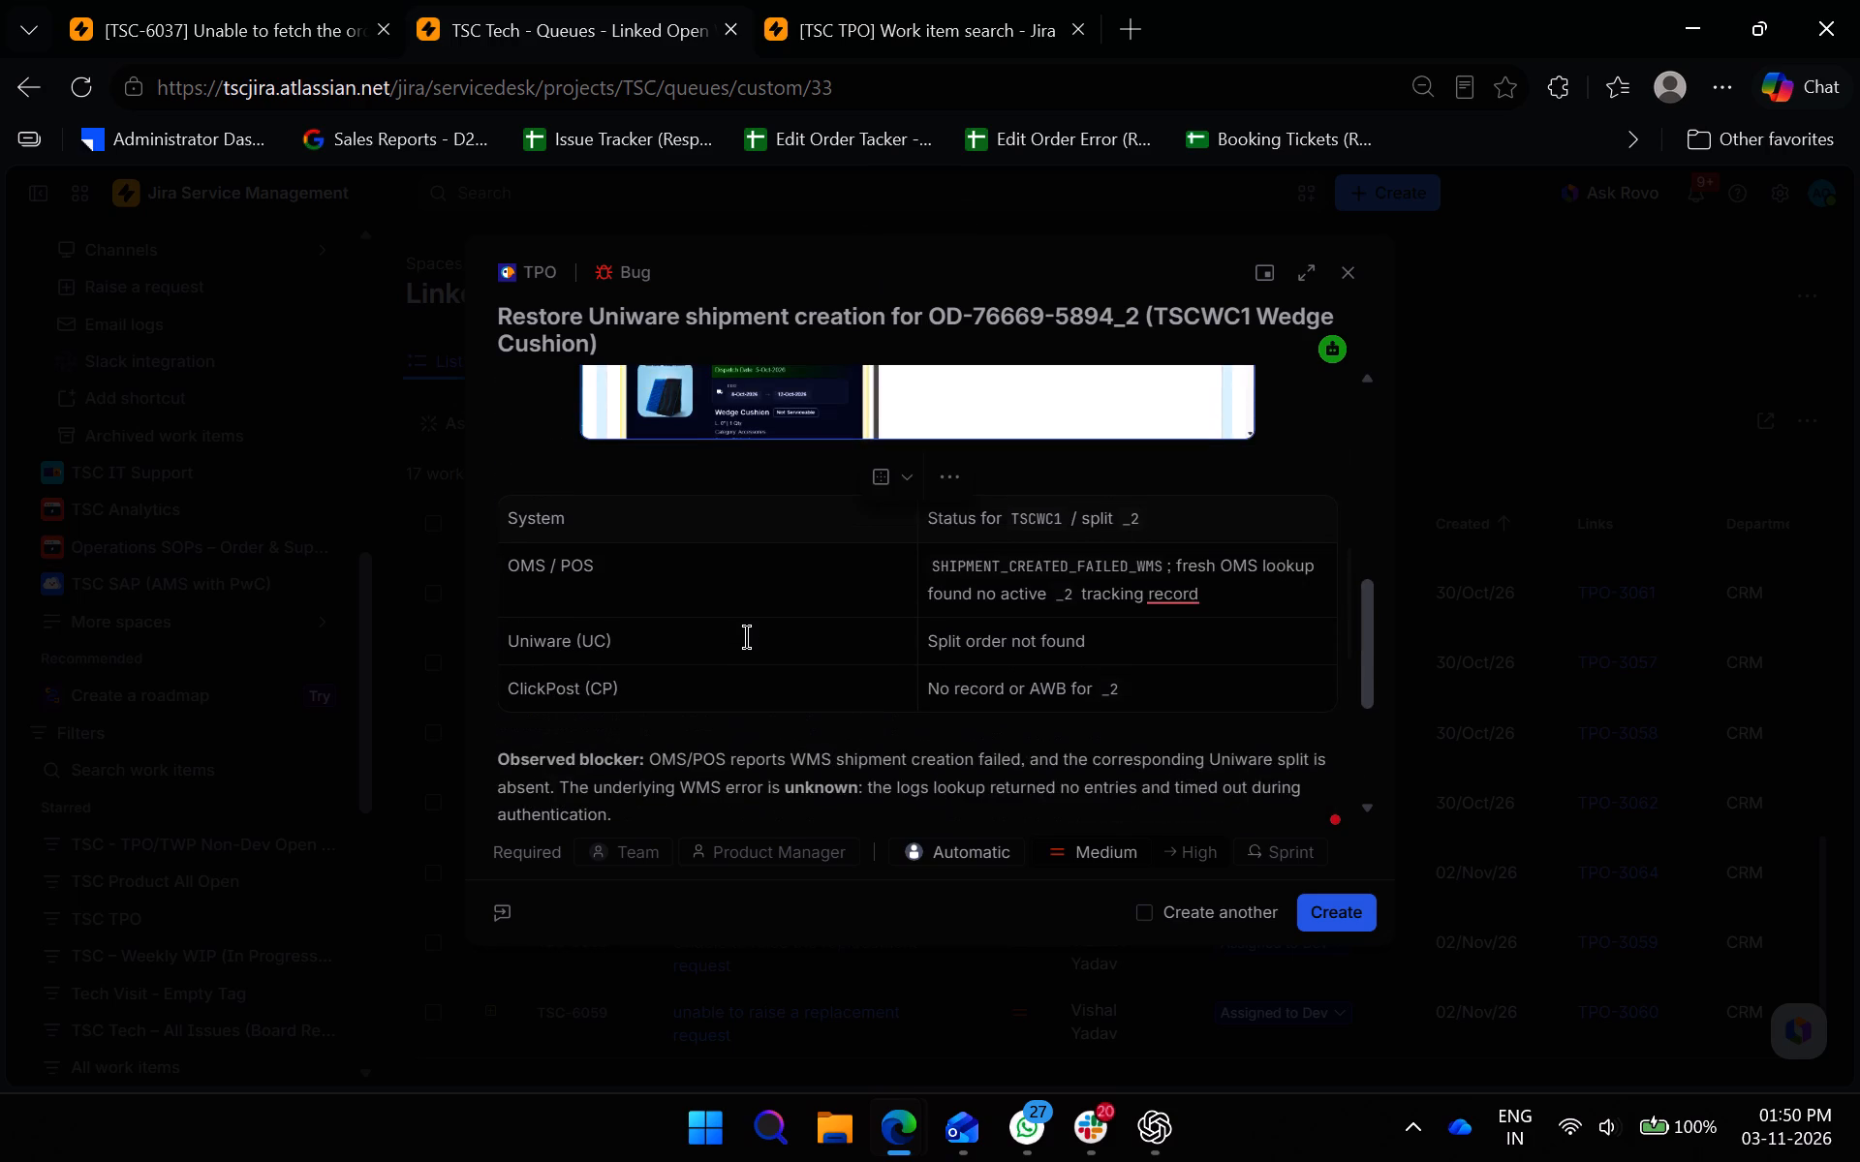
scroll(787, 758, down, 3)
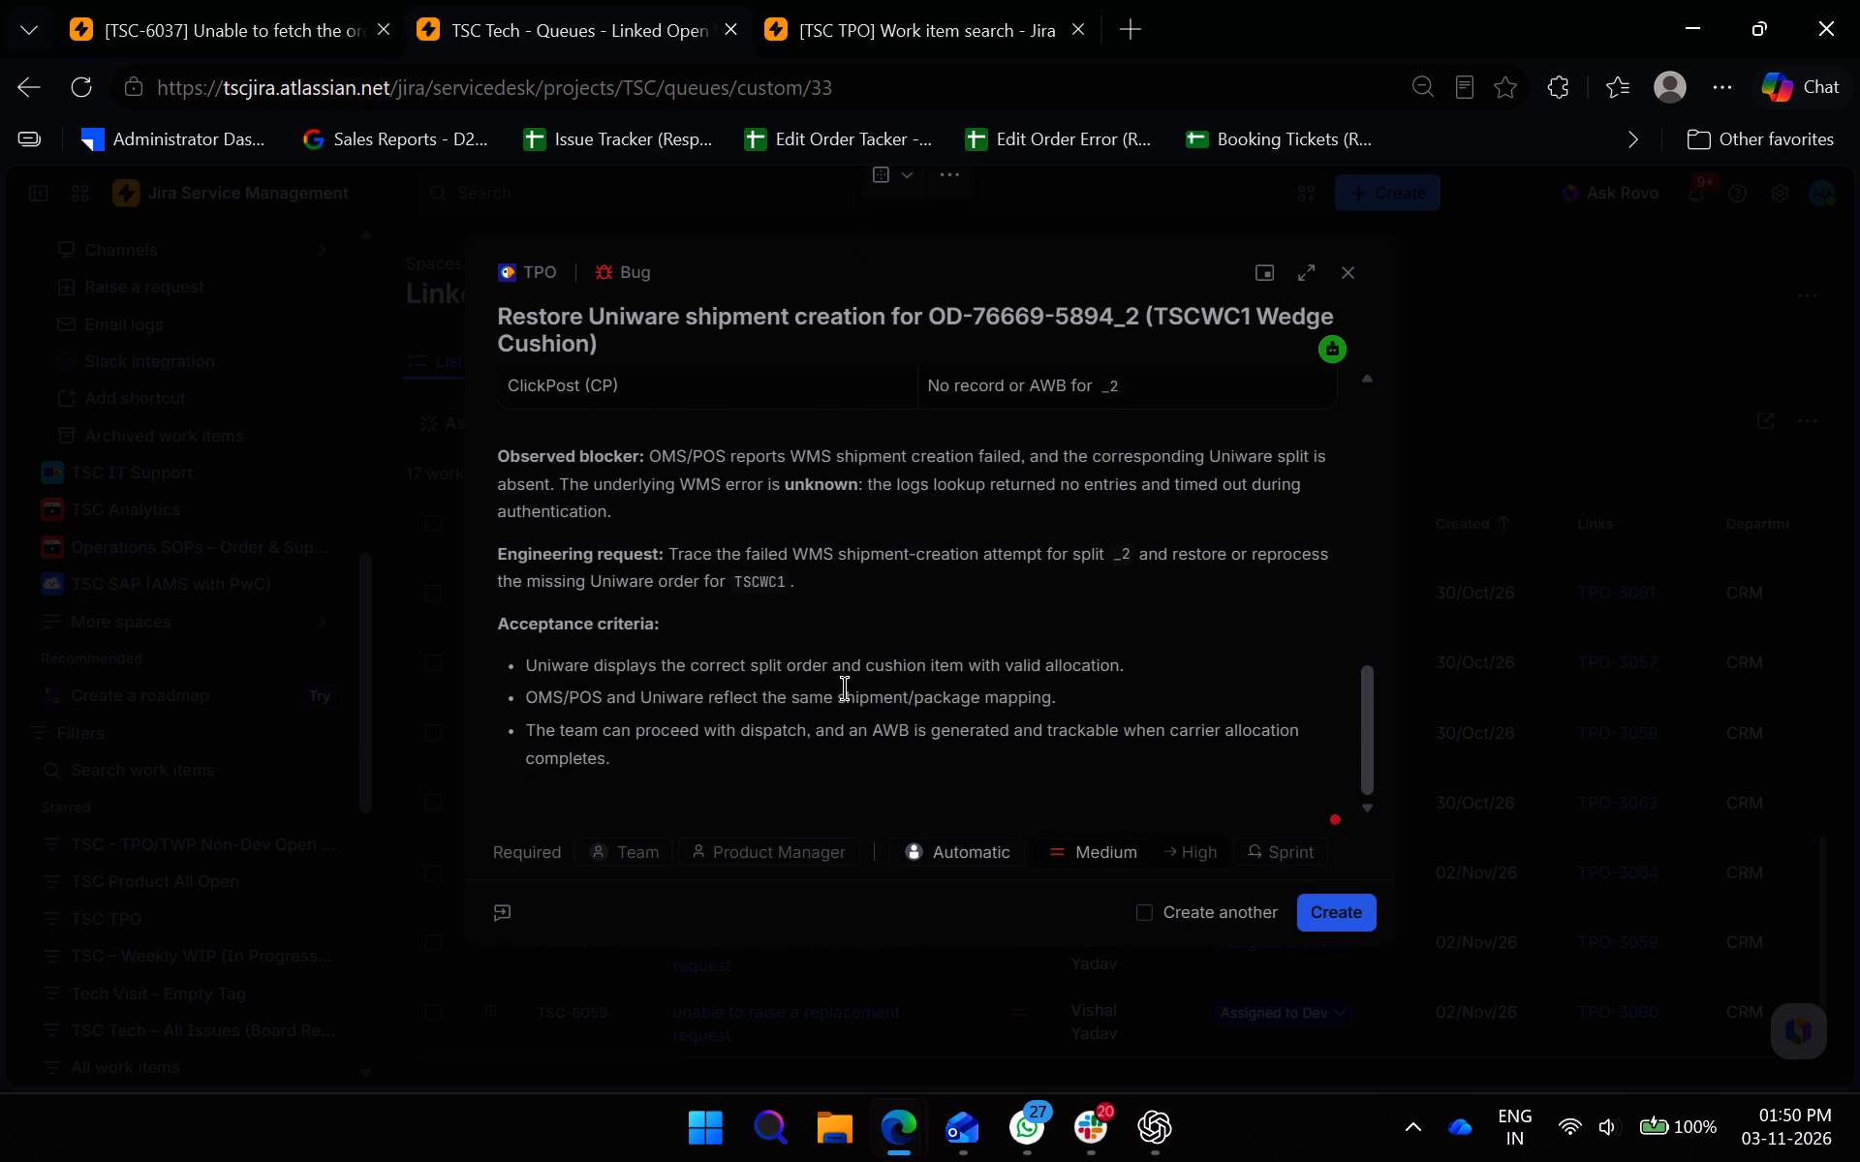
click(627, 850)
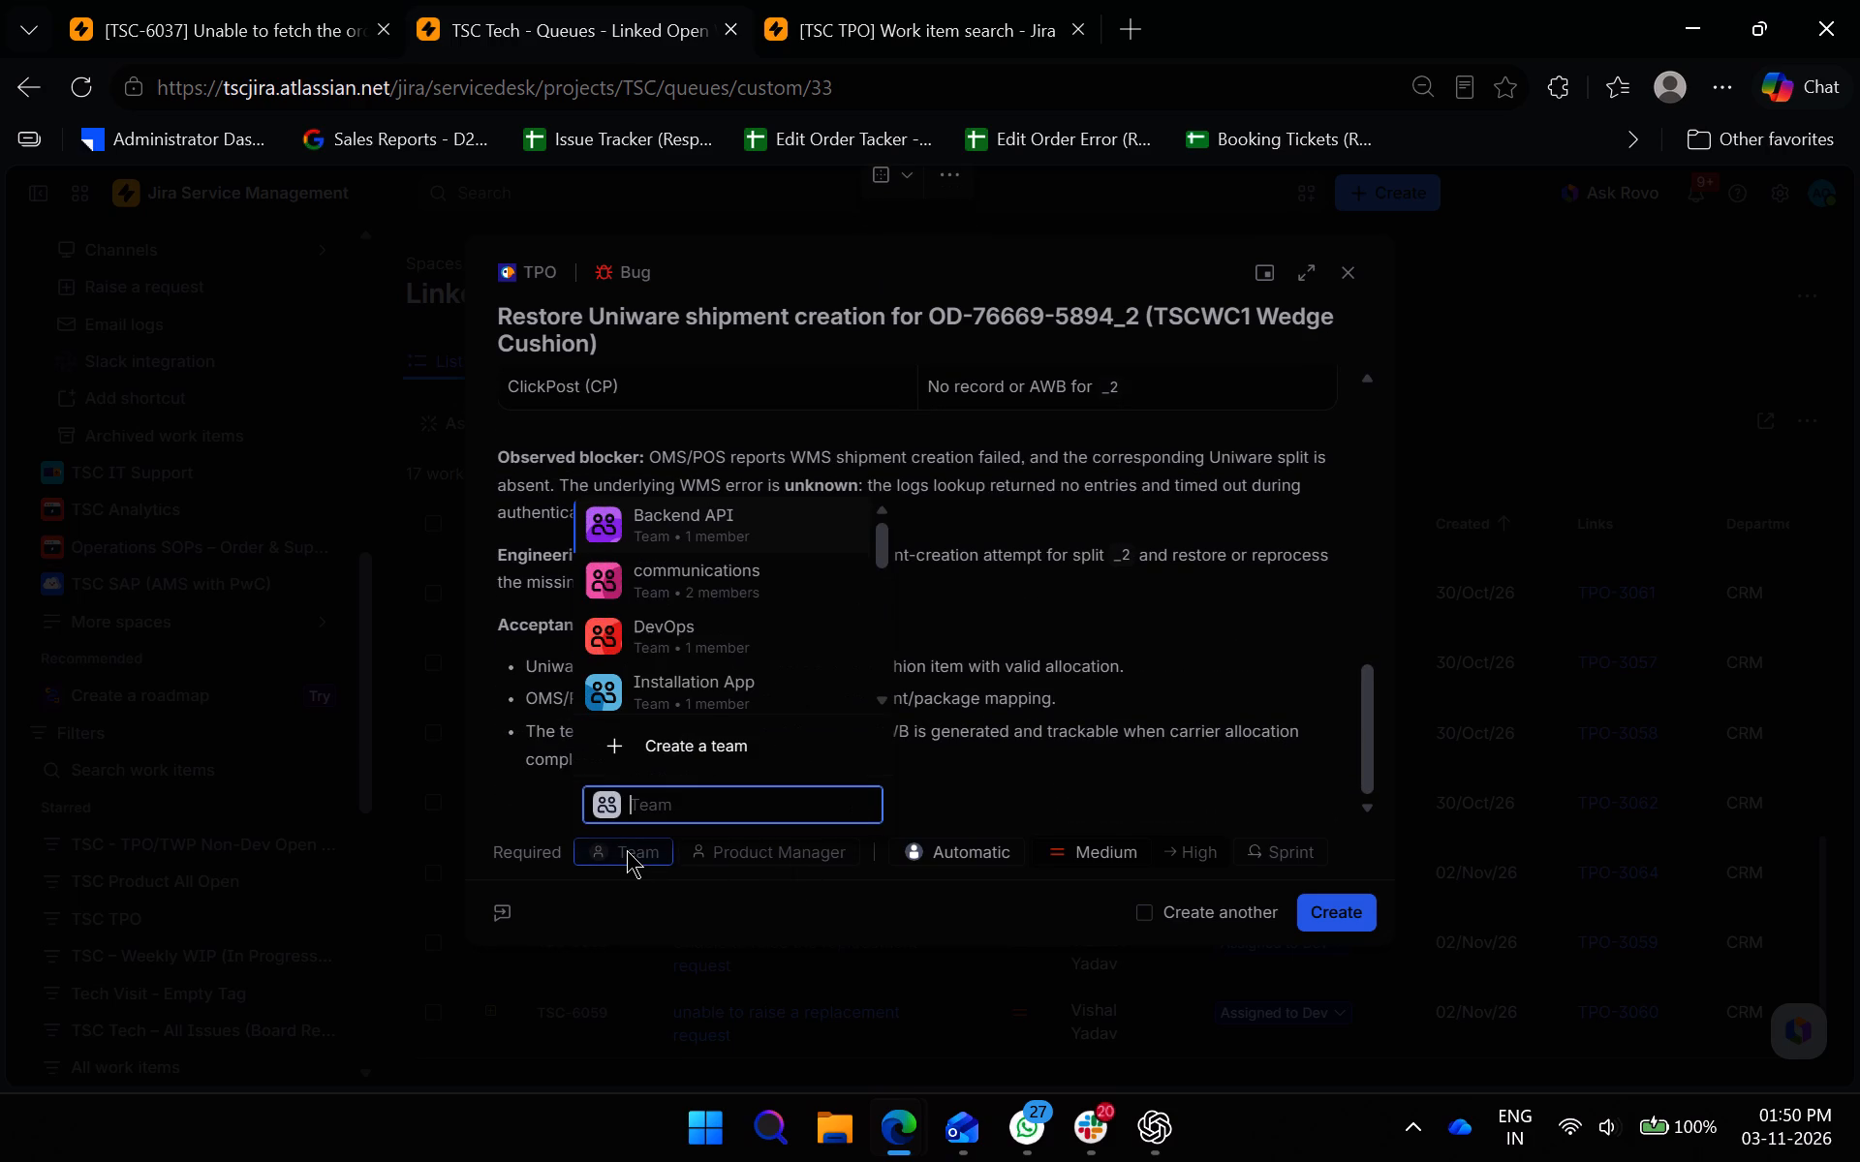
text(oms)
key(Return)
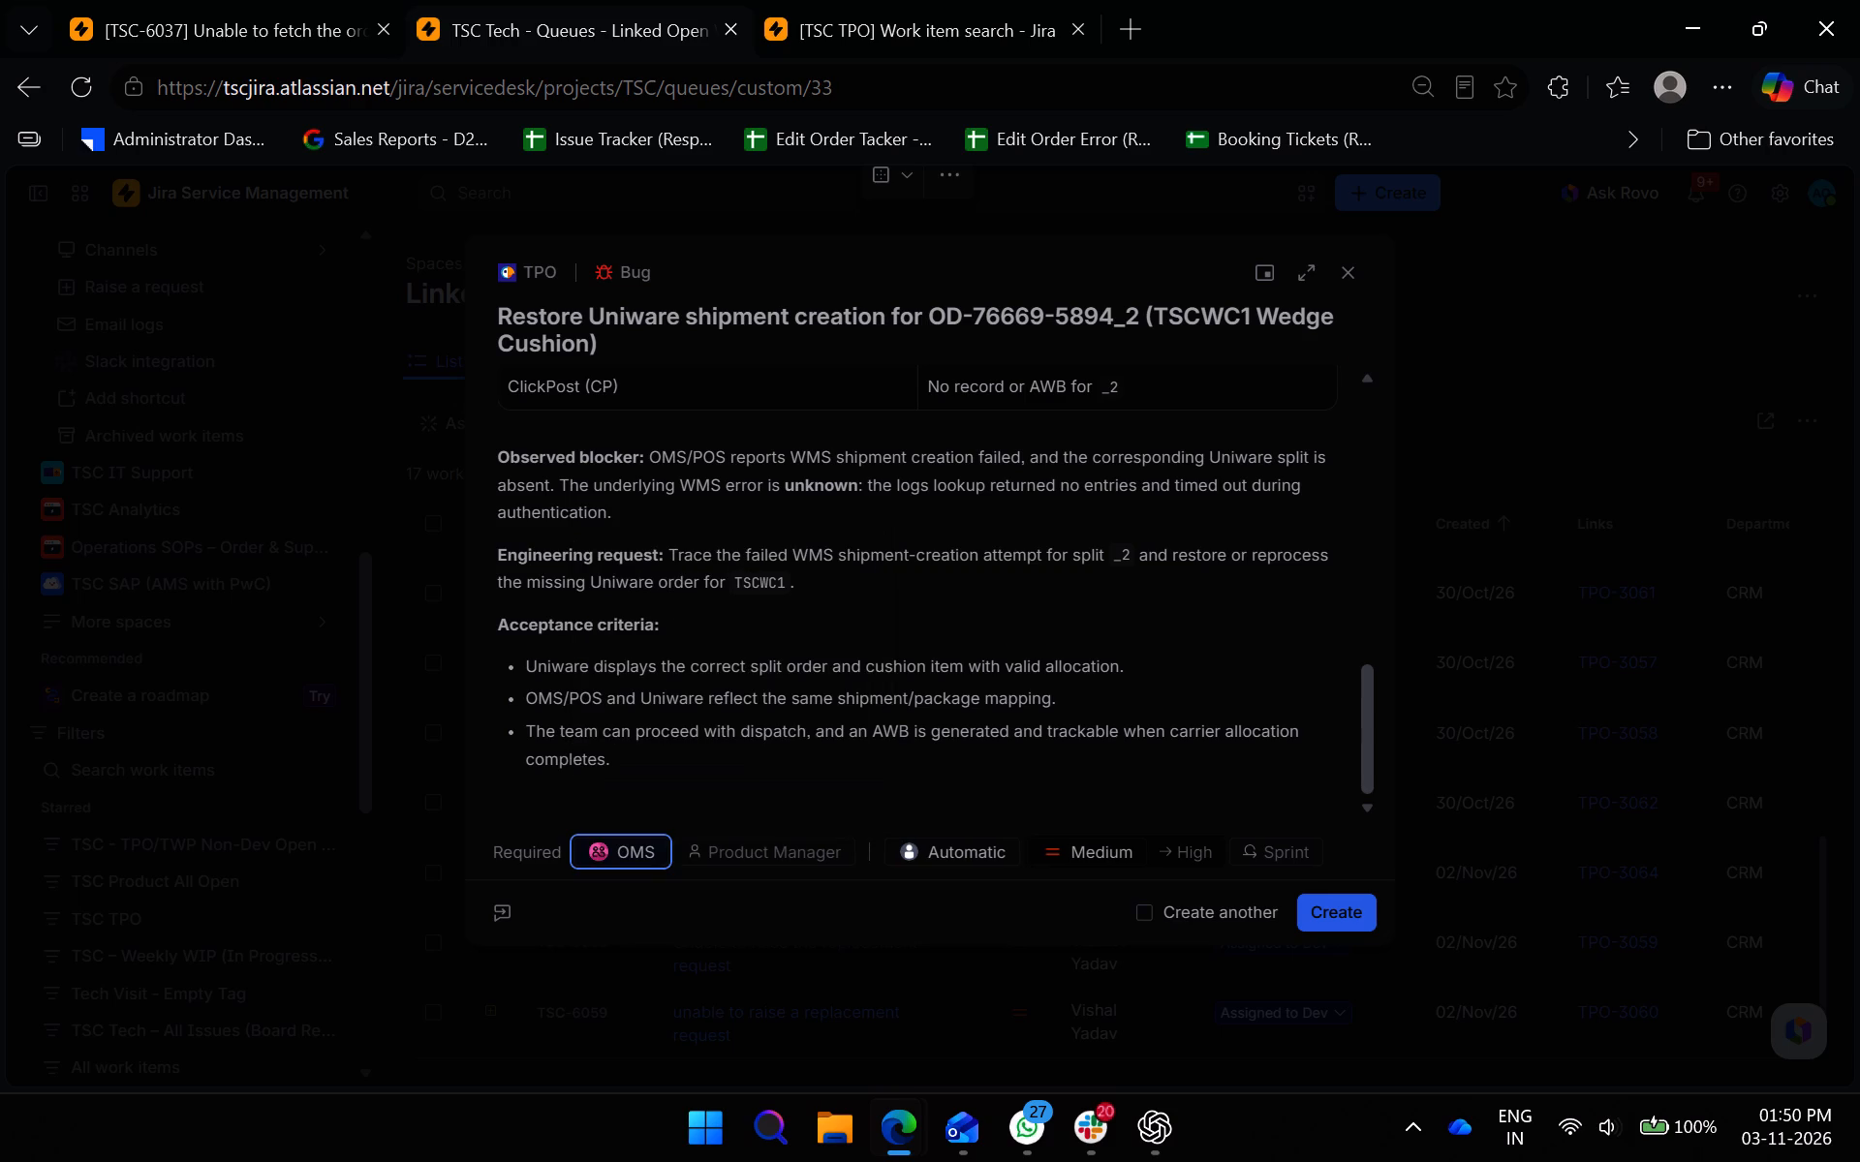
click(751, 842)
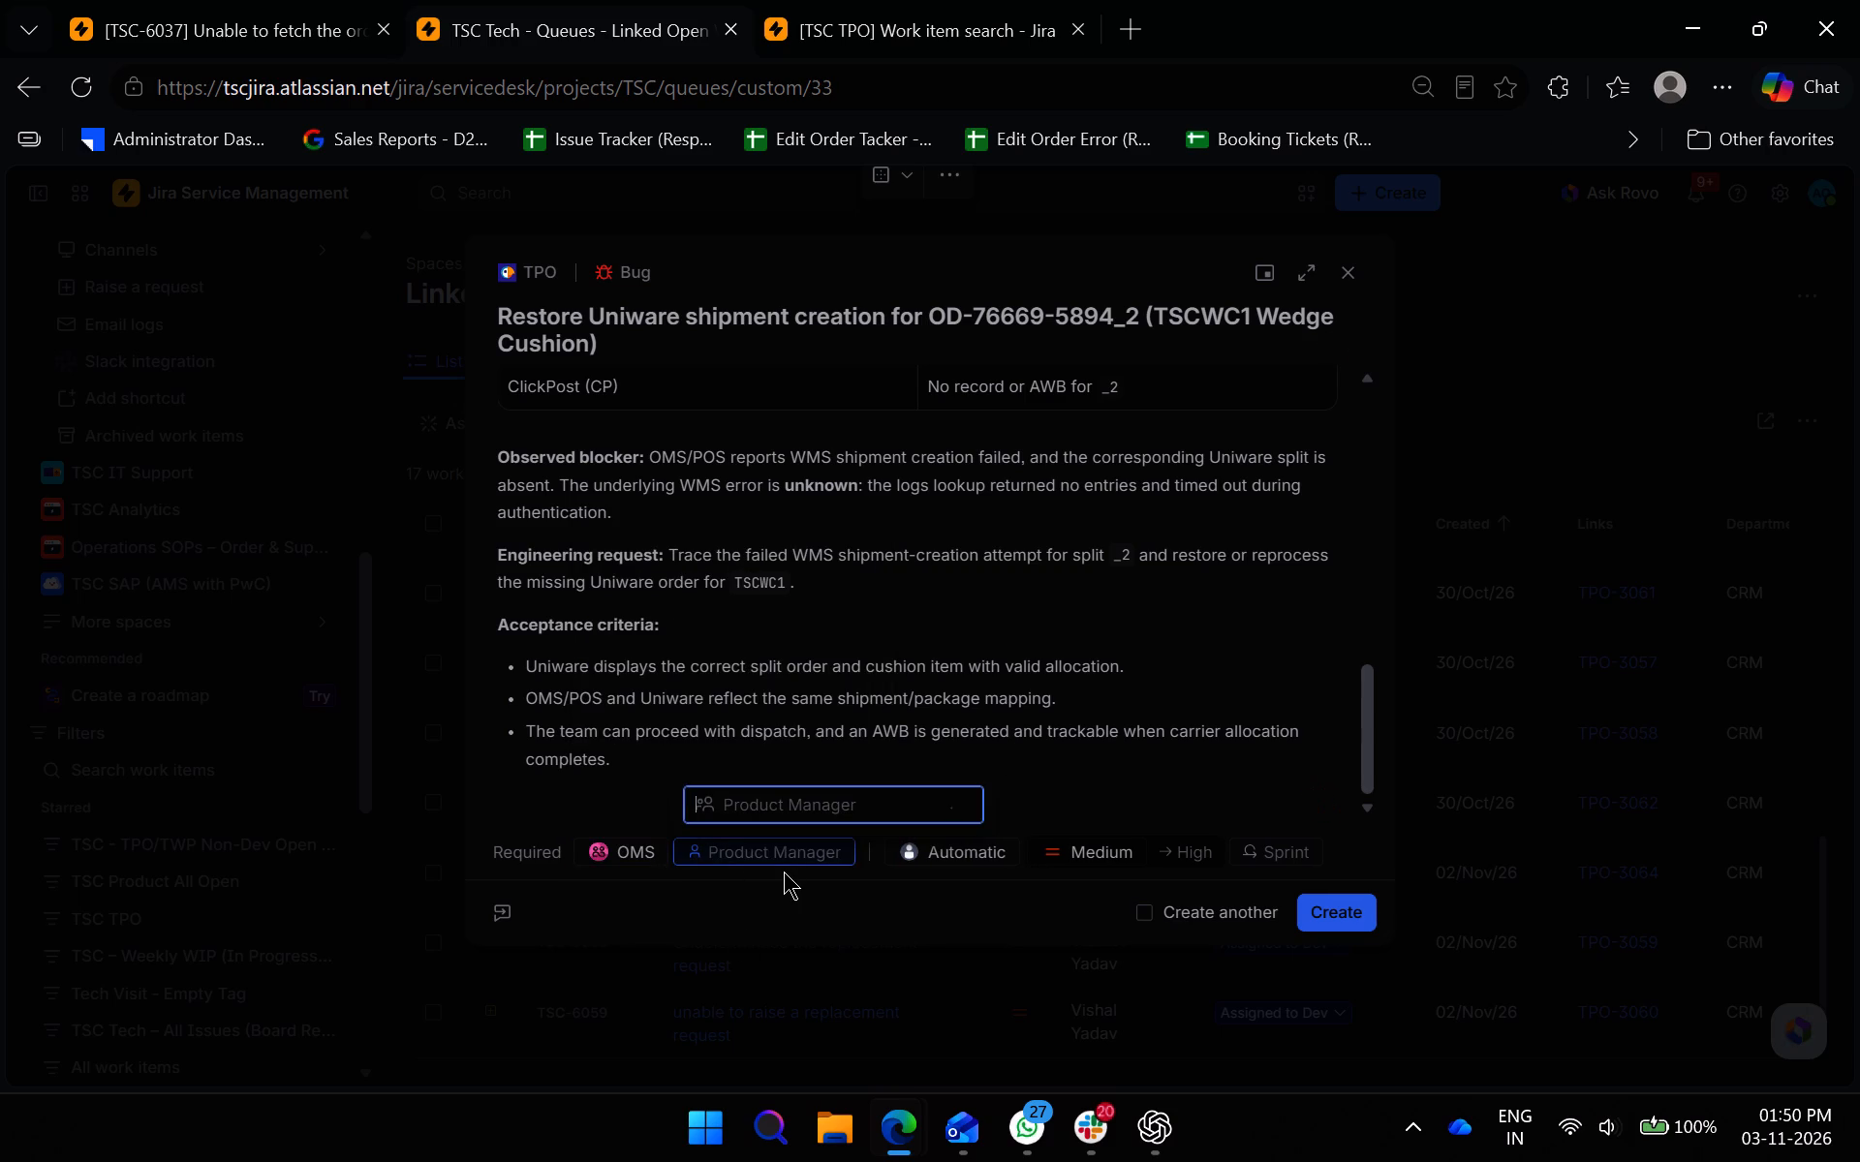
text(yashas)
click(798, 752)
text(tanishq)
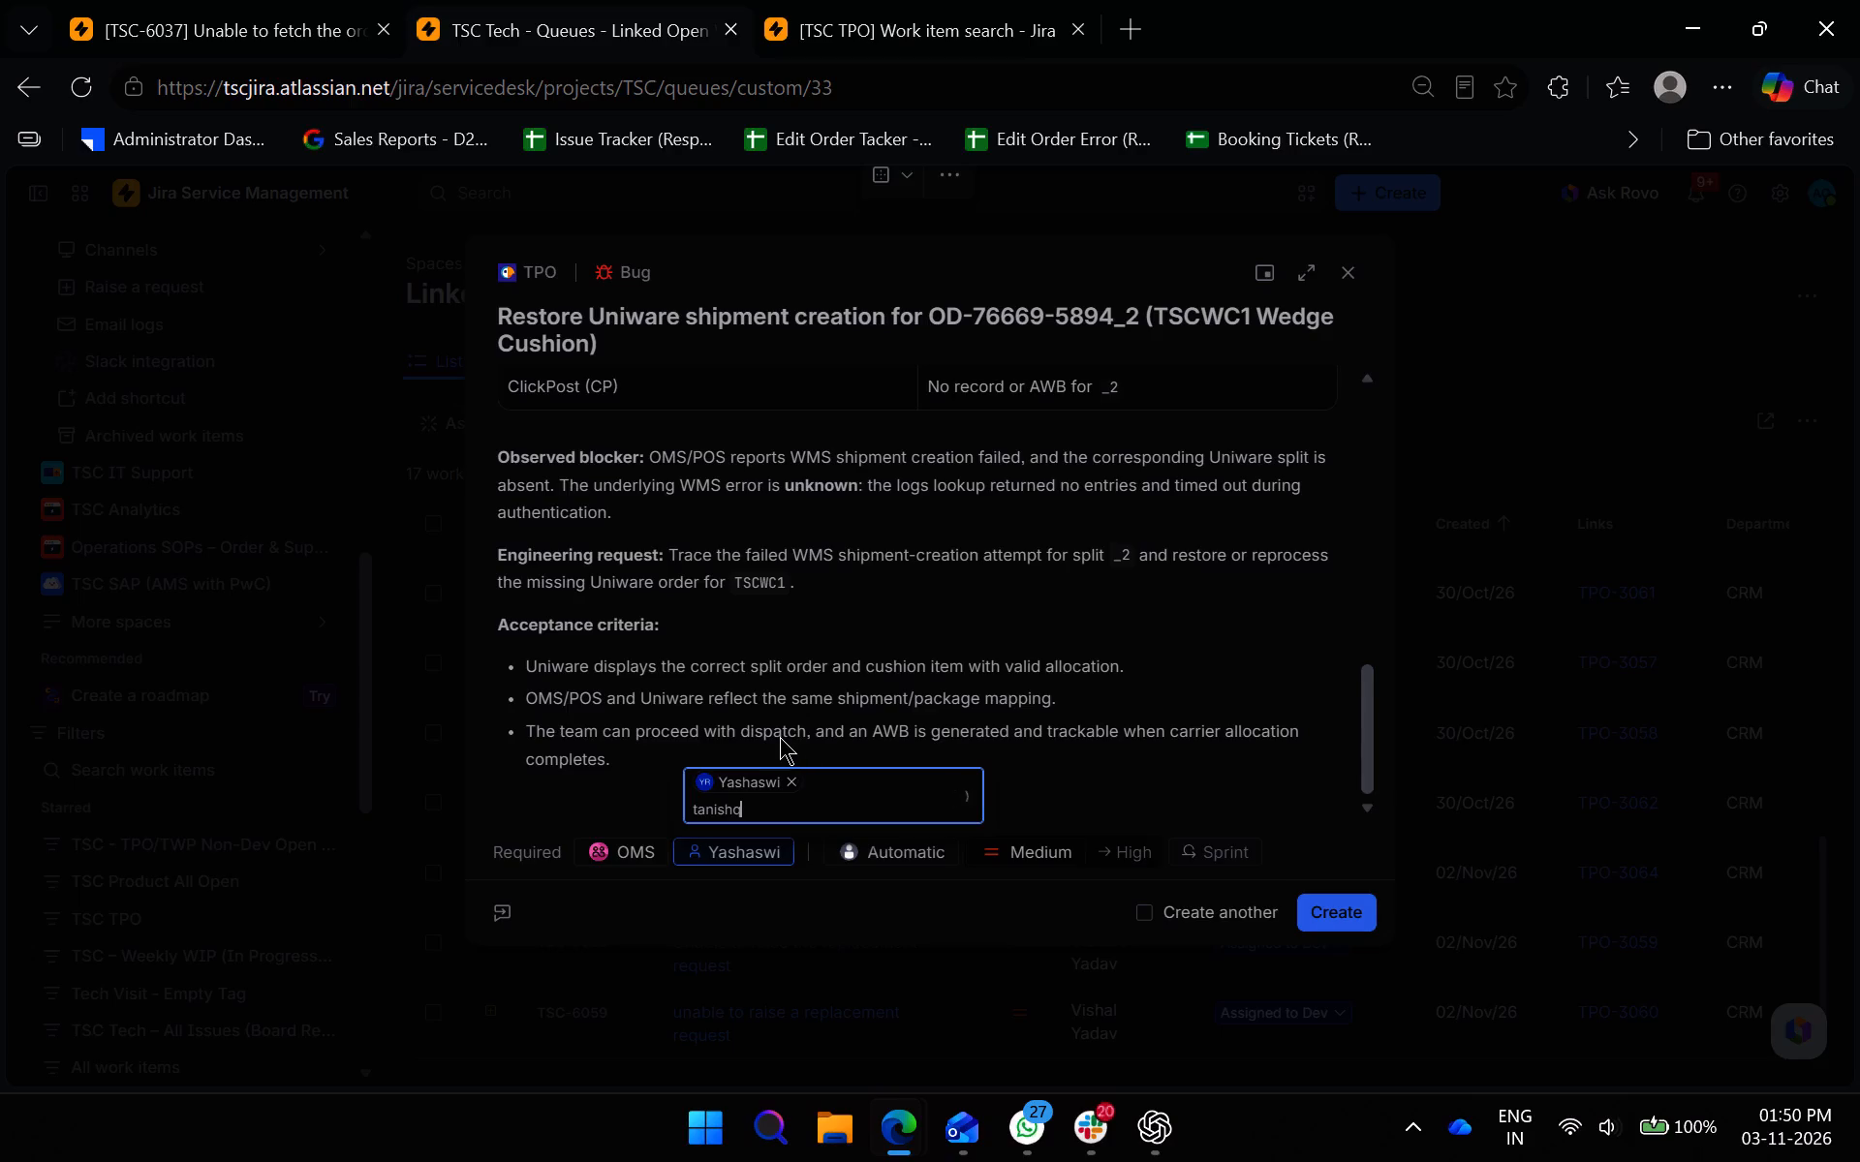
click(804, 719)
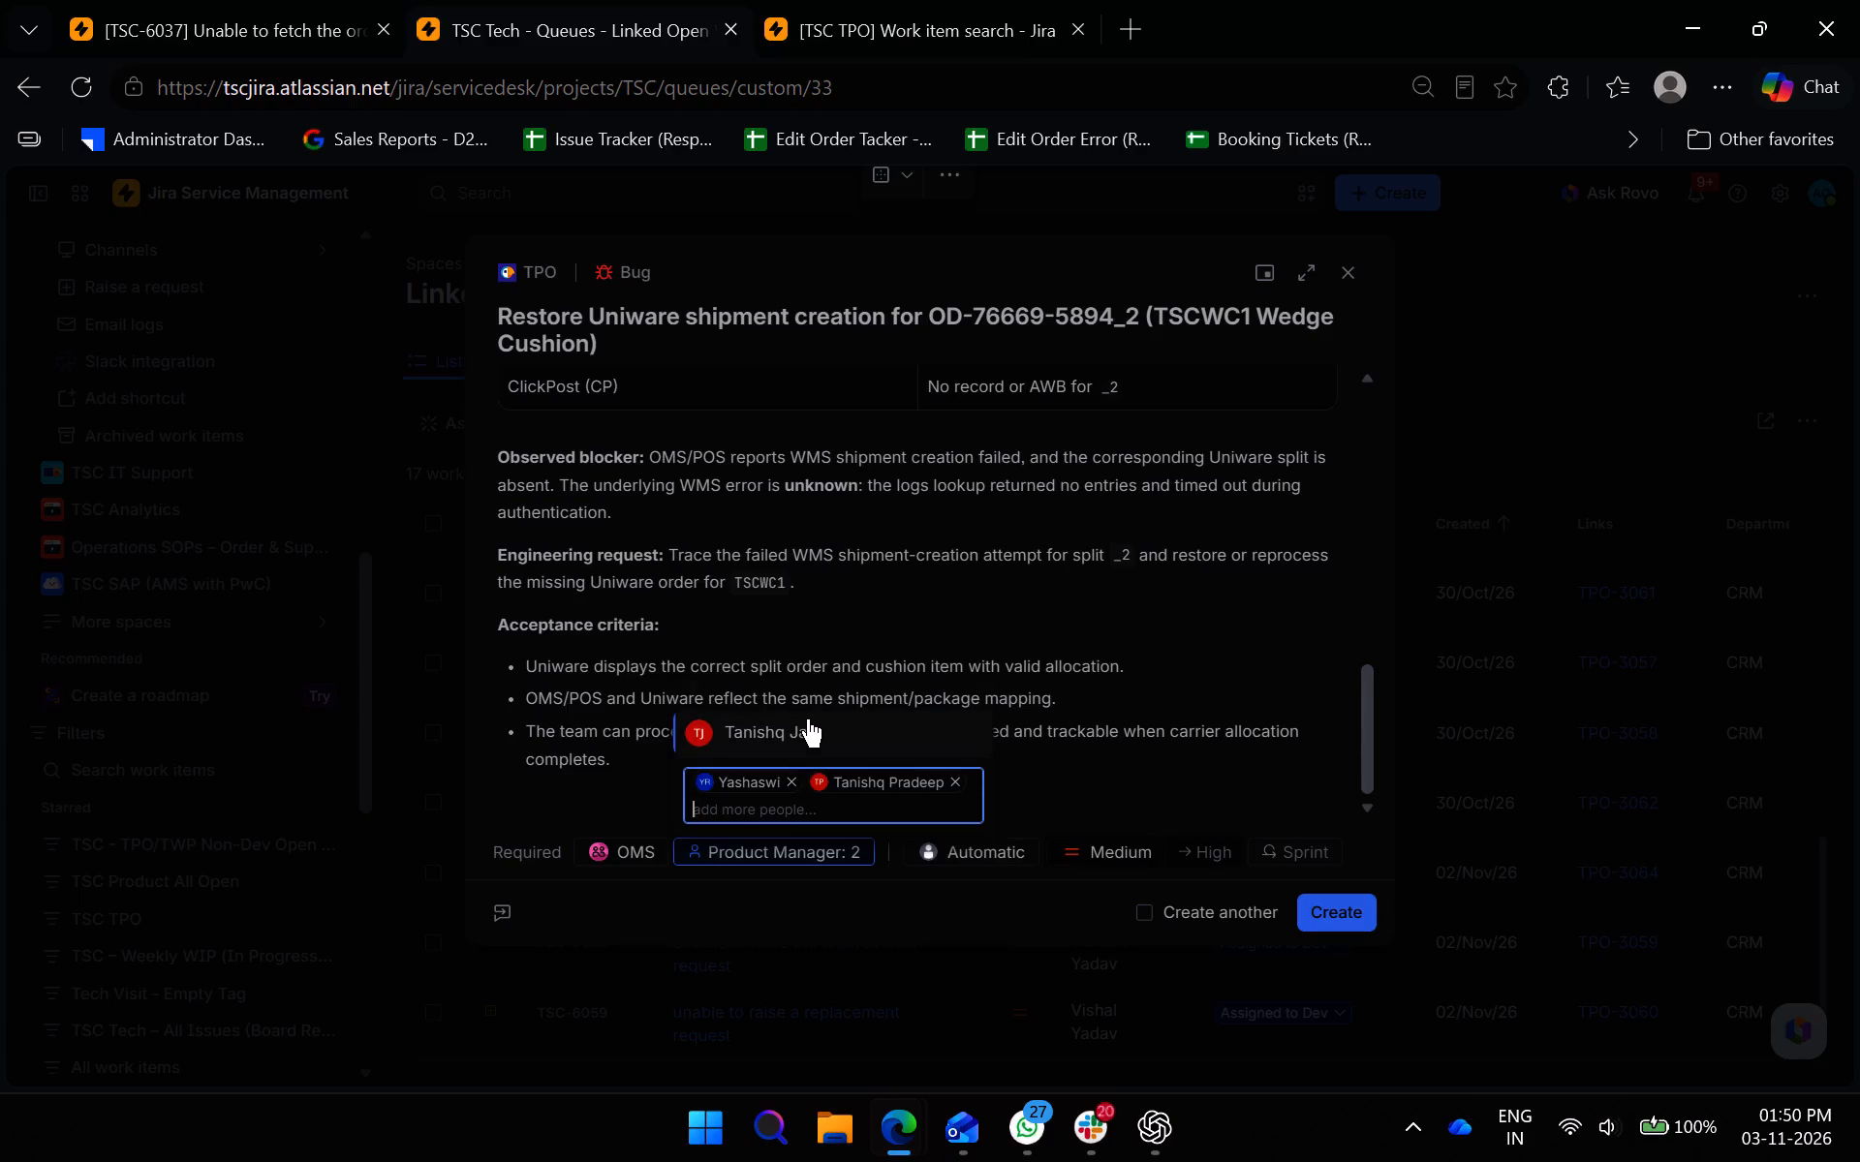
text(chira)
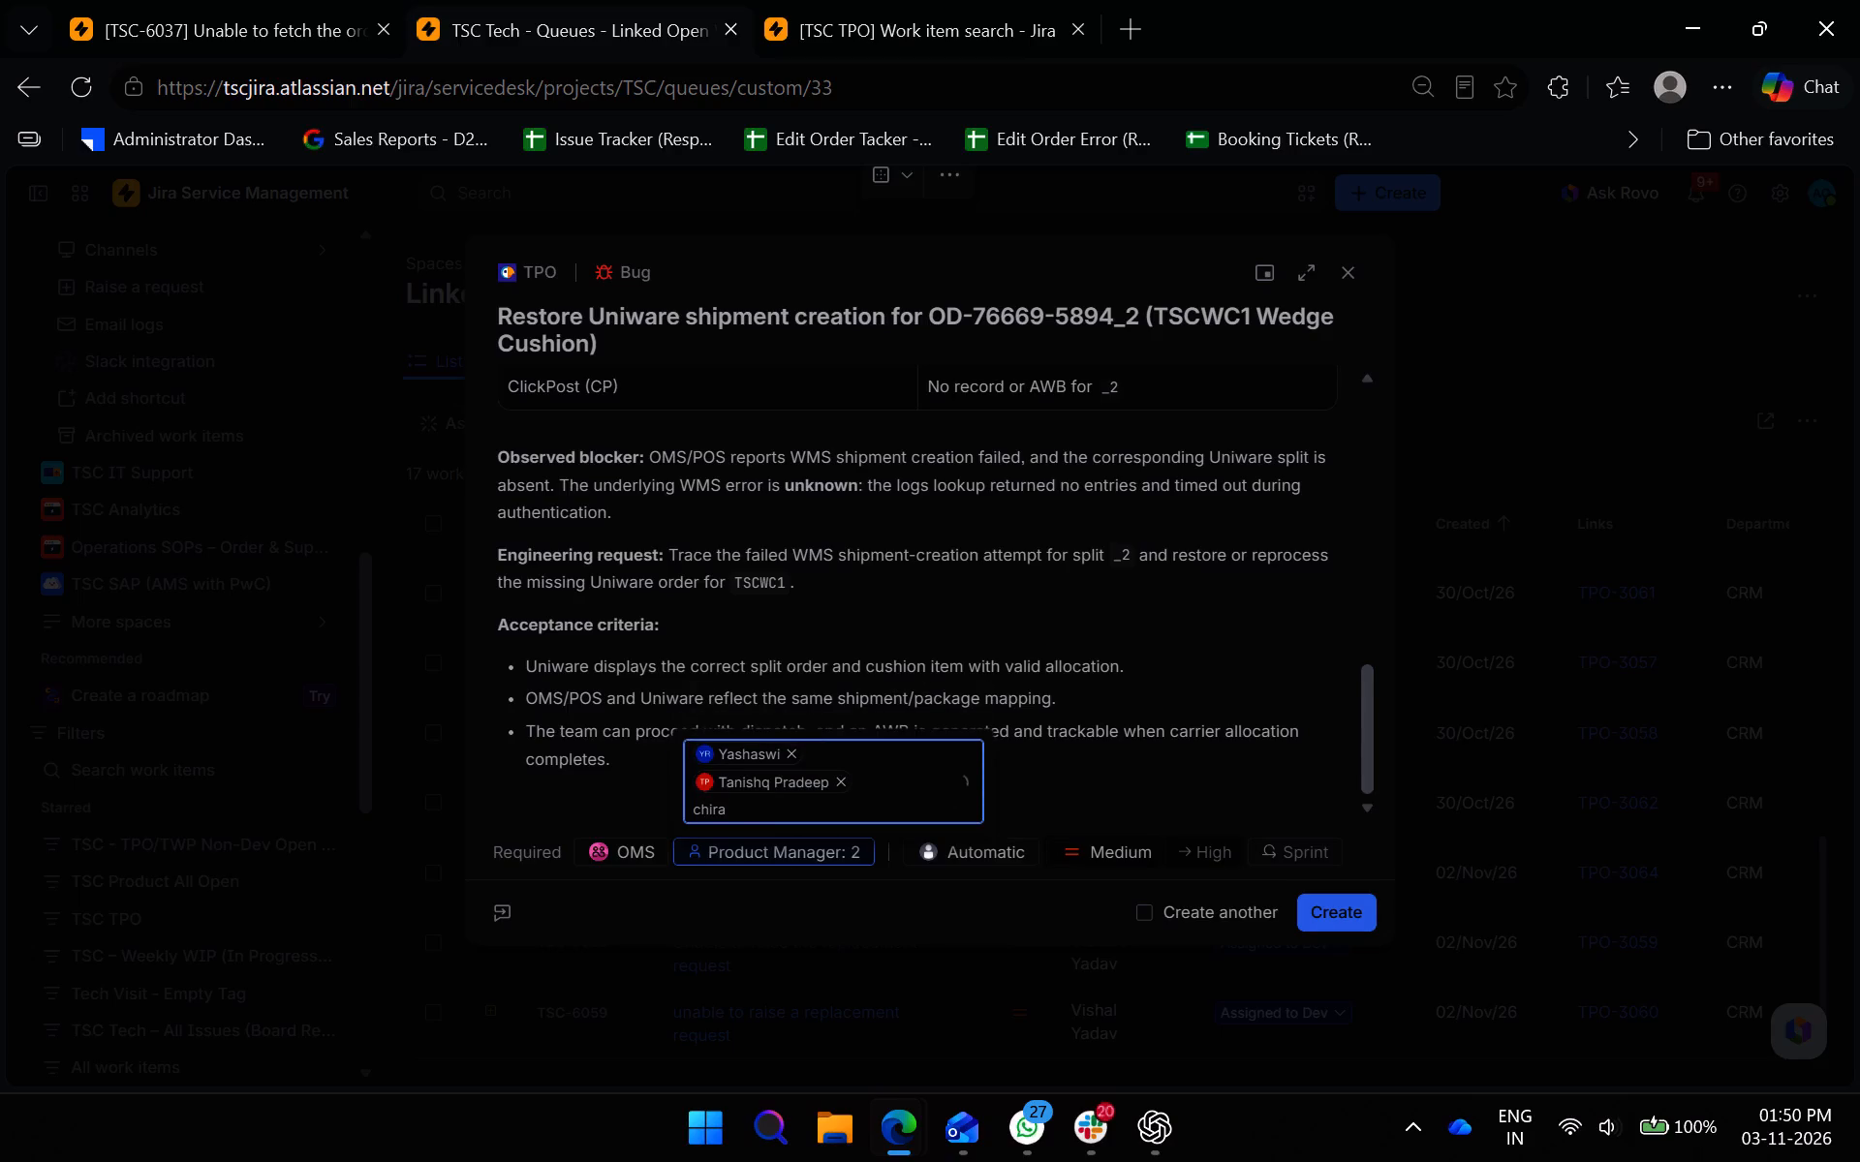
click(836, 701)
click(1019, 927)
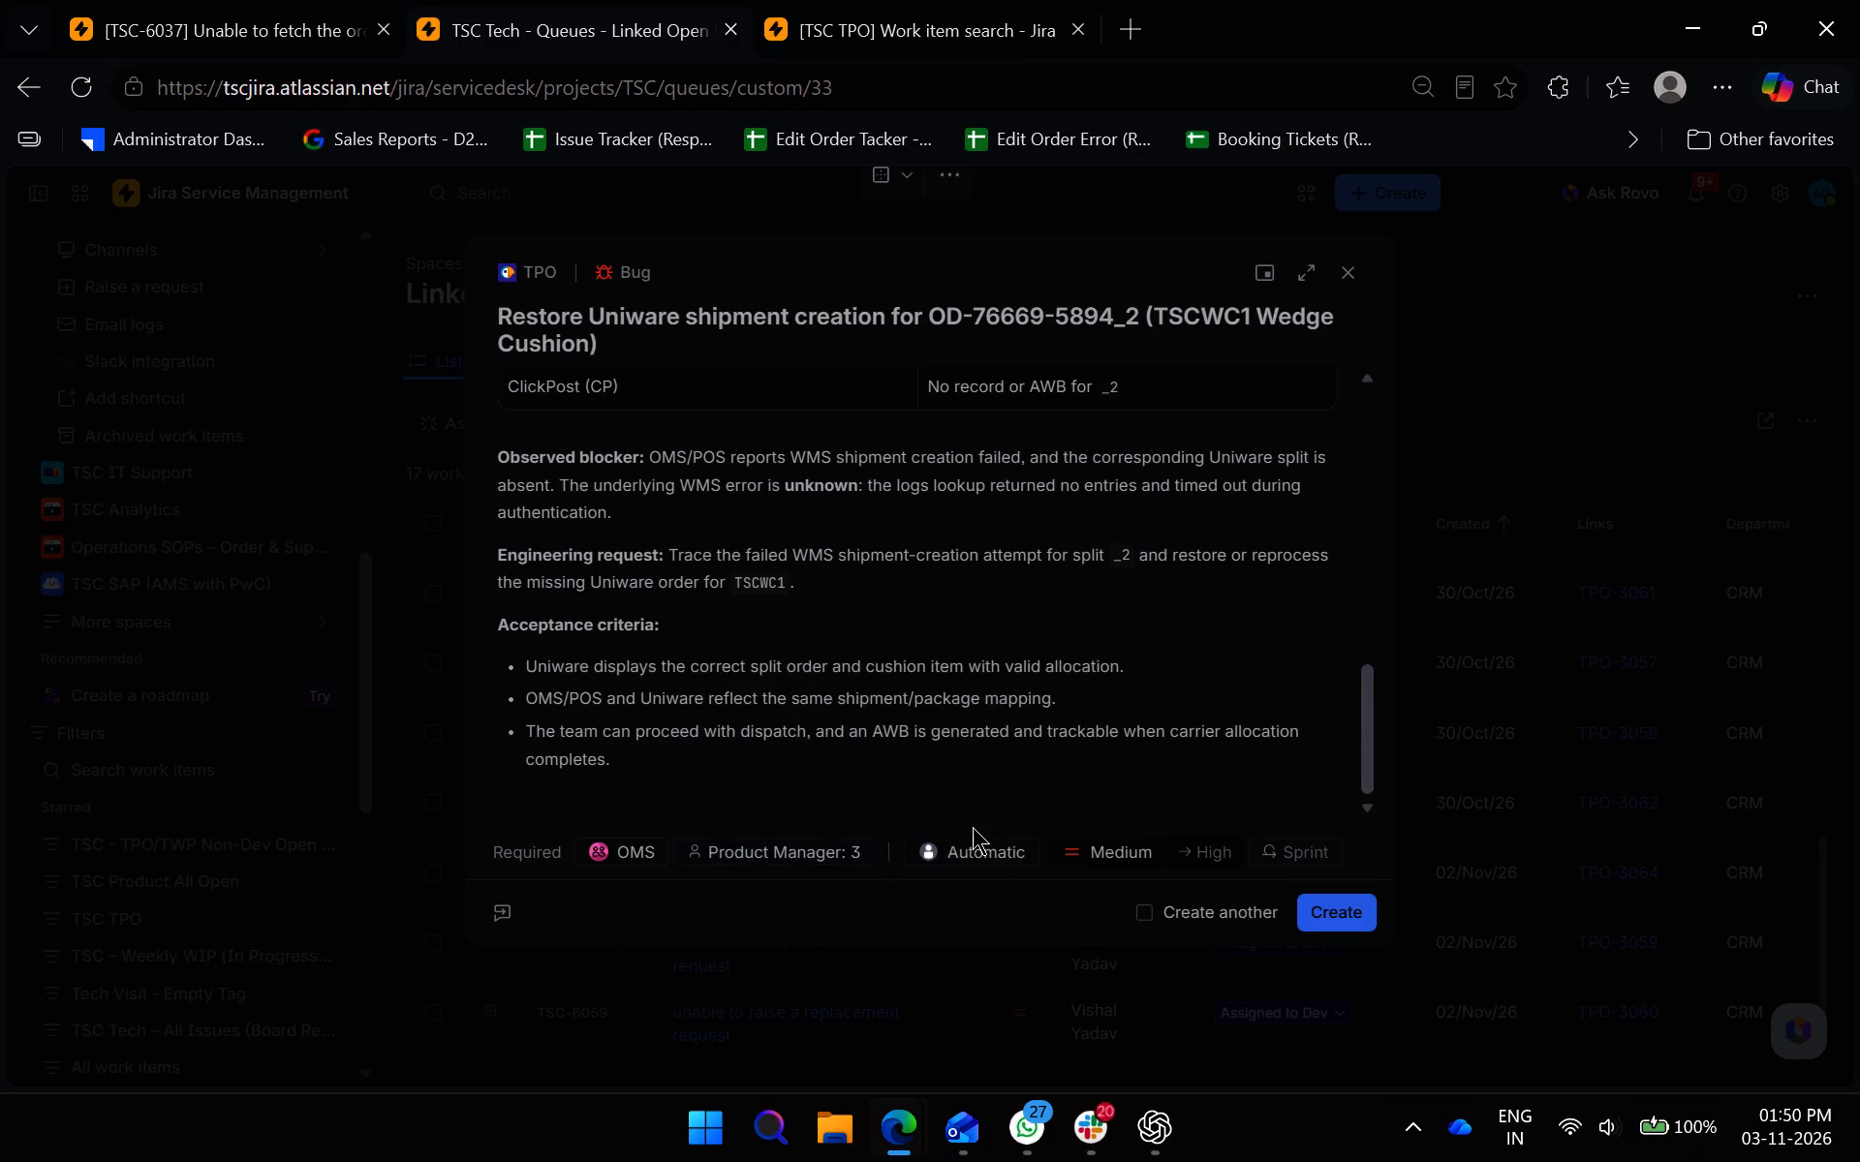
click(975, 855)
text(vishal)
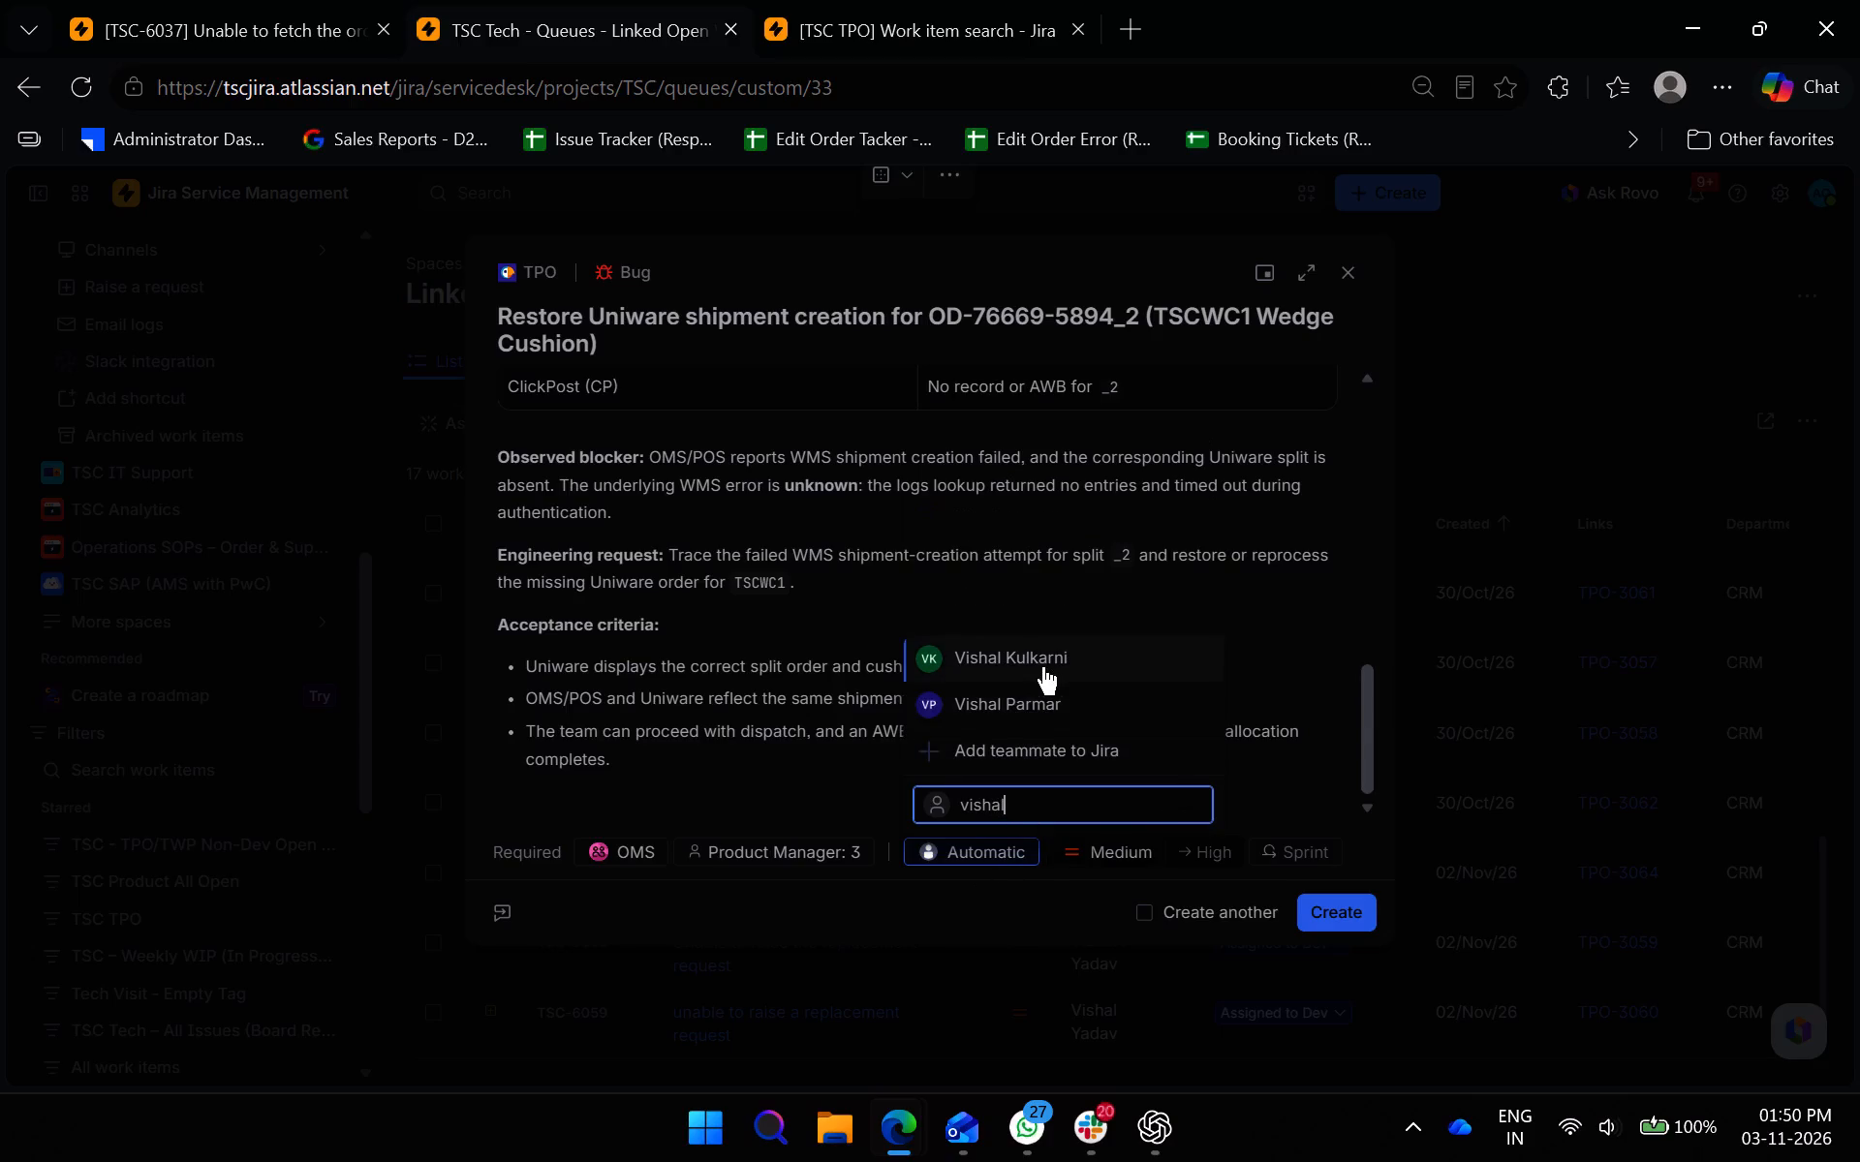
click(1043, 666)
click(1248, 853)
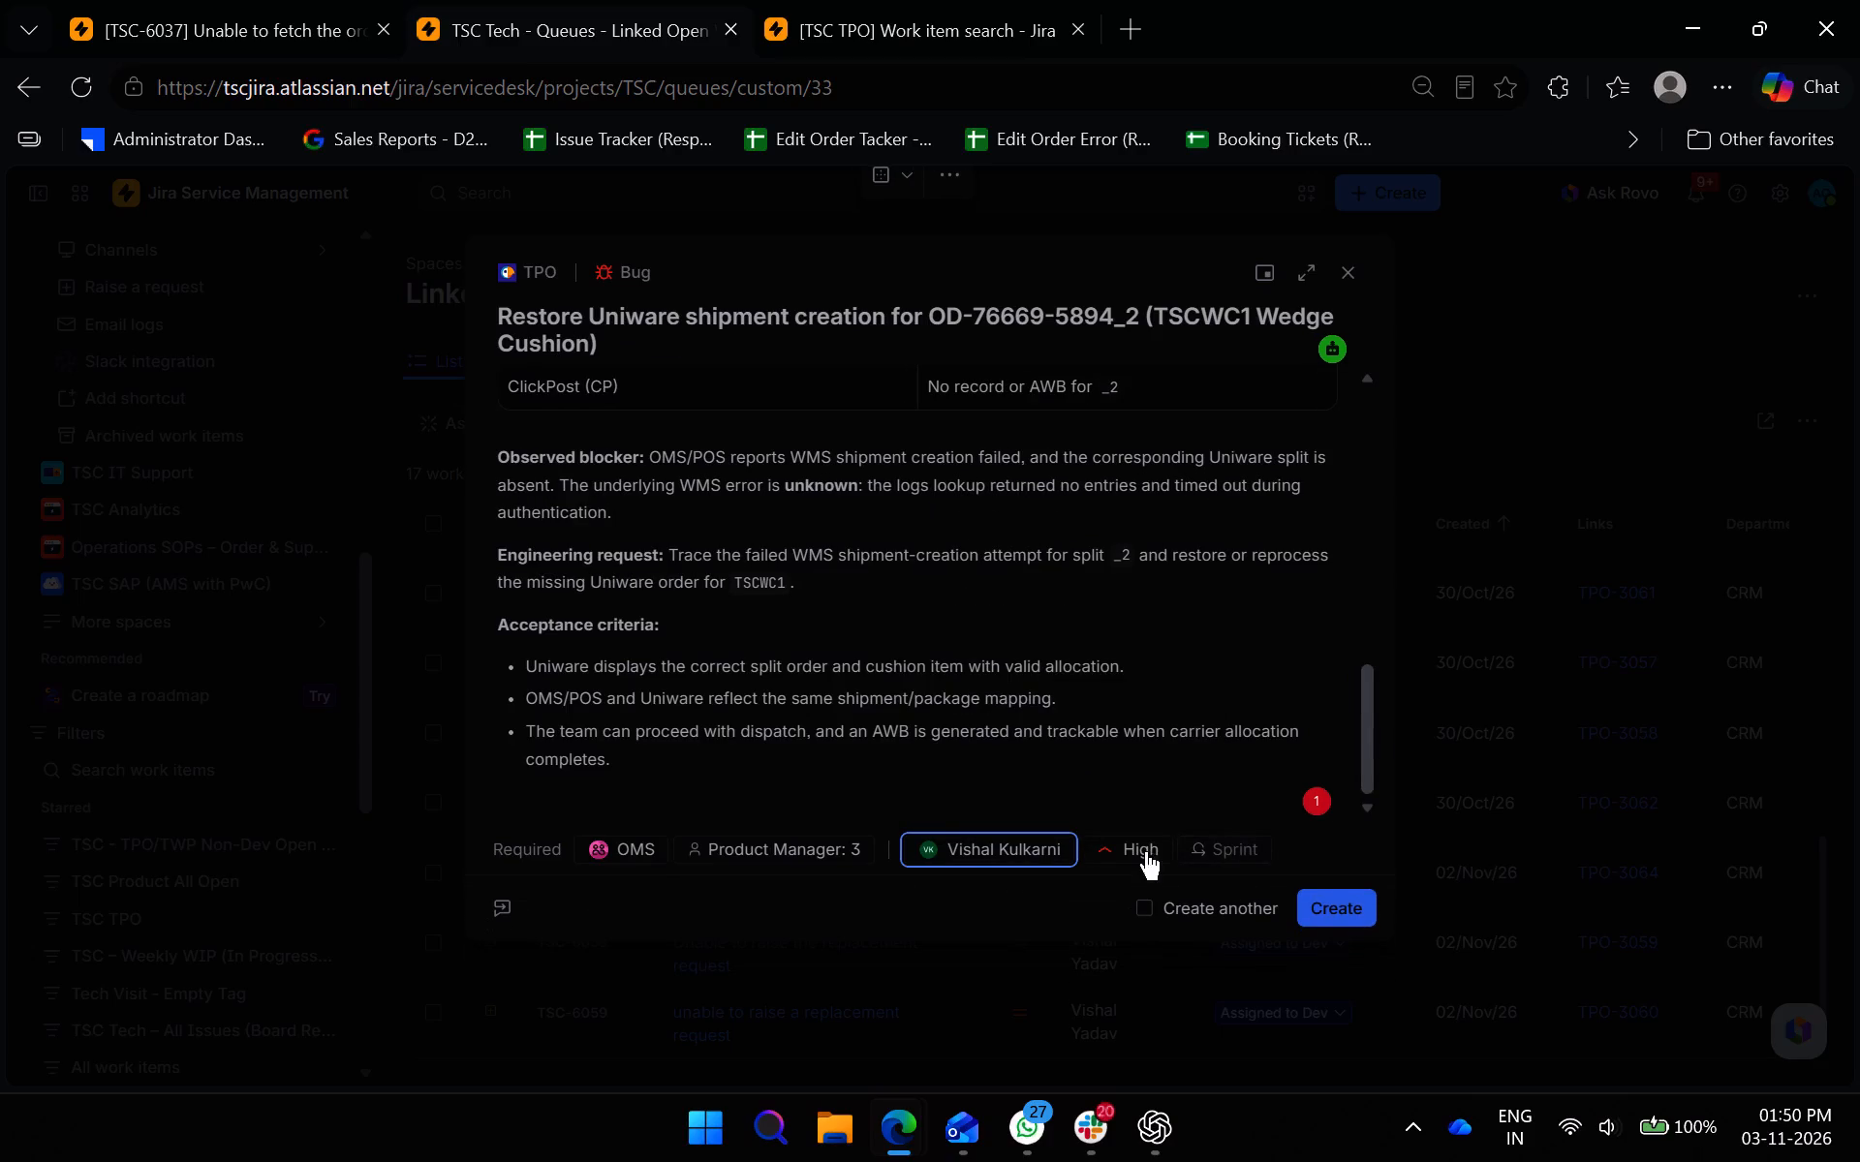
click(1146, 843)
click(1195, 640)
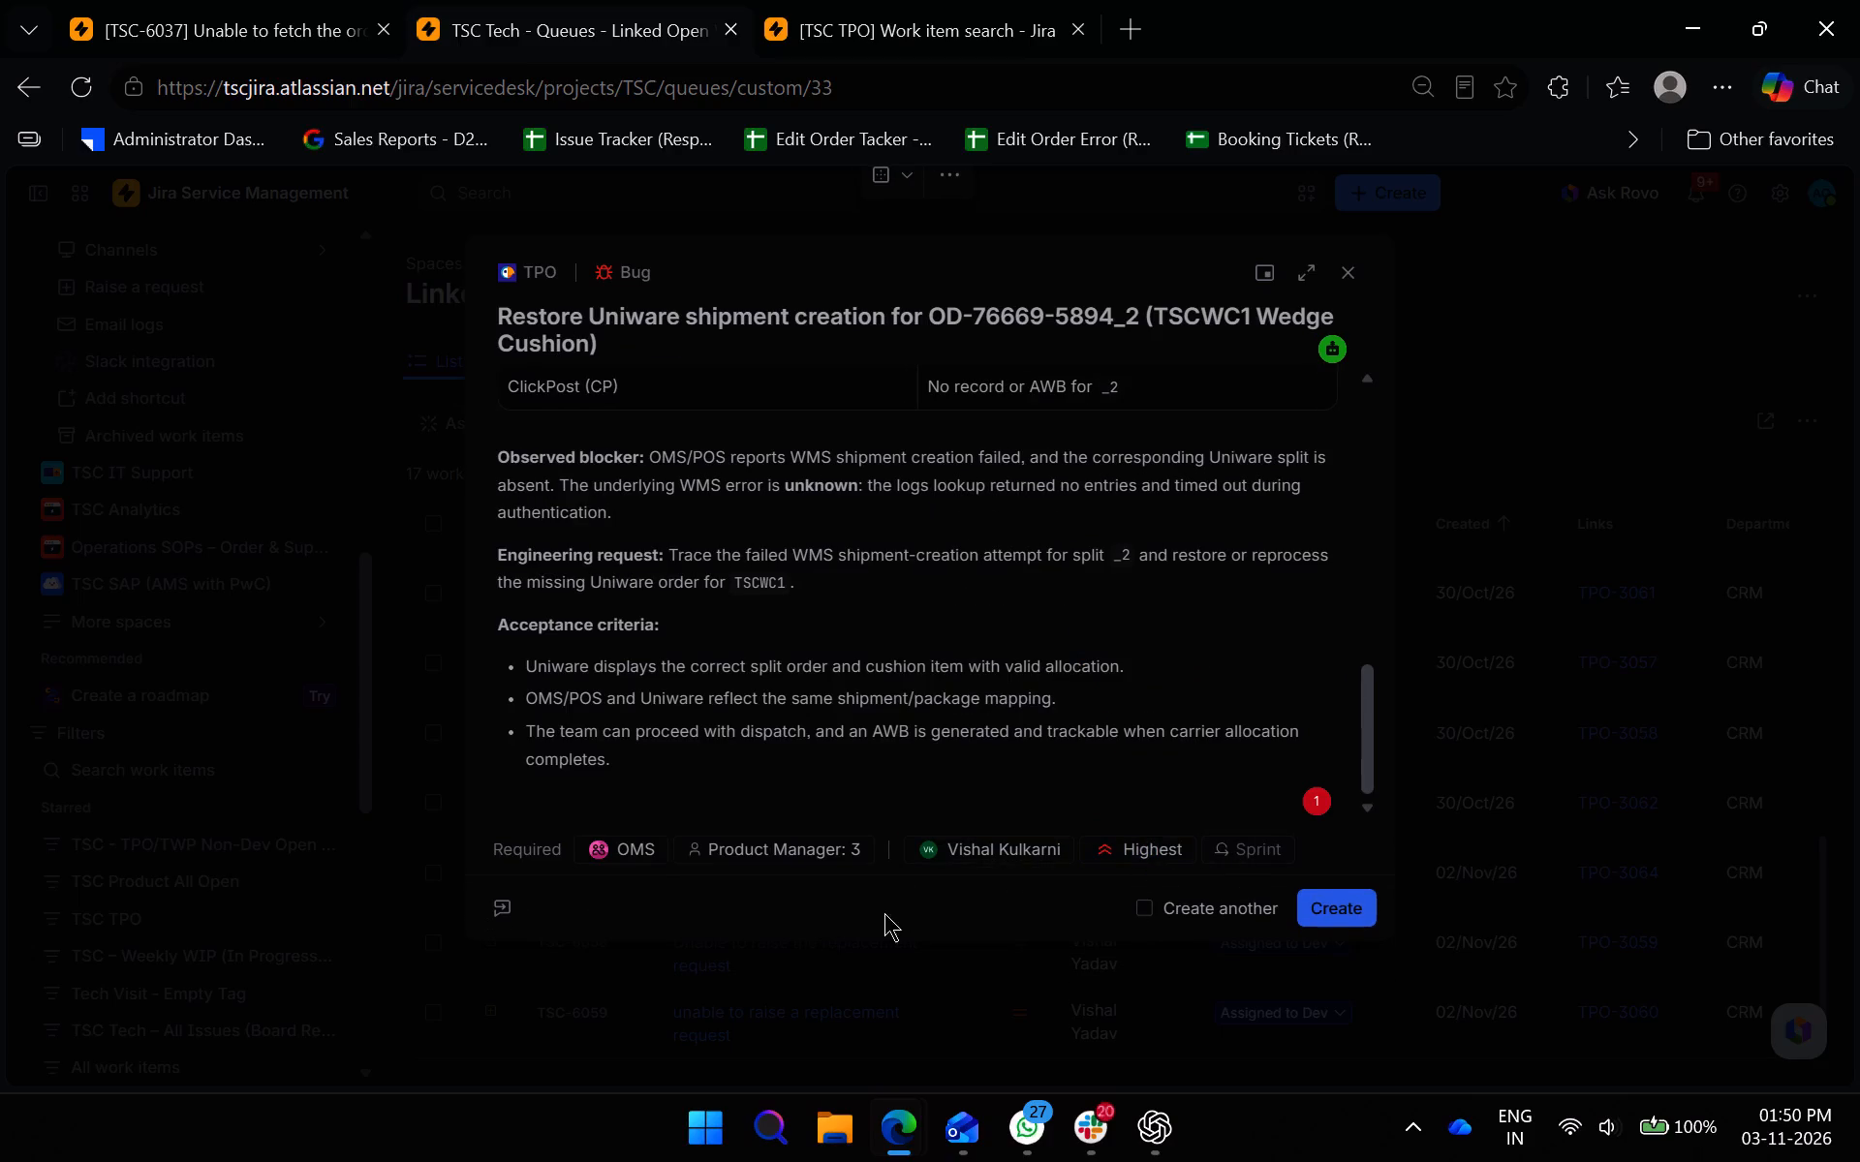
Create the bug and open it in its own tab beside TSC-6037, closing the Linked Open Work queue tab.
scroll(1063, 688, up, 14)
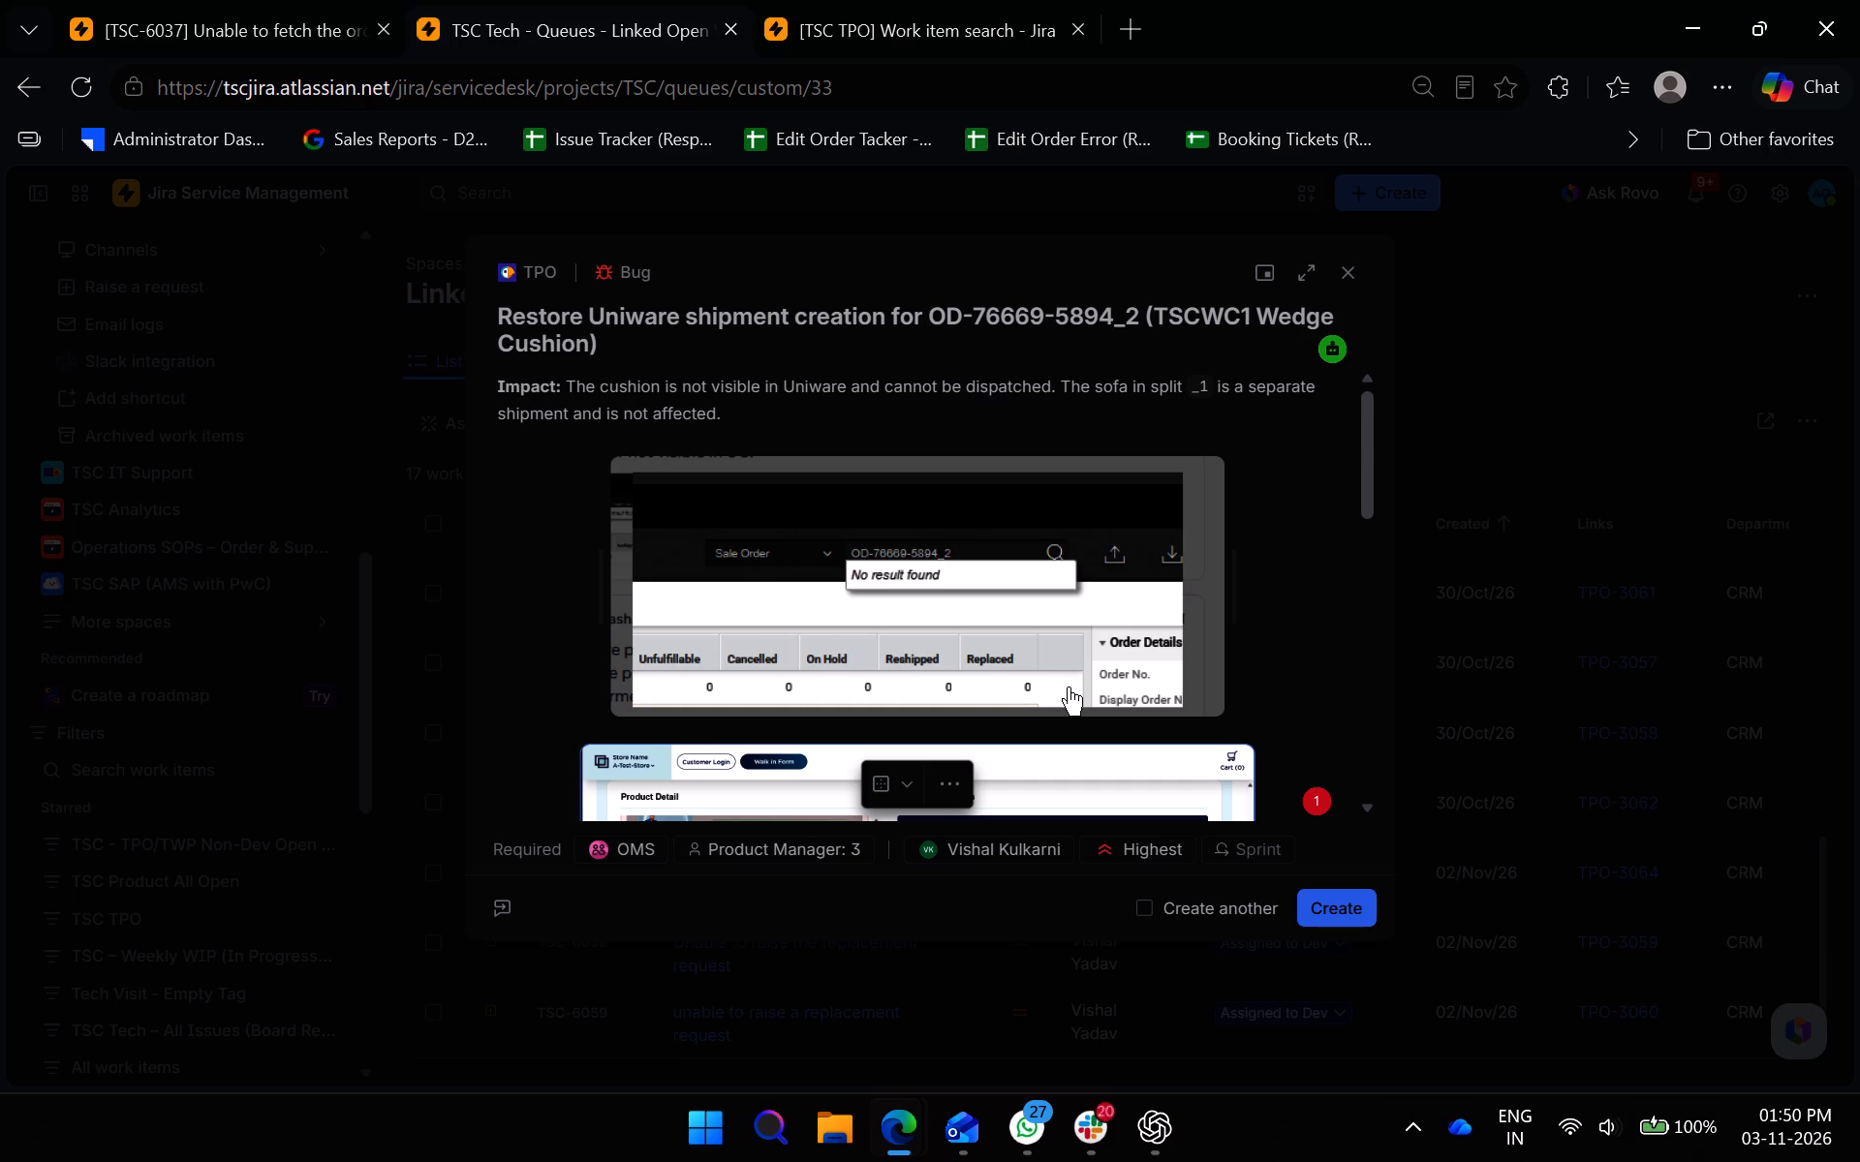
click(1356, 908)
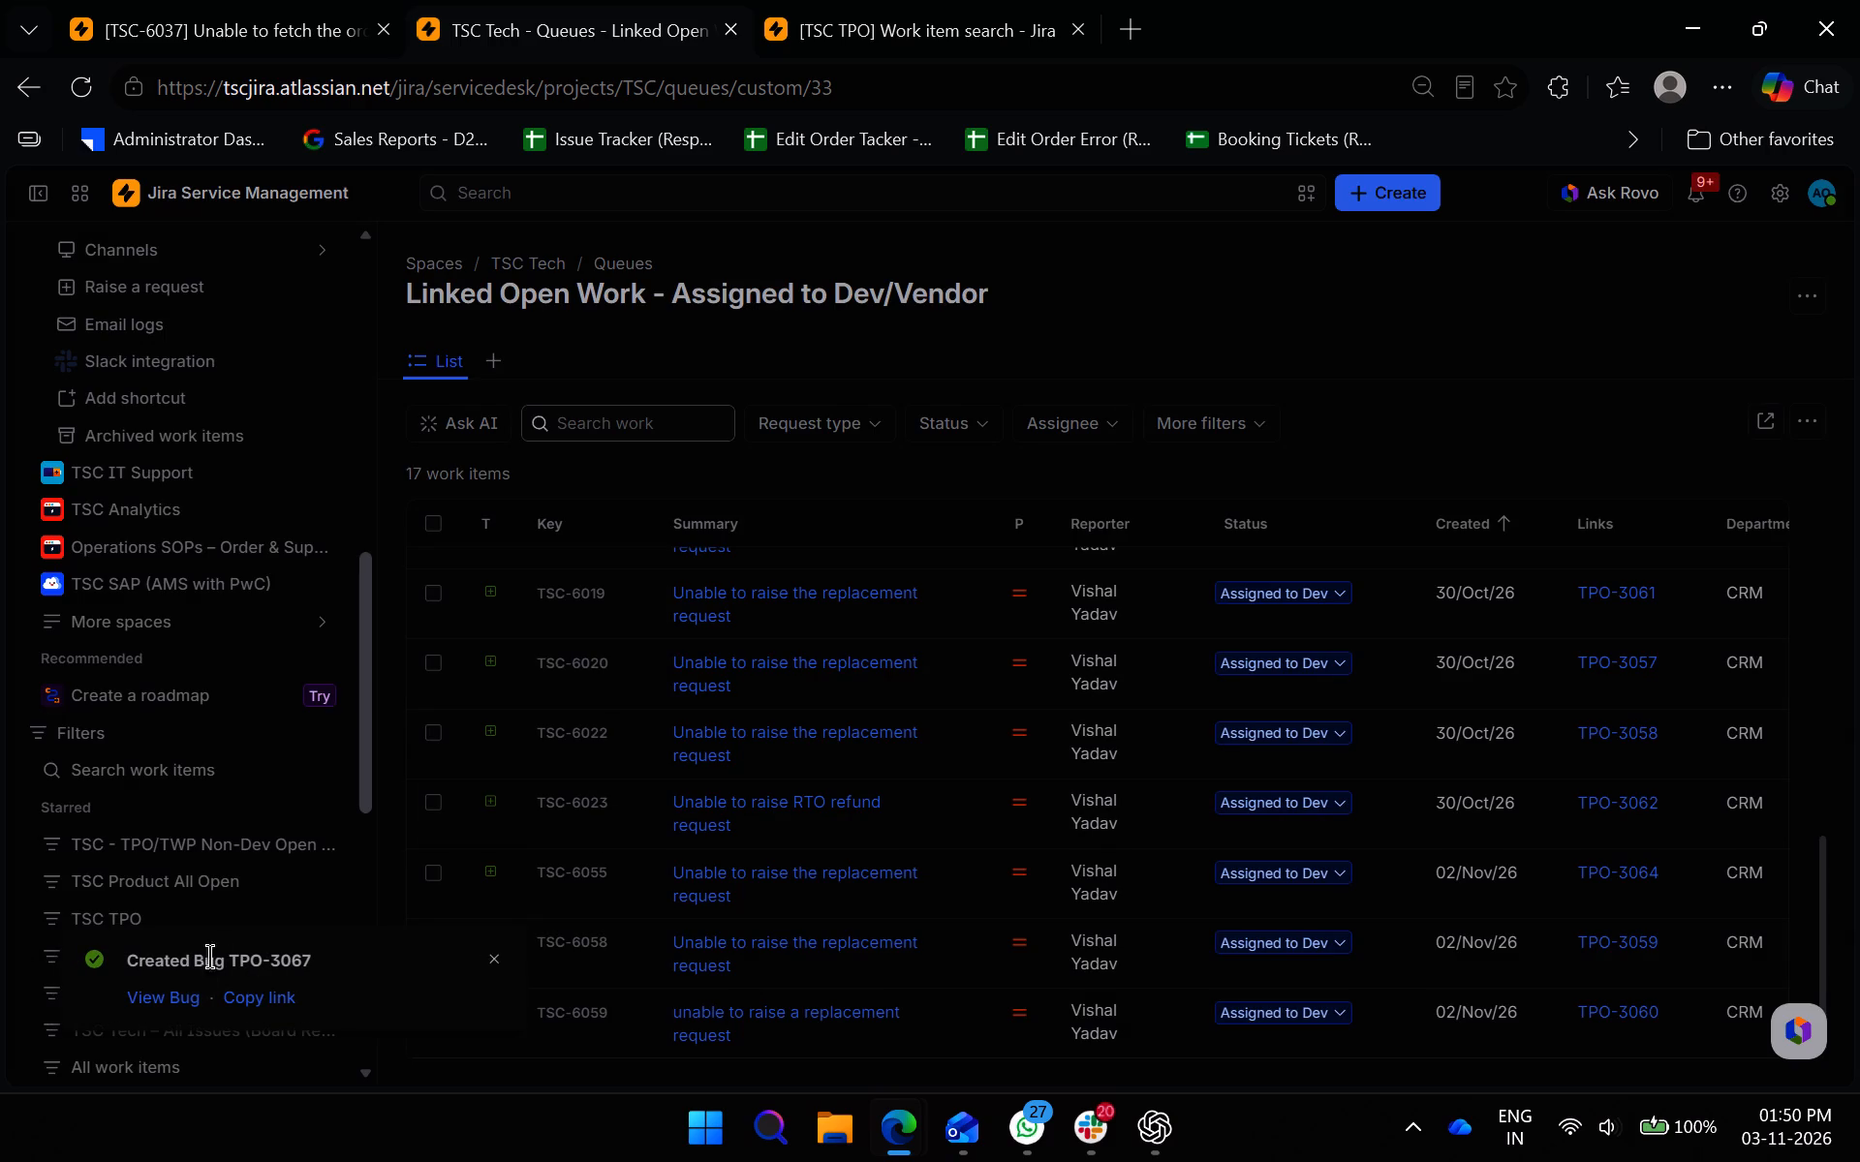
right_click(175, 1003)
click(372, 499)
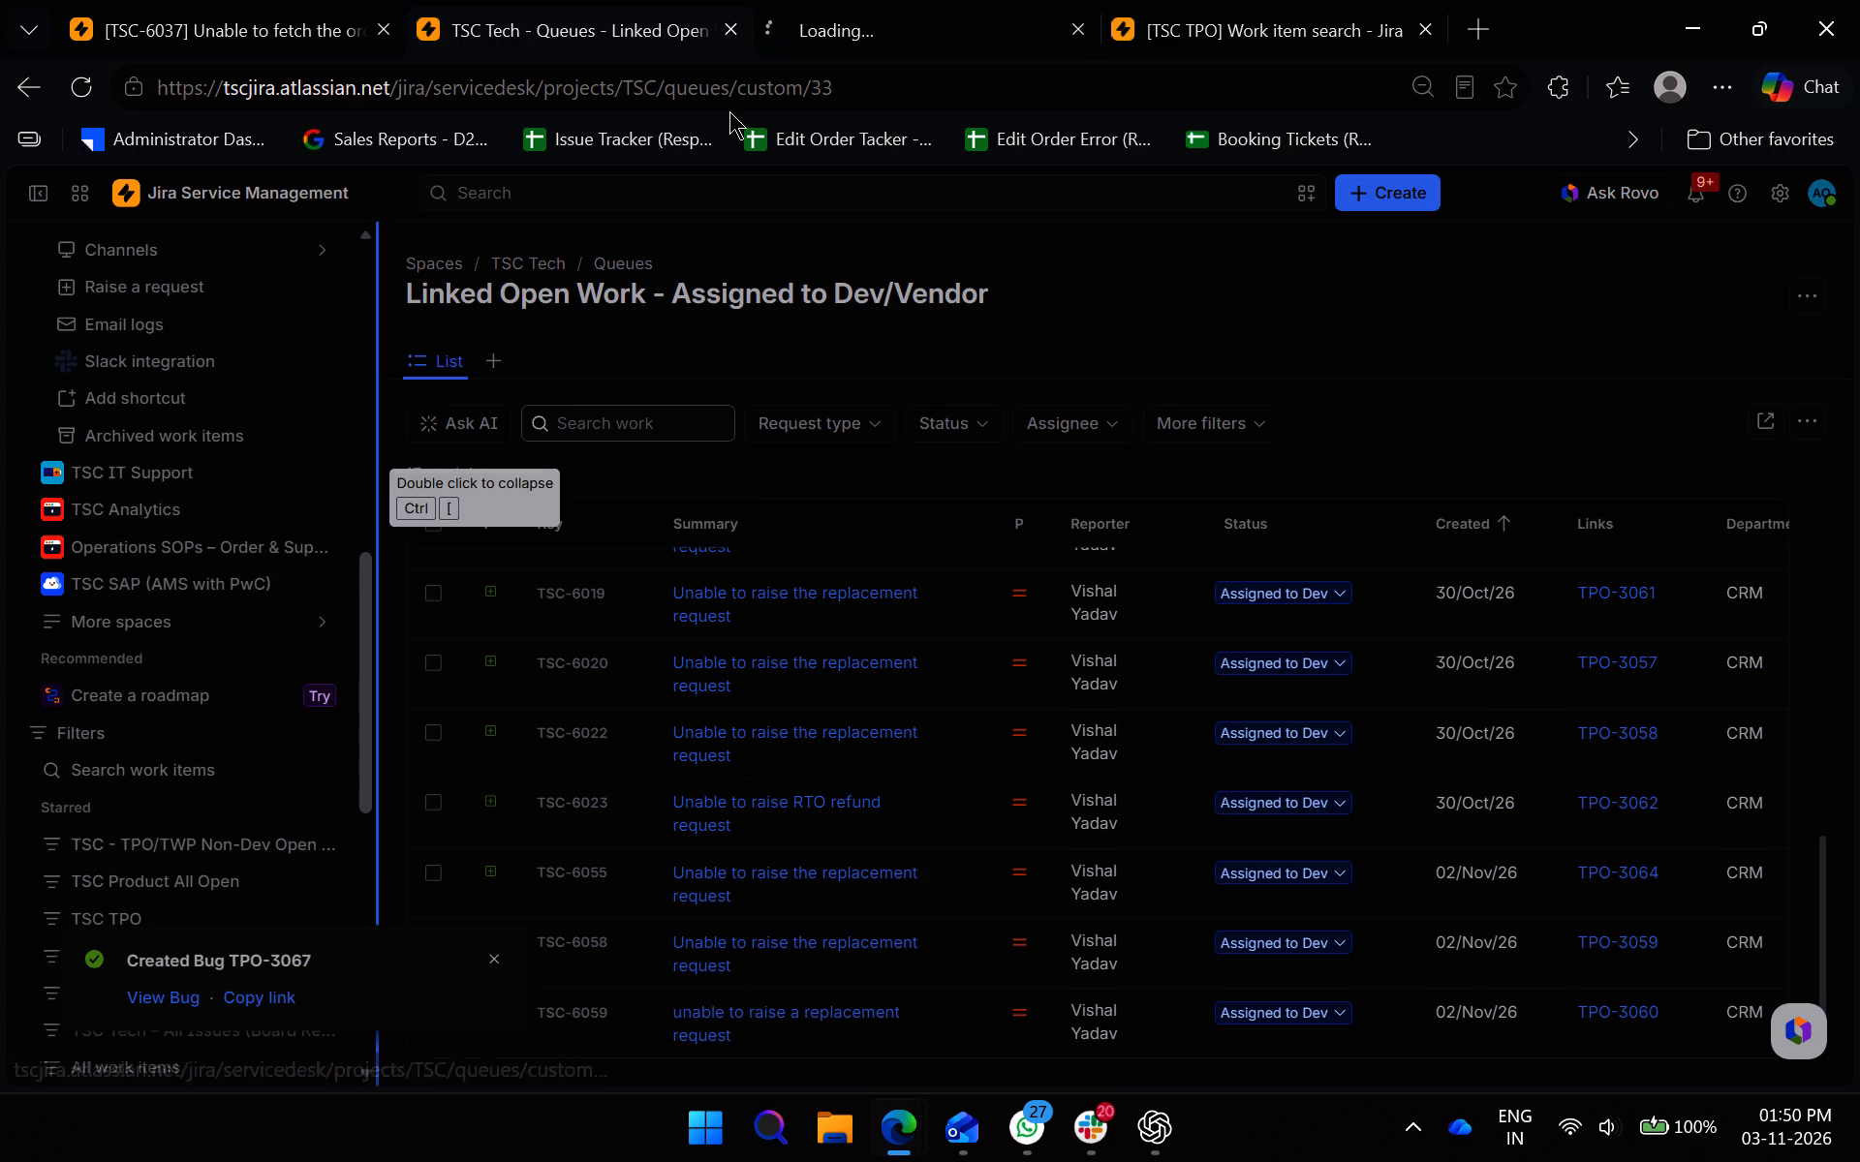
drag(982, 0, 712, 0)
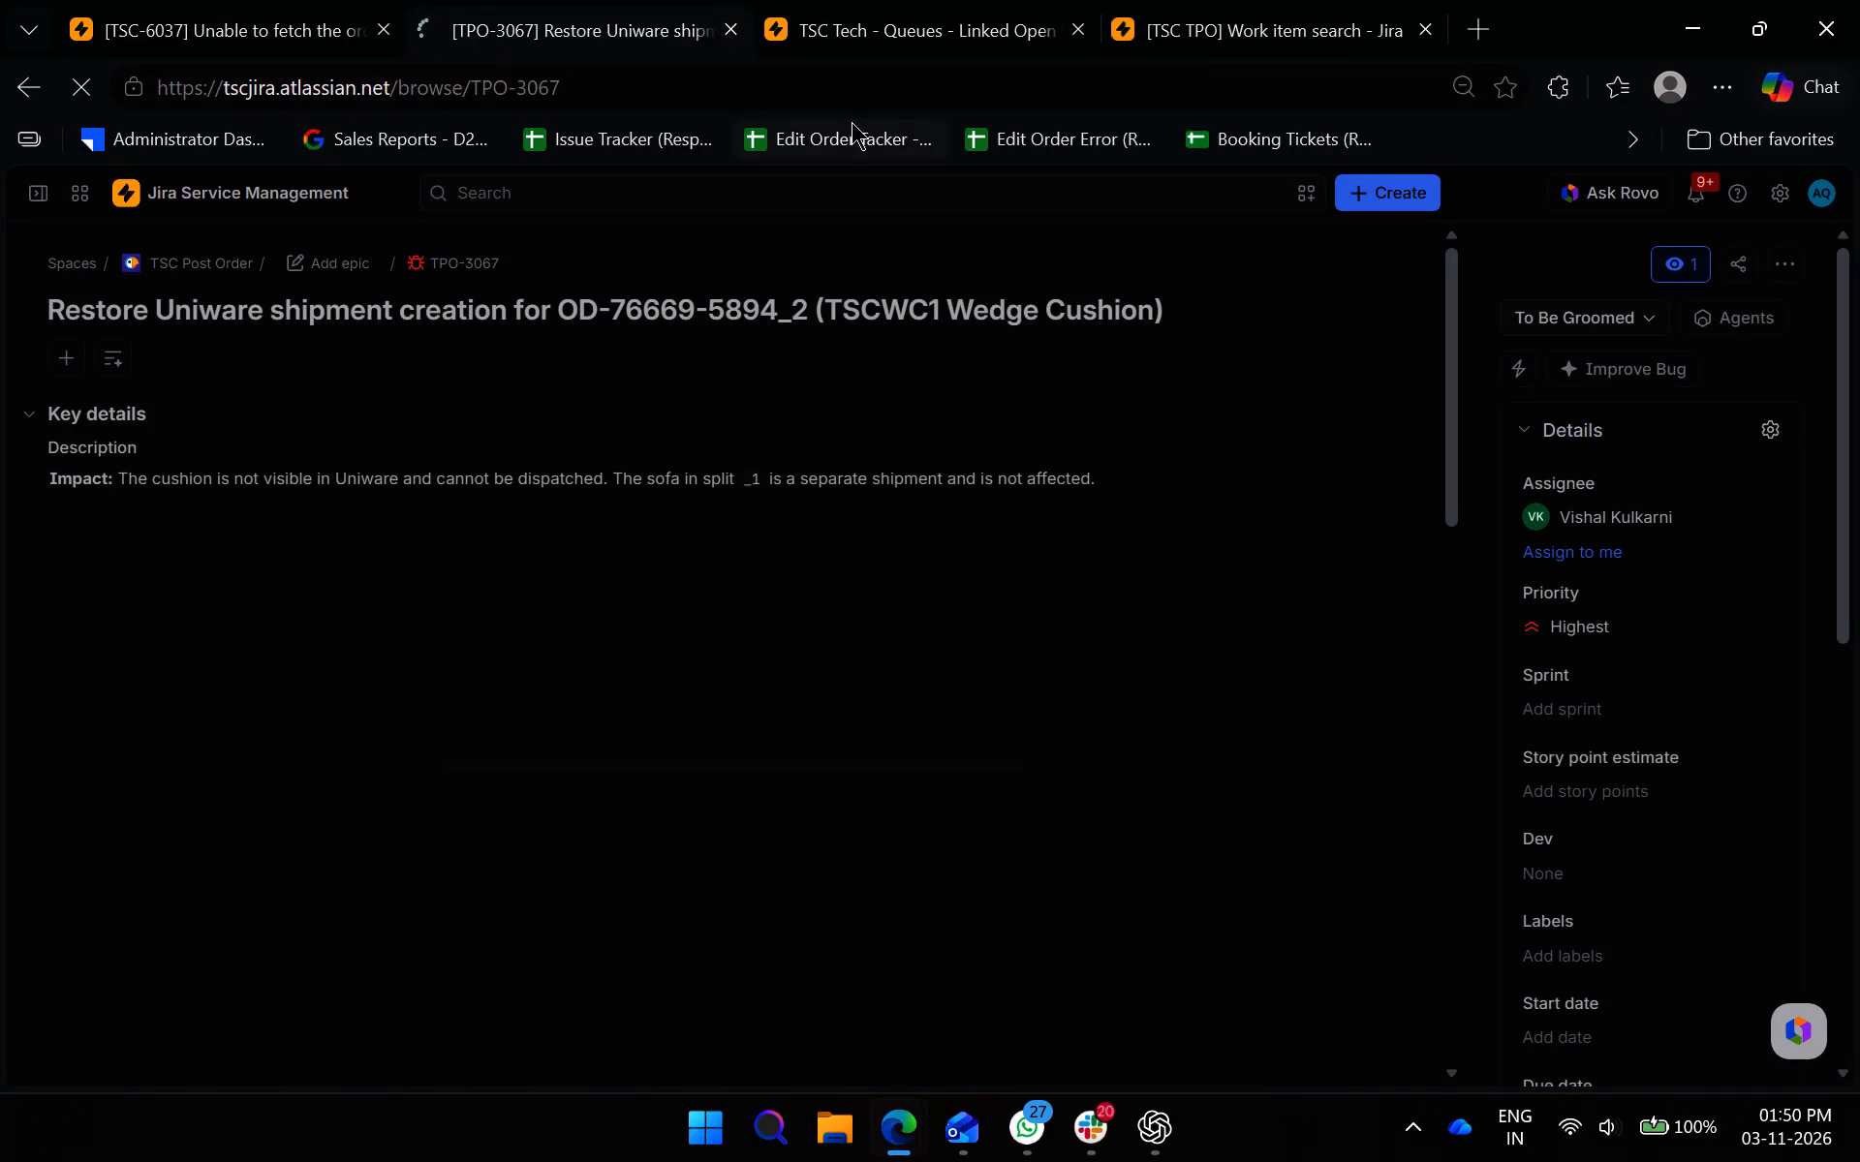
click(1070, 30)
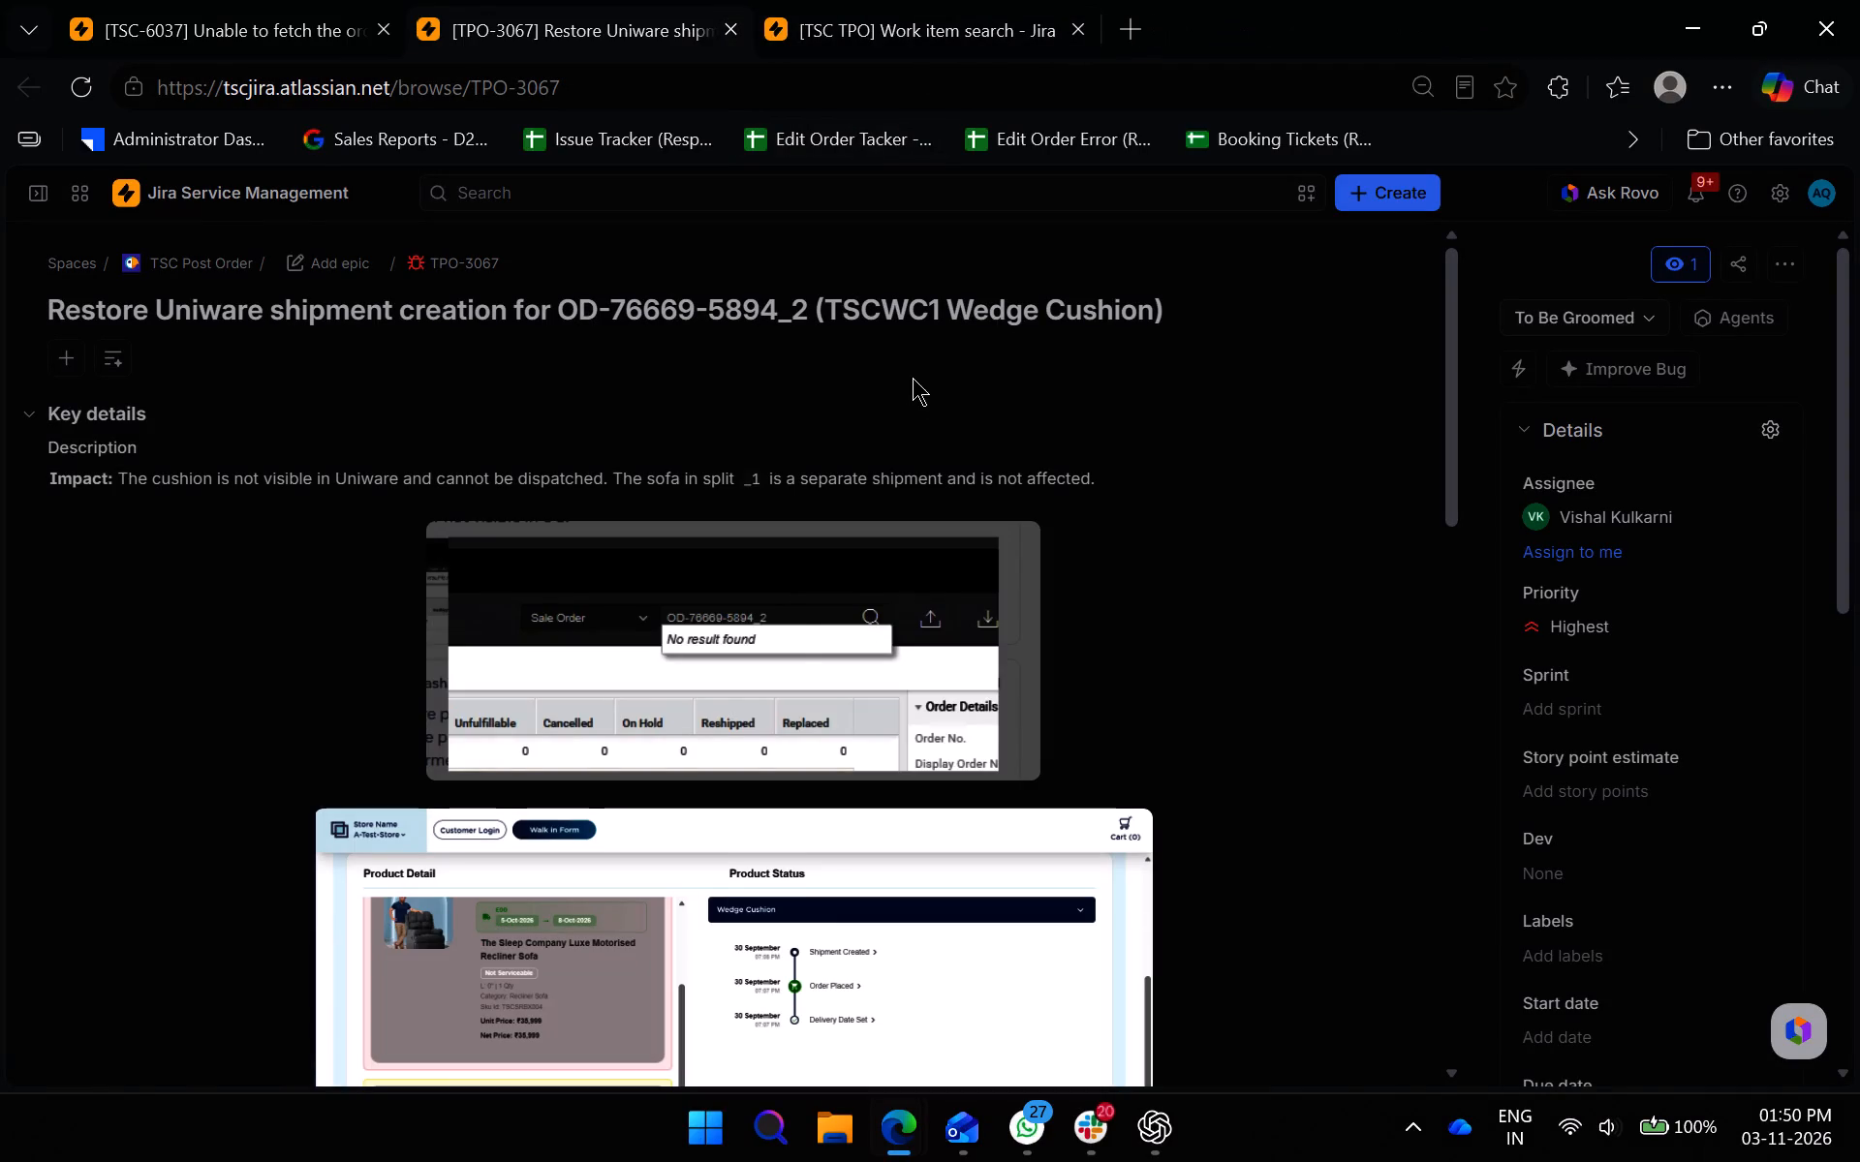
Link the new bug to TSC-6037 with the "blocks" relationship, using the ticket's copied link.
scroll(801, 657, down, 12)
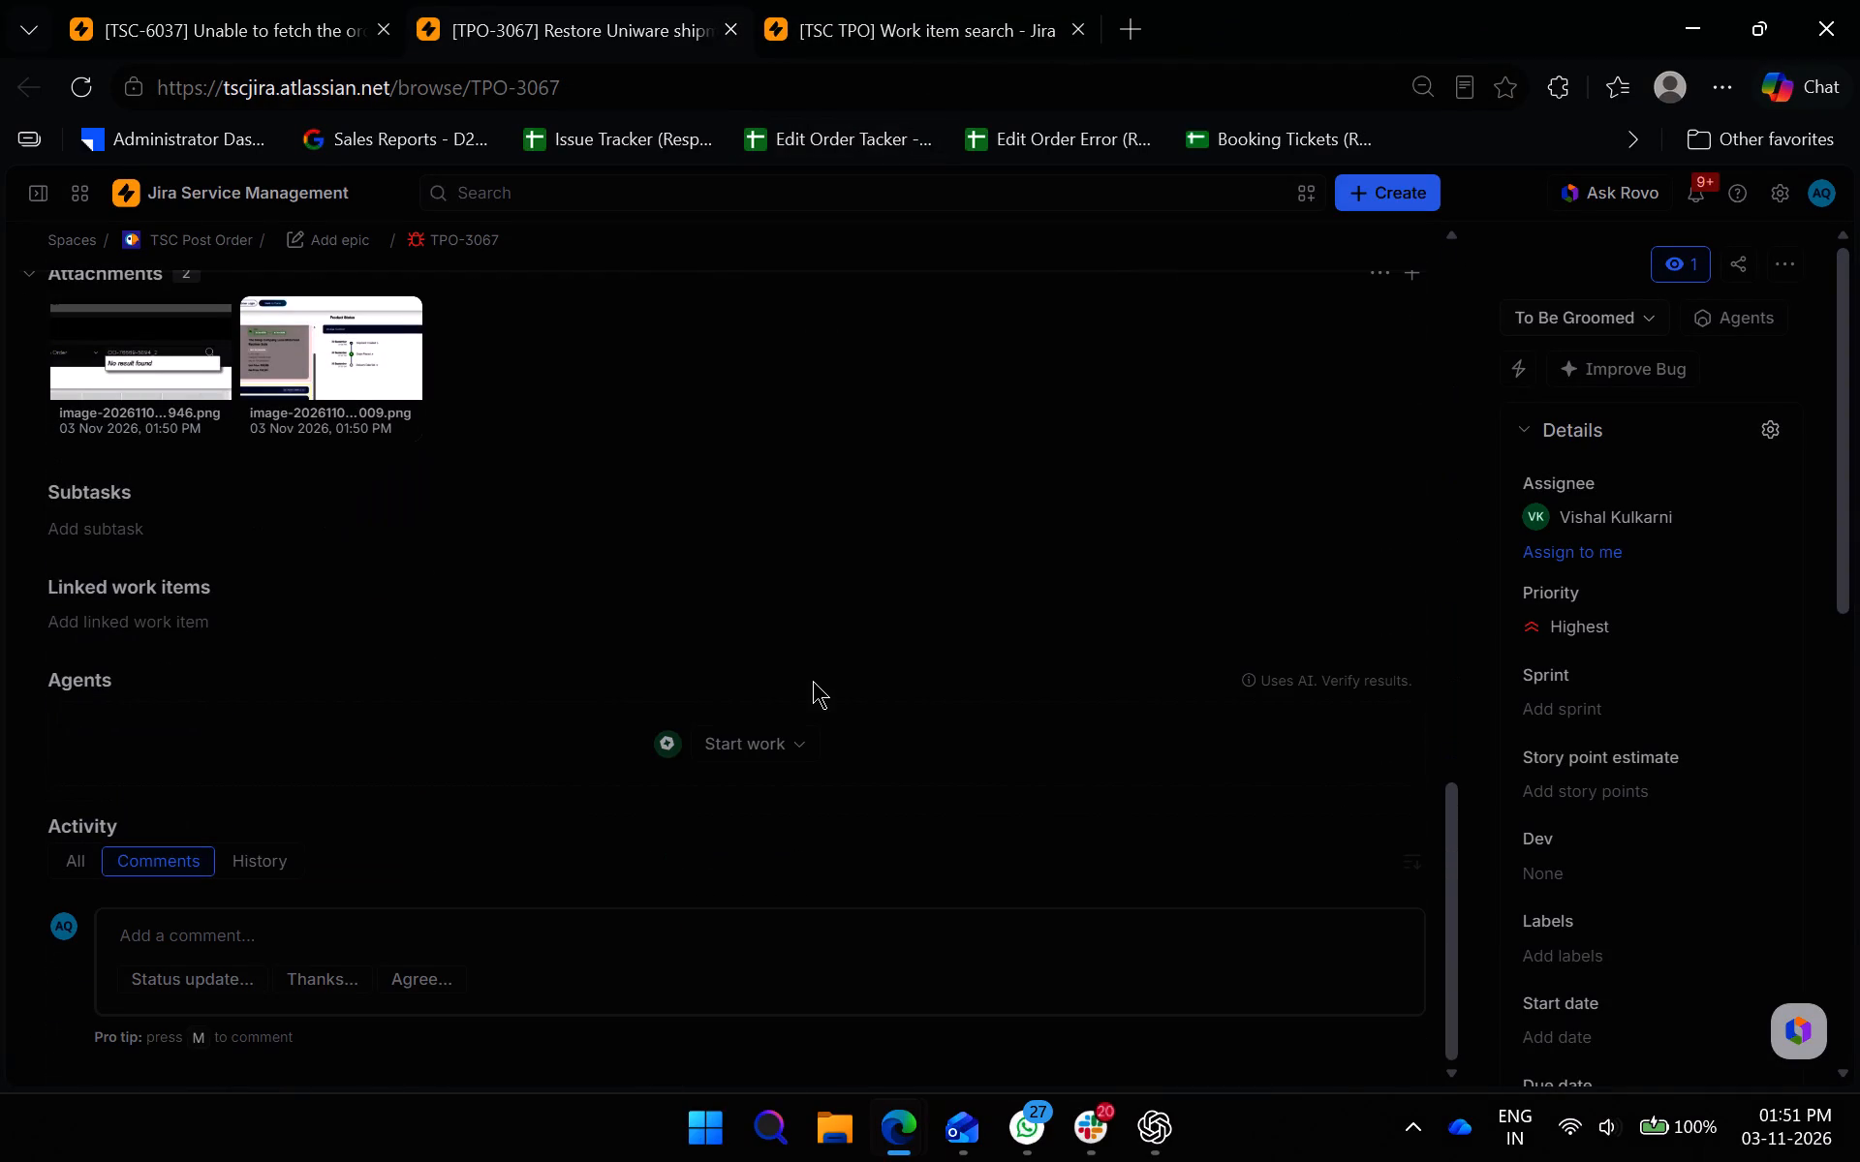
click(231, 0)
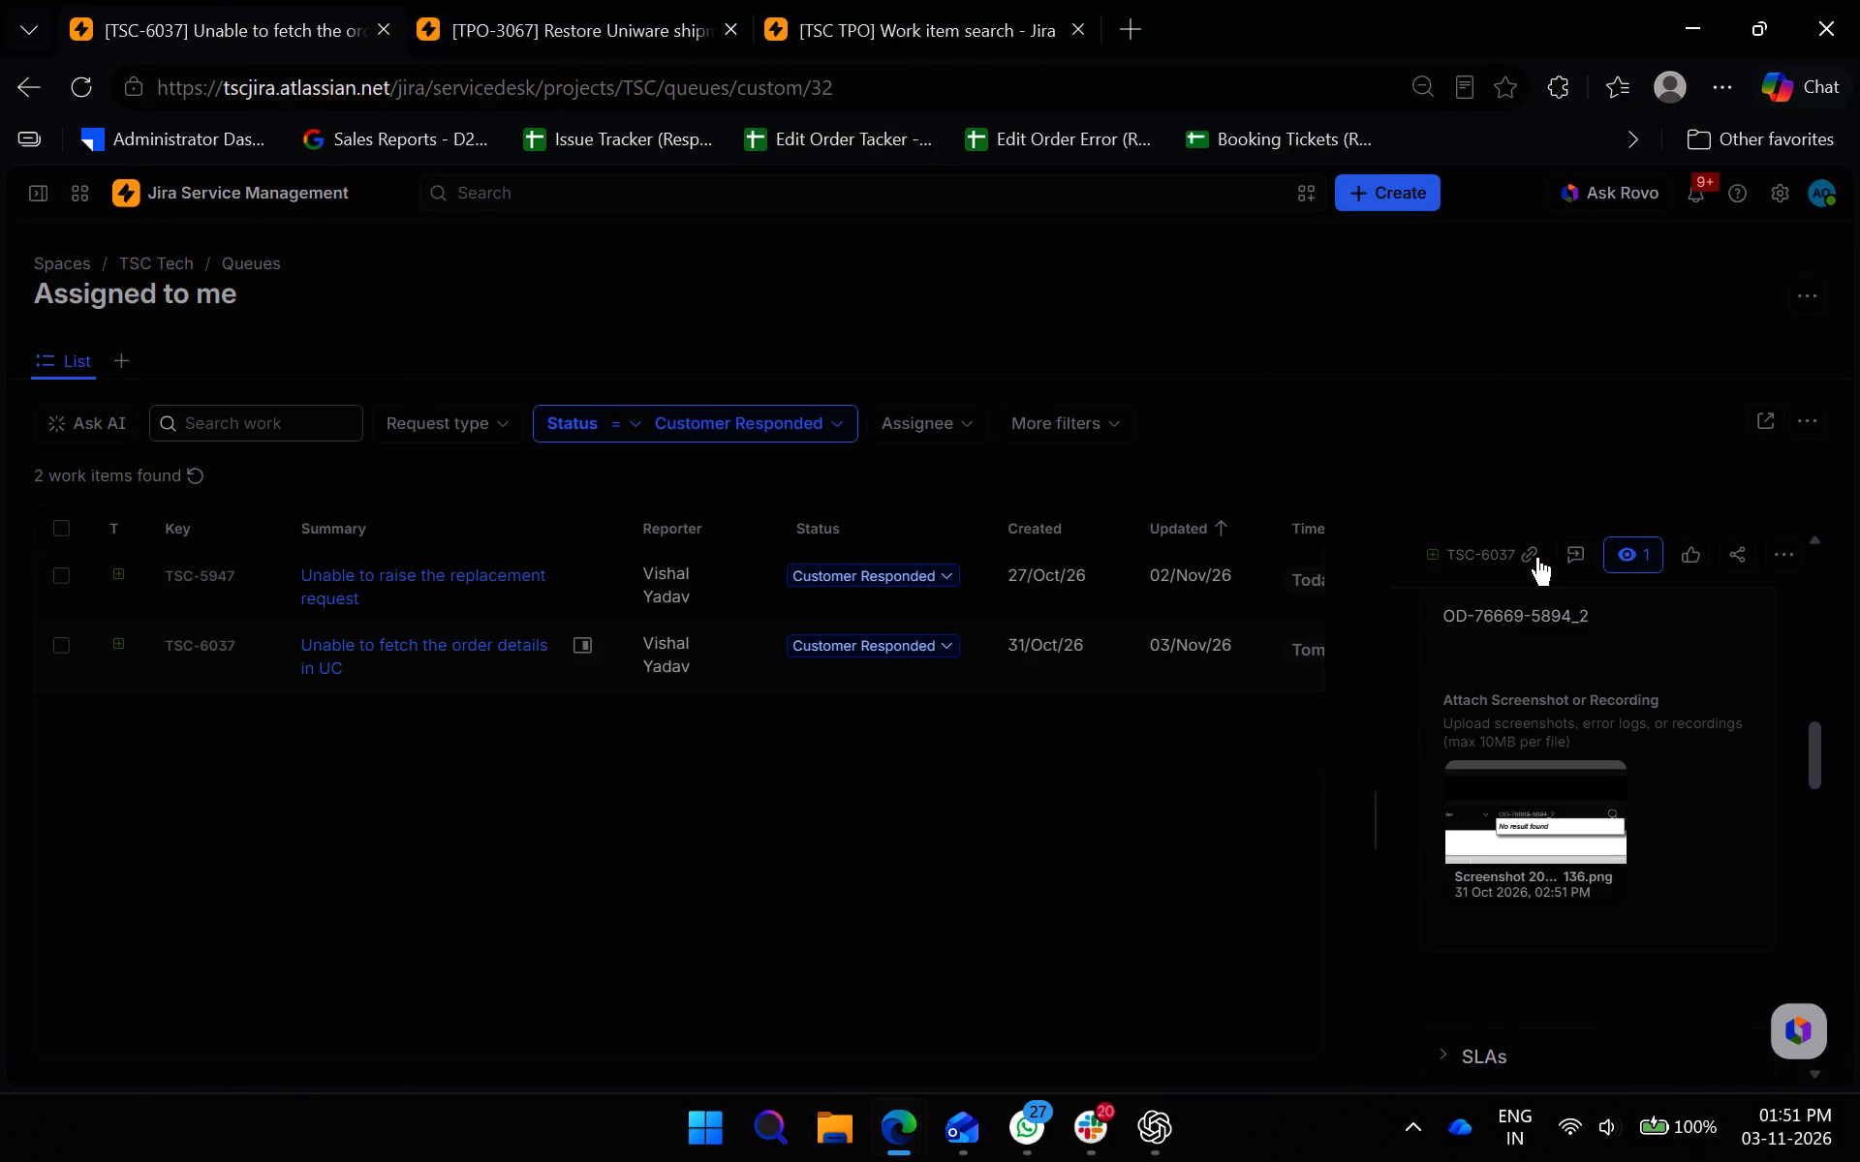
click(1532, 555)
click(644, 0)
click(185, 622)
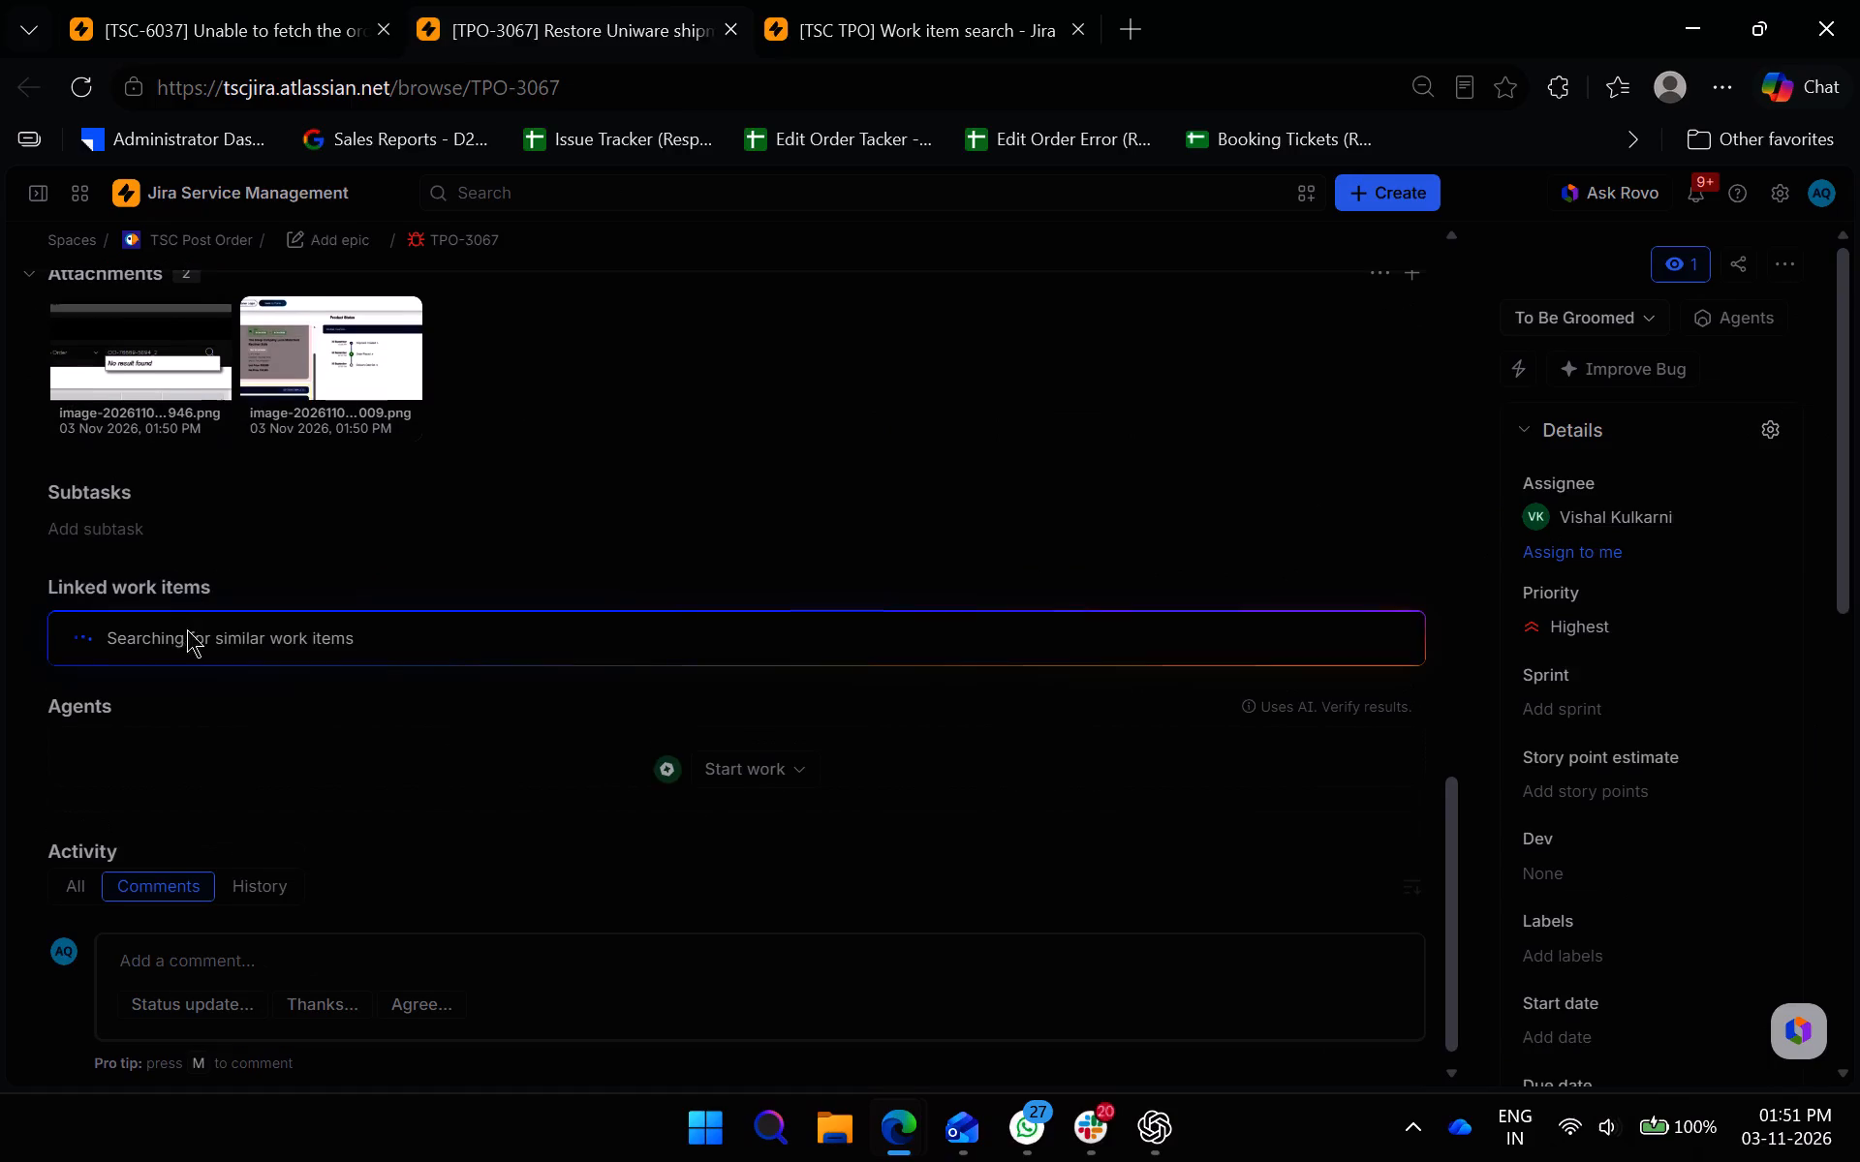
click(143, 703)
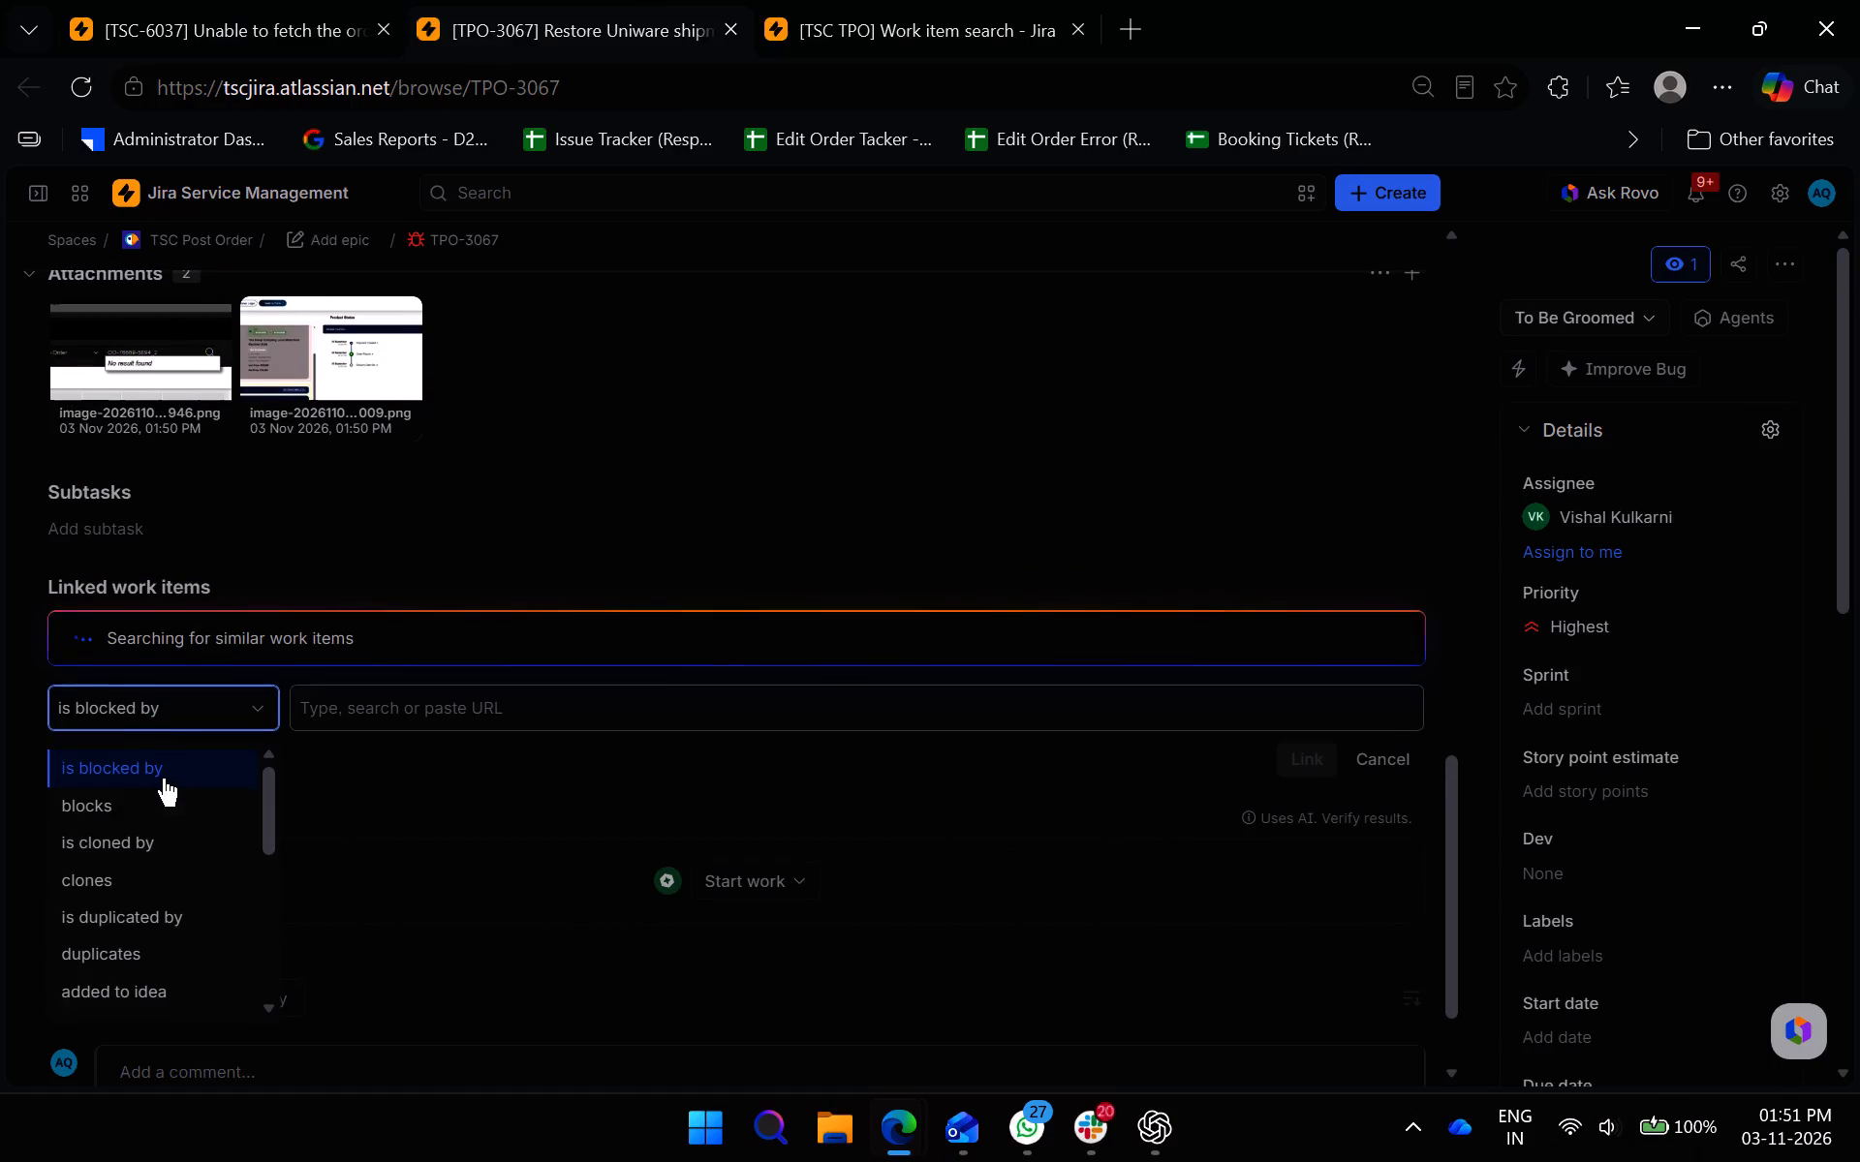
click(159, 794)
click(369, 713)
key(ctrl+v)
click(460, 795)
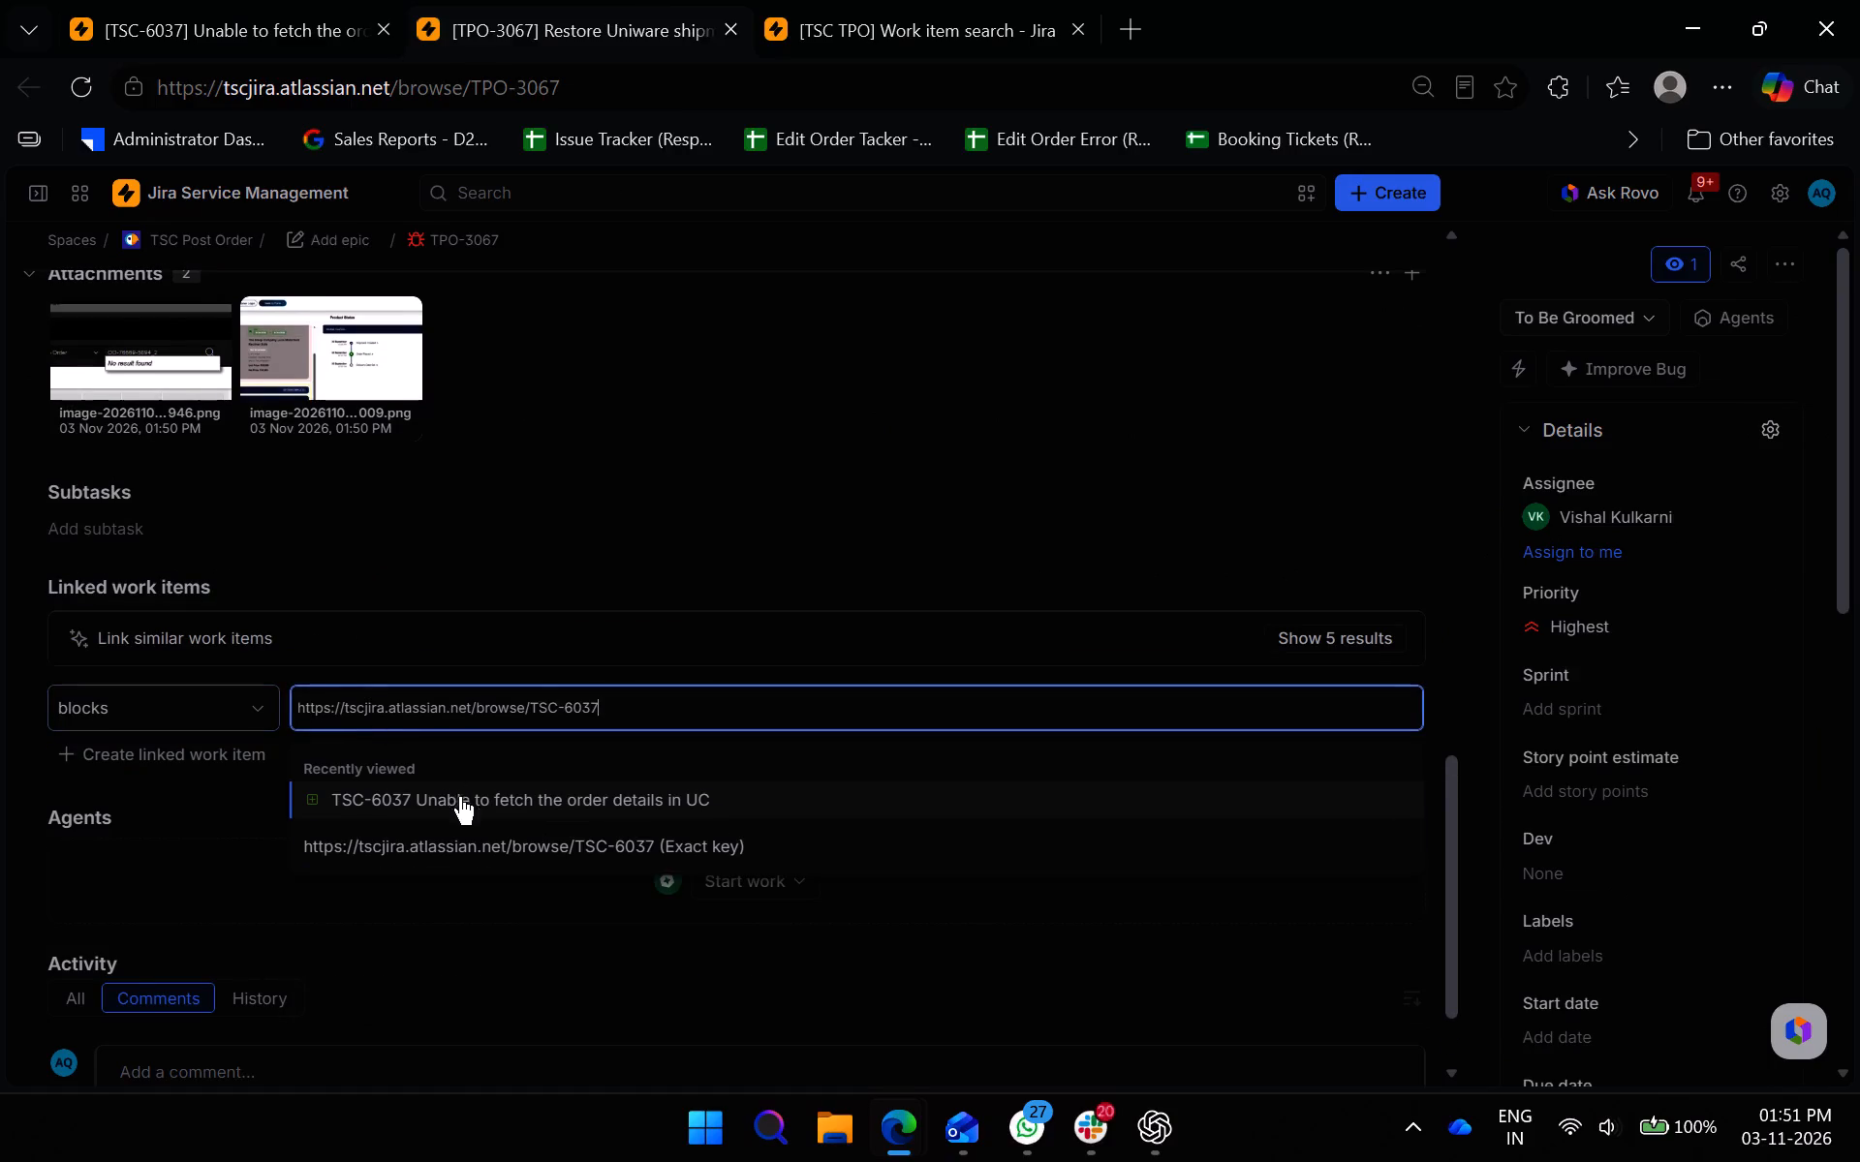
click(709, 436)
click(1308, 760)
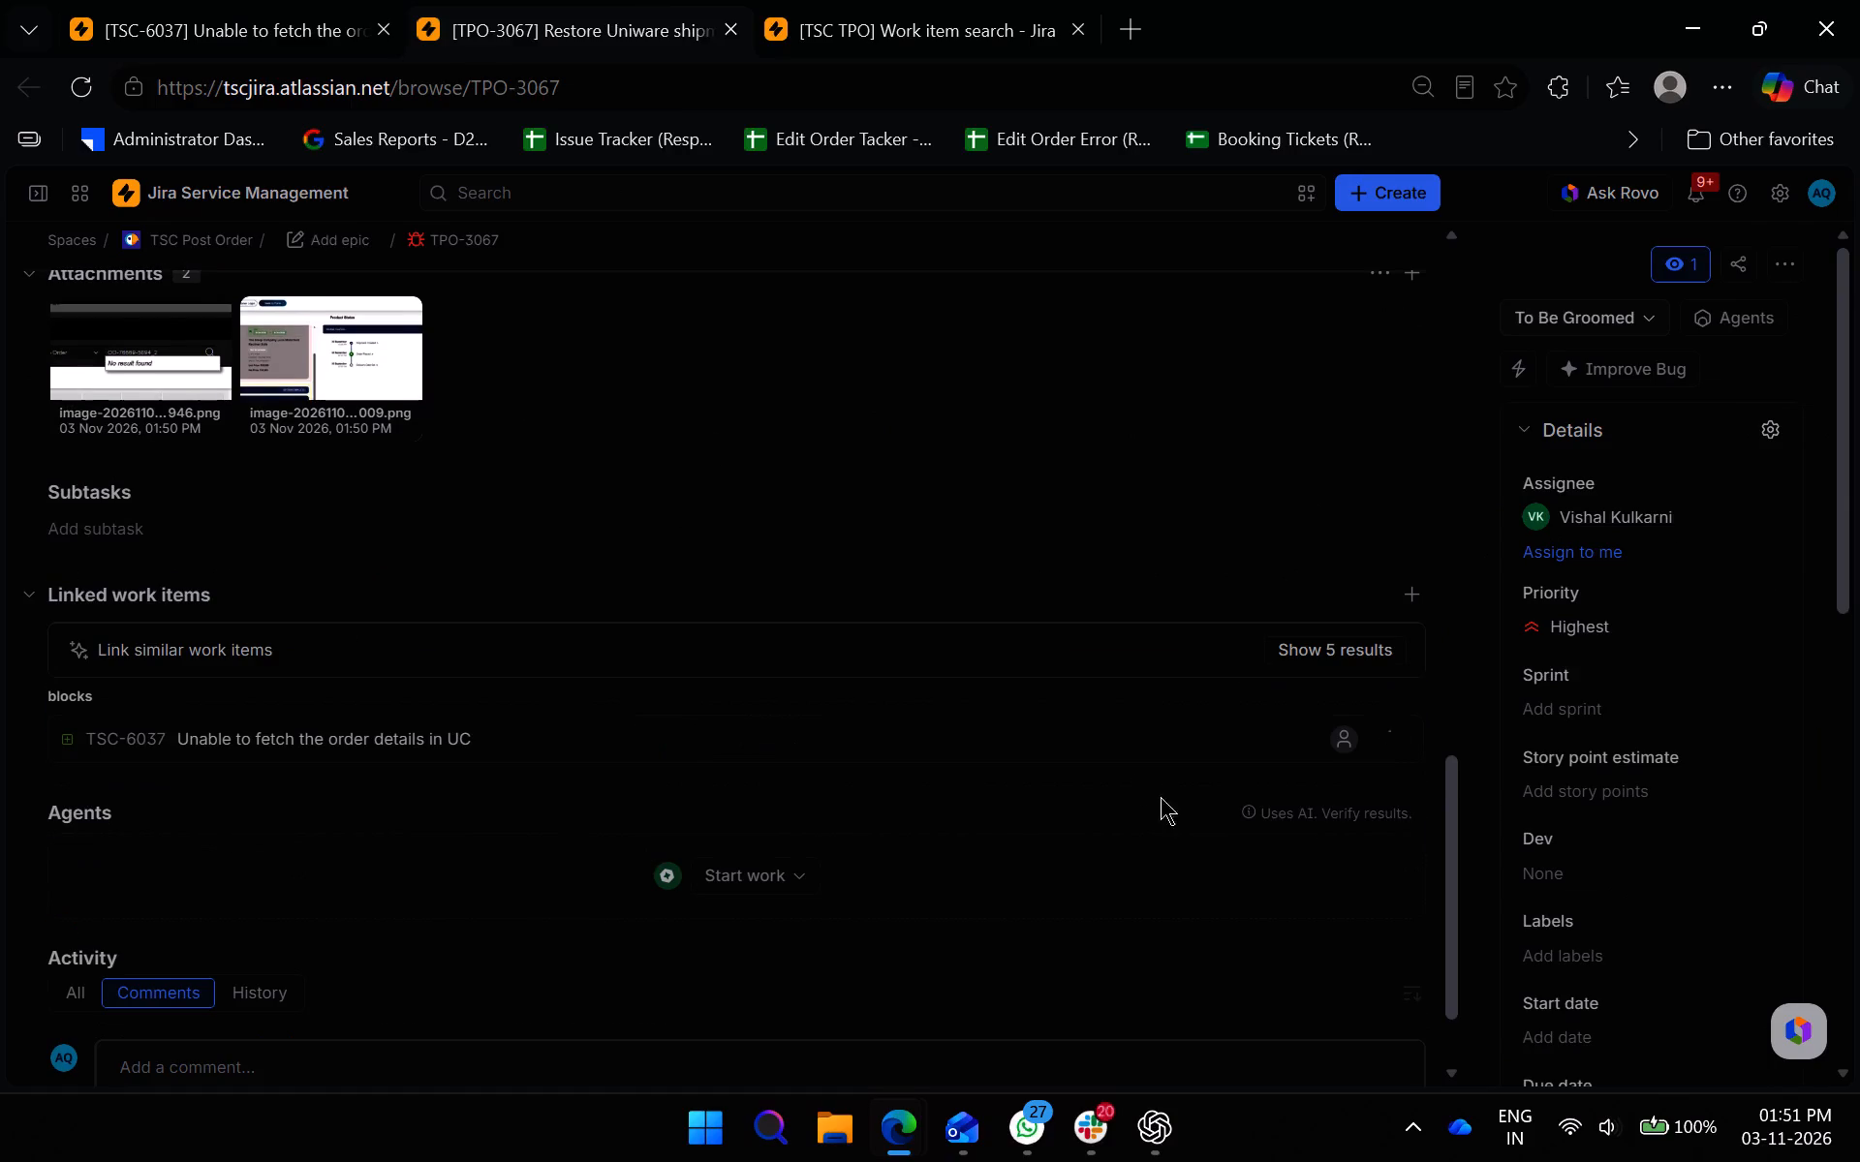
scroll(1667, 828, down, 4)
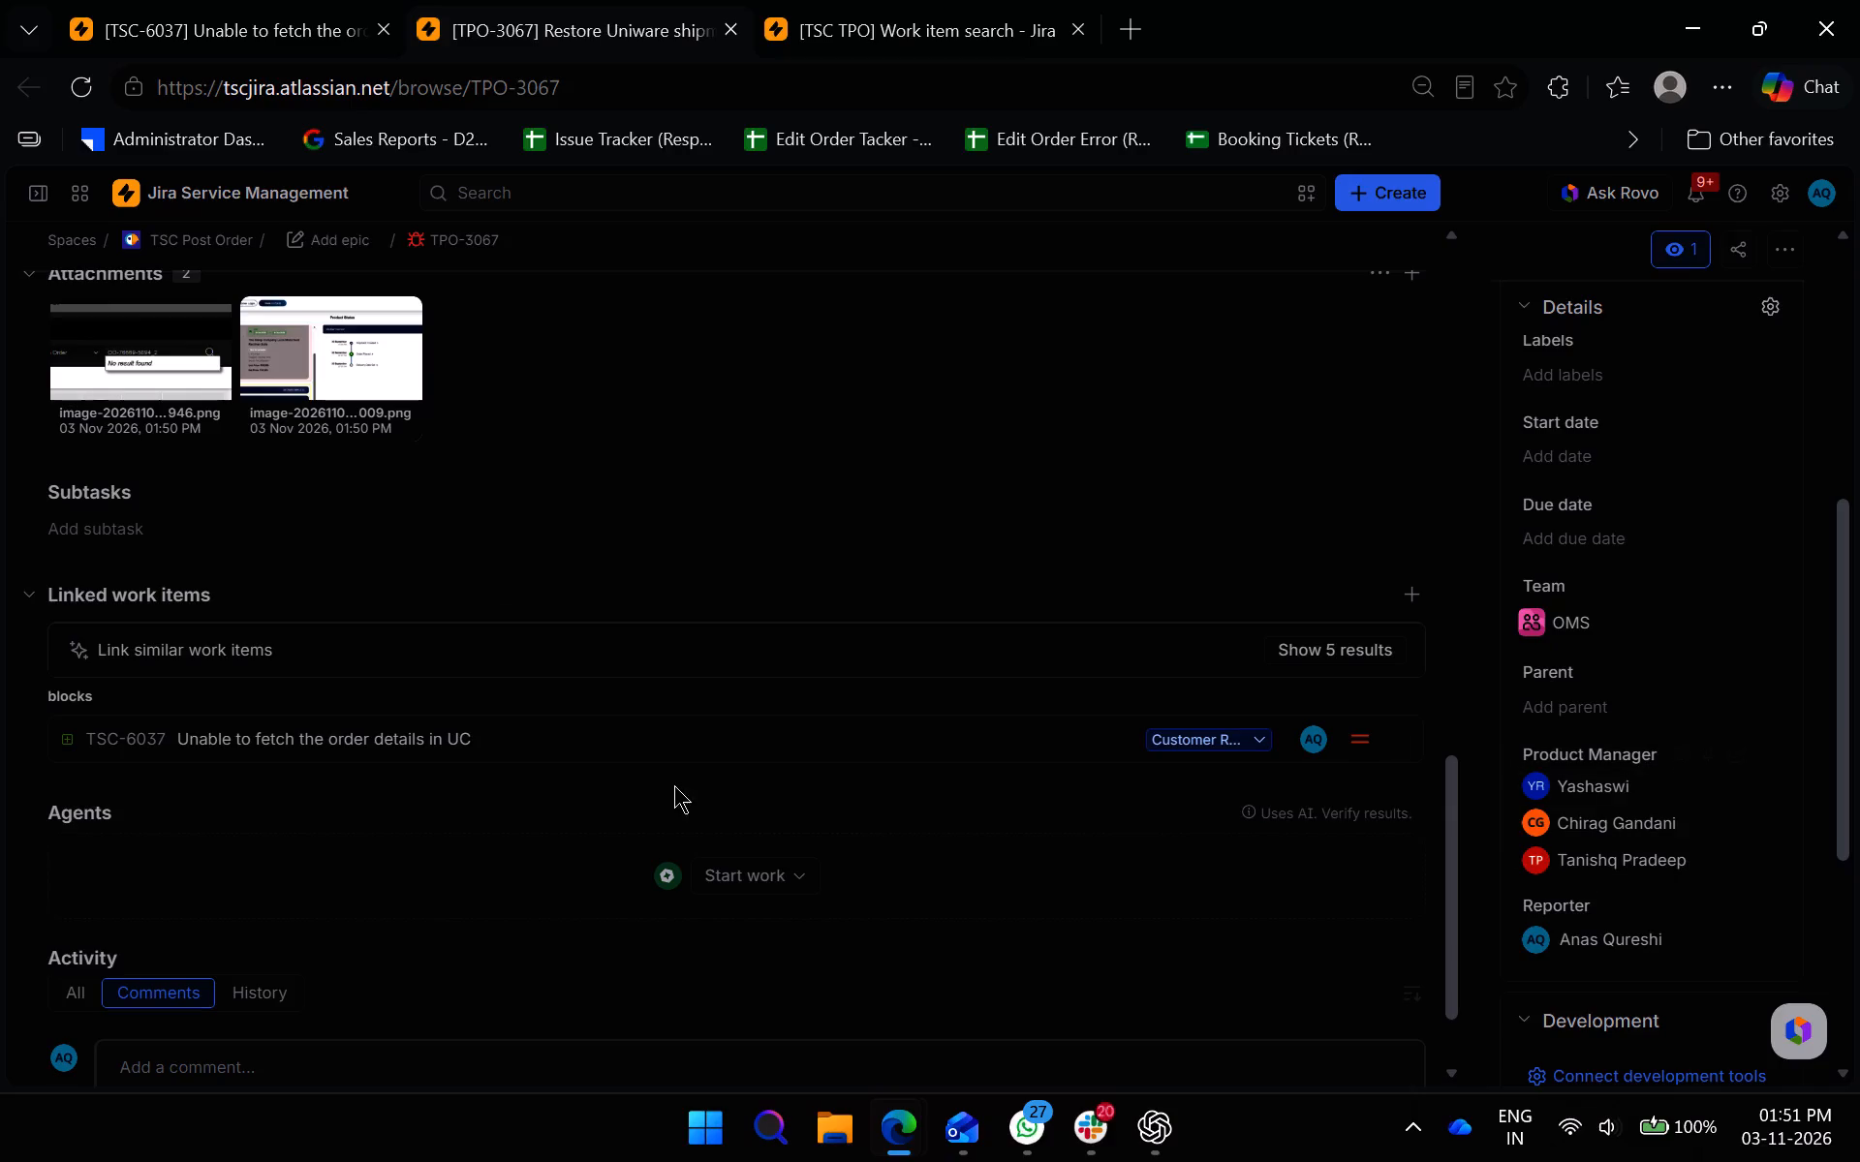
click(200, 0)
click(1585, 616)
drag(1585, 615, 1576, 615)
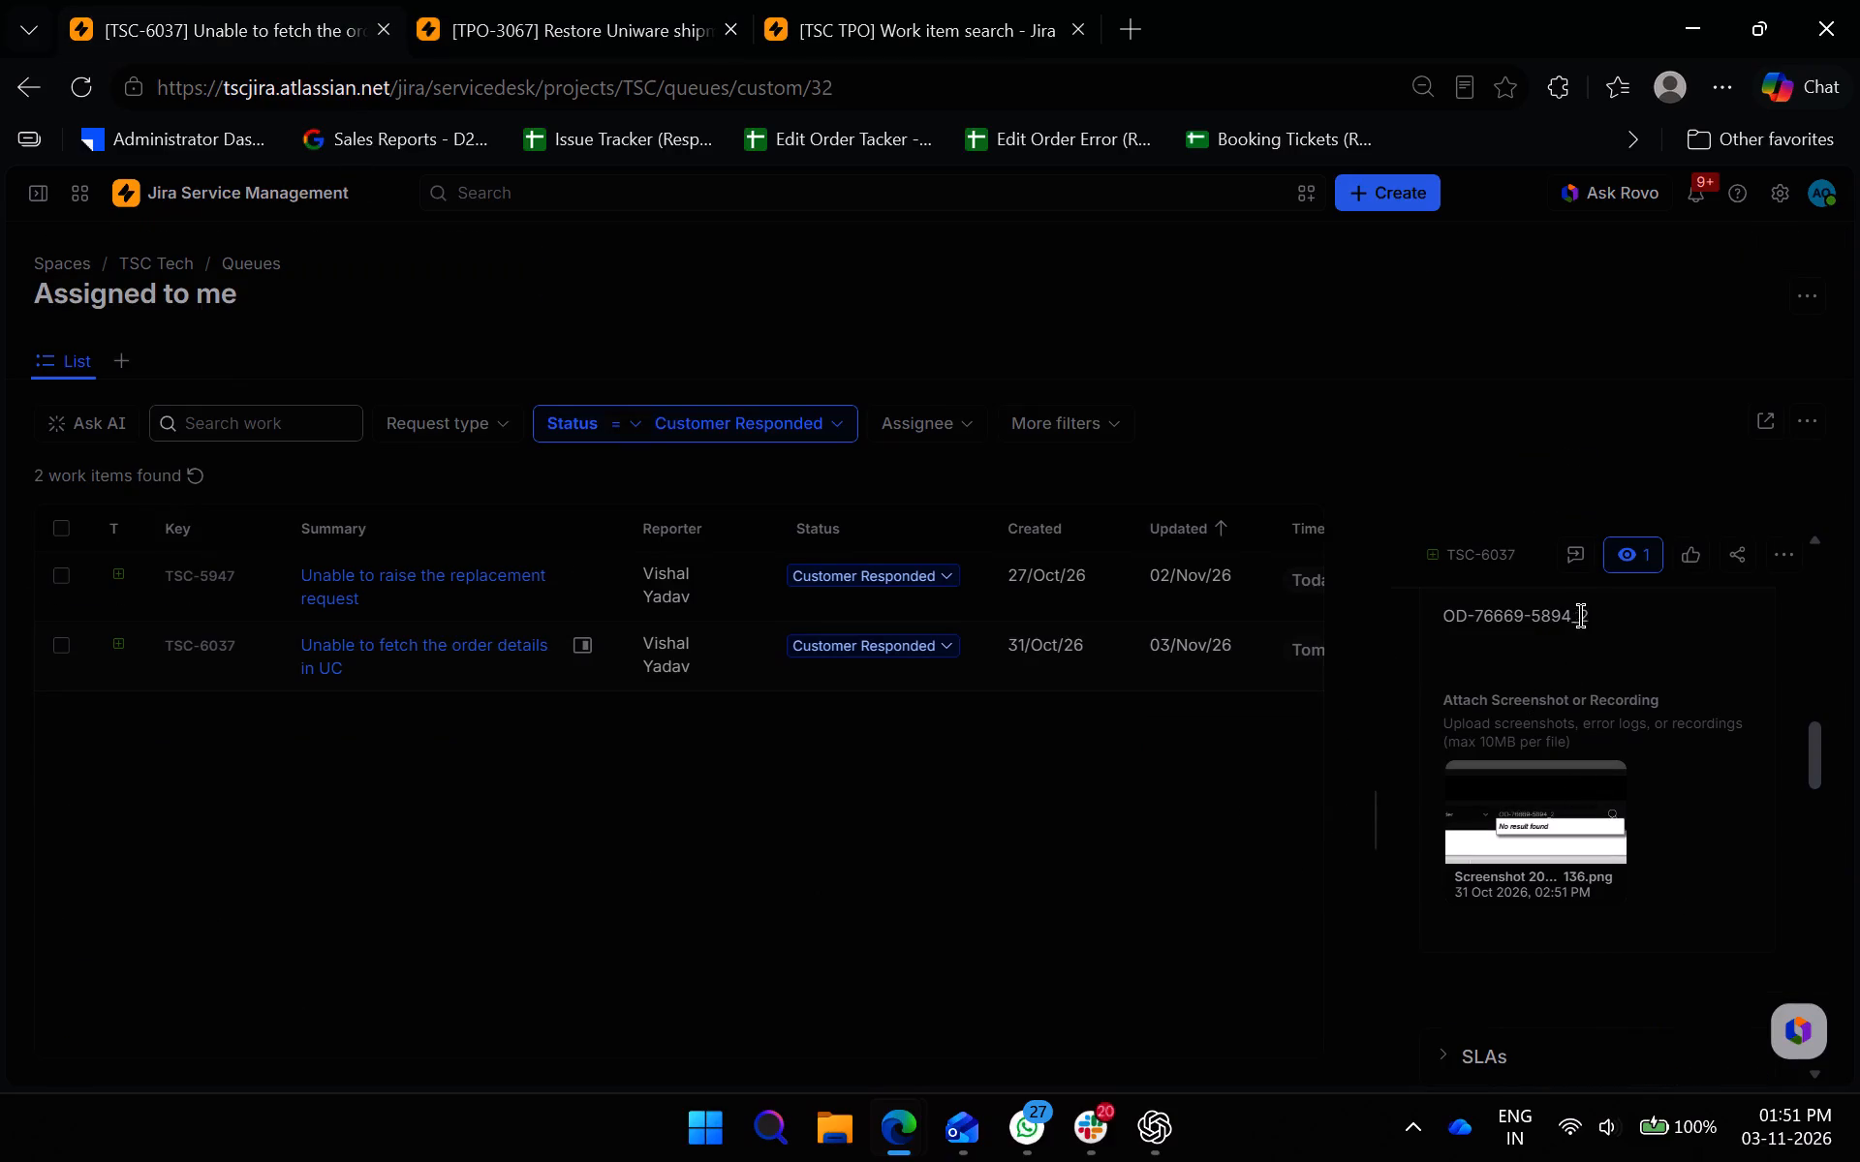
drag(1576, 615, 1442, 611)
key(ctrl+c)
key(ctrl+c)
key(ctrl+c)
key(ctrl+c)
click(888, 1133)
click(1092, 958)
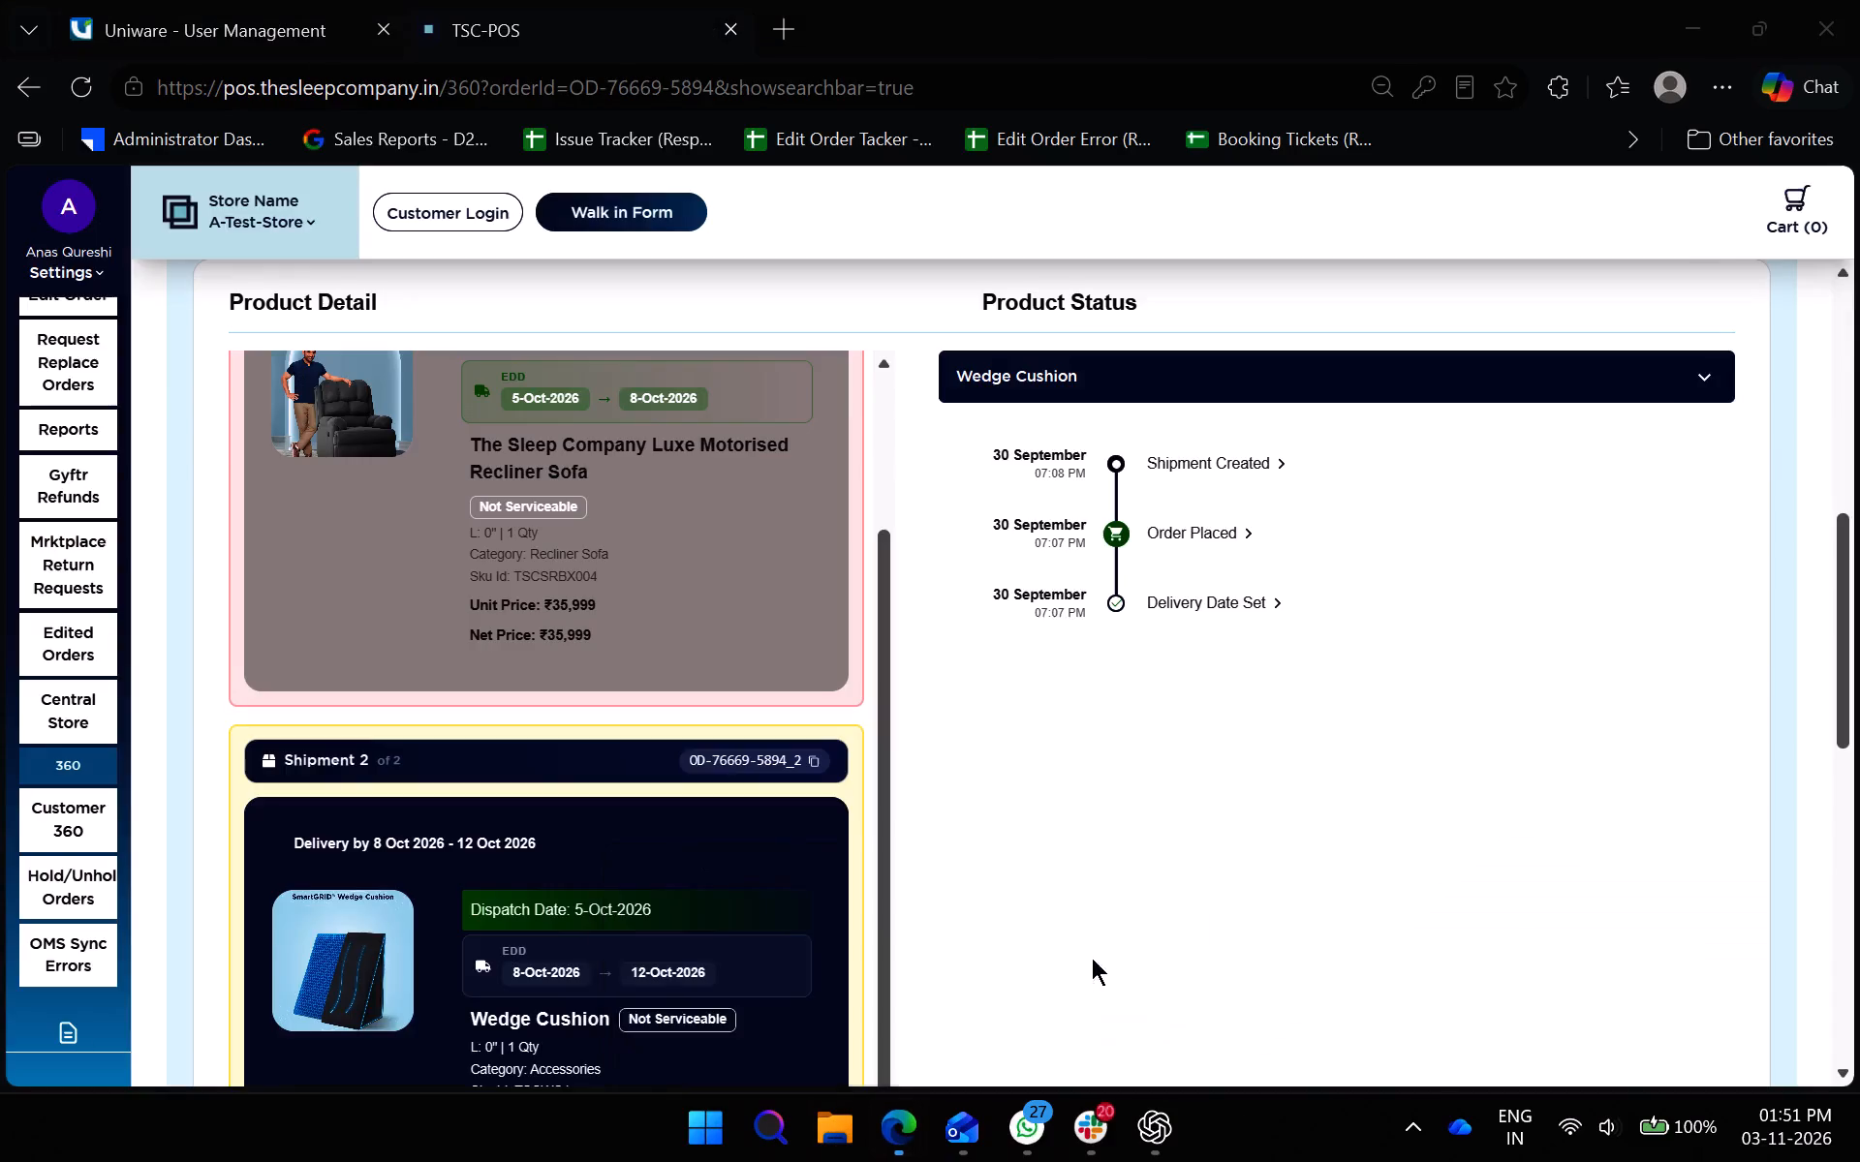
click(188, 0)
click(1246, 234)
key(ctrl+v)
key(Return)
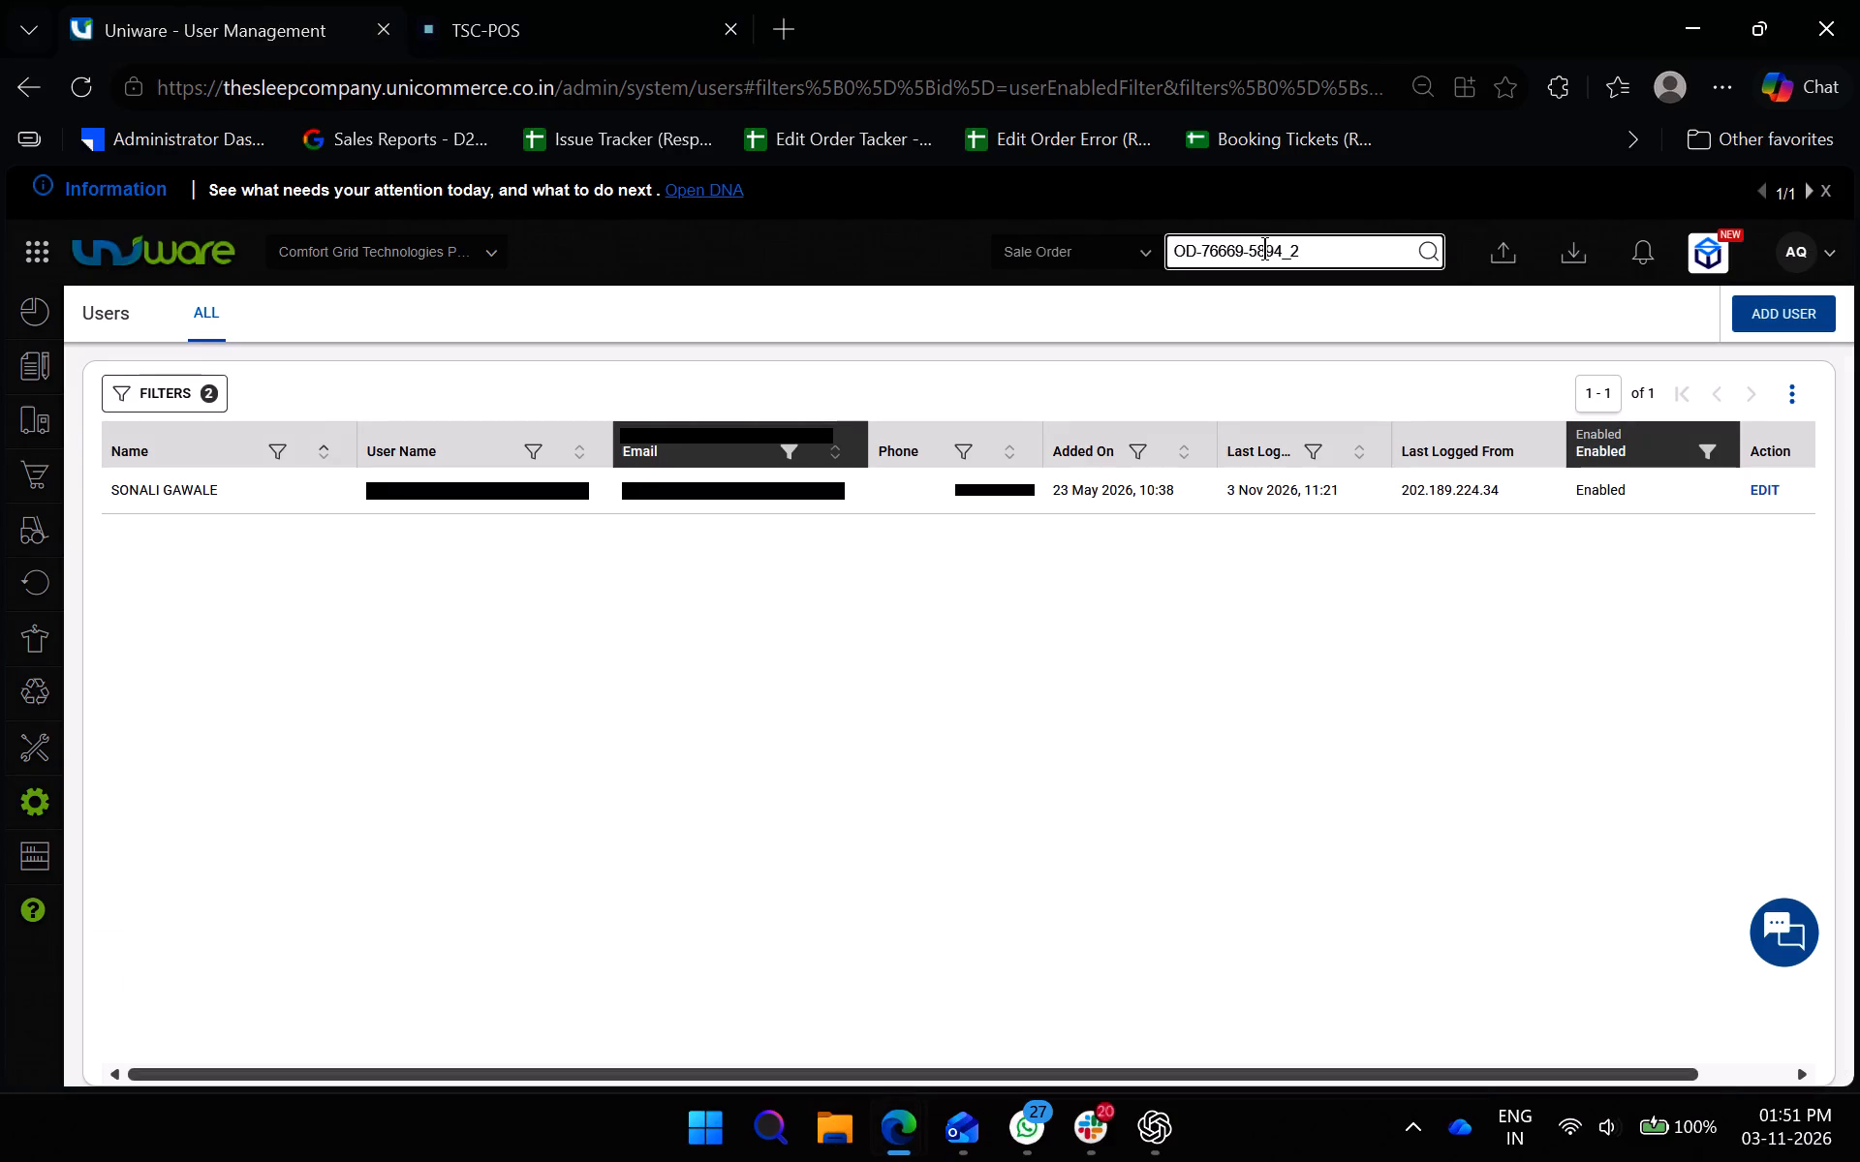
key(BackSpace)
key(BackSpace)
key(Return)
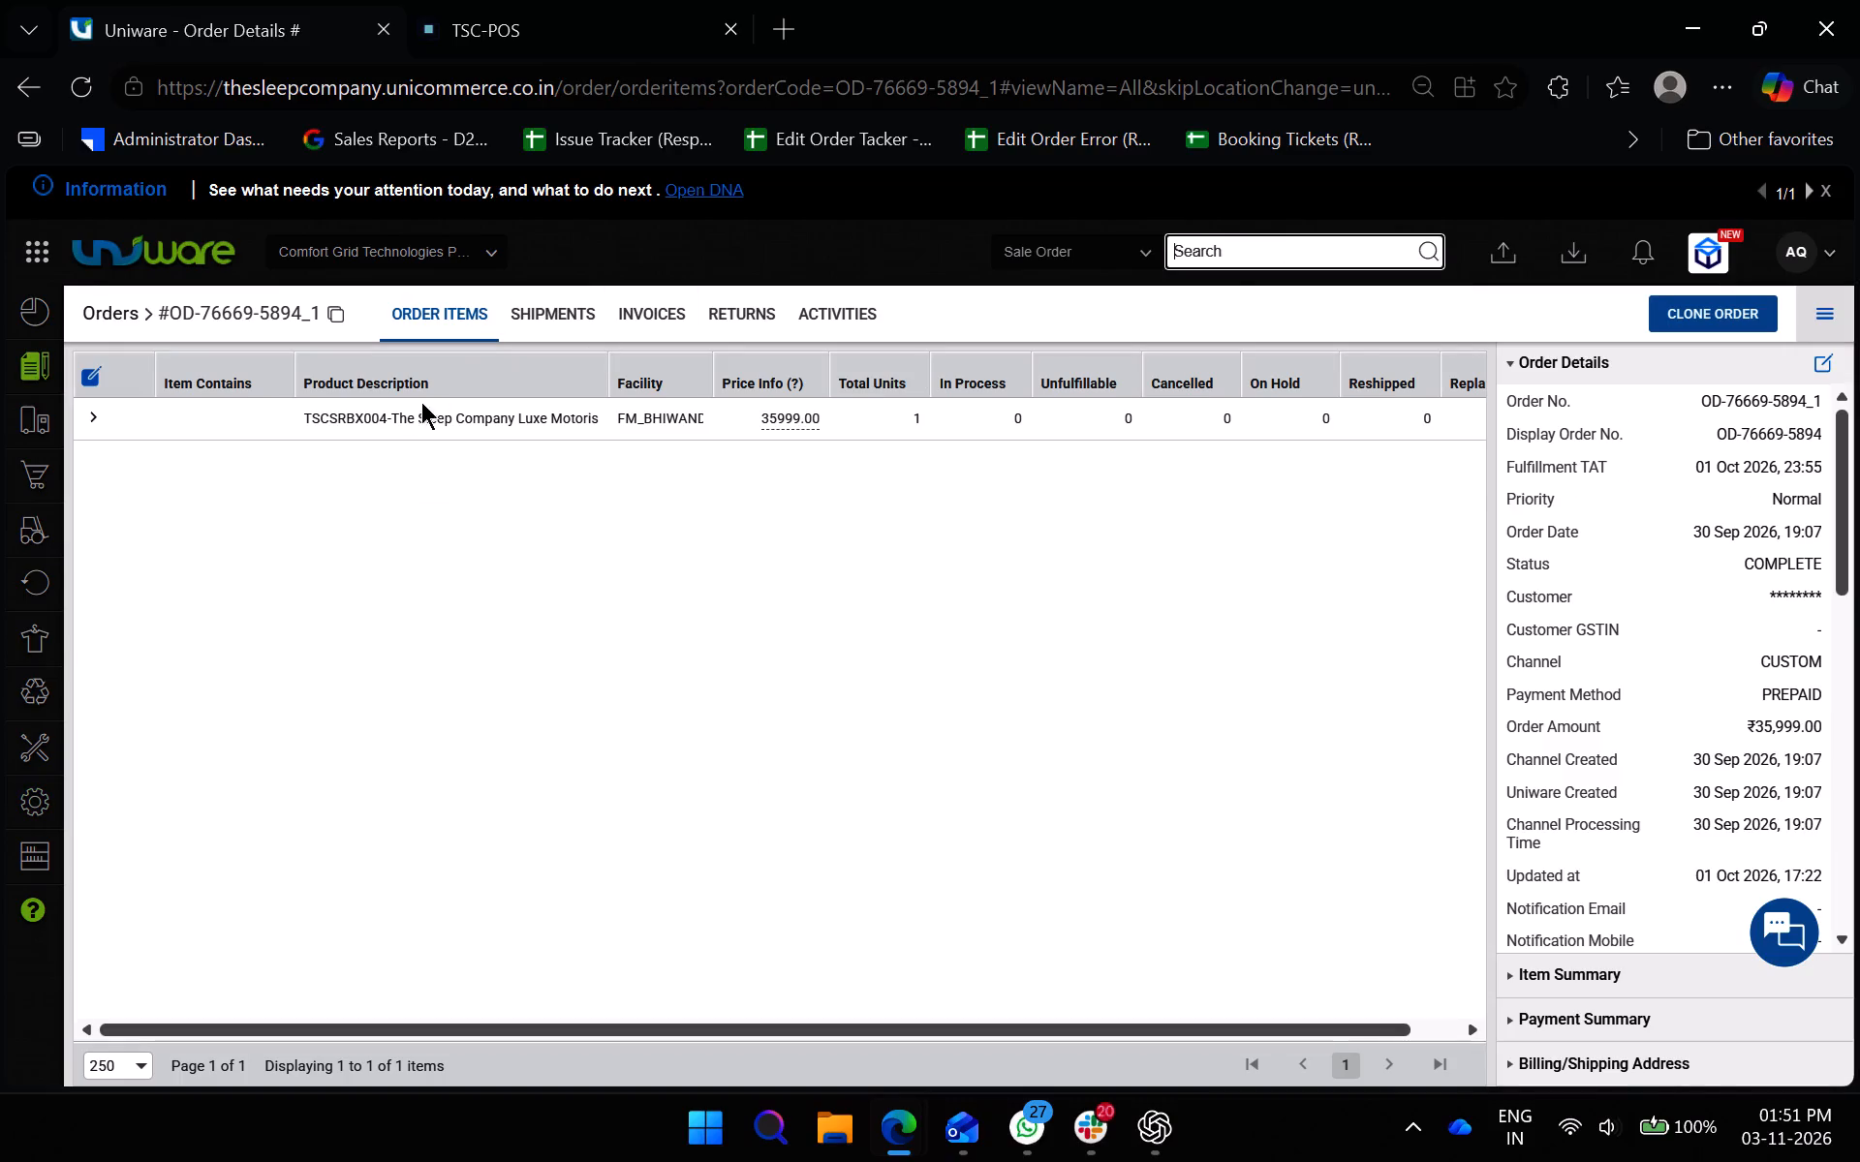
click(413, 422)
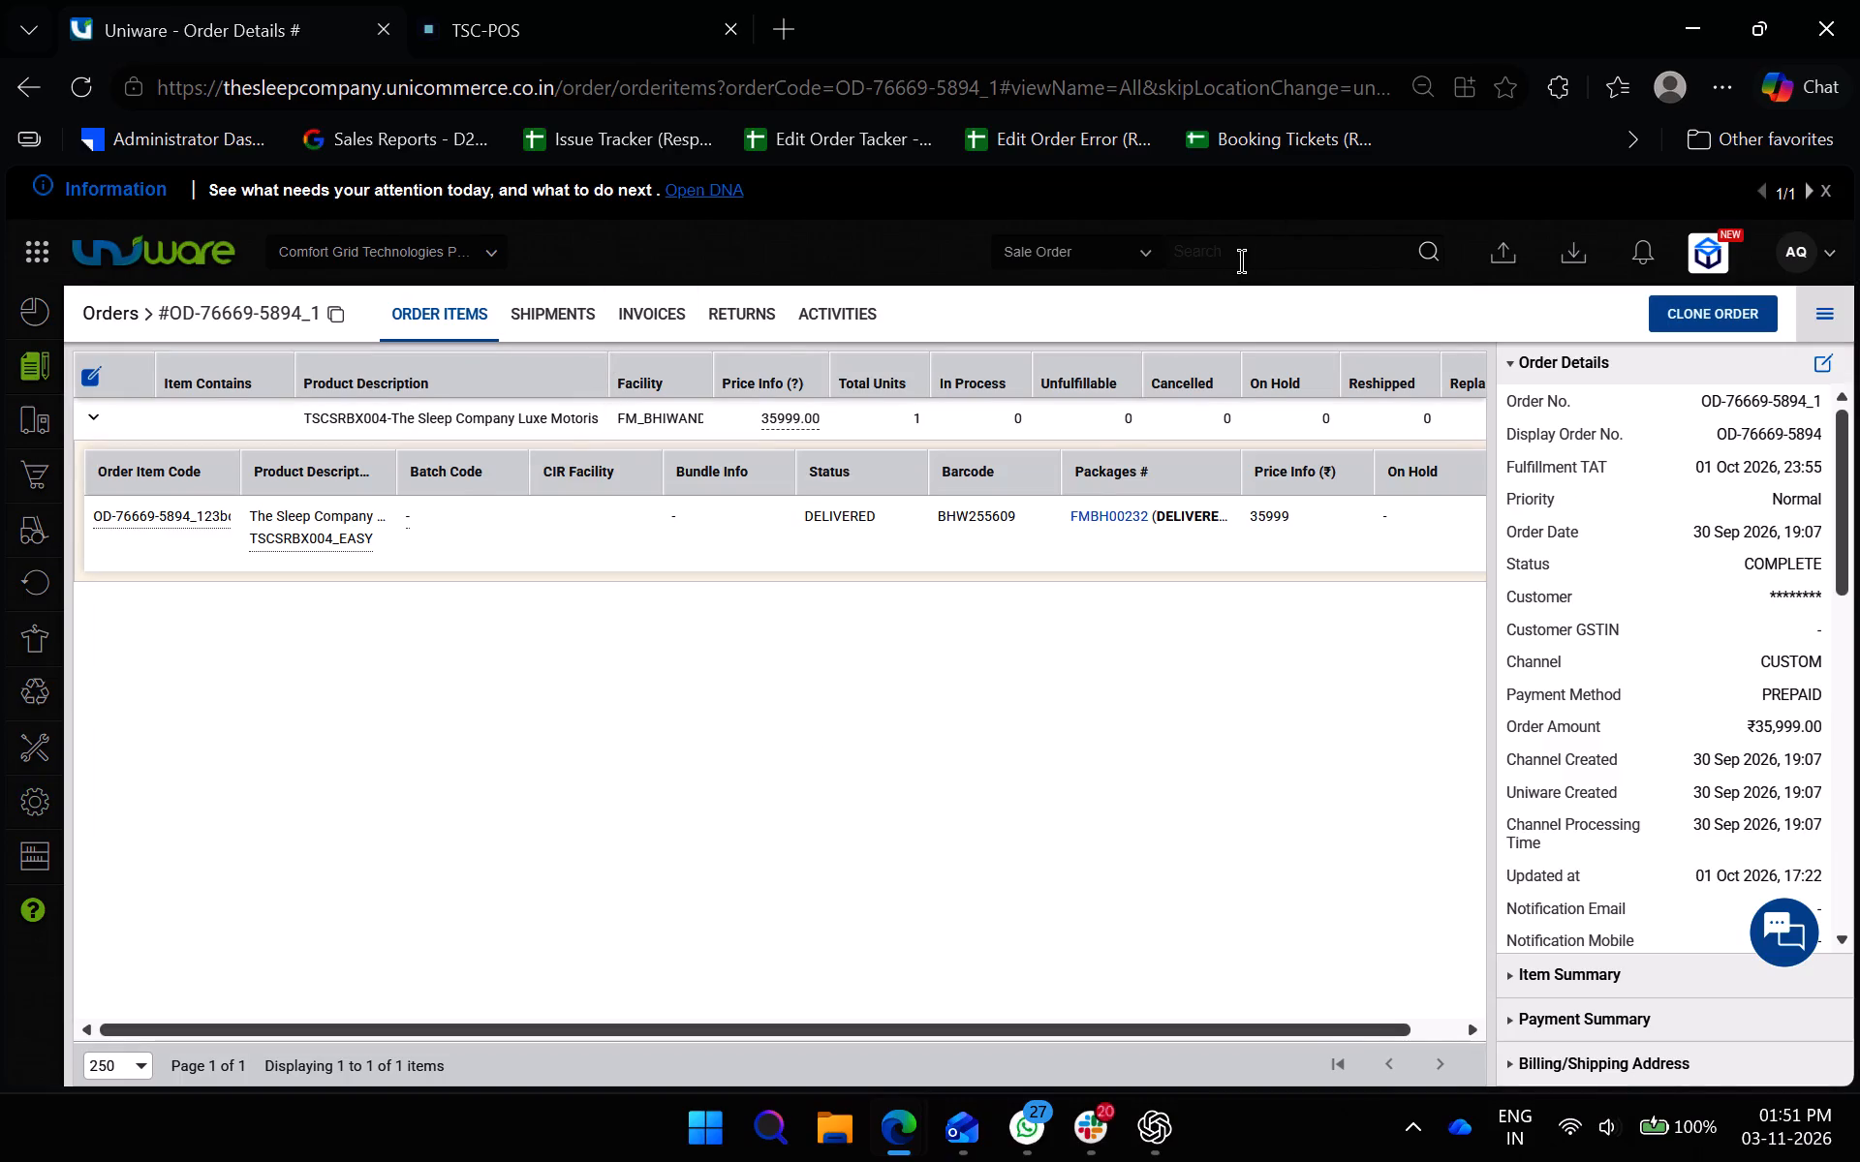
Switch back to the TPO bug in Jira, look over its description and check the available status options.
key(alt+Tab)
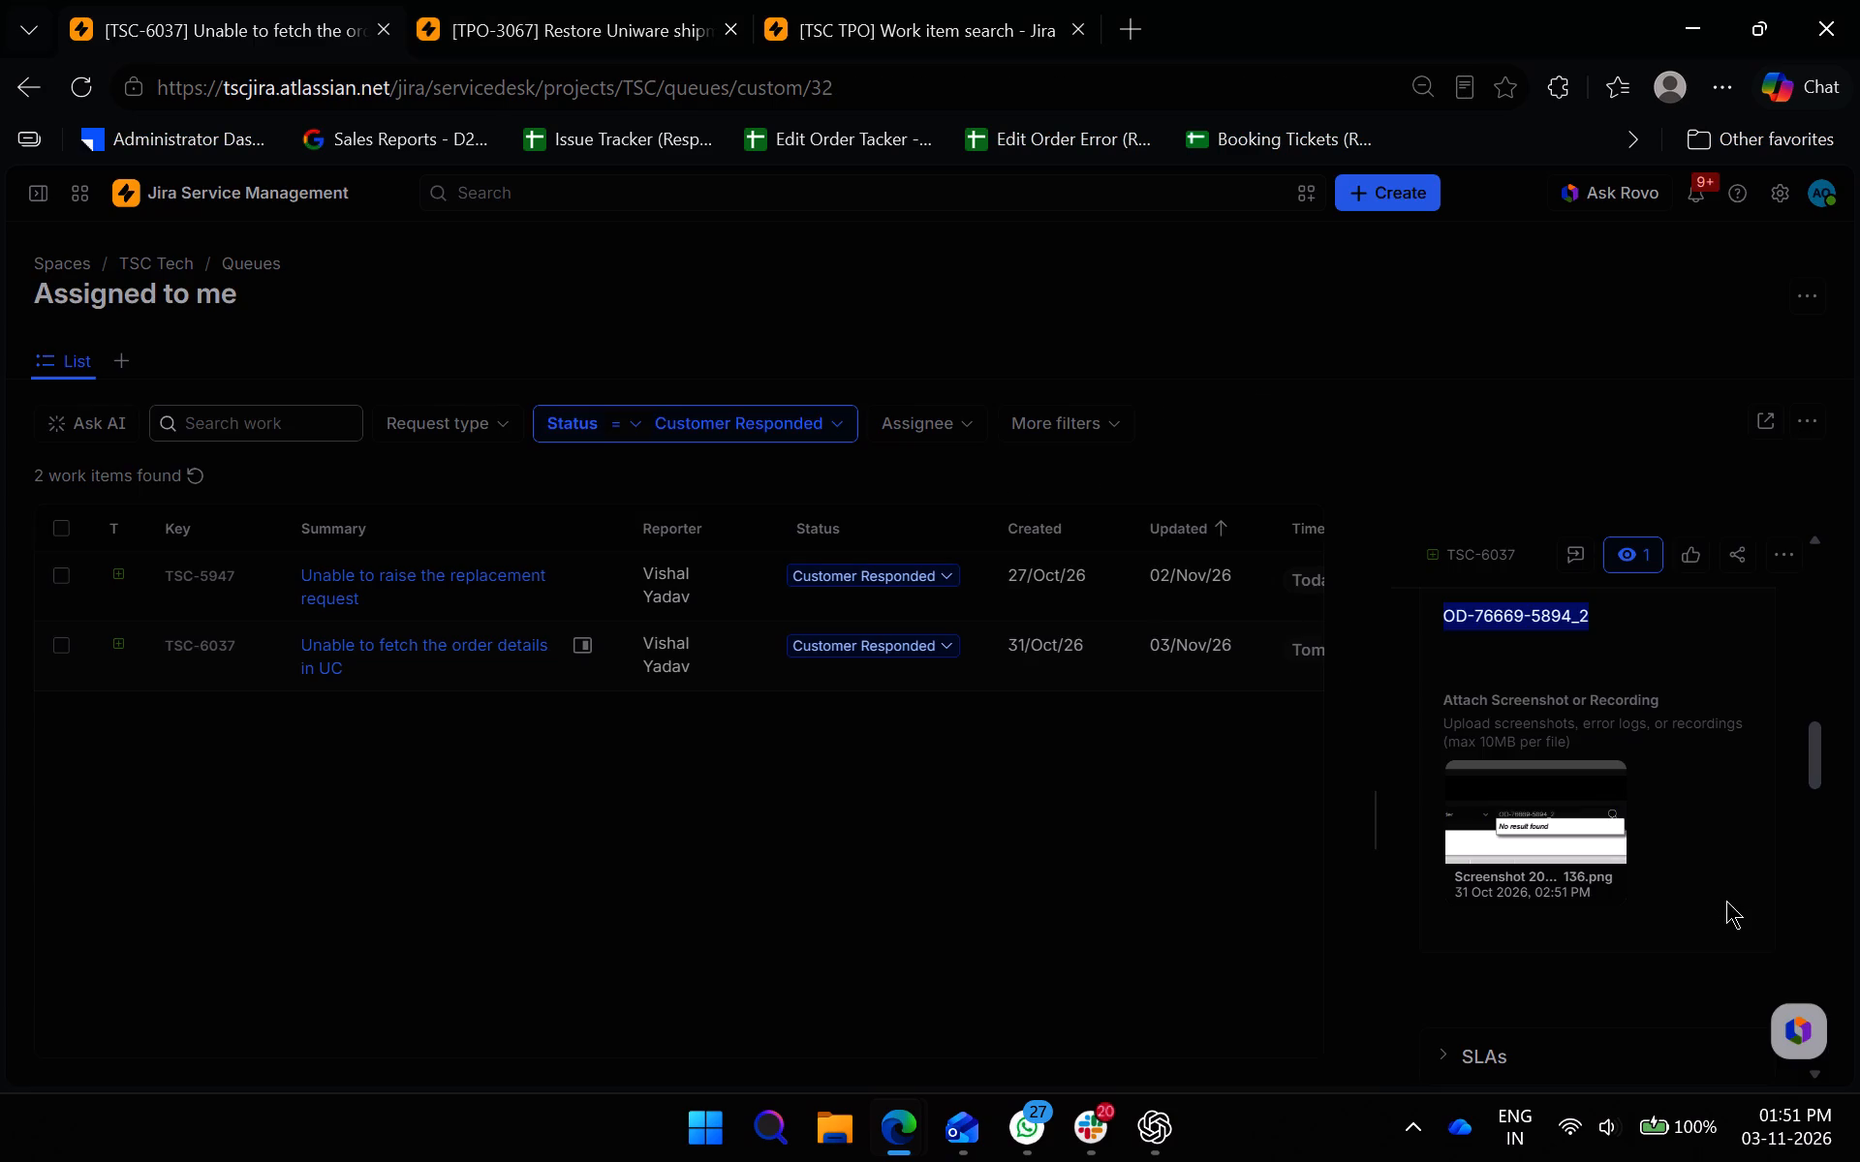
click(1735, 907)
click(612, 0)
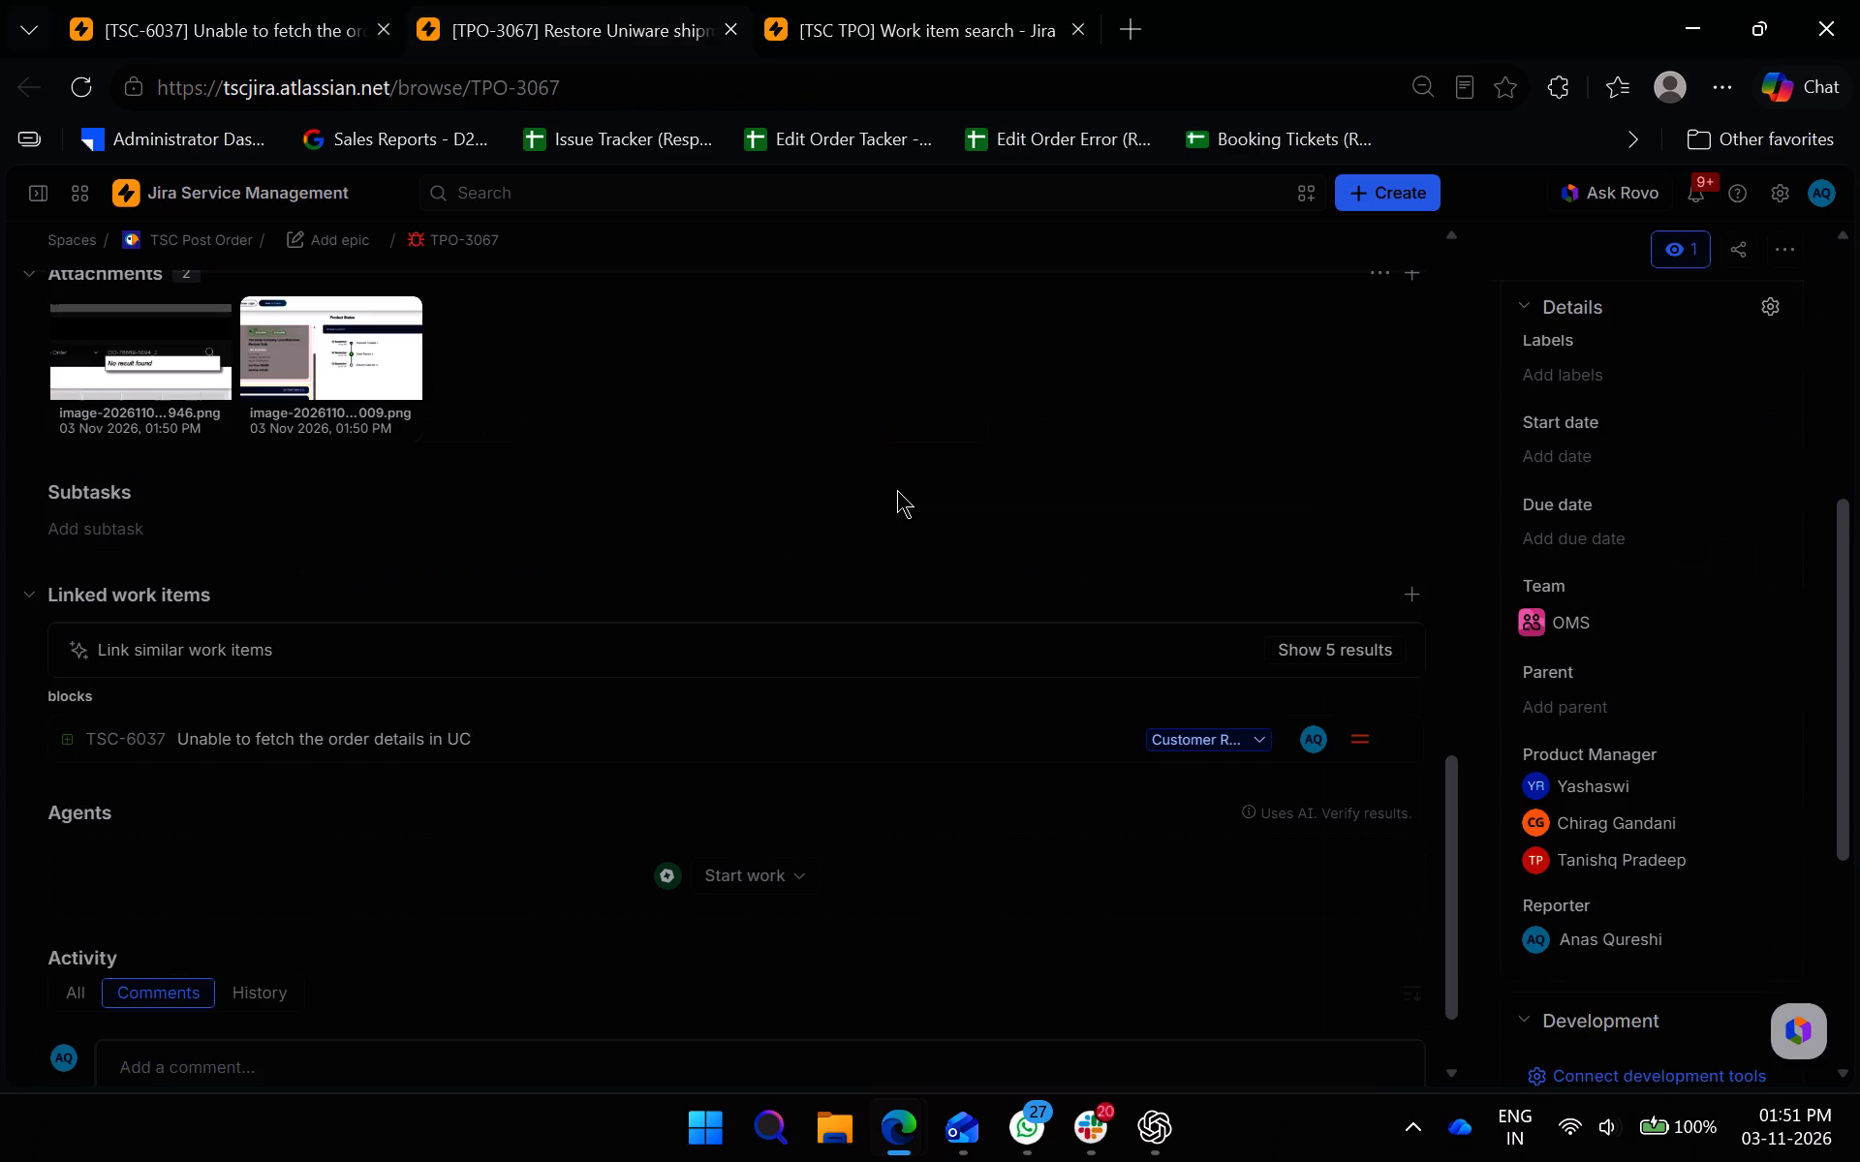
scroll(578, 681, down, 3)
scroll(581, 687, up, 13)
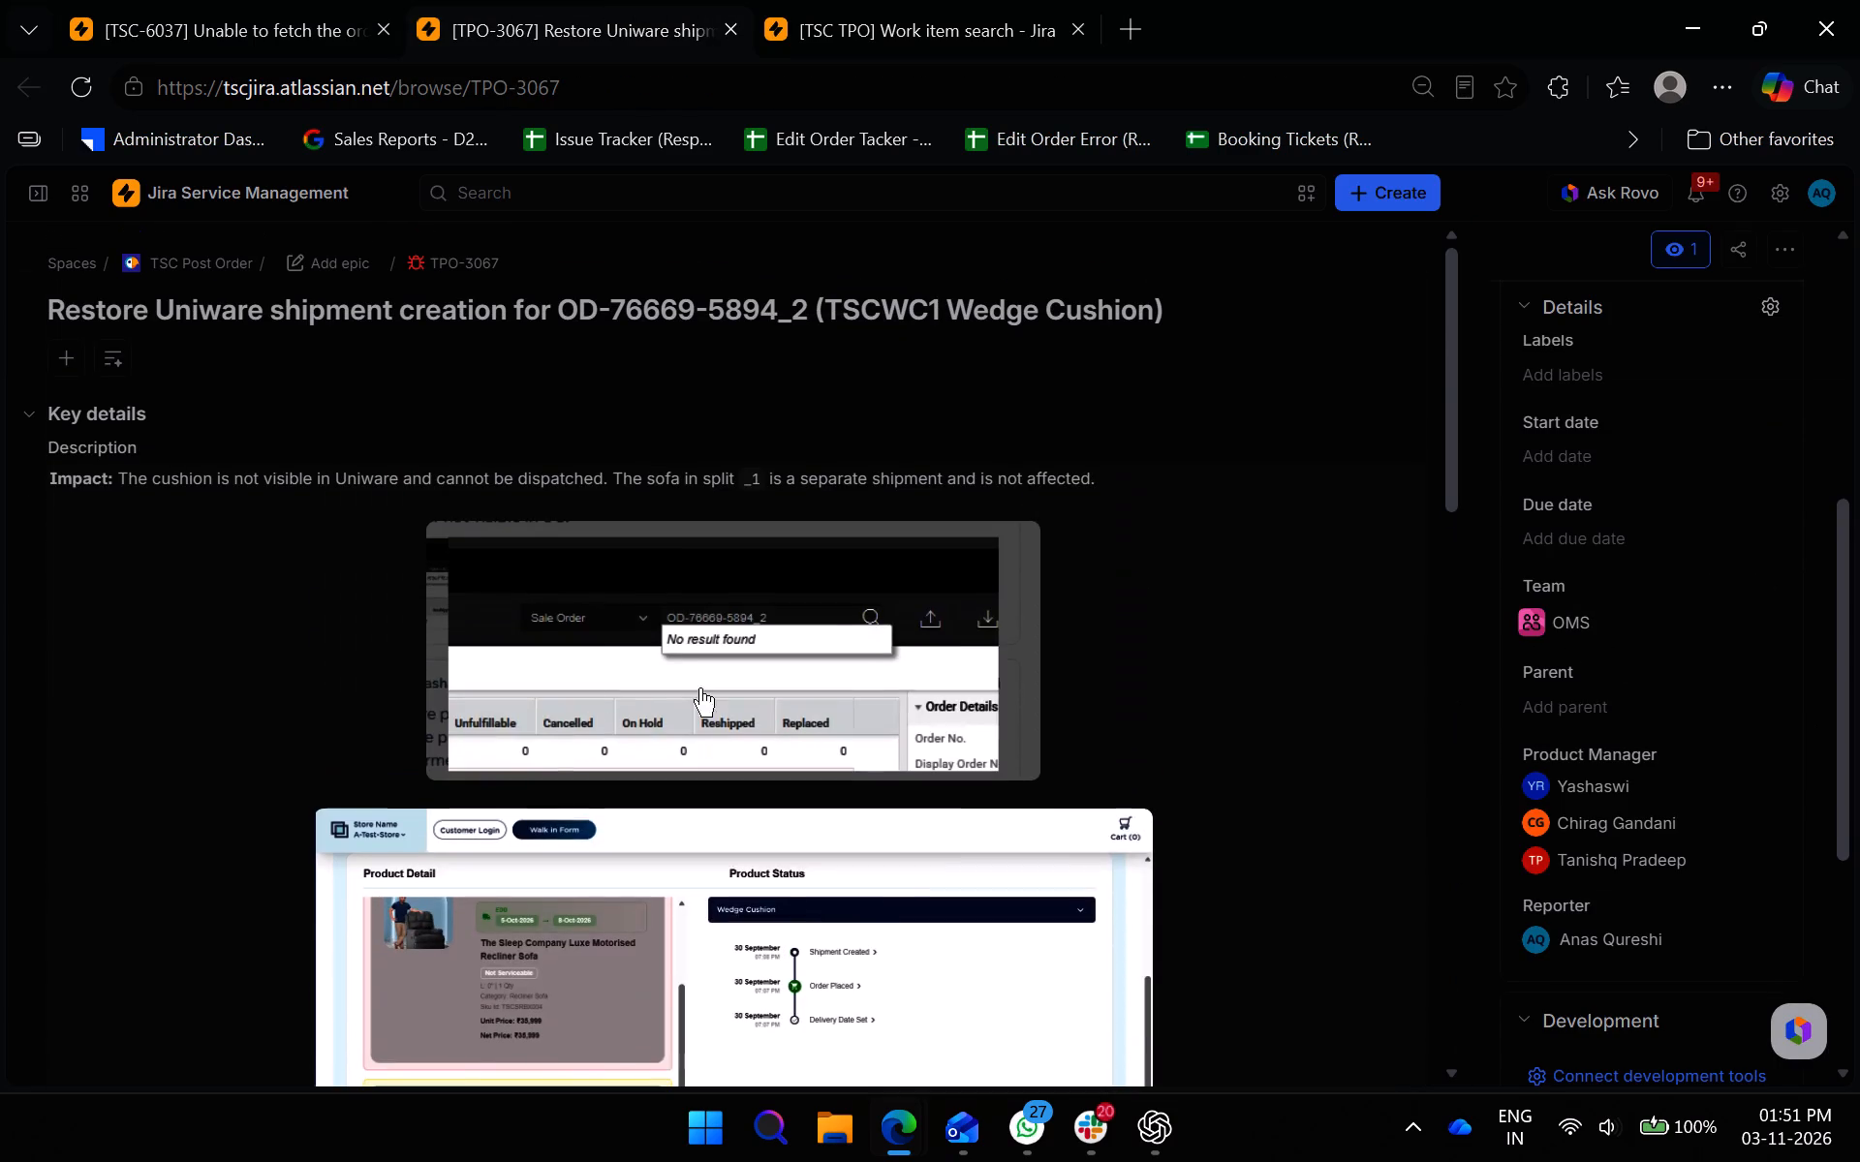
scroll(1511, 663, up, 10)
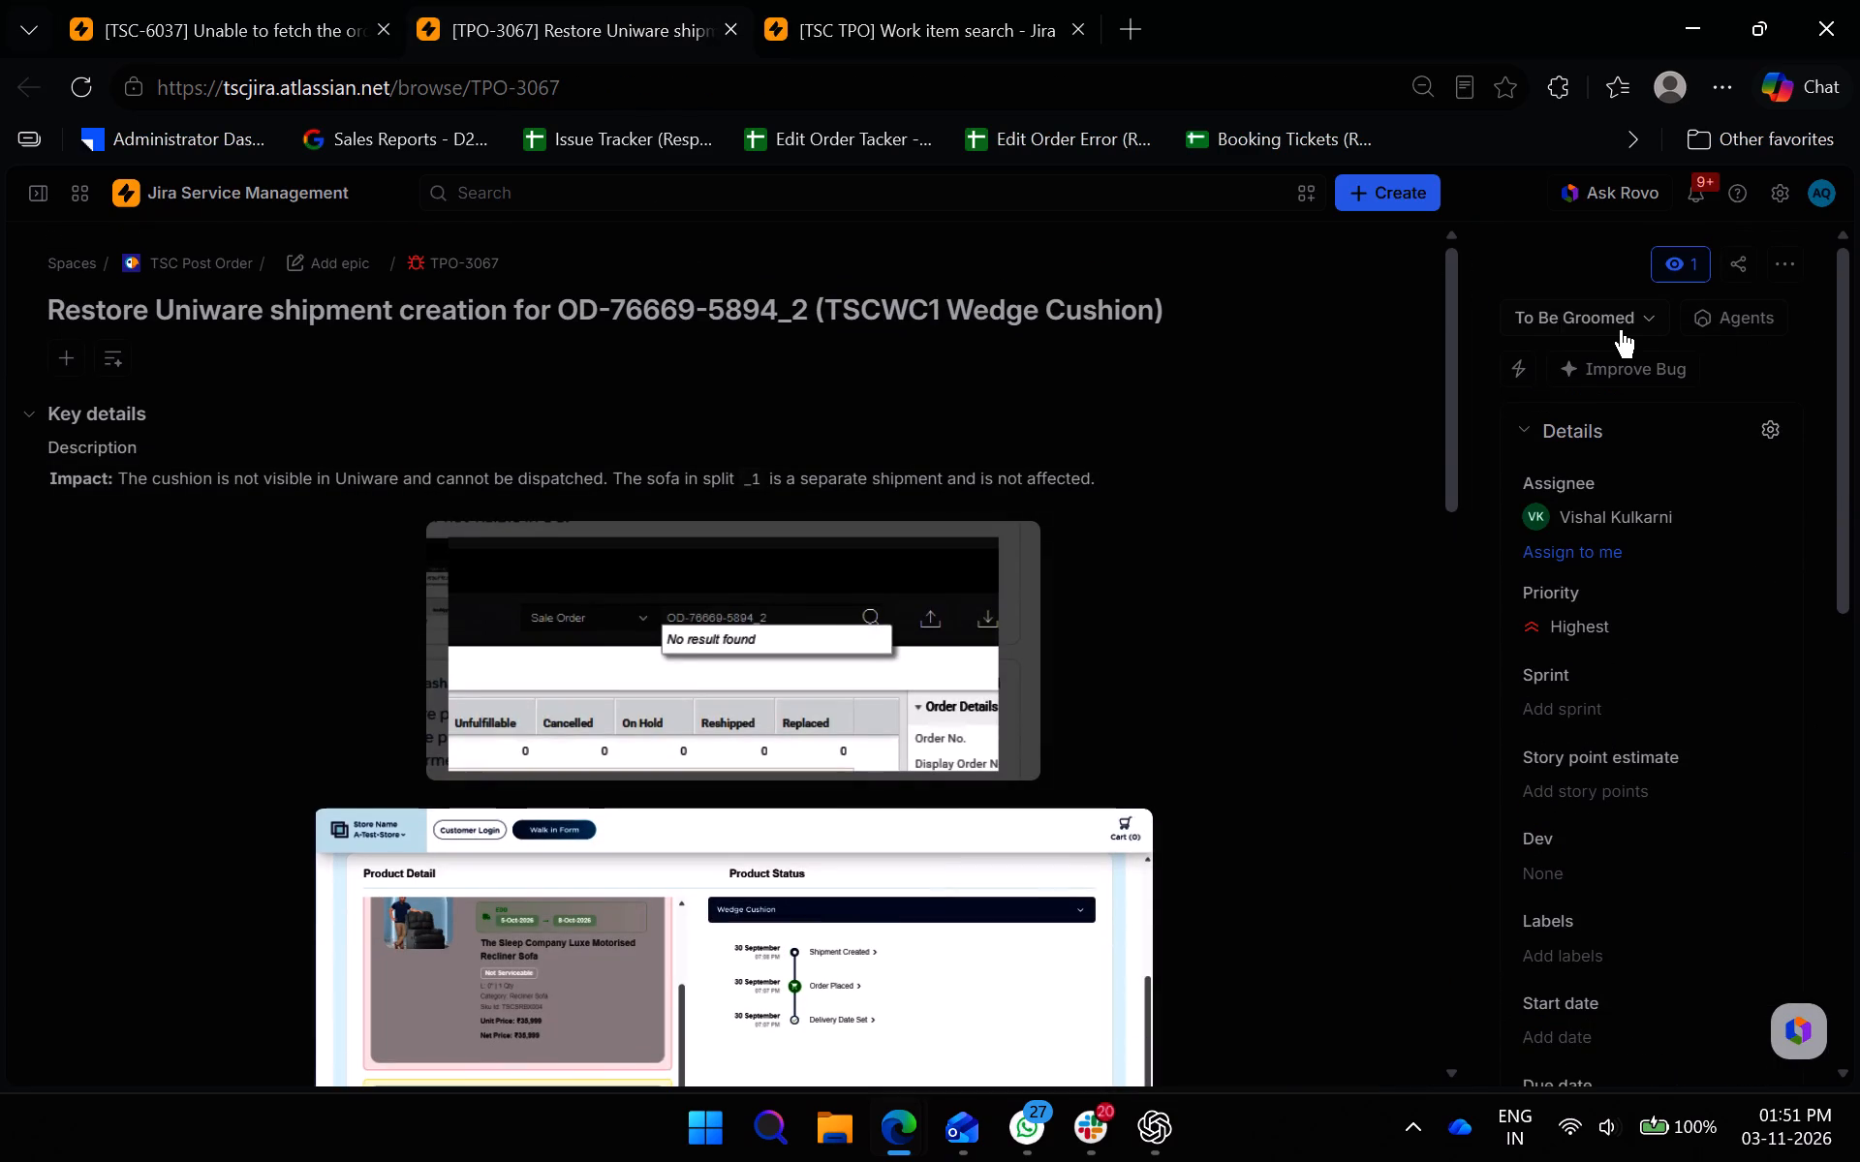
click(1617, 324)
click(1598, 243)
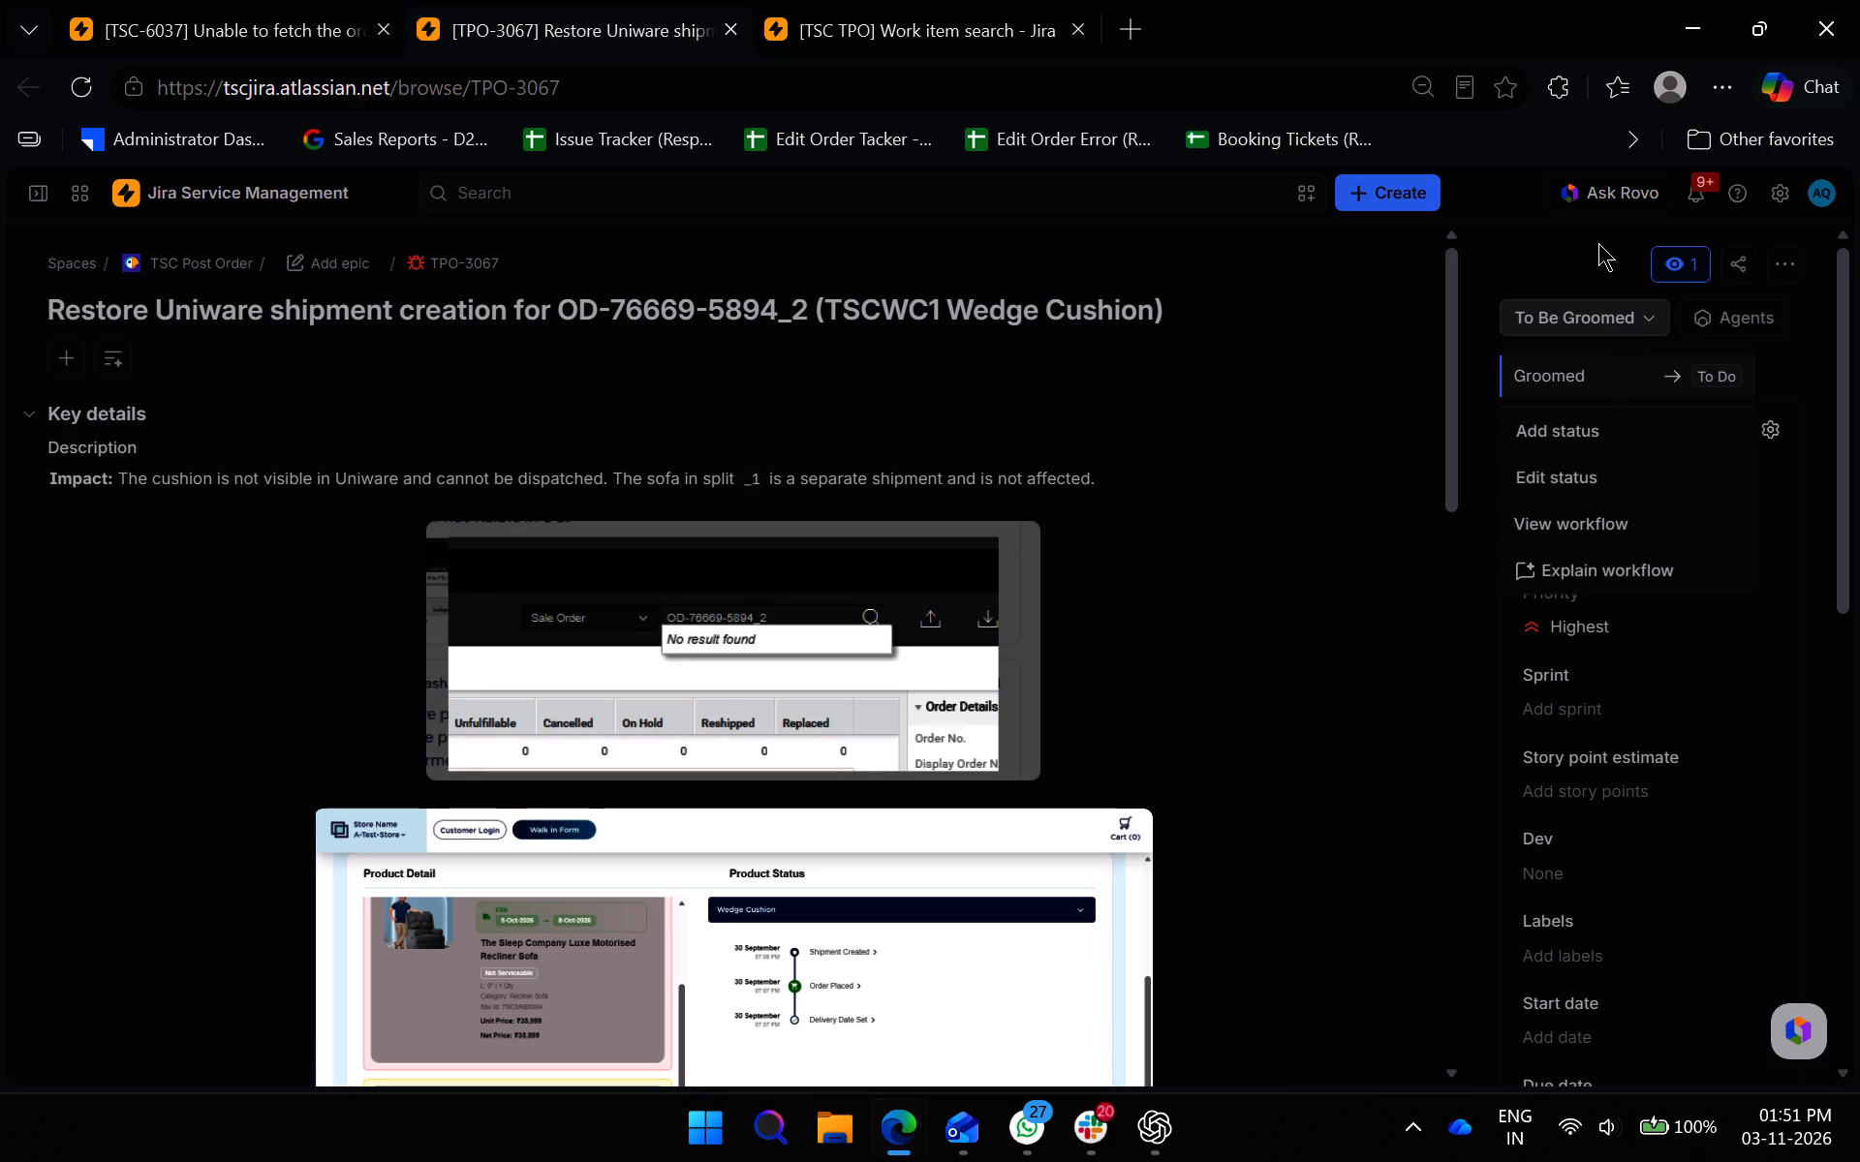
Reply to the customer on TSC-6037 with the "Backend Team" canned response and save the comment.
click(217, 0)
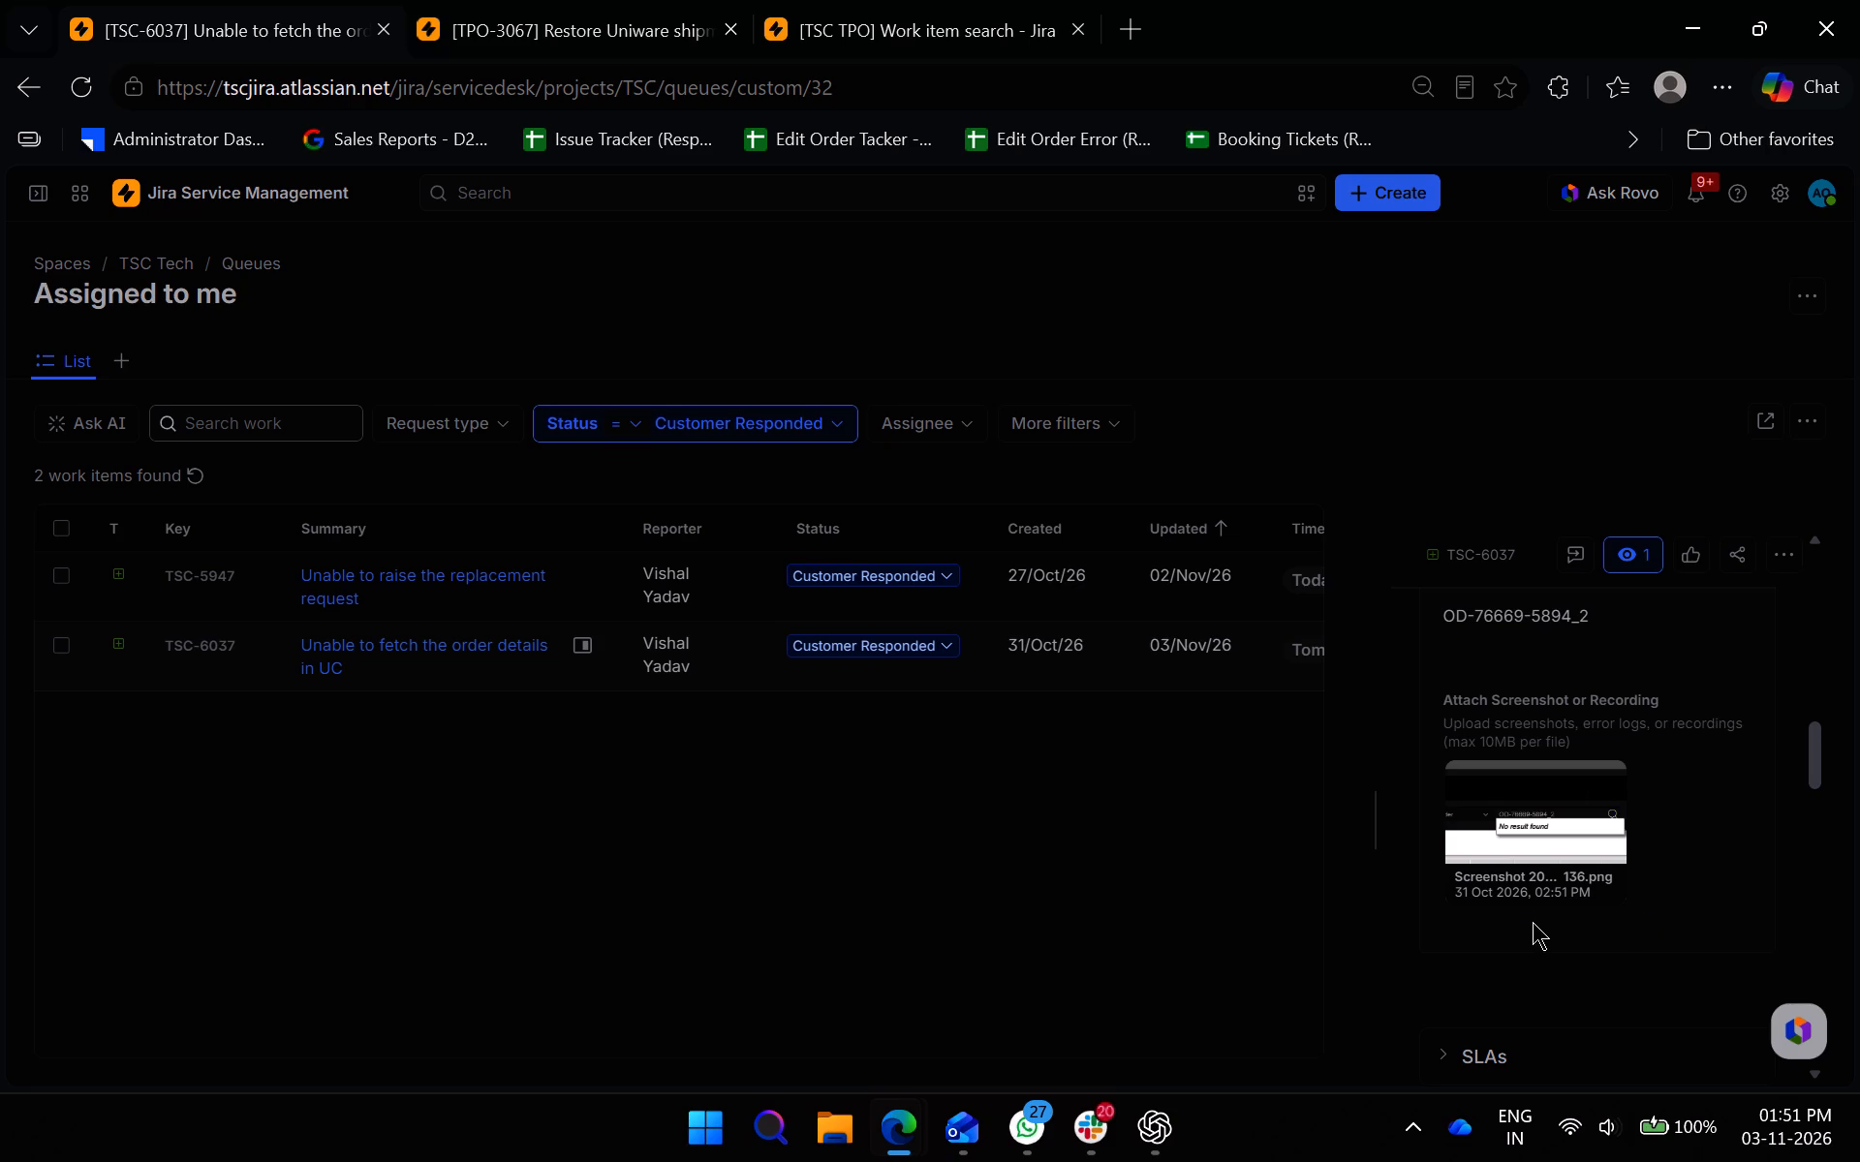
scroll(1703, 883, up, 4)
scroll(1693, 866, down, 9)
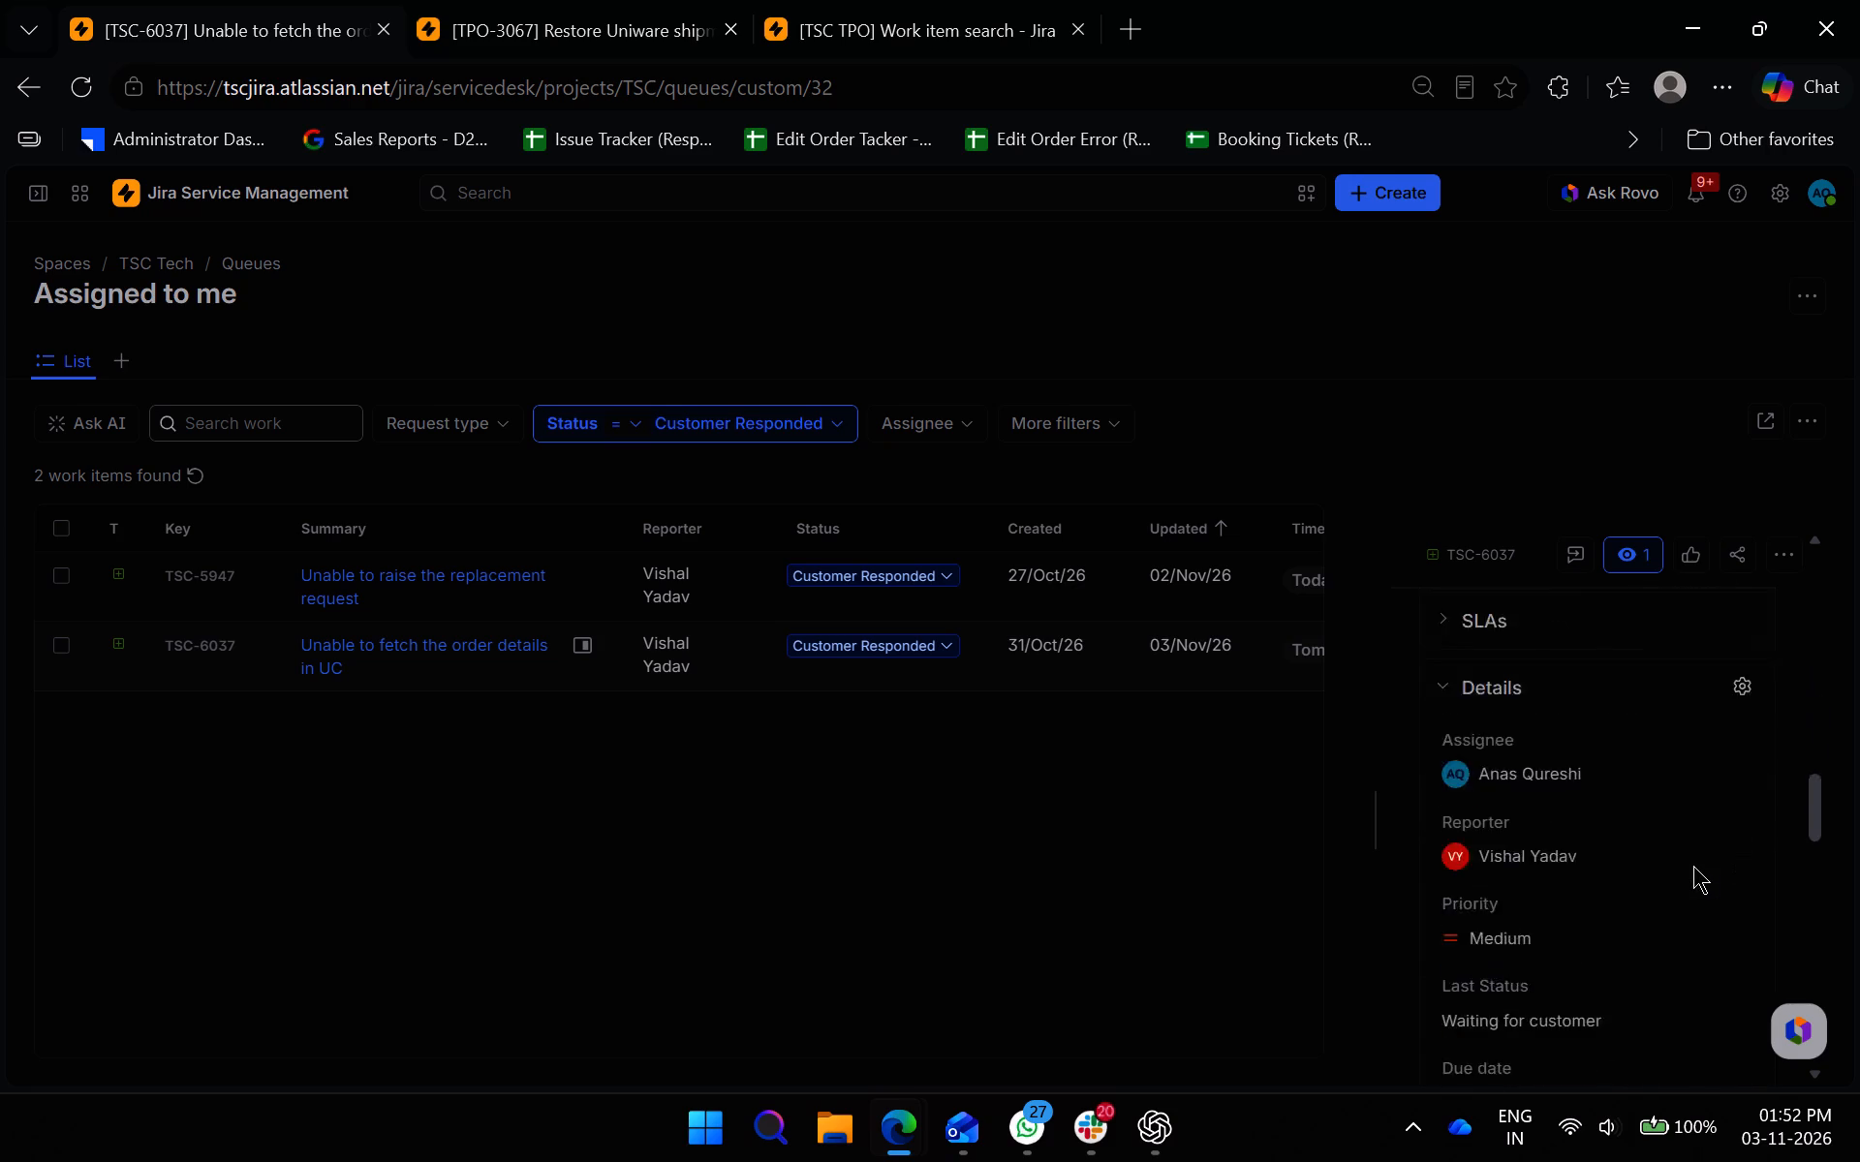
scroll(1693, 866, down, 4)
scroll(1714, 972, down, 2)
click(1702, 791)
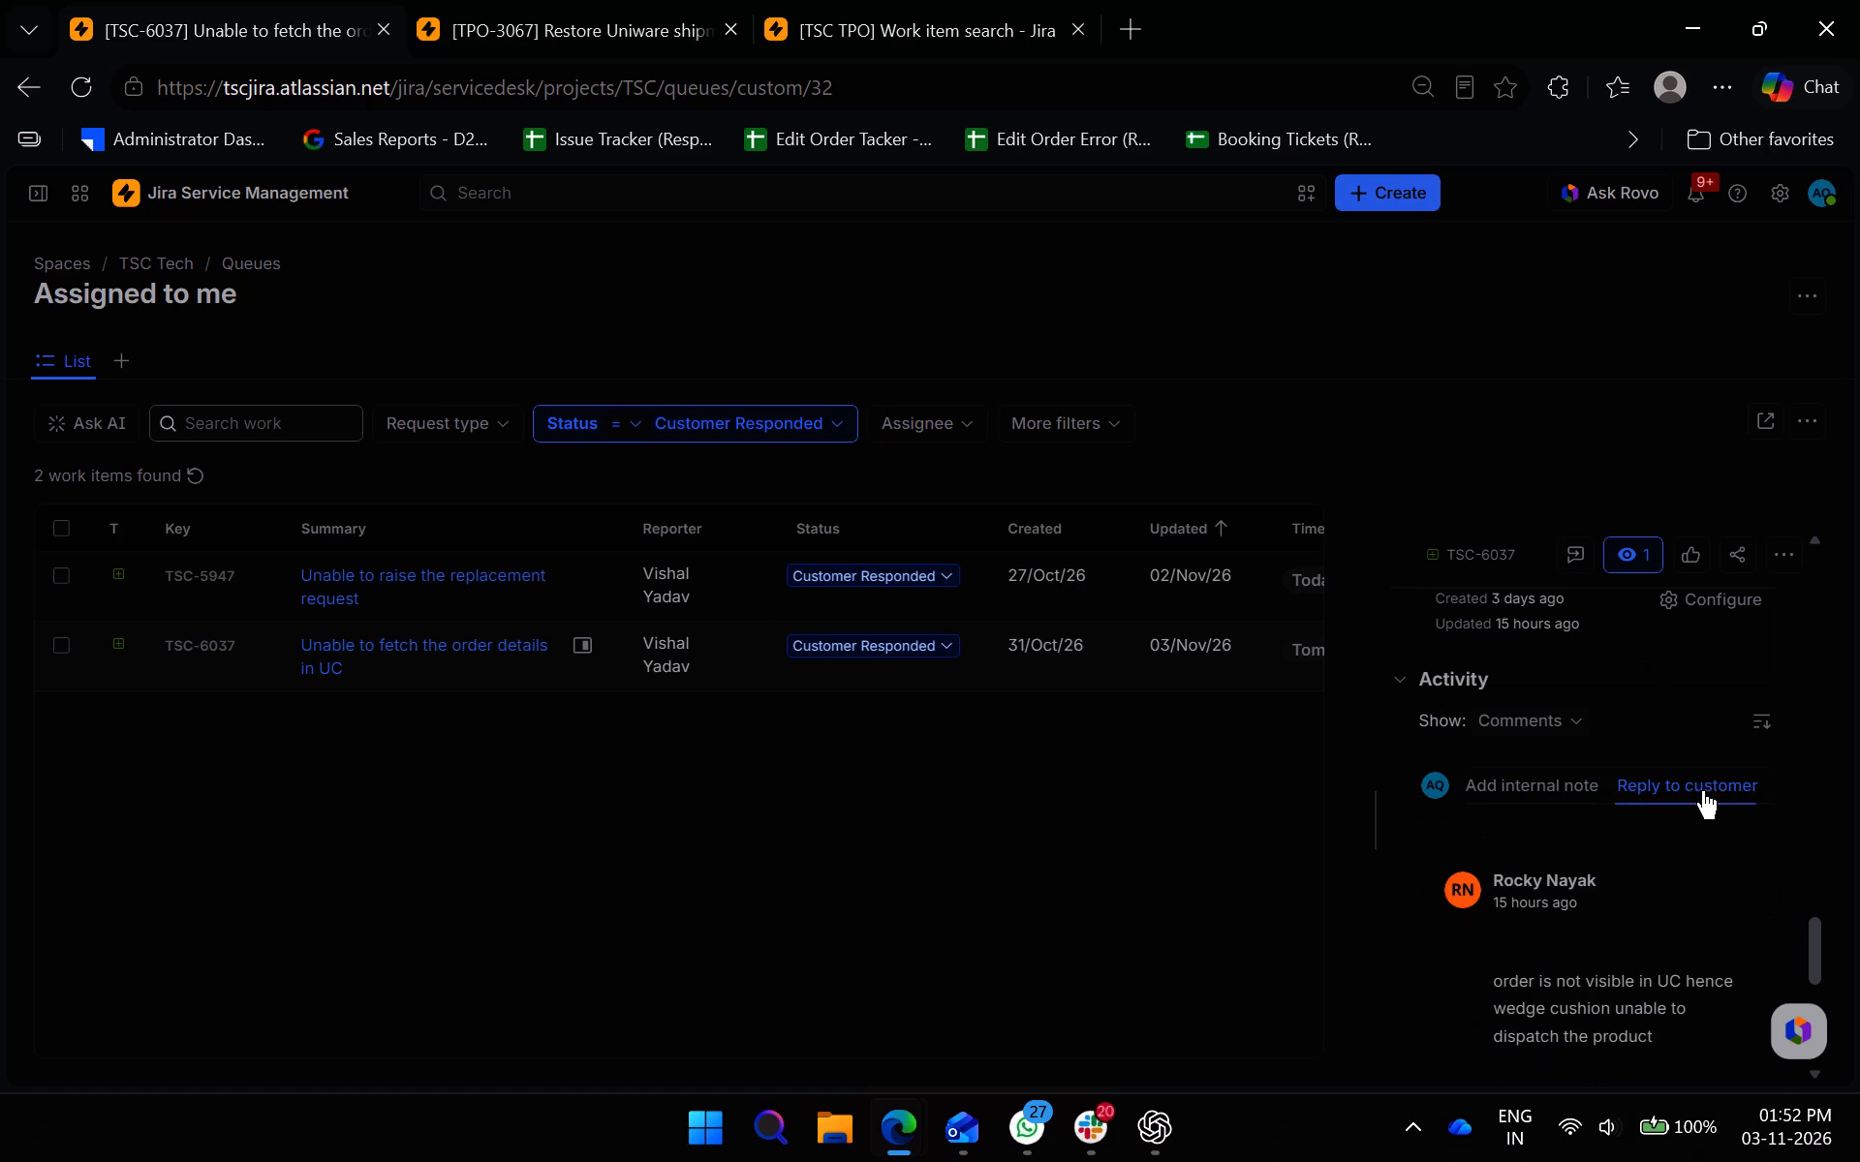
click(1748, 858)
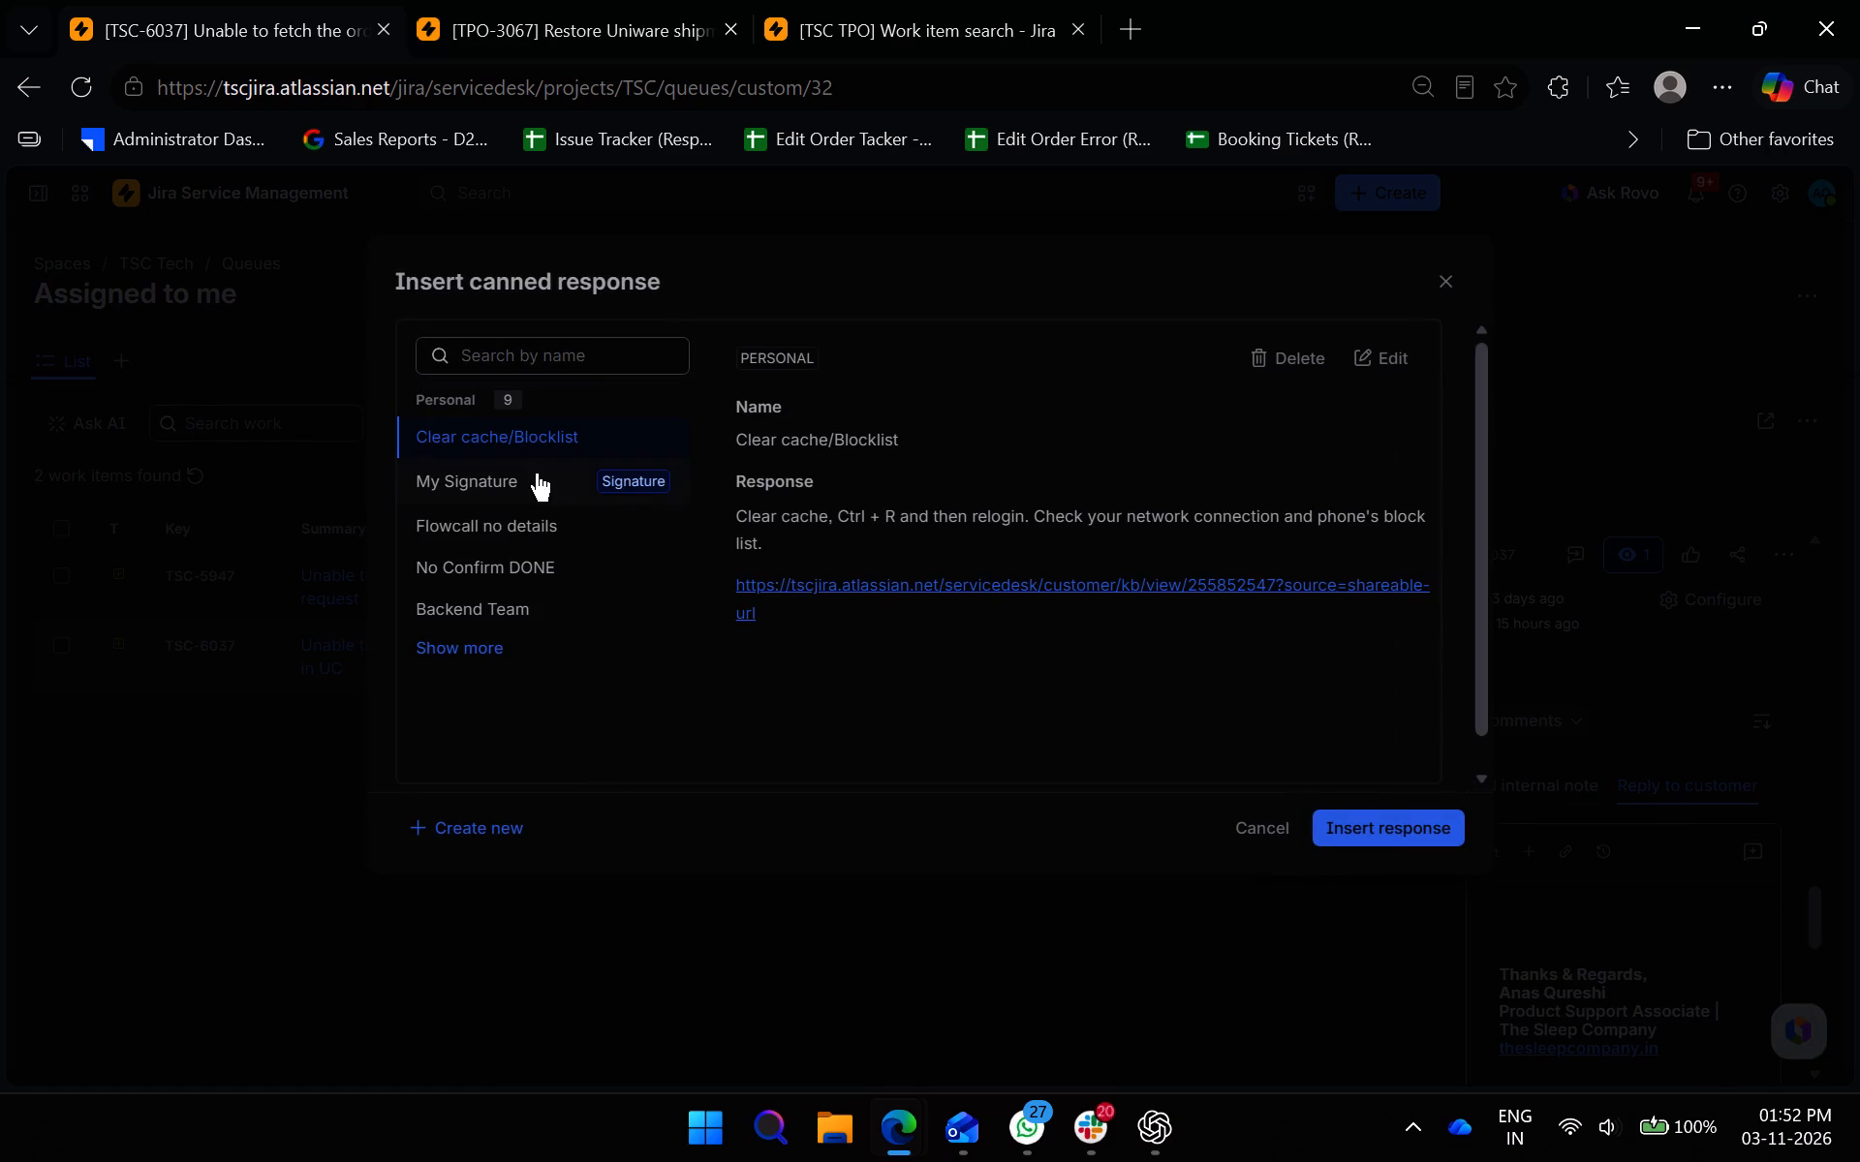
click(530, 605)
click(1409, 819)
scroll(1658, 791, down, 2)
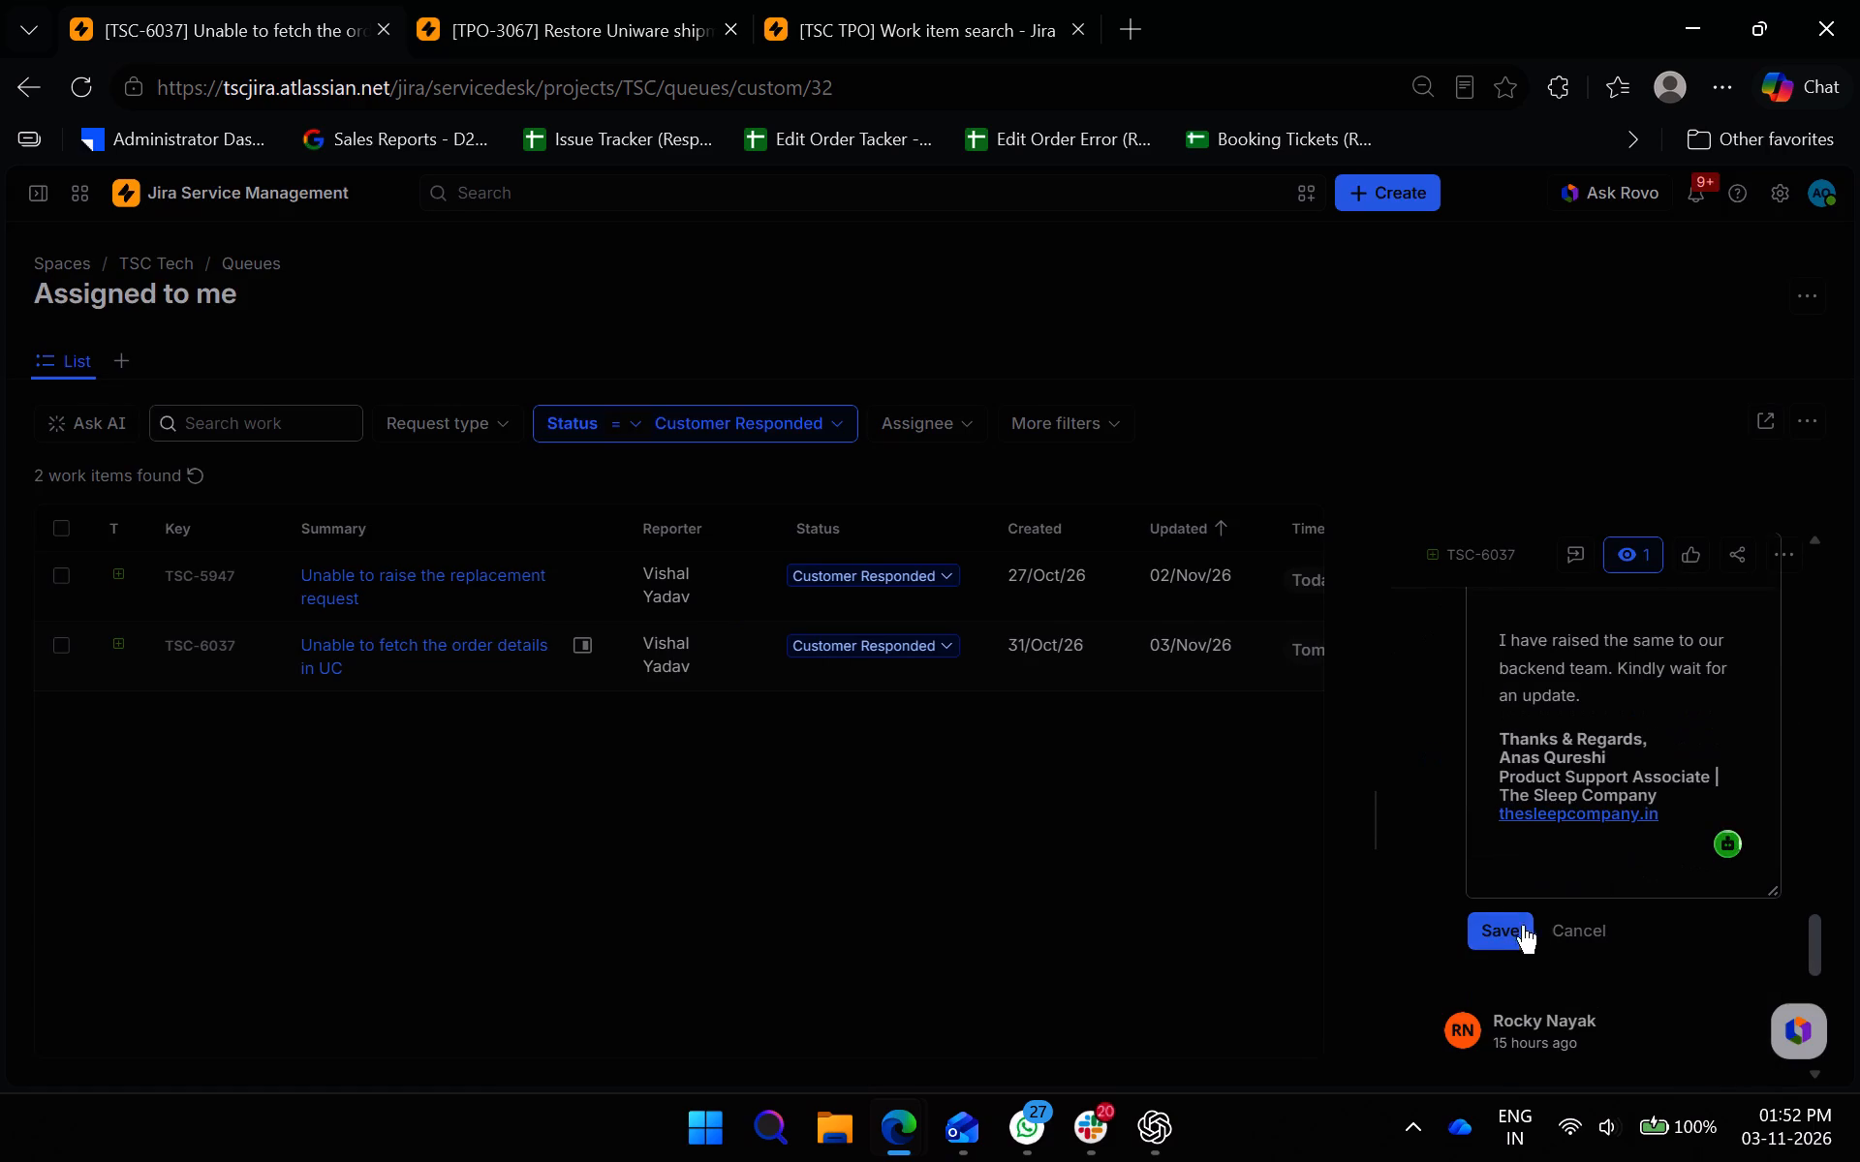
click(1520, 934)
Review the comments on TSC-6037 and move its status through In progress to Assigned to Dev.
scroll(1631, 1002, down, 4)
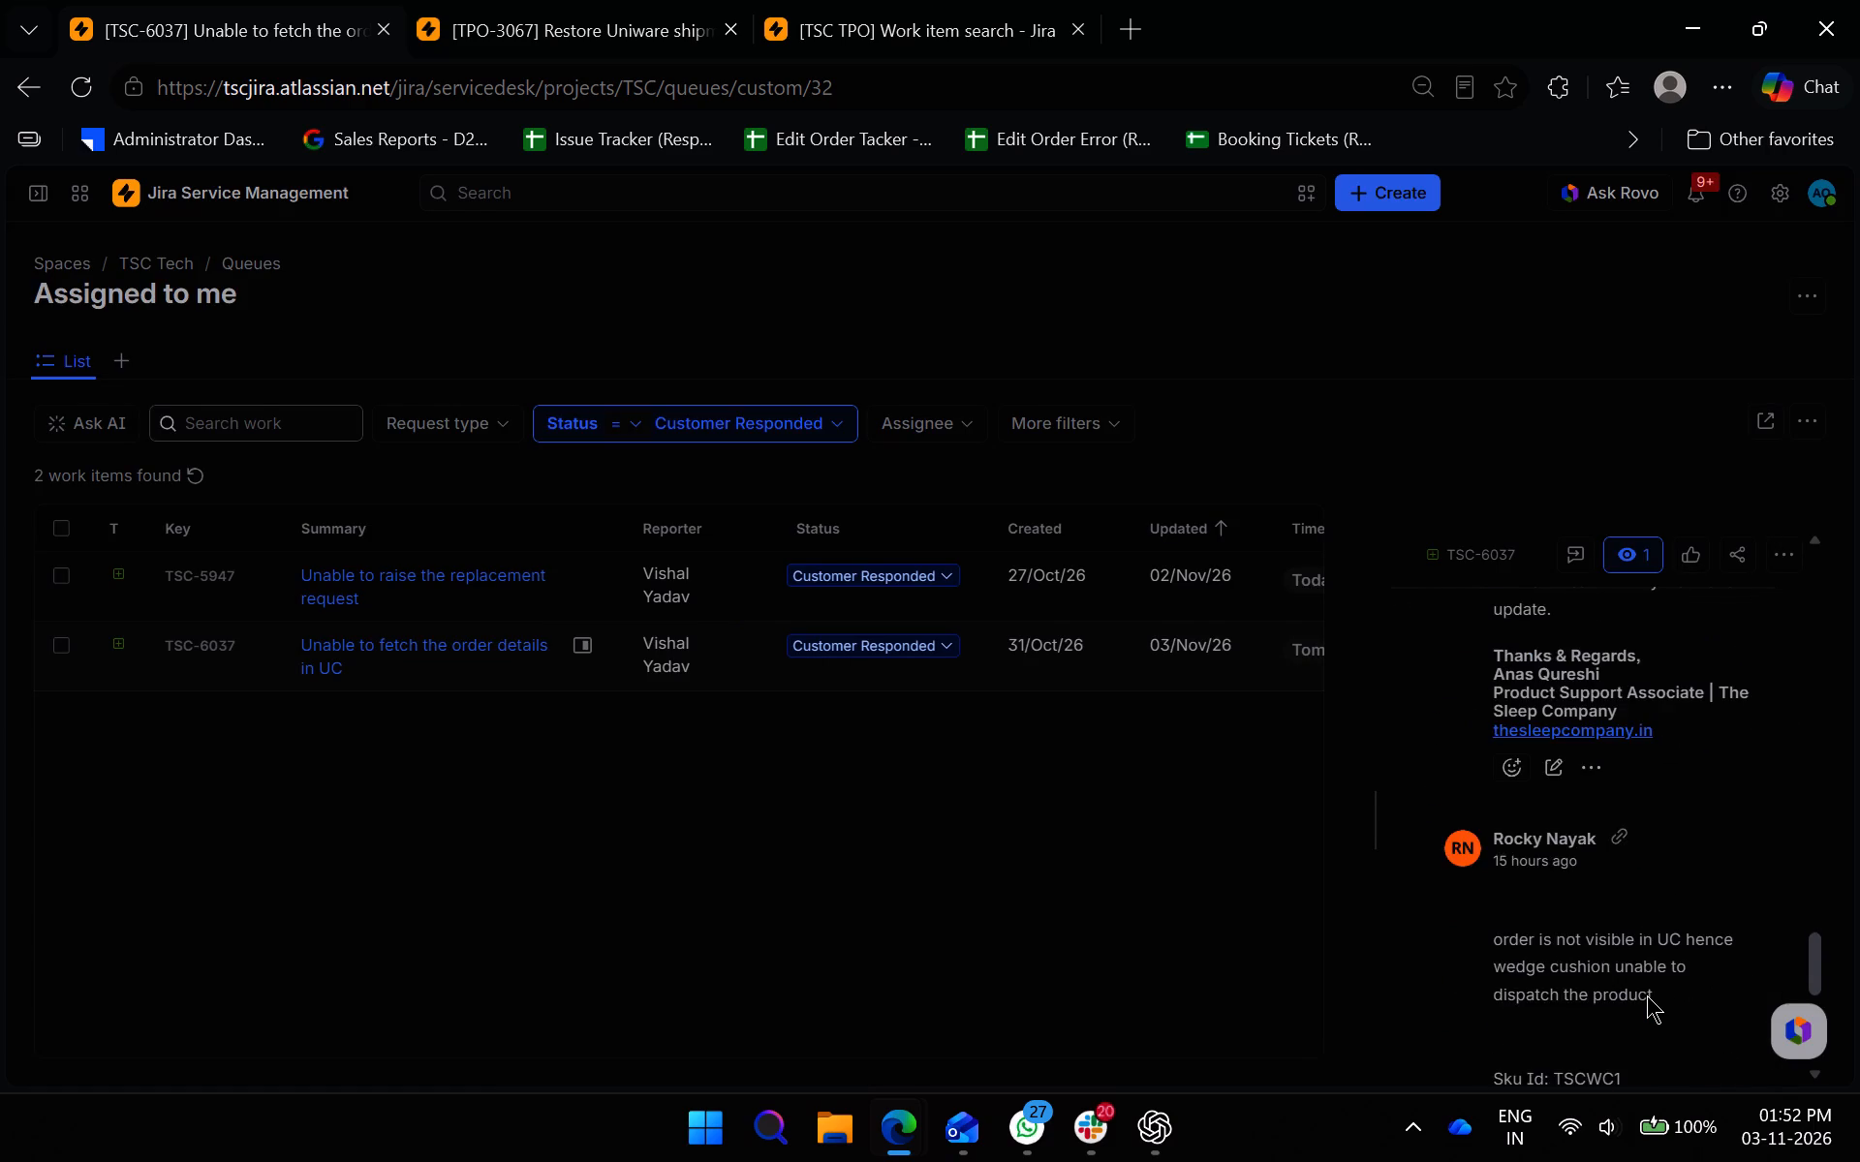
scroll(1647, 995, down, 5)
scroll(1647, 995, up, 1)
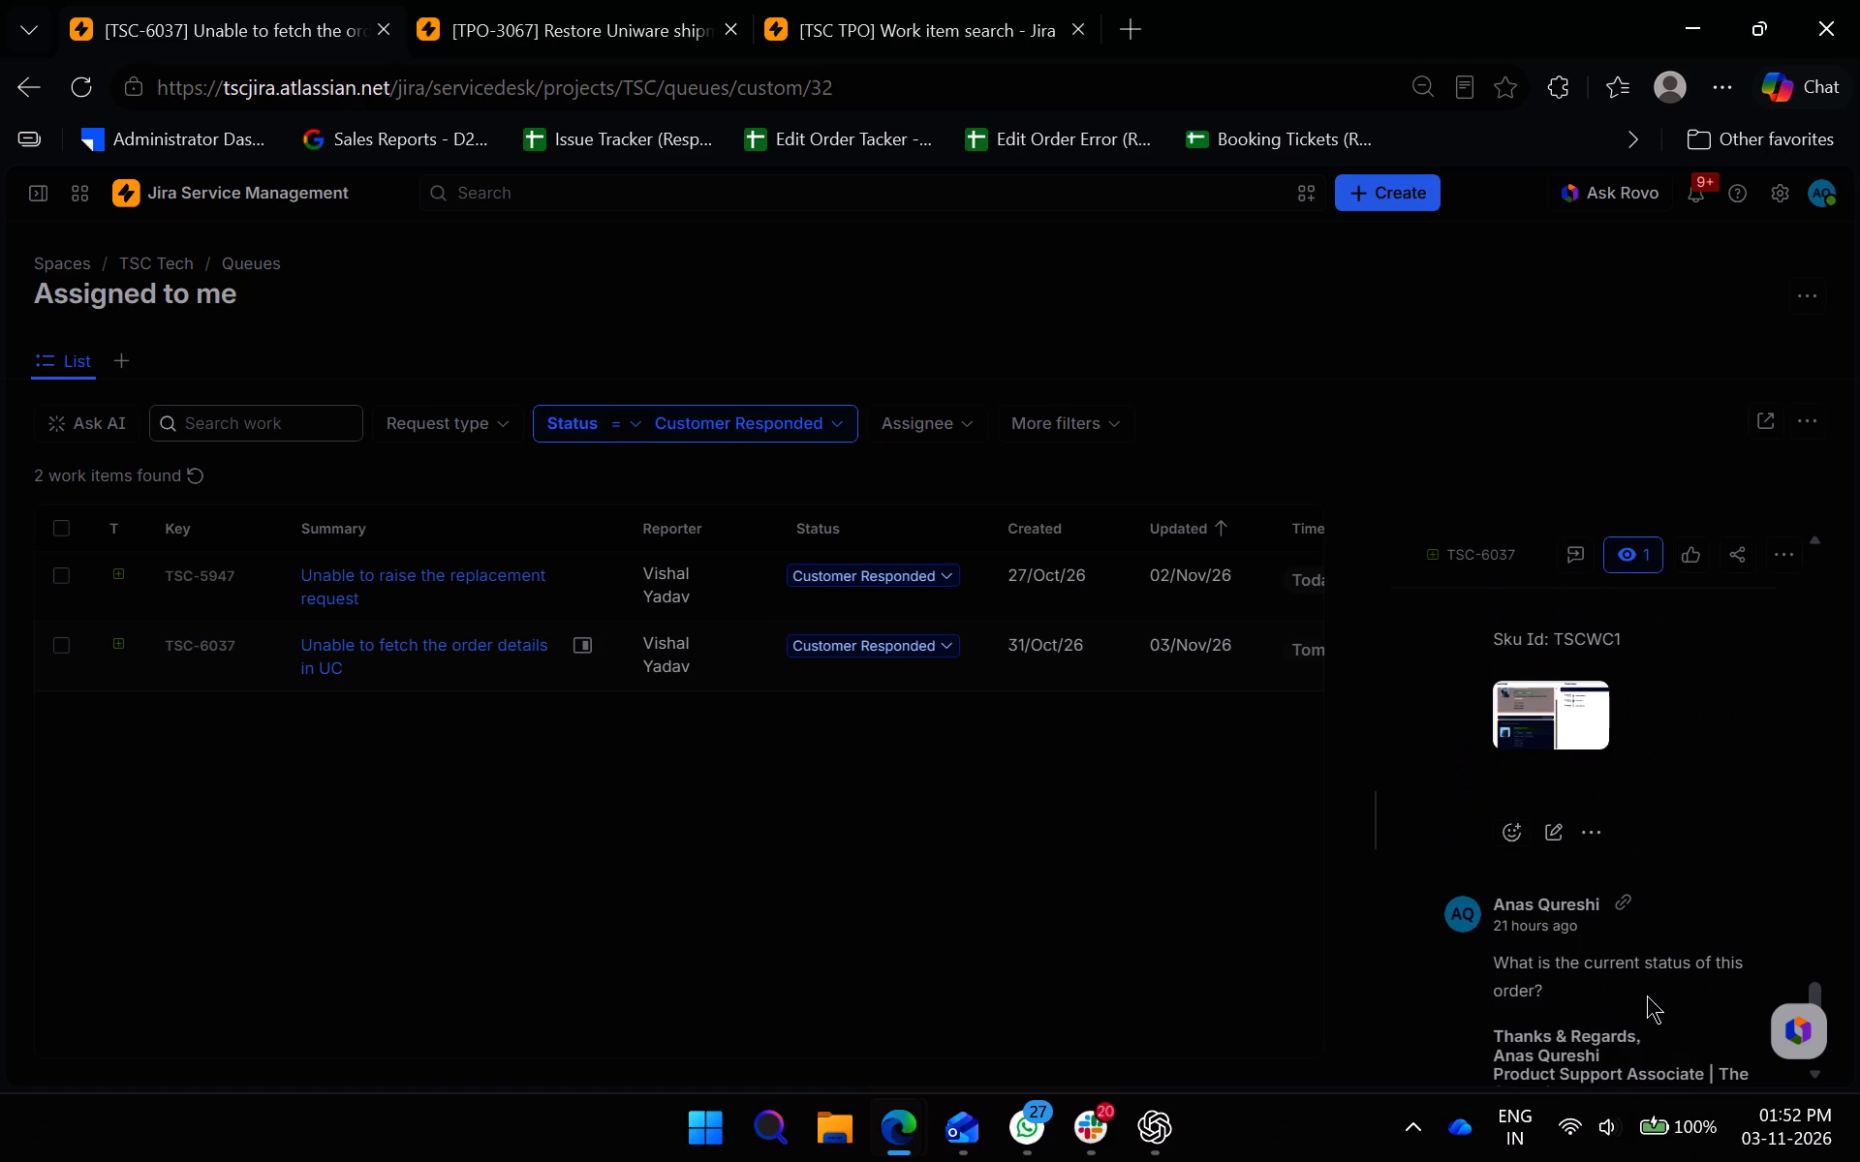
scroll(1647, 995, up, 2)
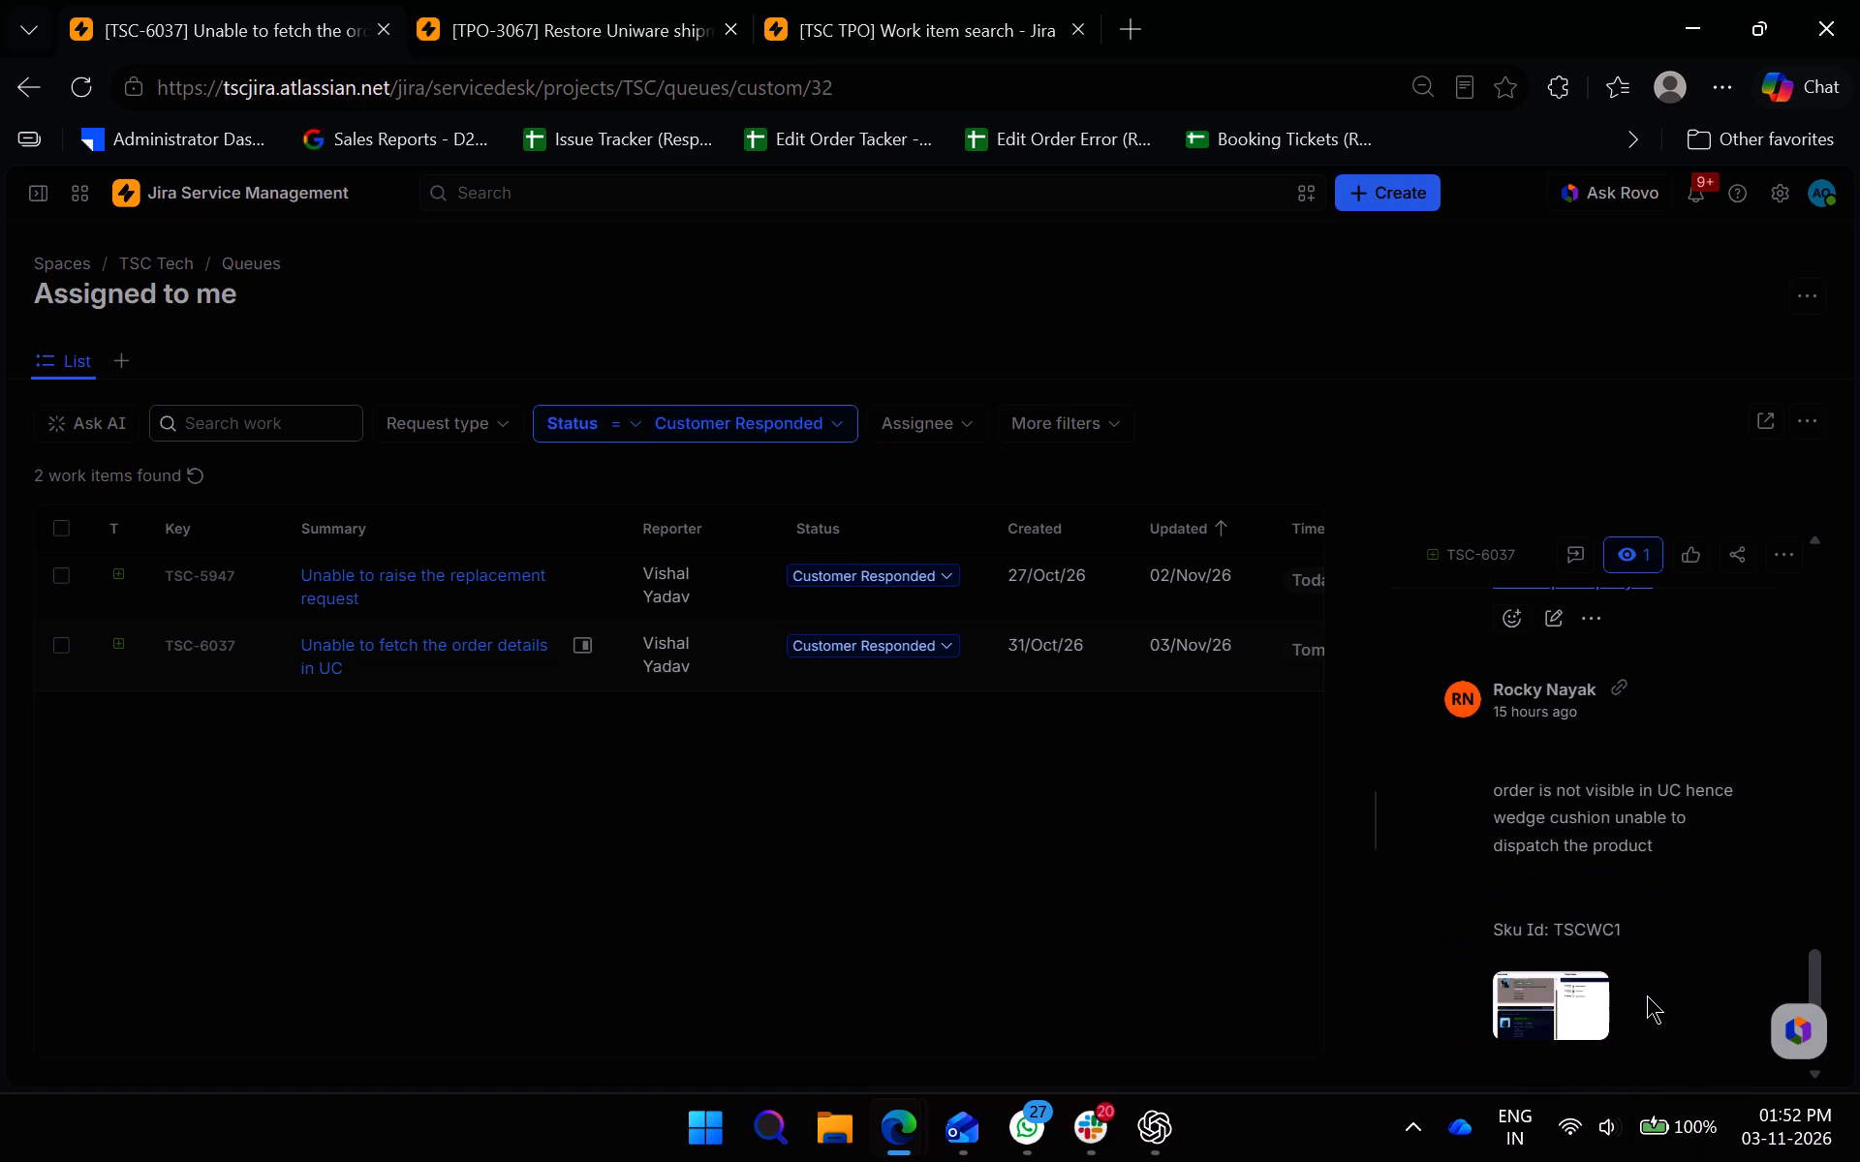
scroll(1647, 995, up, 20)
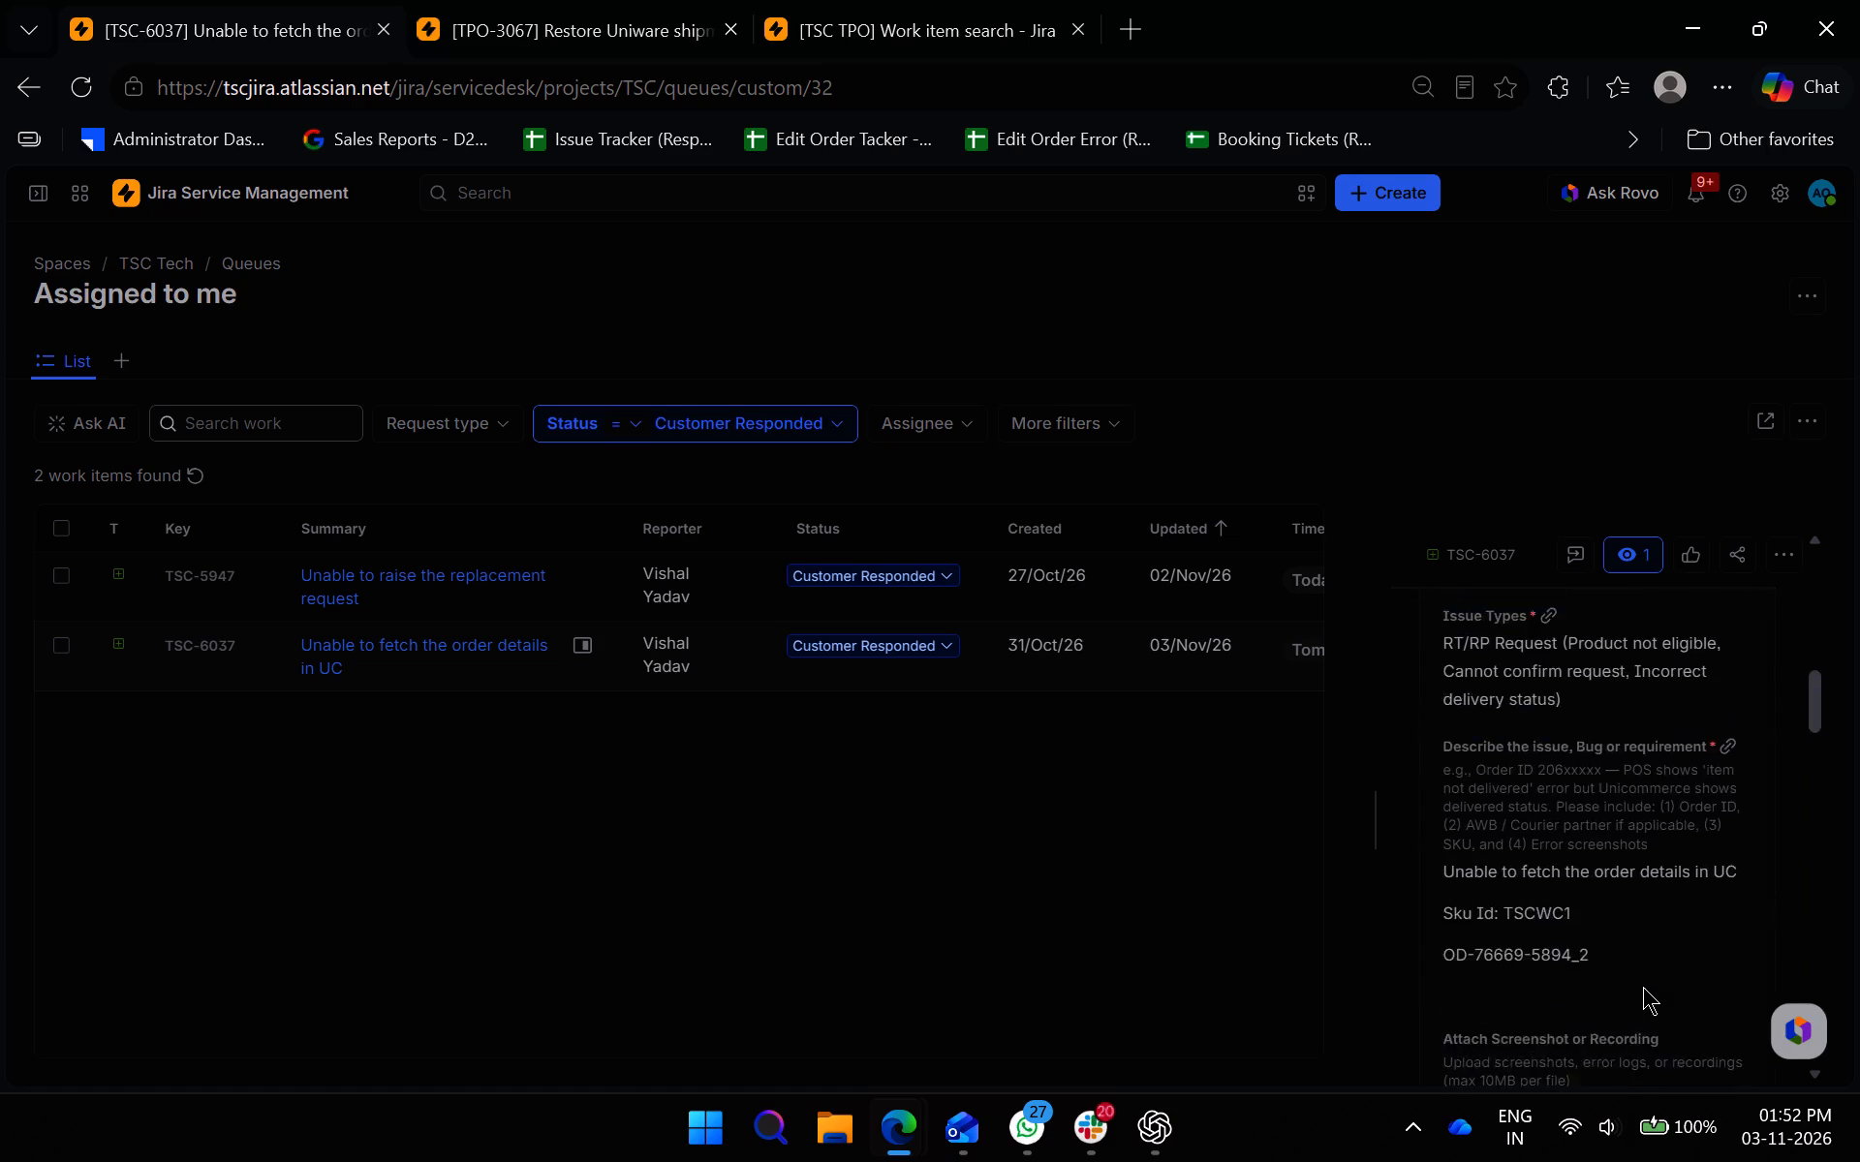
scroll(1643, 987, up, 7)
click(1531, 765)
click(1519, 808)
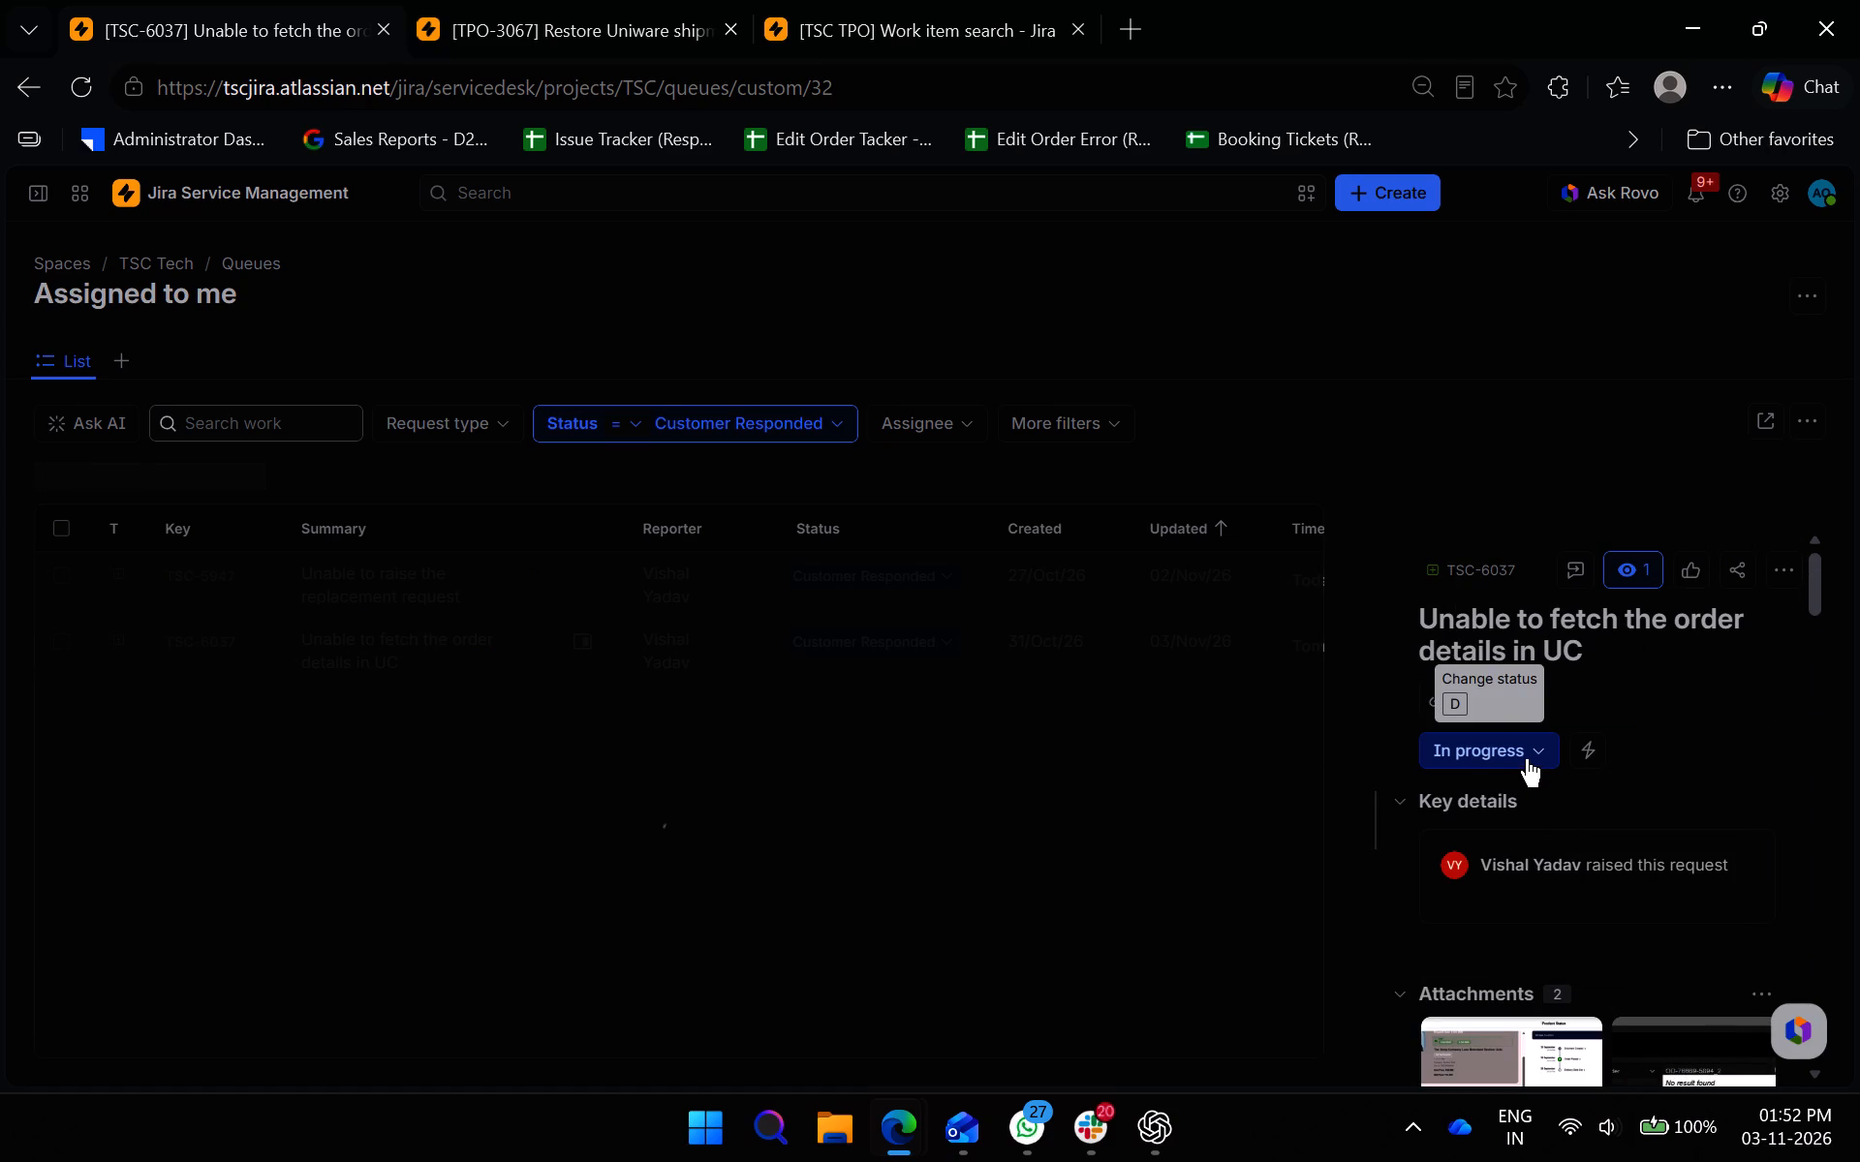
click(1527, 758)
click(1562, 806)
click(1708, 764)
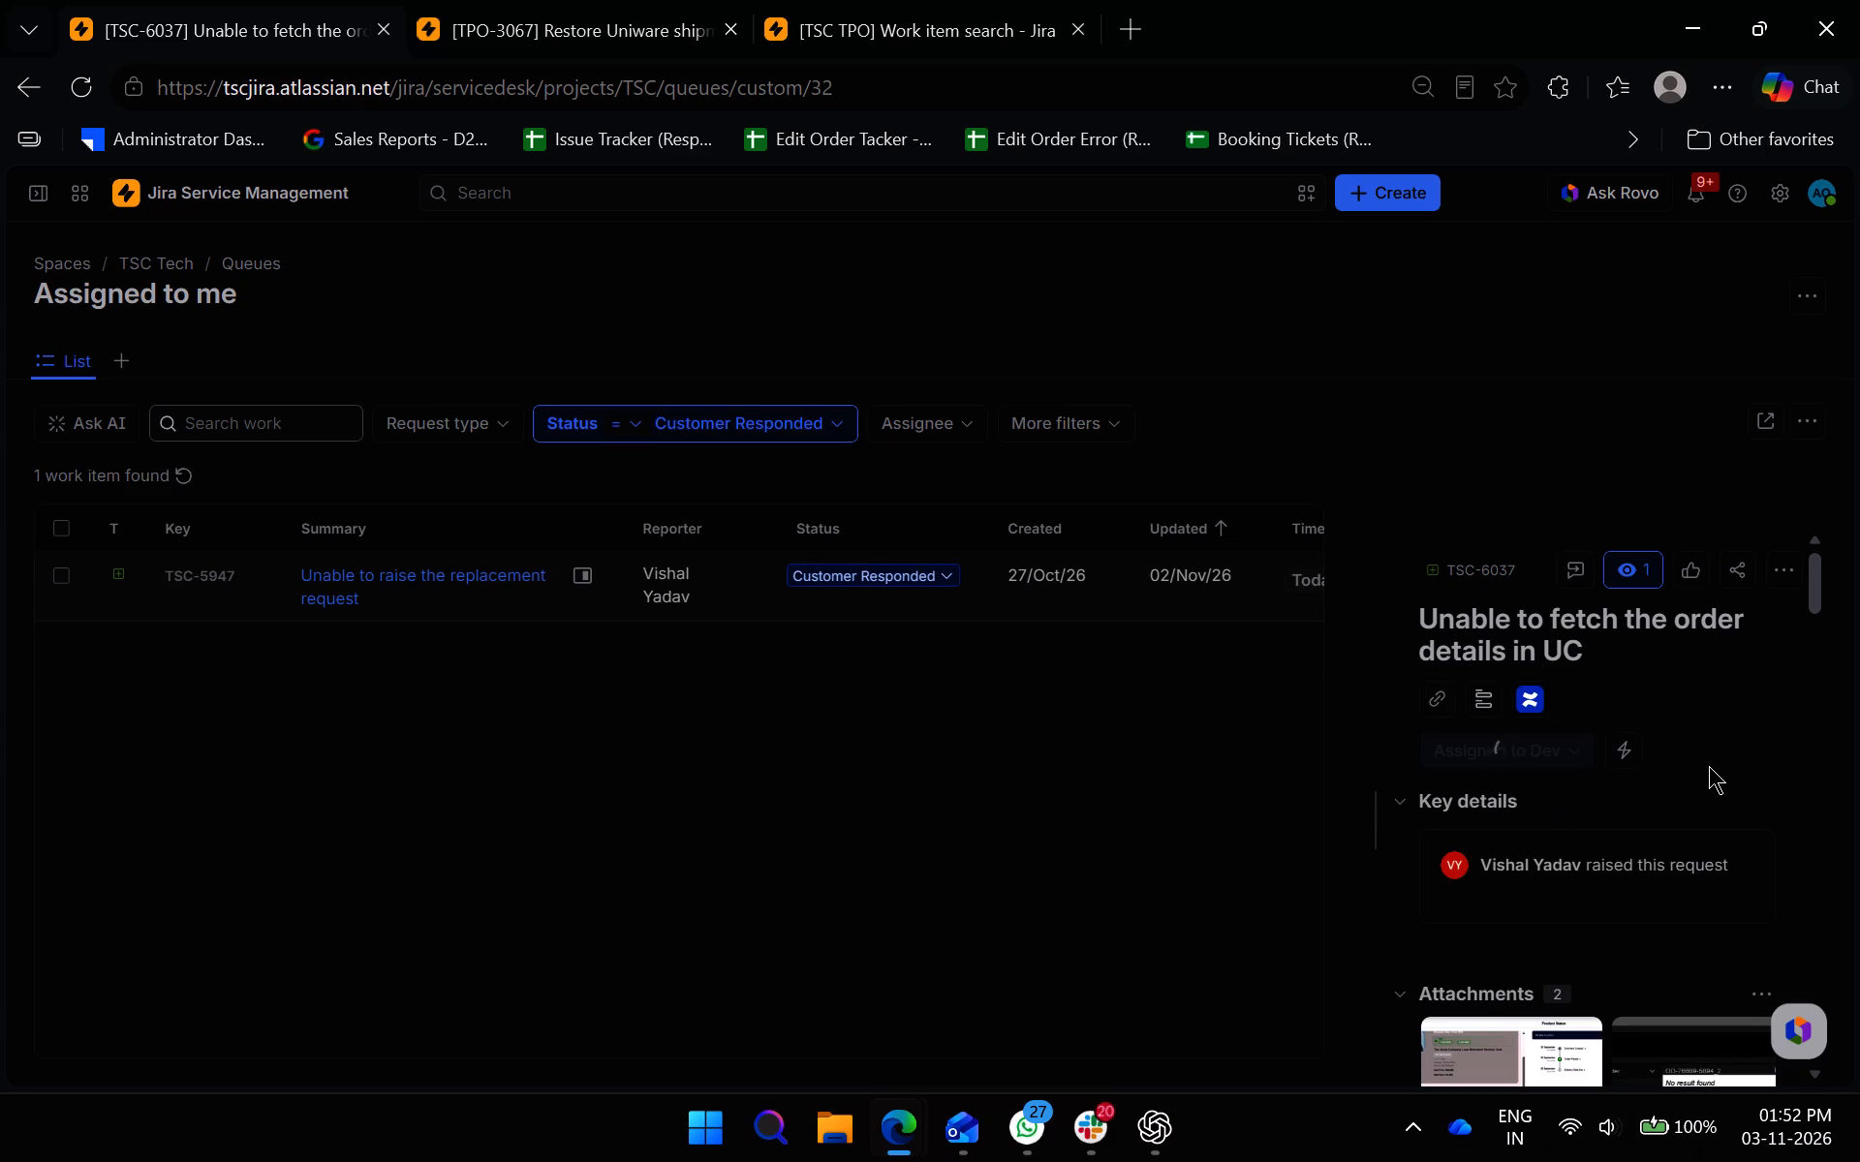
Refresh the Customer Responded list in the Assigned to me queue and open ticket TSC-5947.
click(187, 474)
click(811, 439)
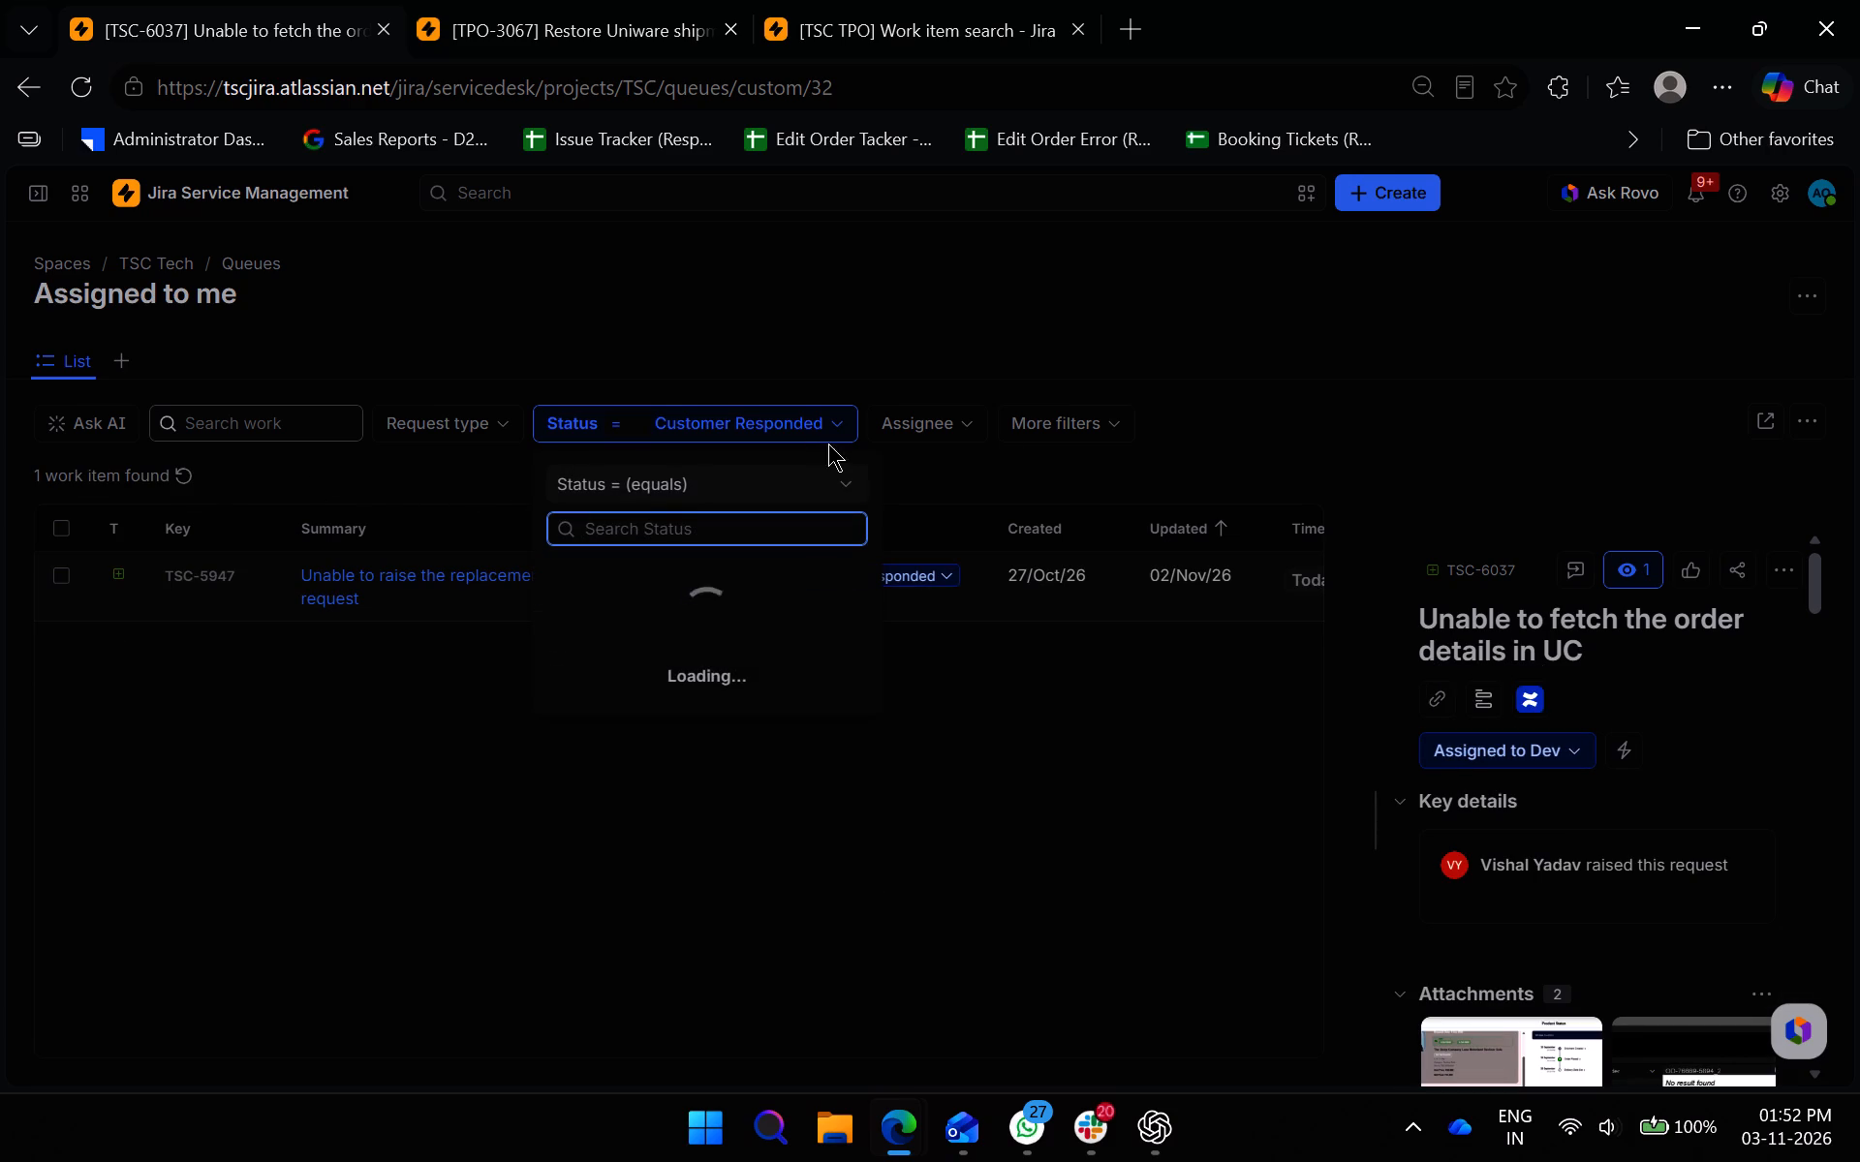
click(1075, 467)
click(190, 484)
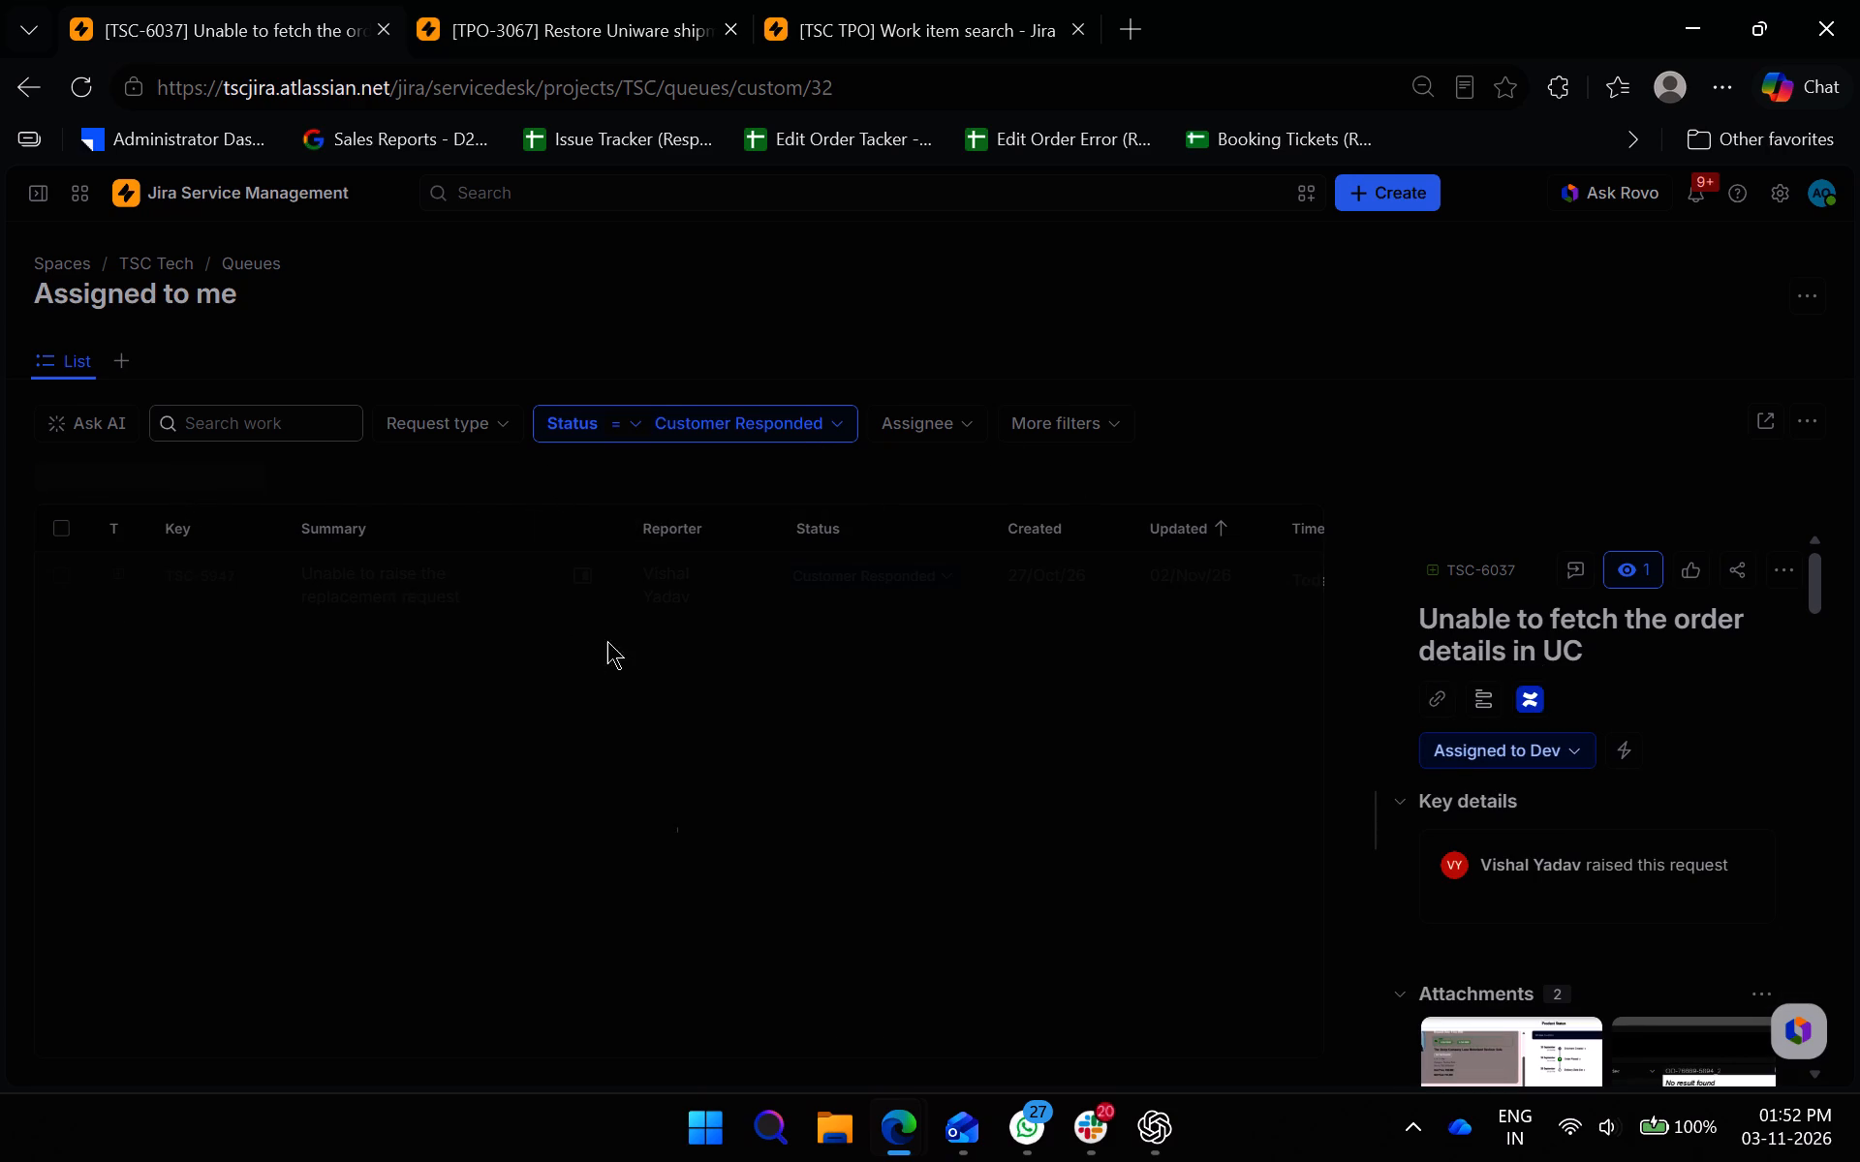
click(585, 580)
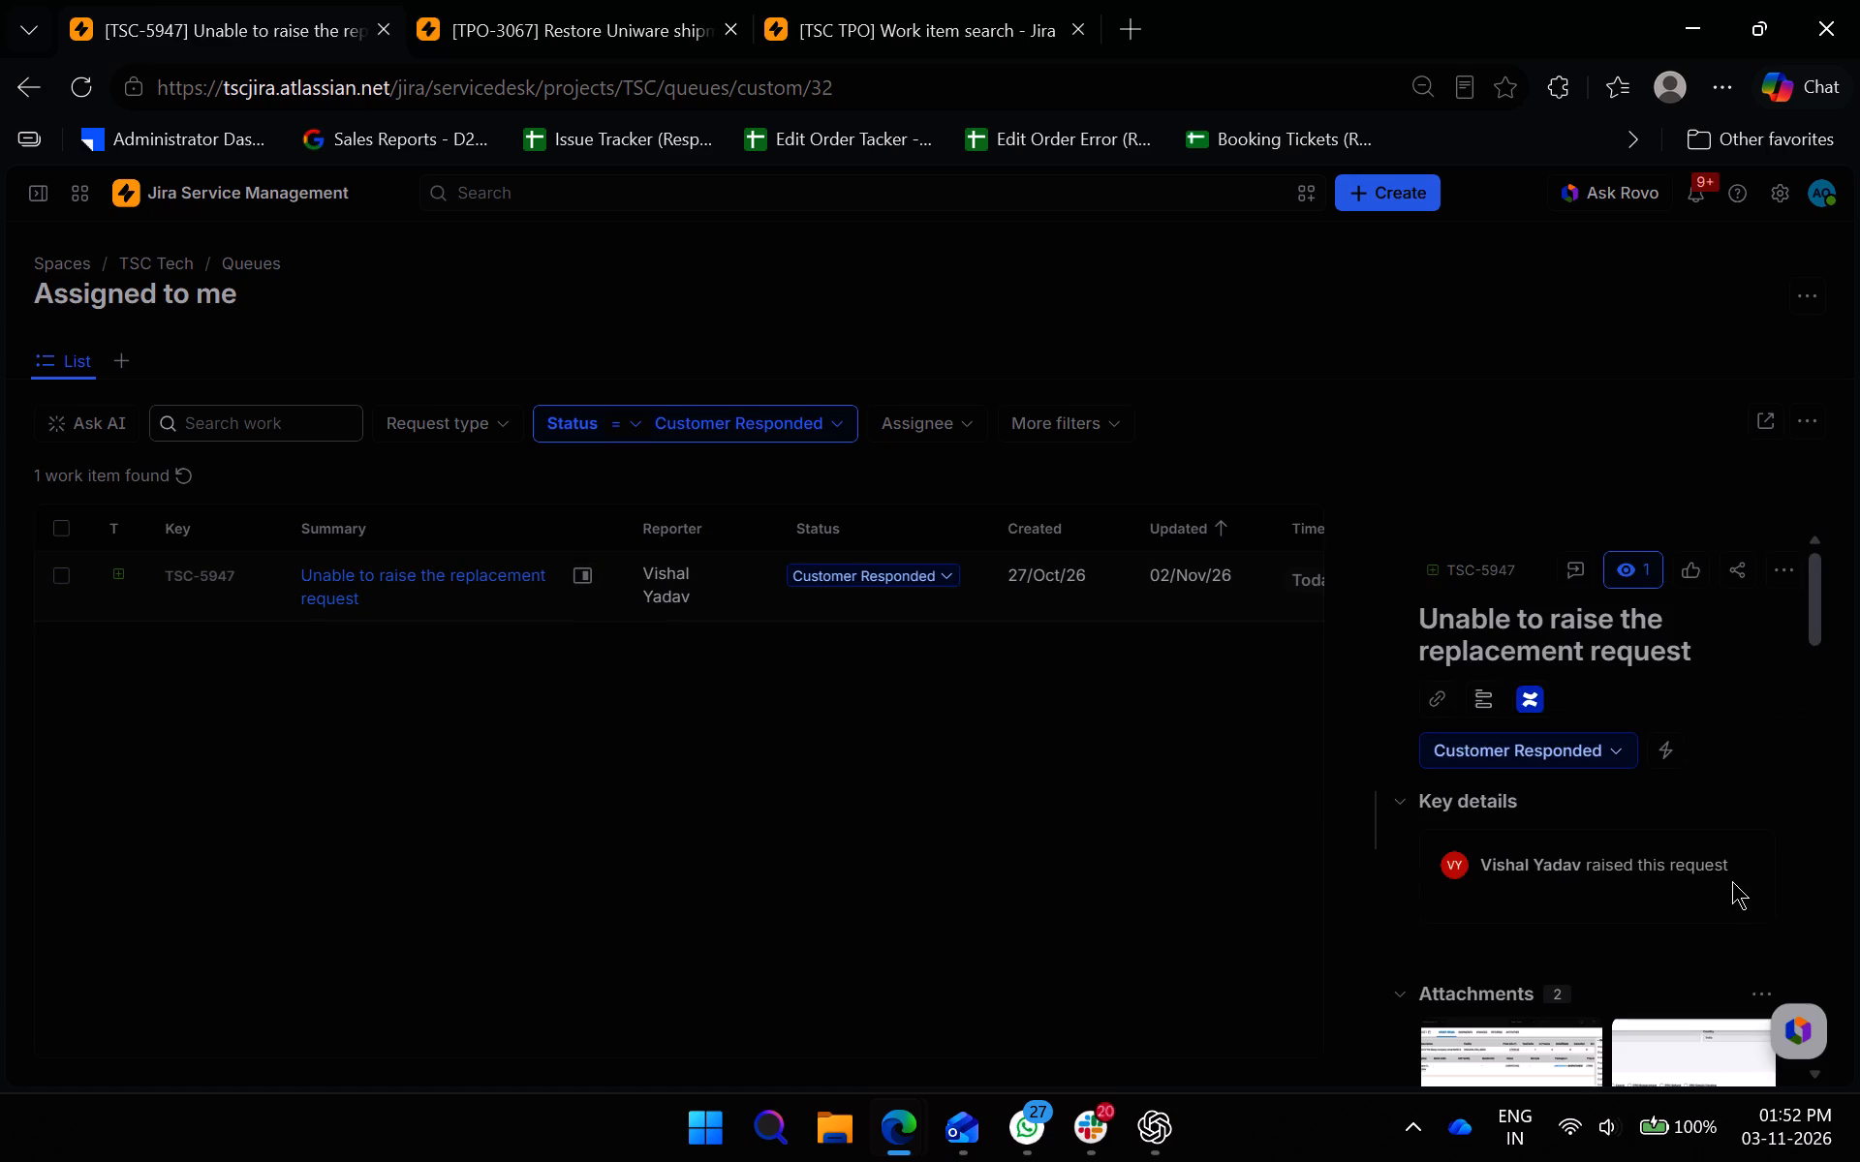
Draft a customer reply on TSC-5947: "As this is a FBA Amazon Fulfilled order, have we diverted cx to connect with Amazon? If yes".
scroll(1718, 887, down, 15)
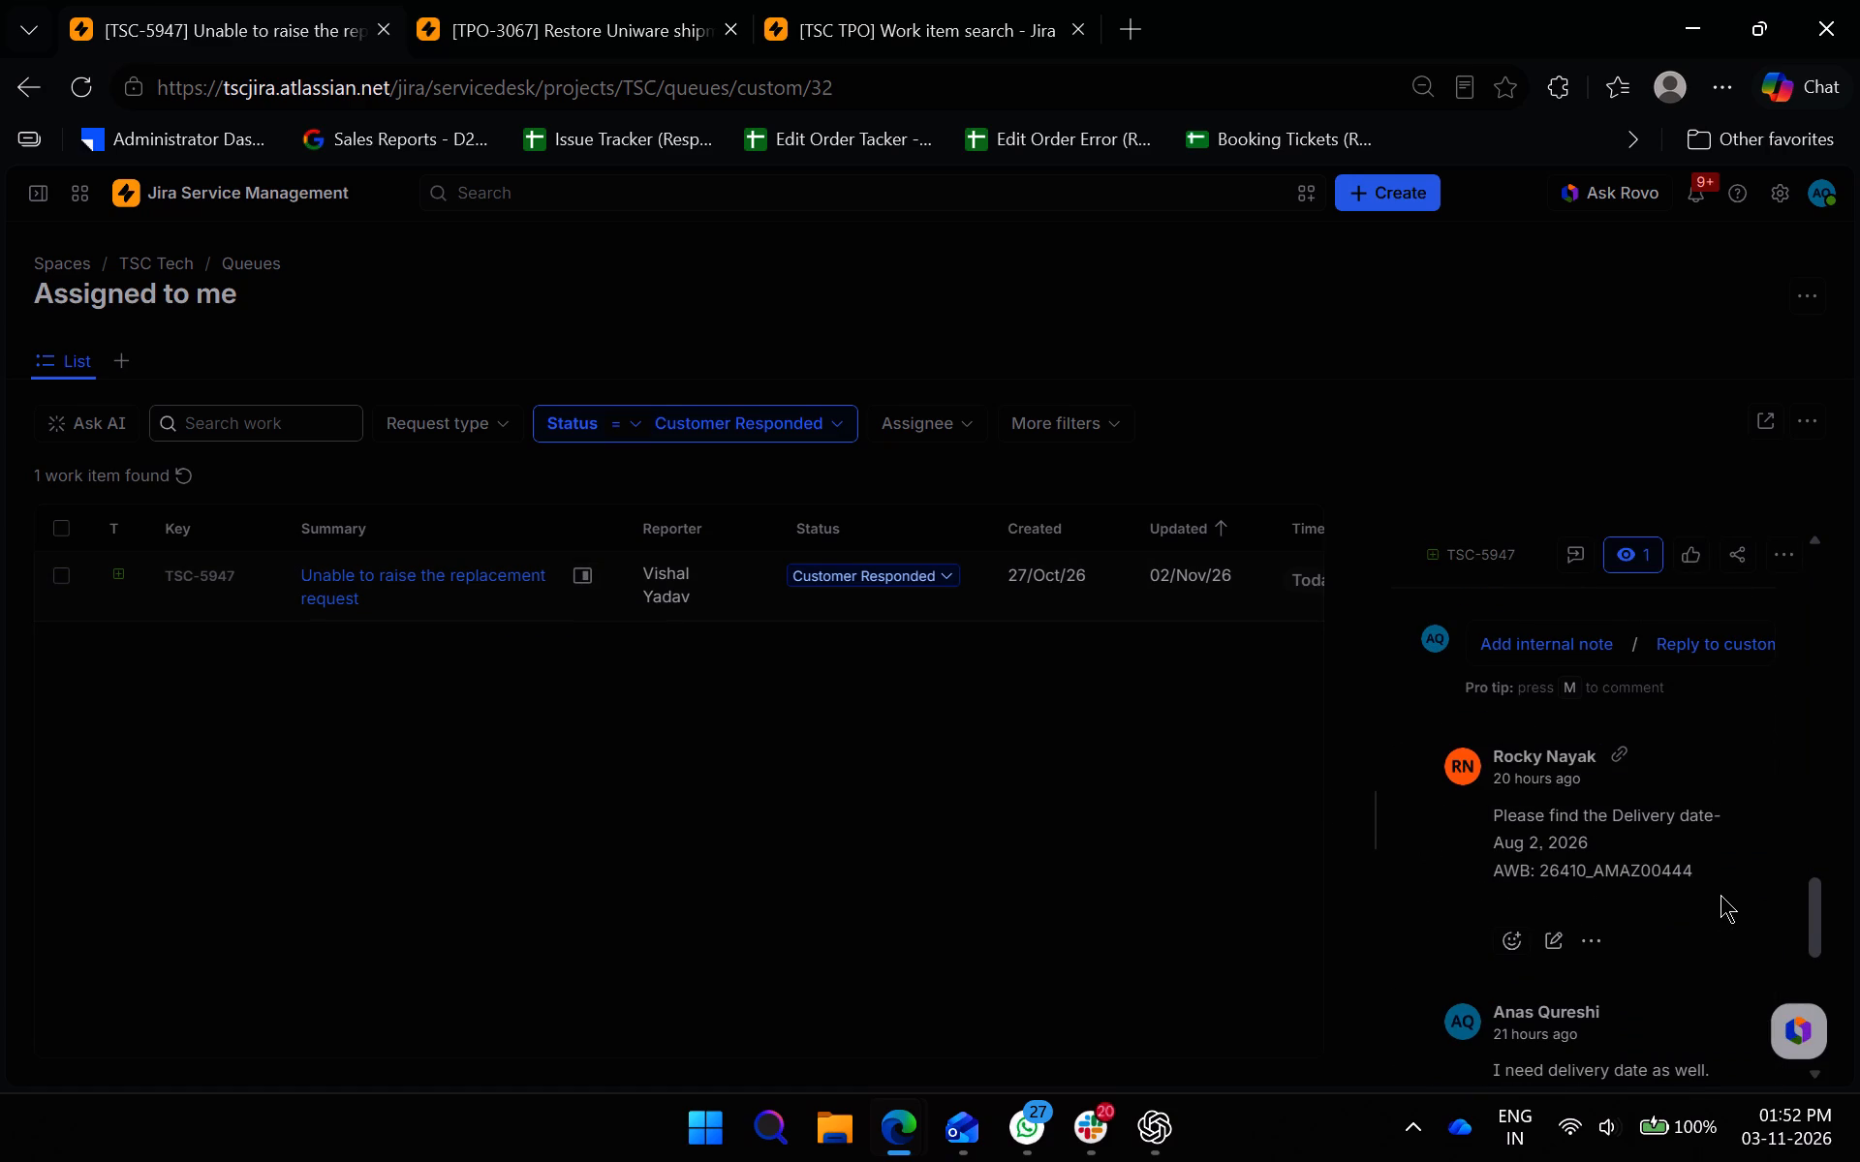
click(1690, 649)
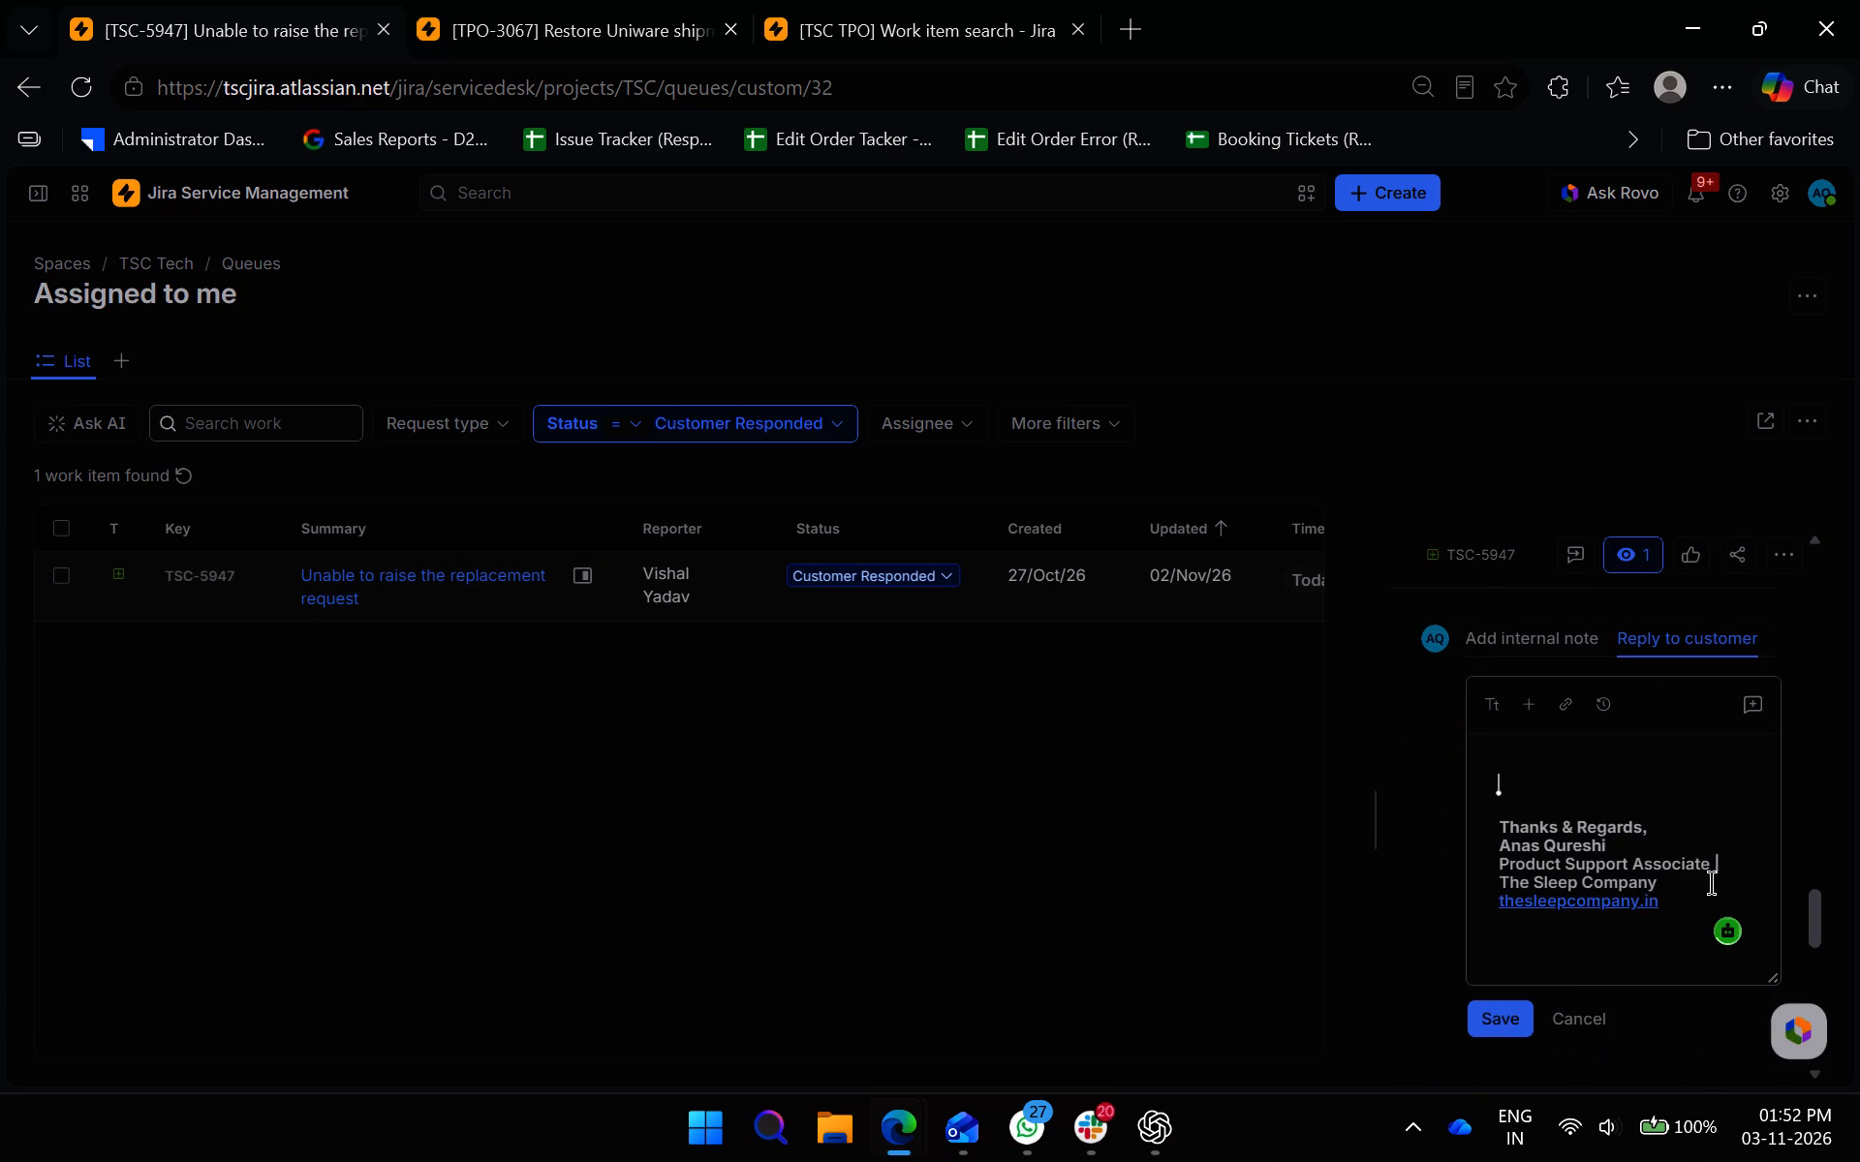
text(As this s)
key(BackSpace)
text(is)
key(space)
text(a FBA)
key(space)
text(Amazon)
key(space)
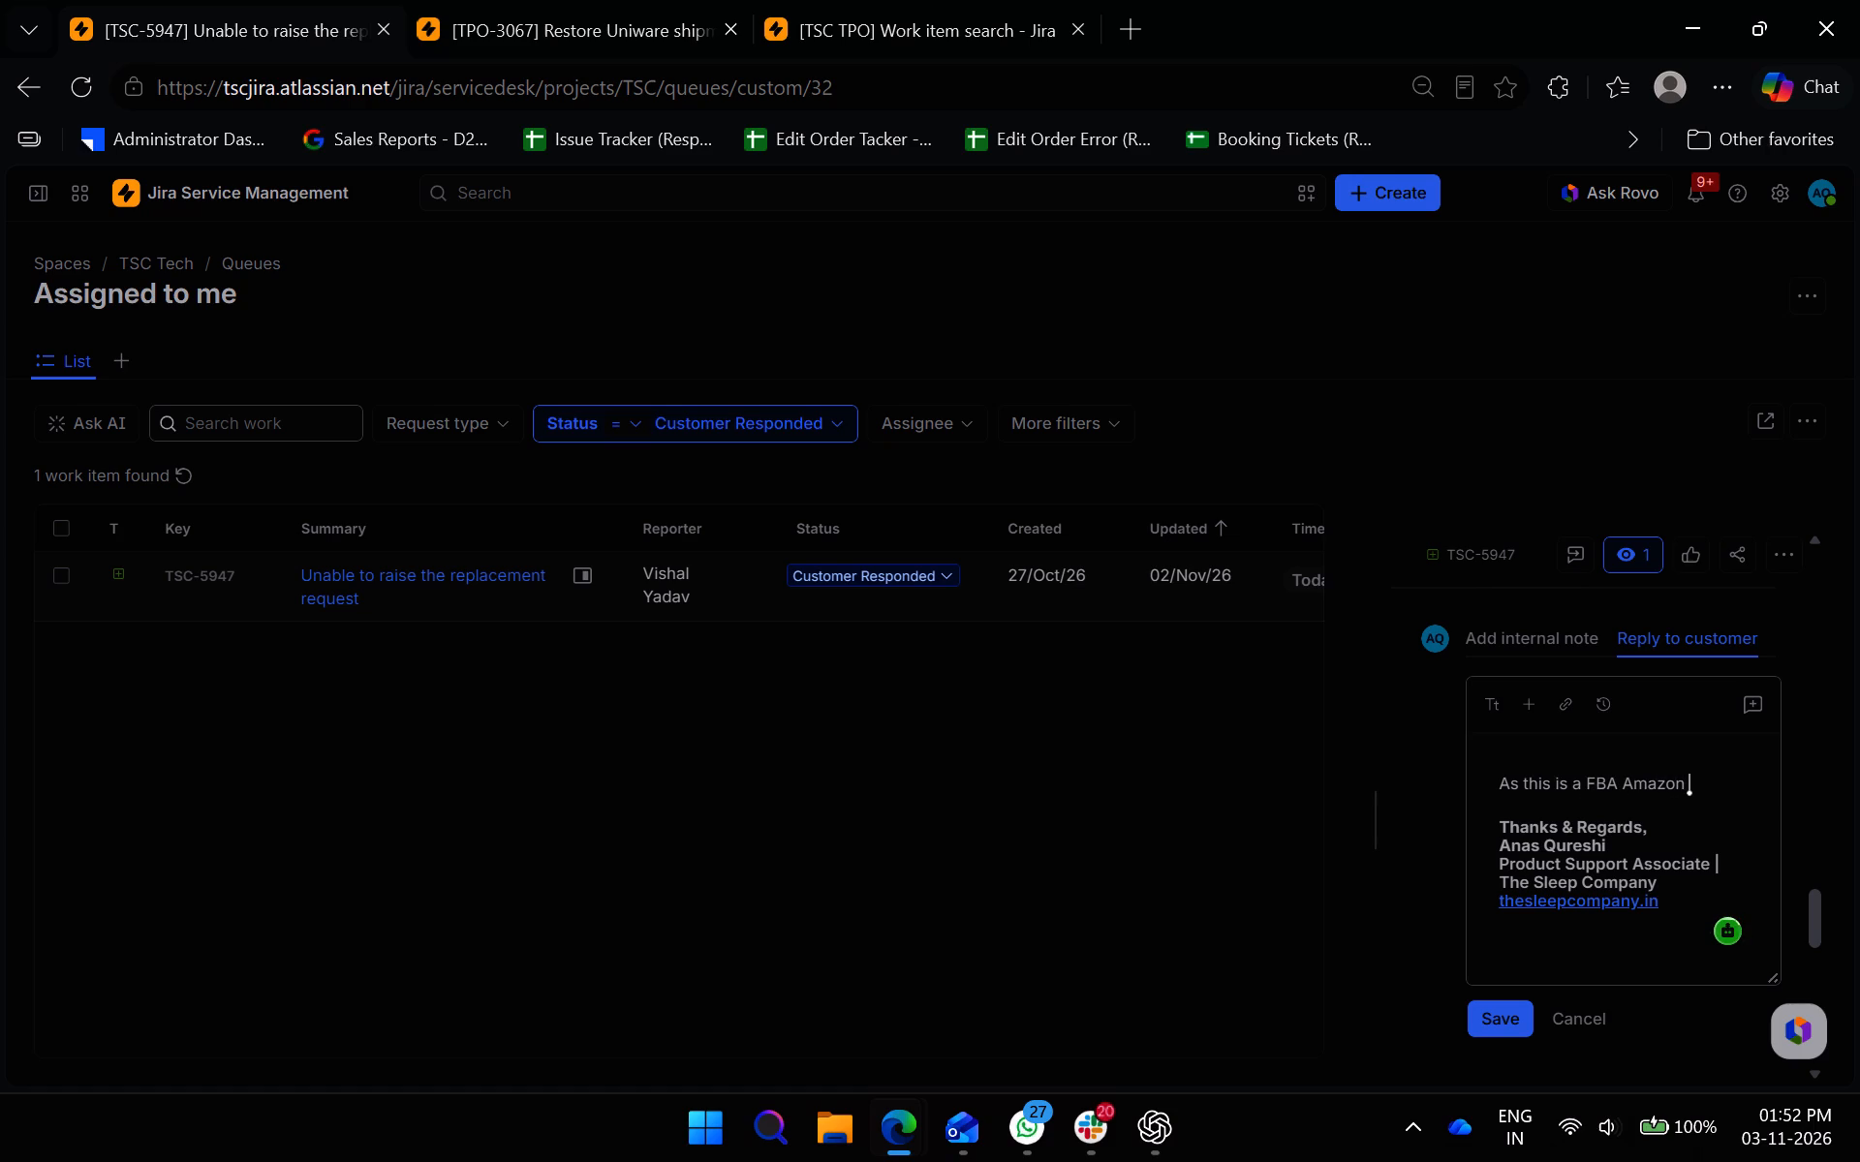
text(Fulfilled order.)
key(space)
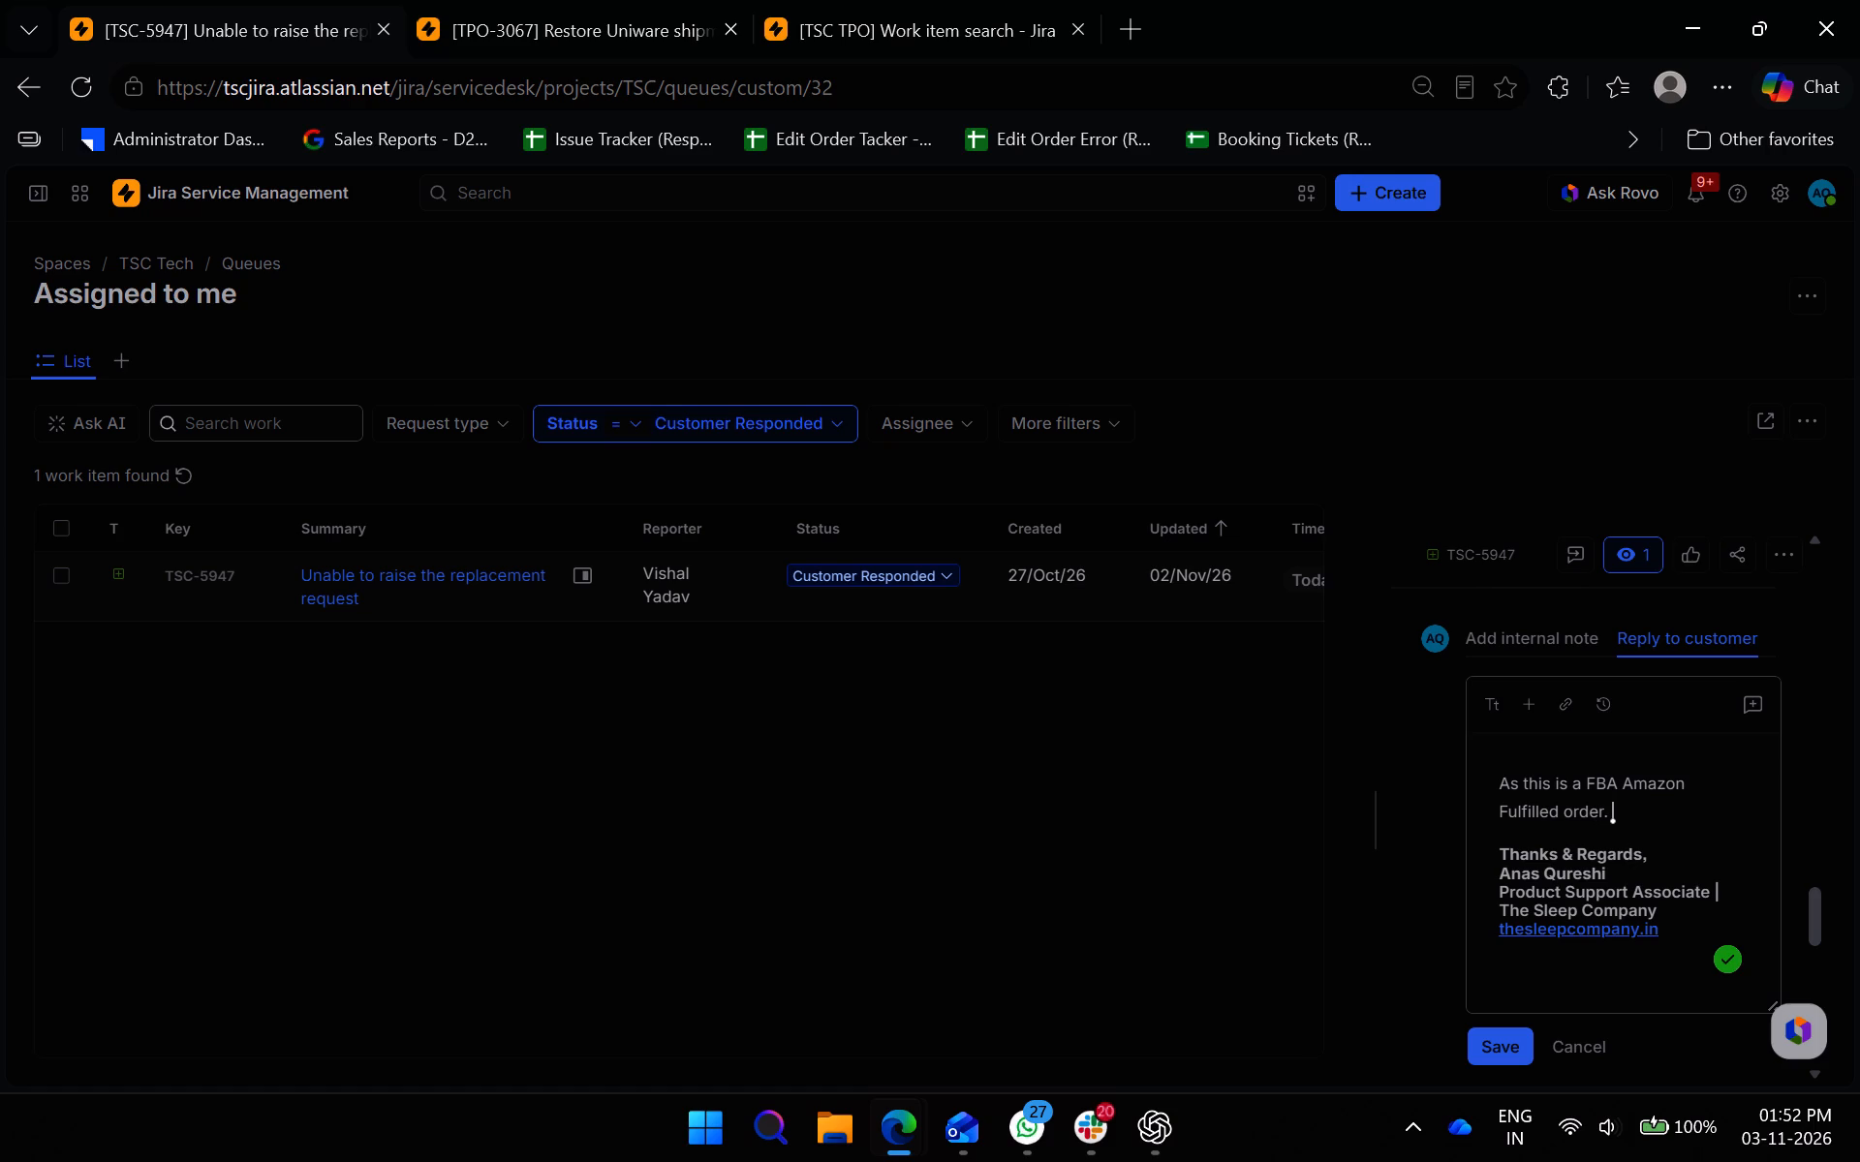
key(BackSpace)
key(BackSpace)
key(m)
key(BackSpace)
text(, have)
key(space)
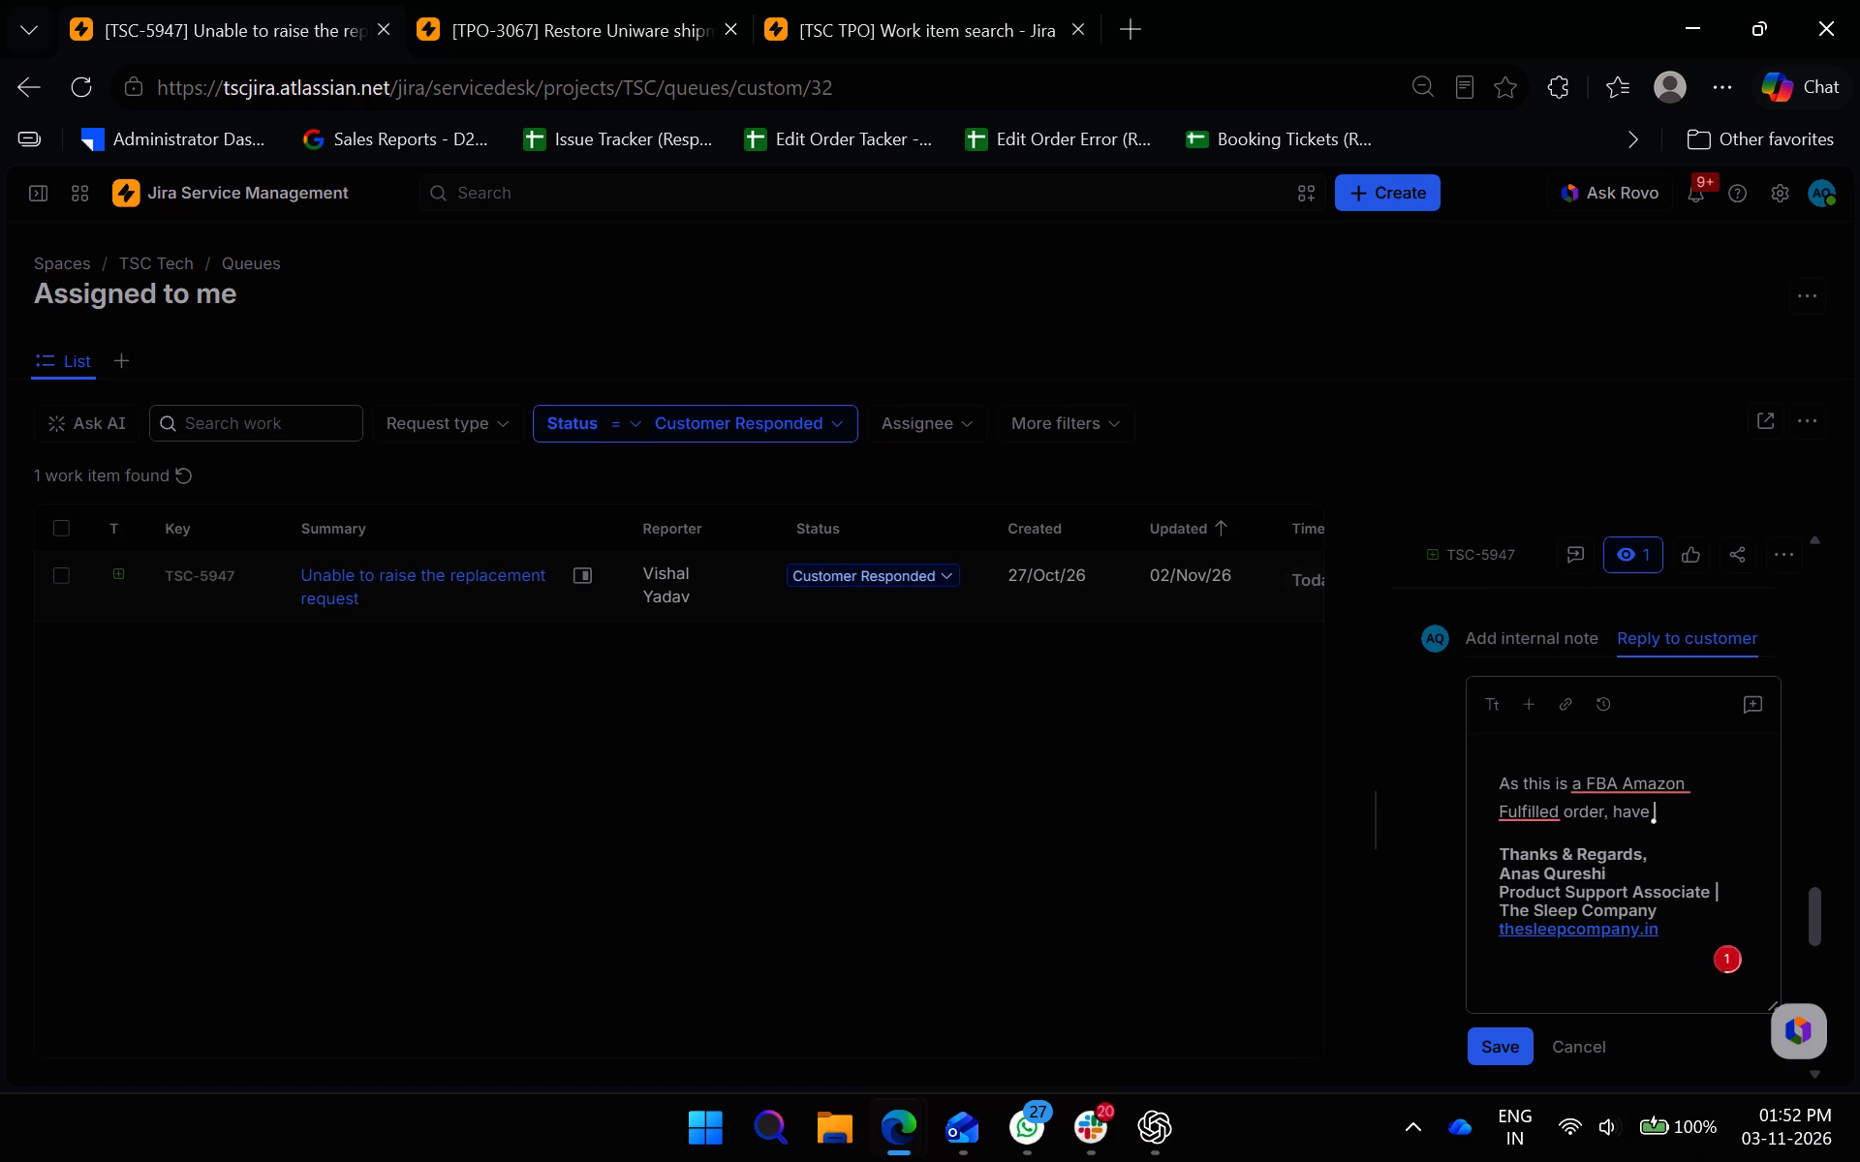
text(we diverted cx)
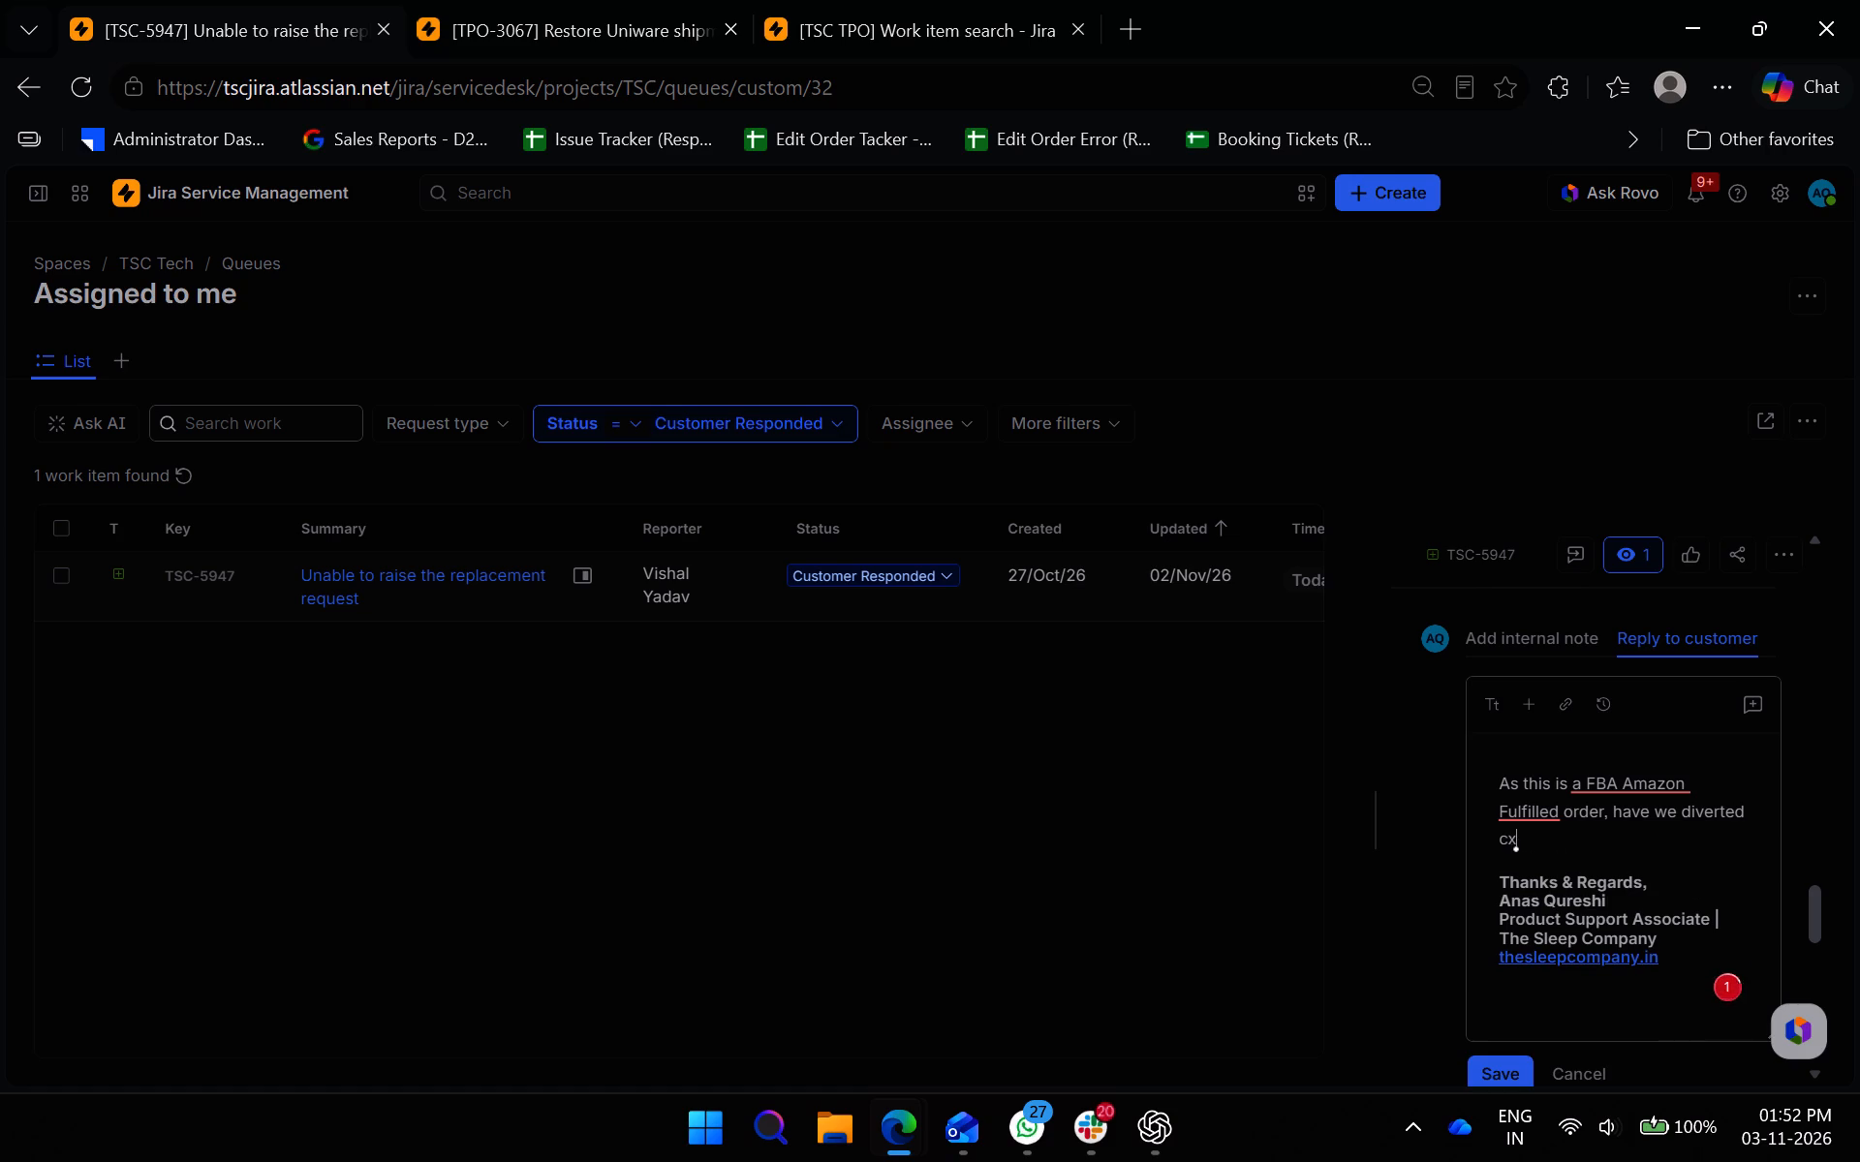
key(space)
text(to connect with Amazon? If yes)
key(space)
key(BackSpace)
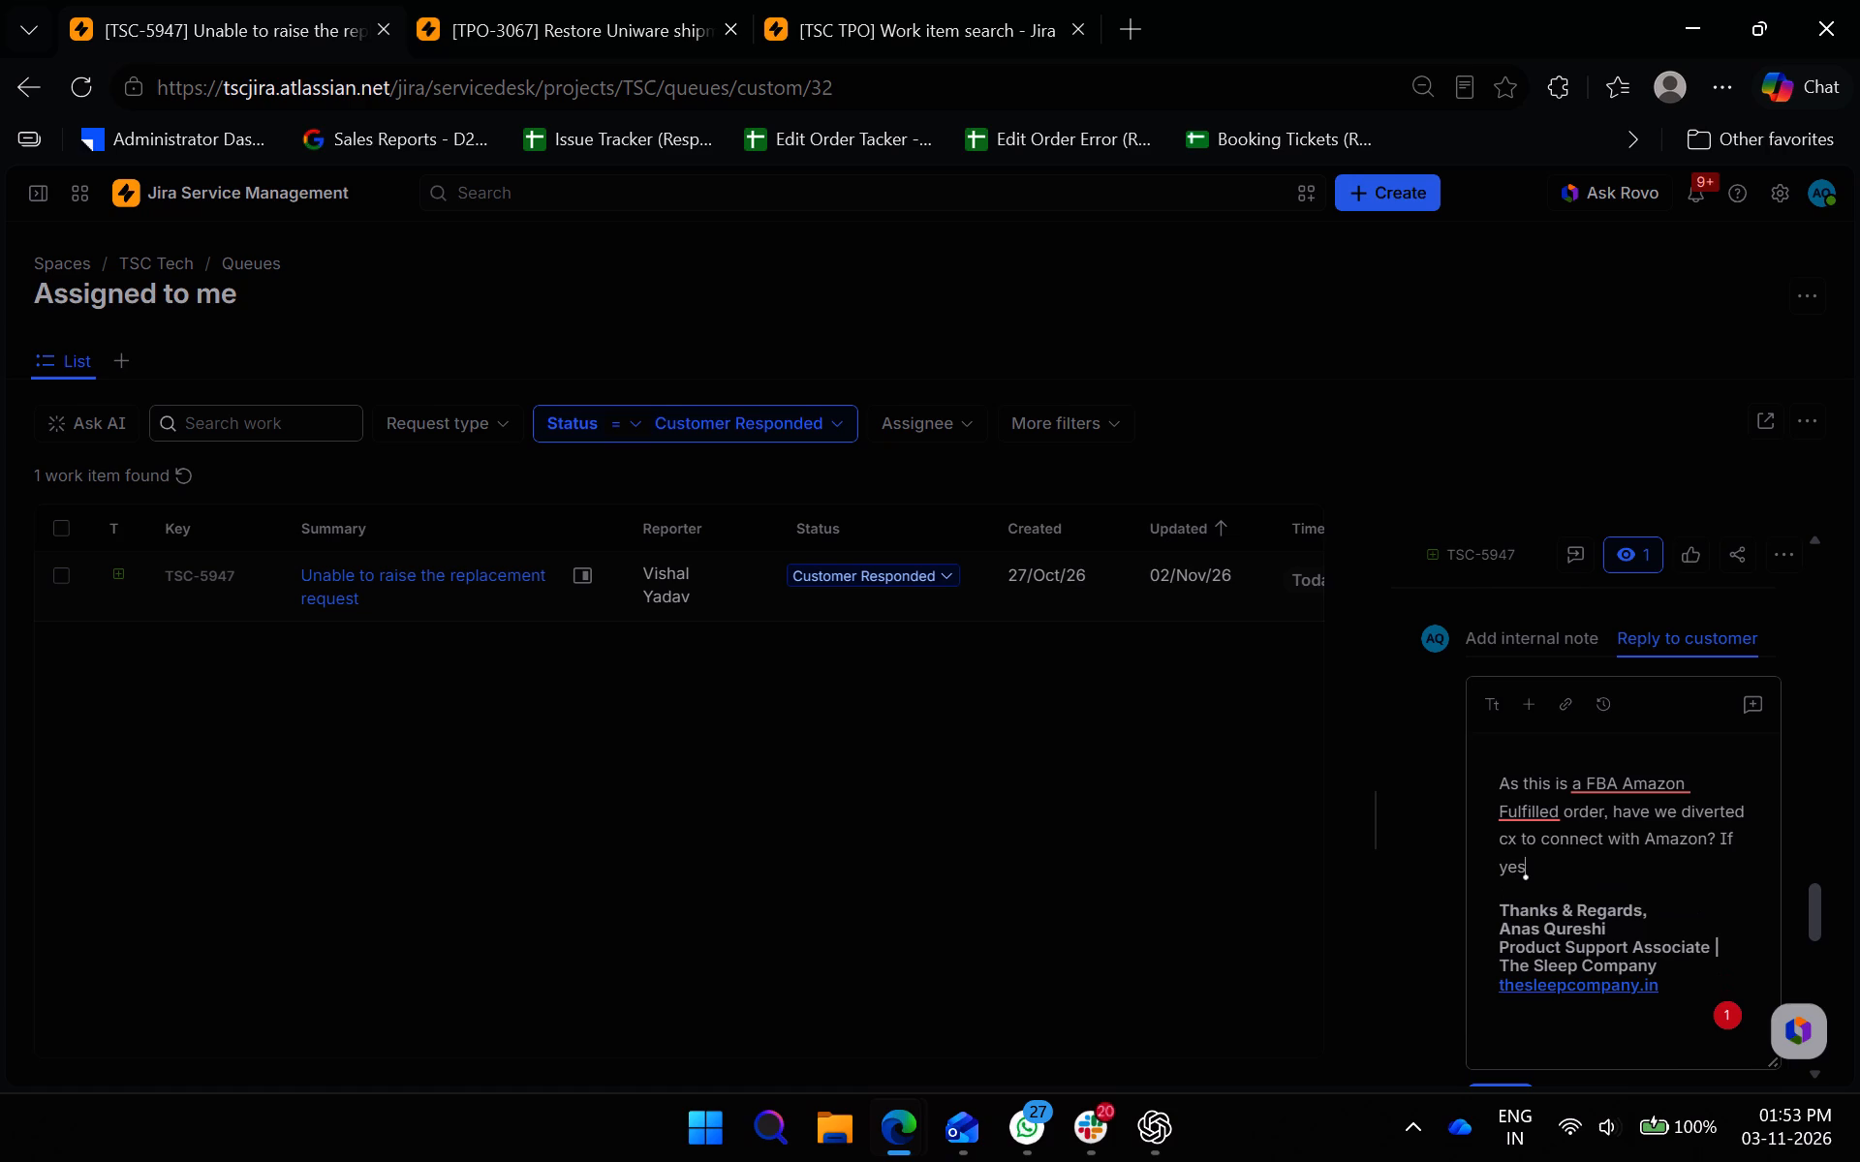
Continue the TSC-5947 reply with ", what is the reason Amazon diverted the cx to use (seller)".
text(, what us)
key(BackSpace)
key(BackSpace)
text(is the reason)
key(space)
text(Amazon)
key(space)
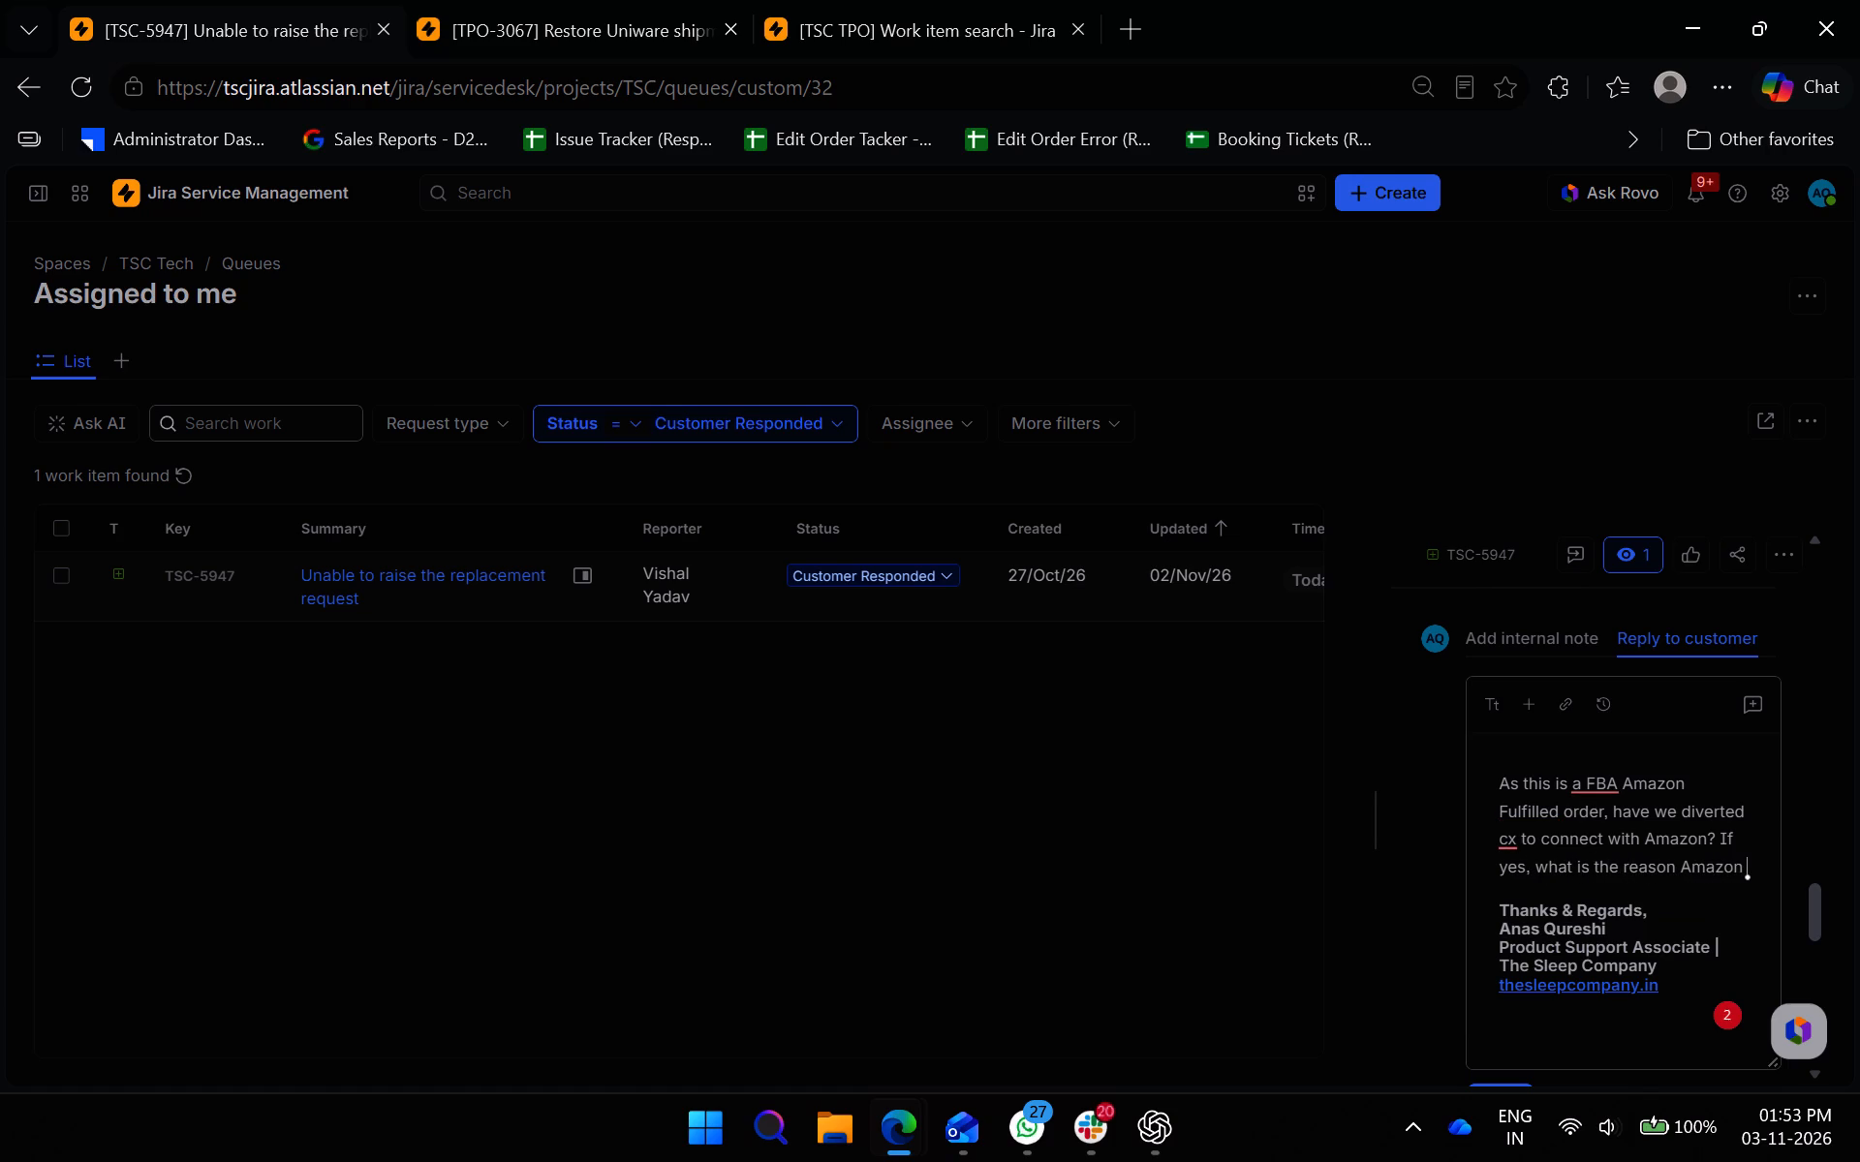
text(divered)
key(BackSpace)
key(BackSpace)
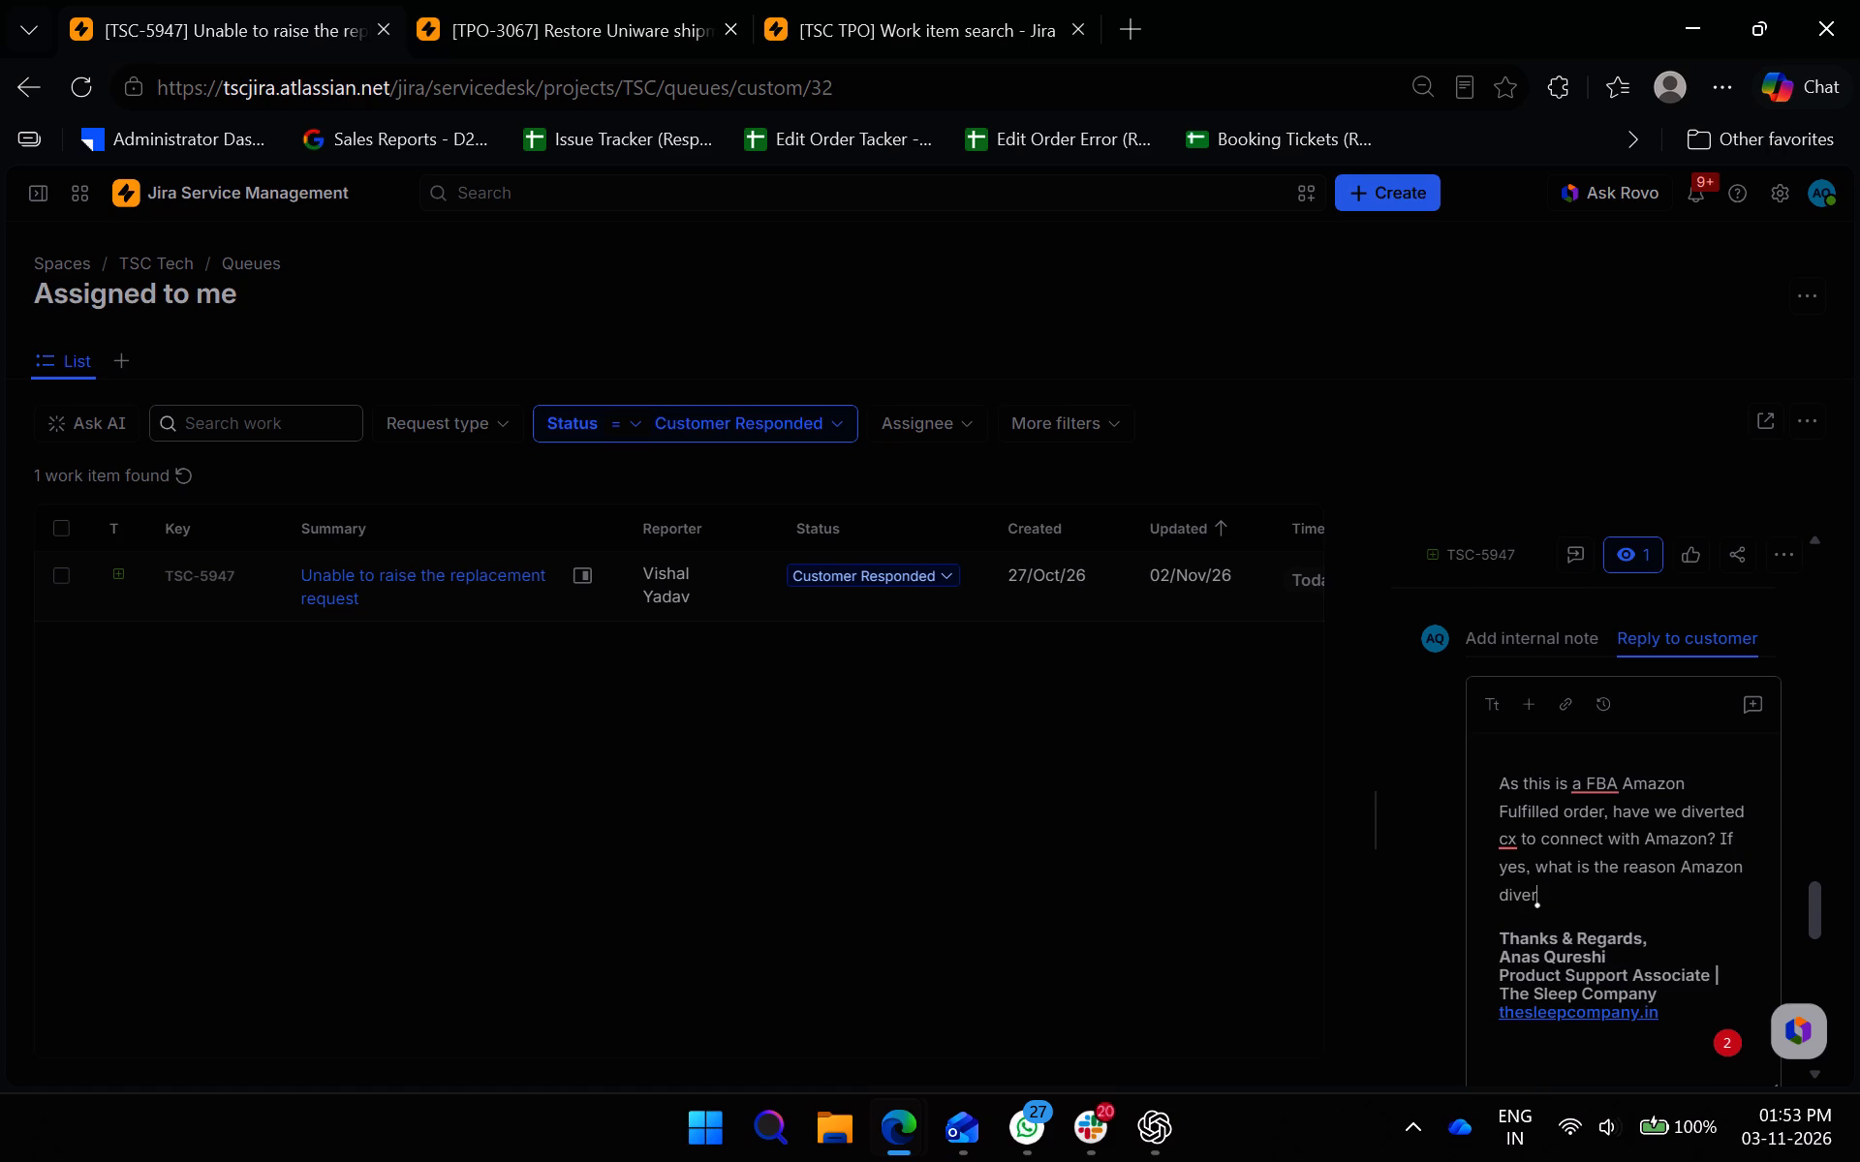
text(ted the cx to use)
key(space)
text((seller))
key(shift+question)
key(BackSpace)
Correct the TSC-5947 reply's wording to "CX" and "an FBA", fix the closing words about the seller, and save the reply.
scroll(1589, 948, down, 1)
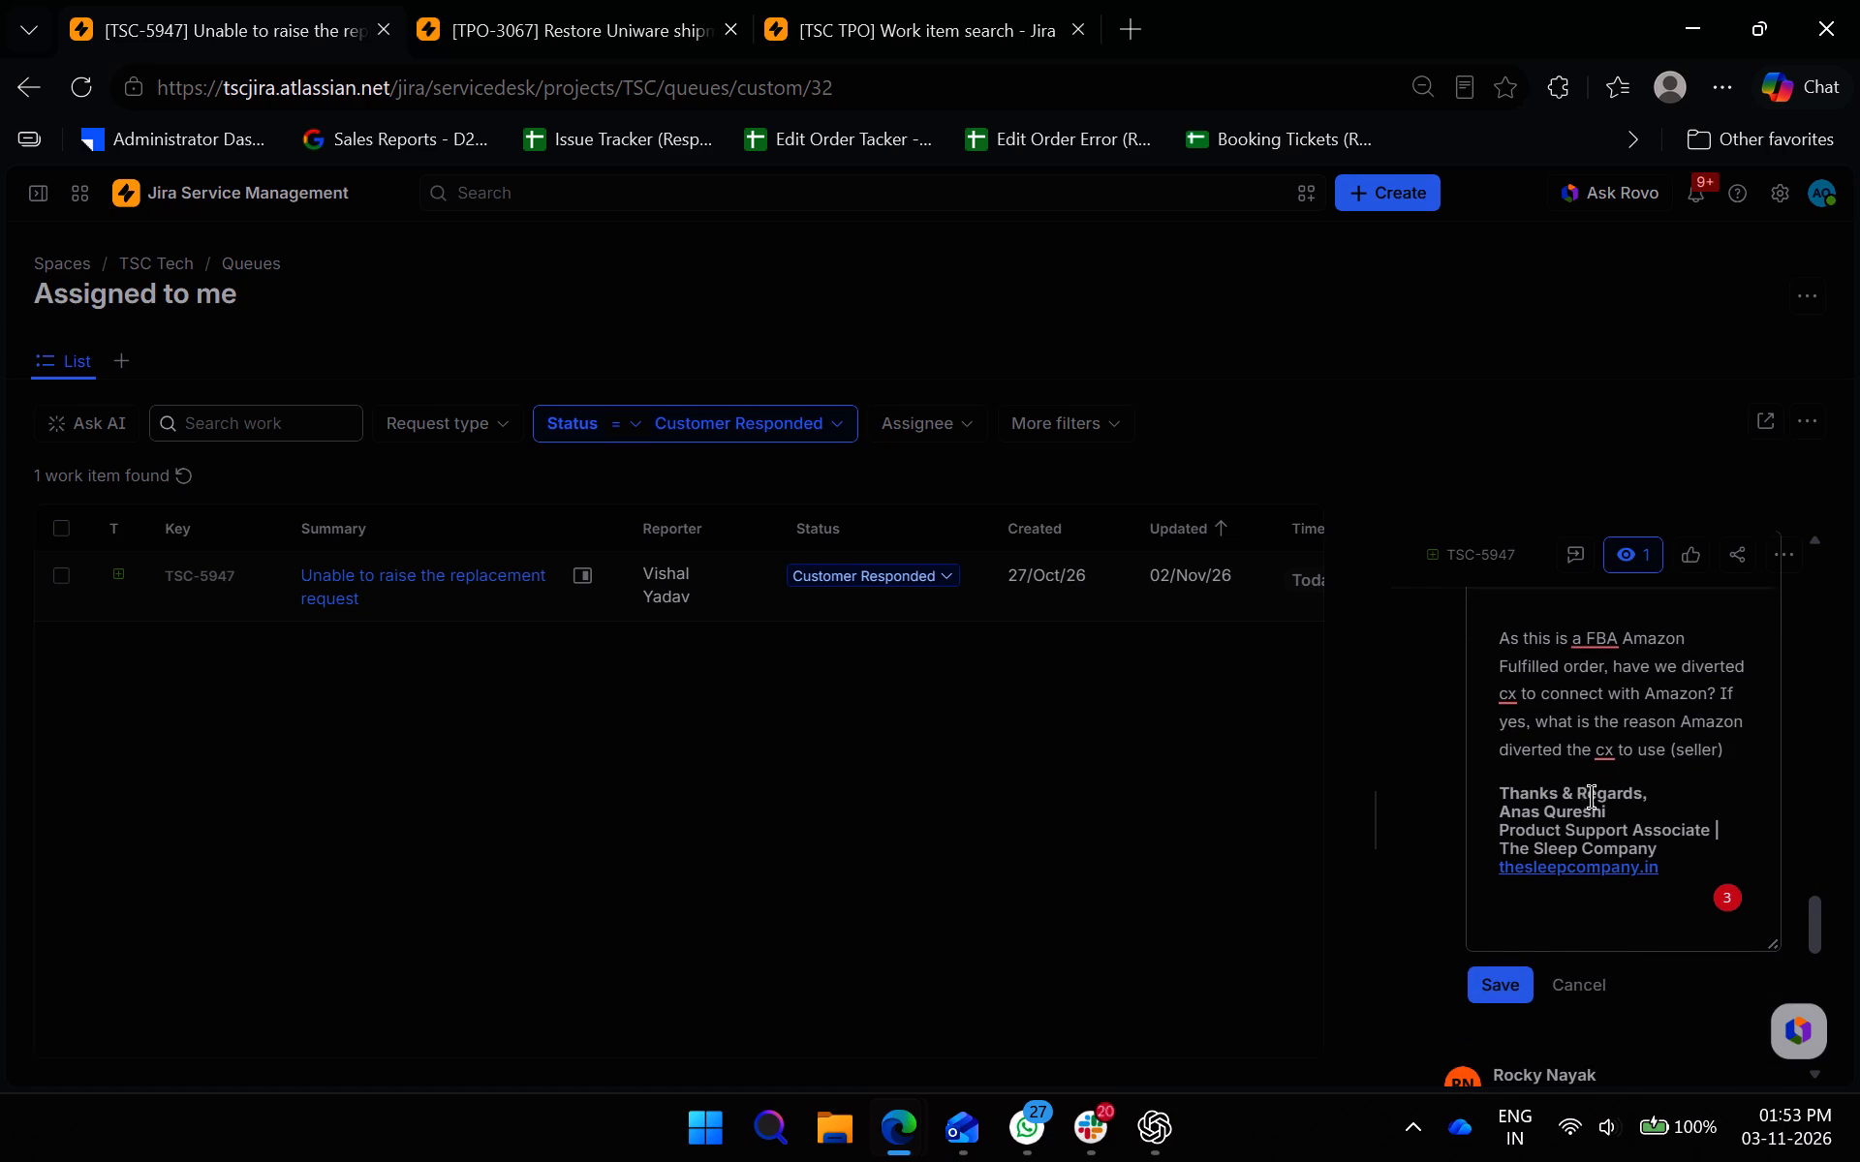
click(1650, 819)
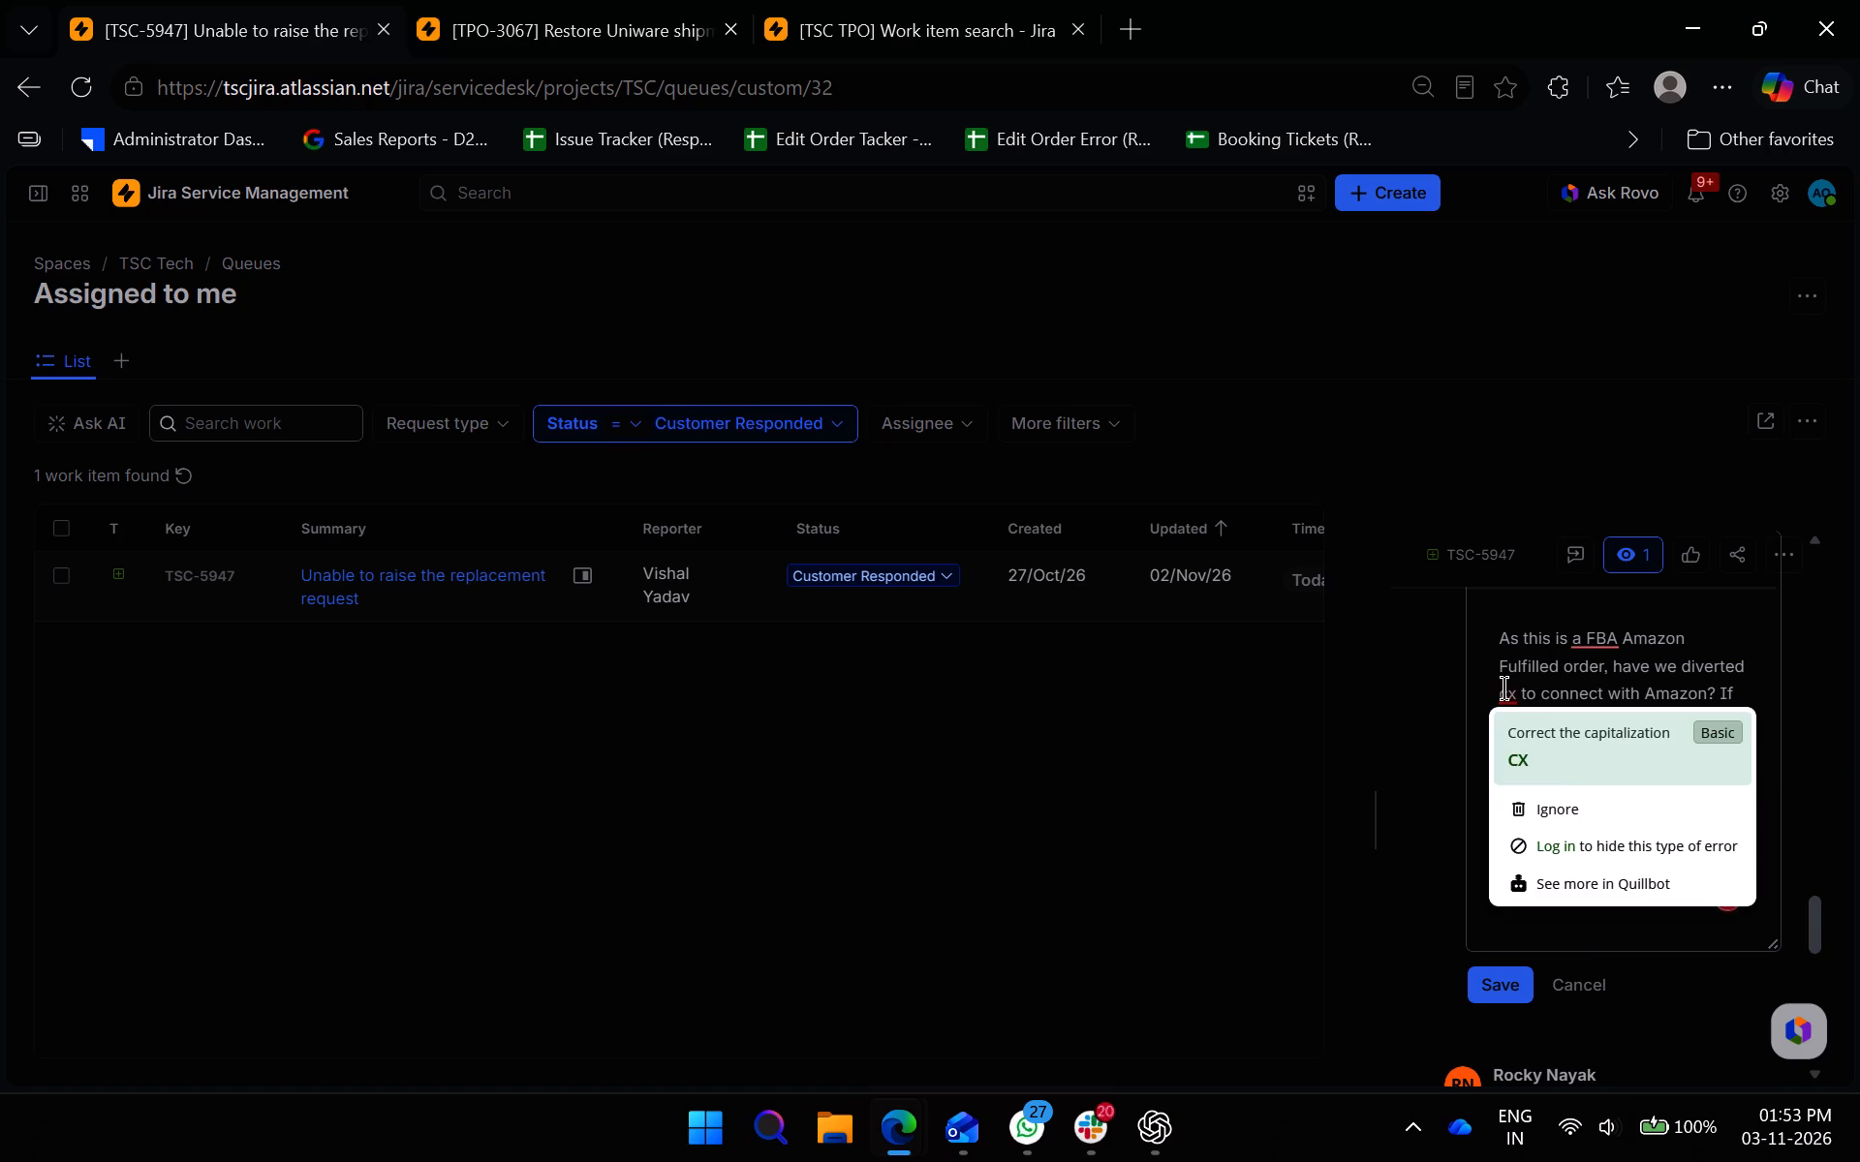
click(1567, 766)
click(1673, 723)
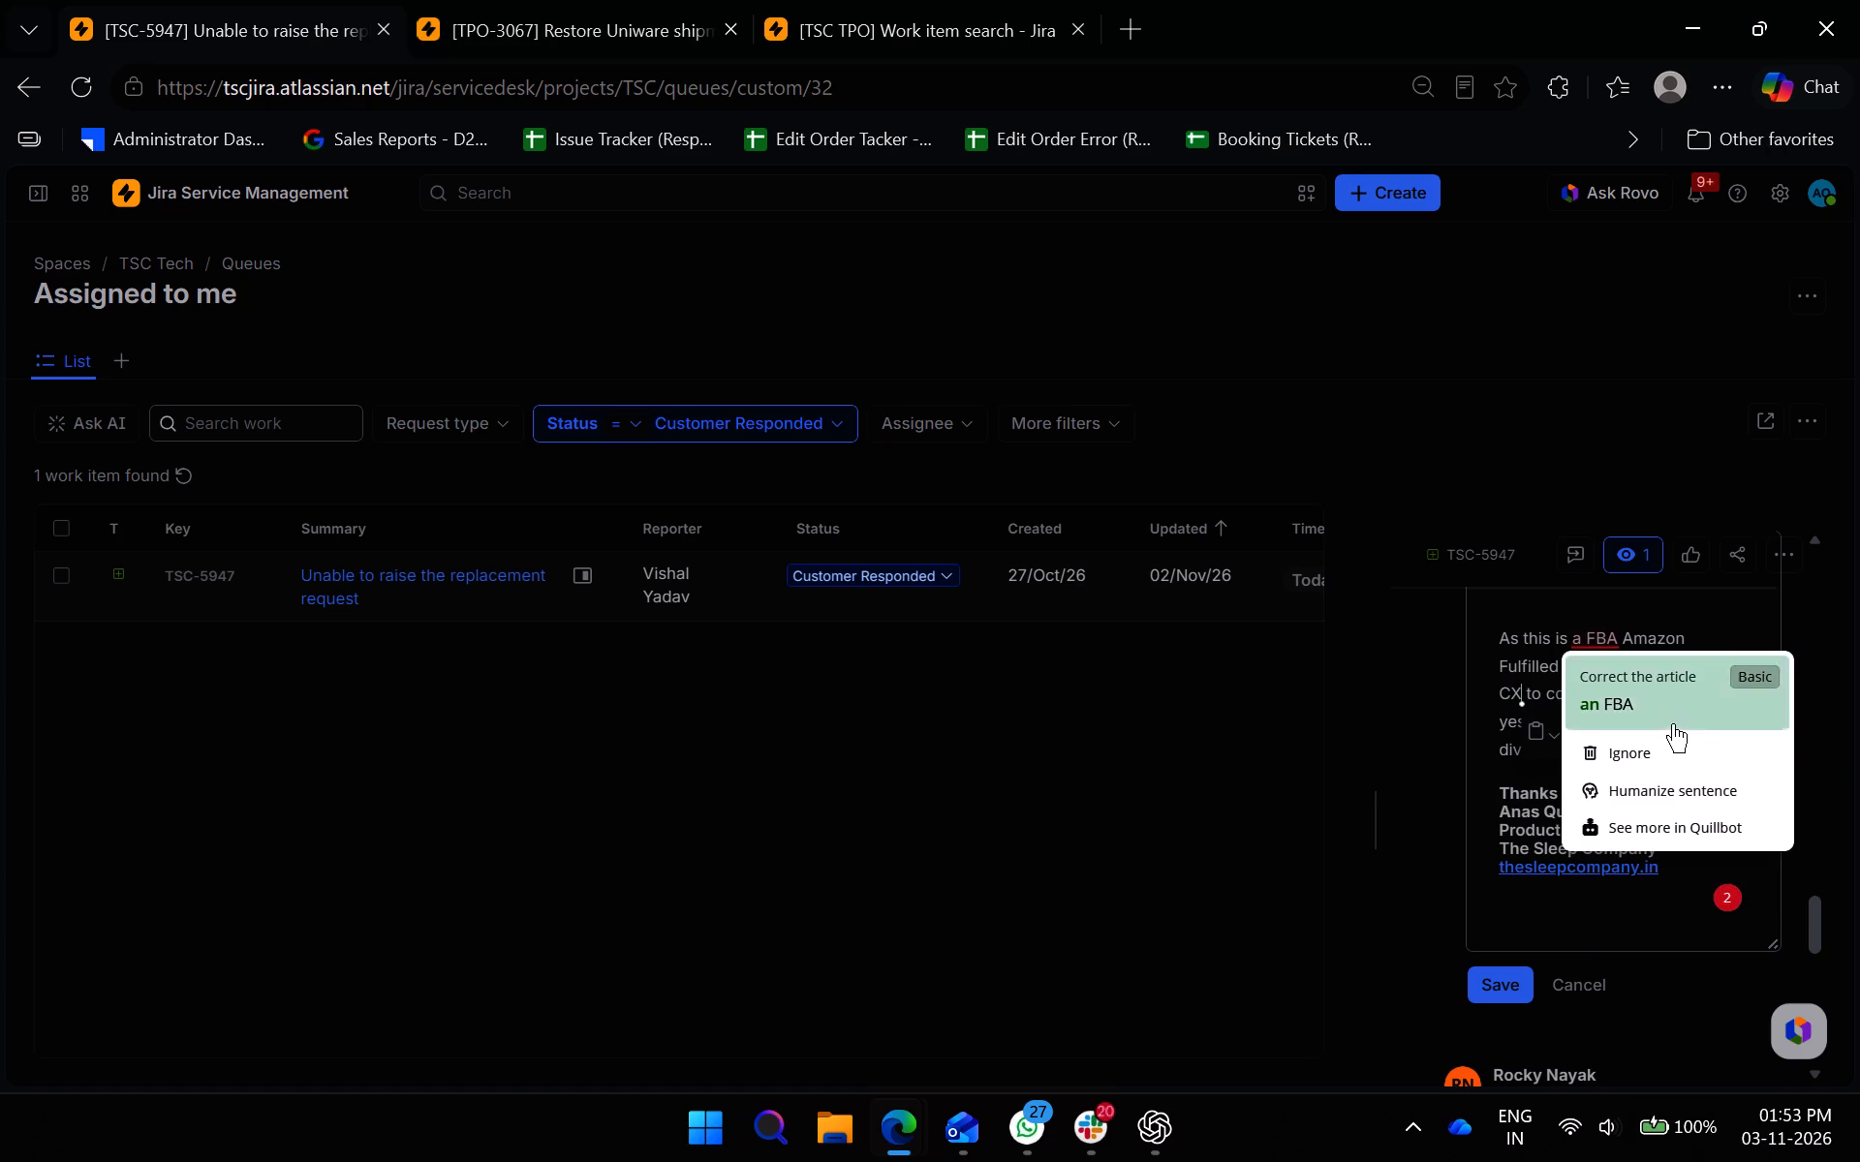
click(1730, 811)
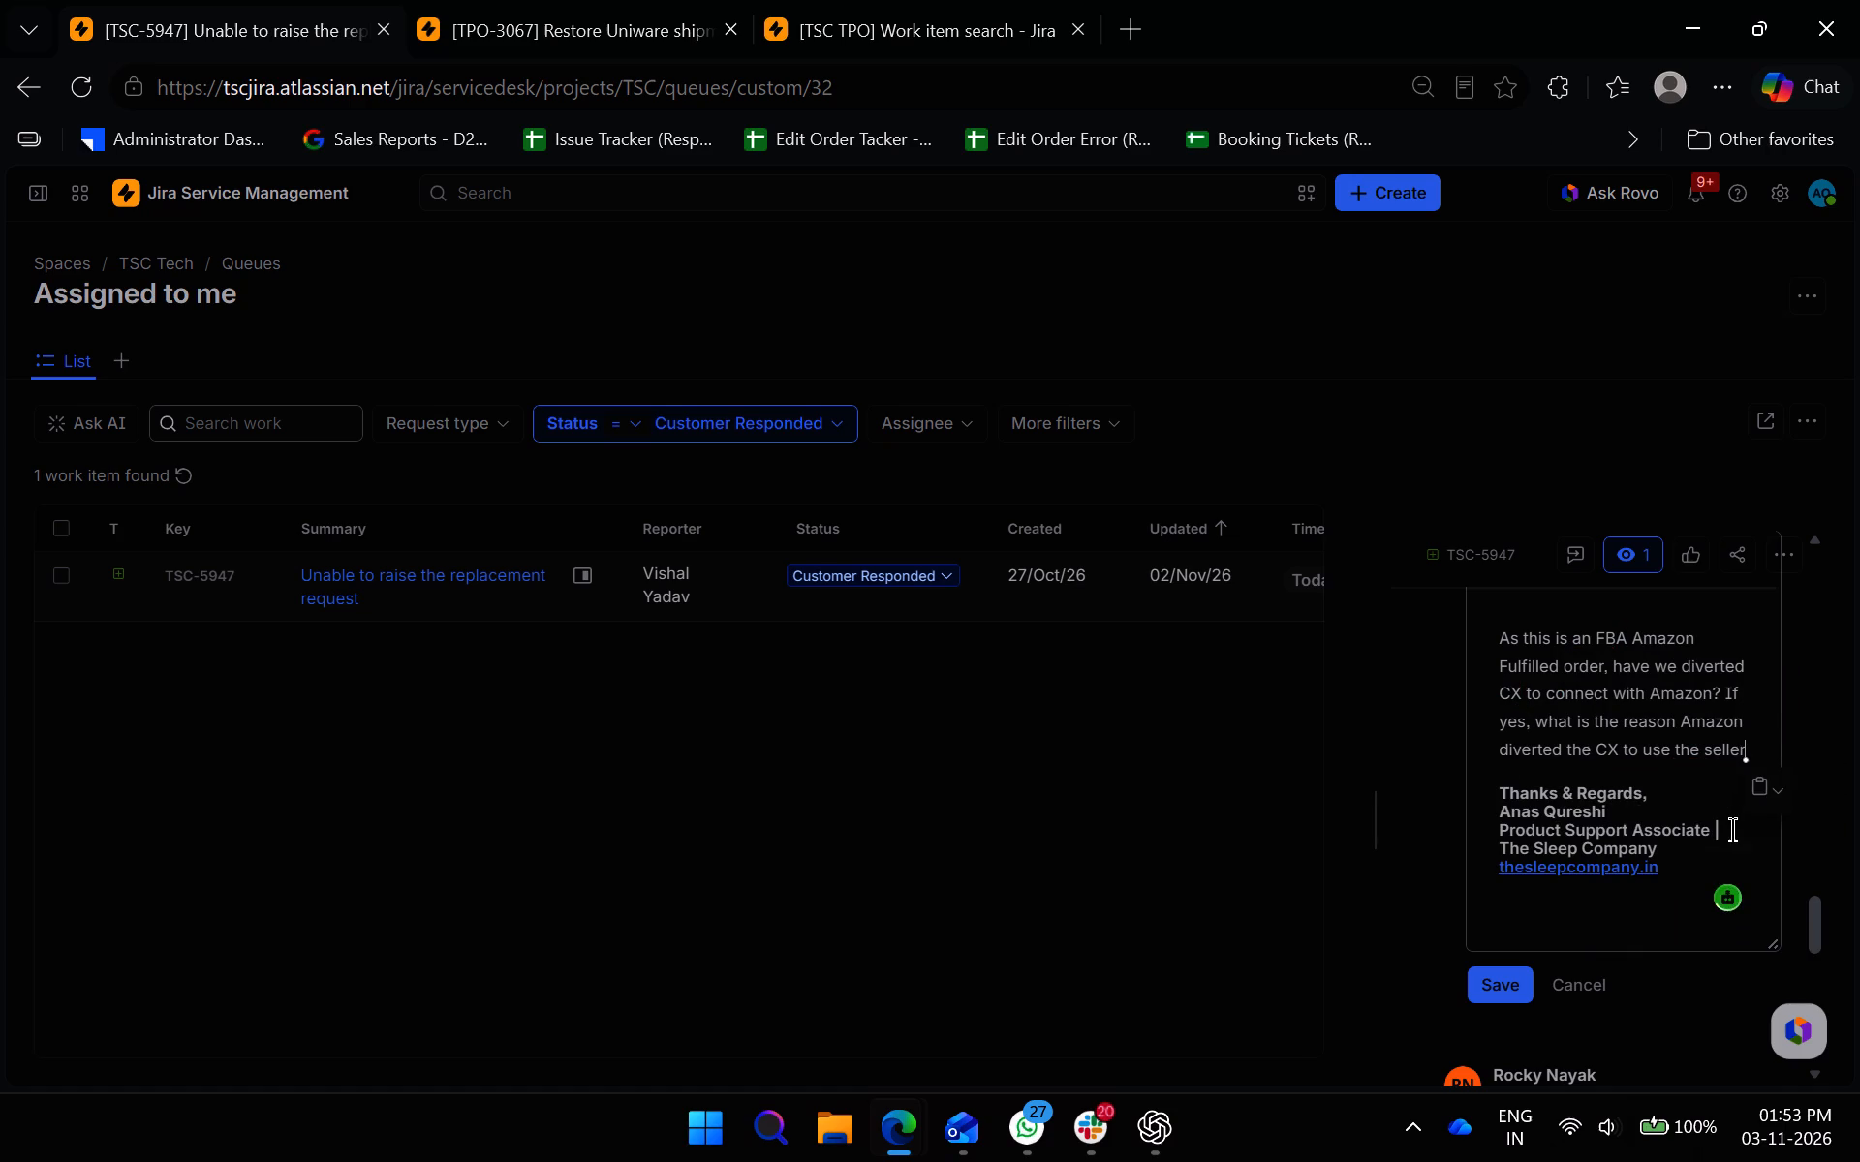
key(shift+question)
key(BackSpace)
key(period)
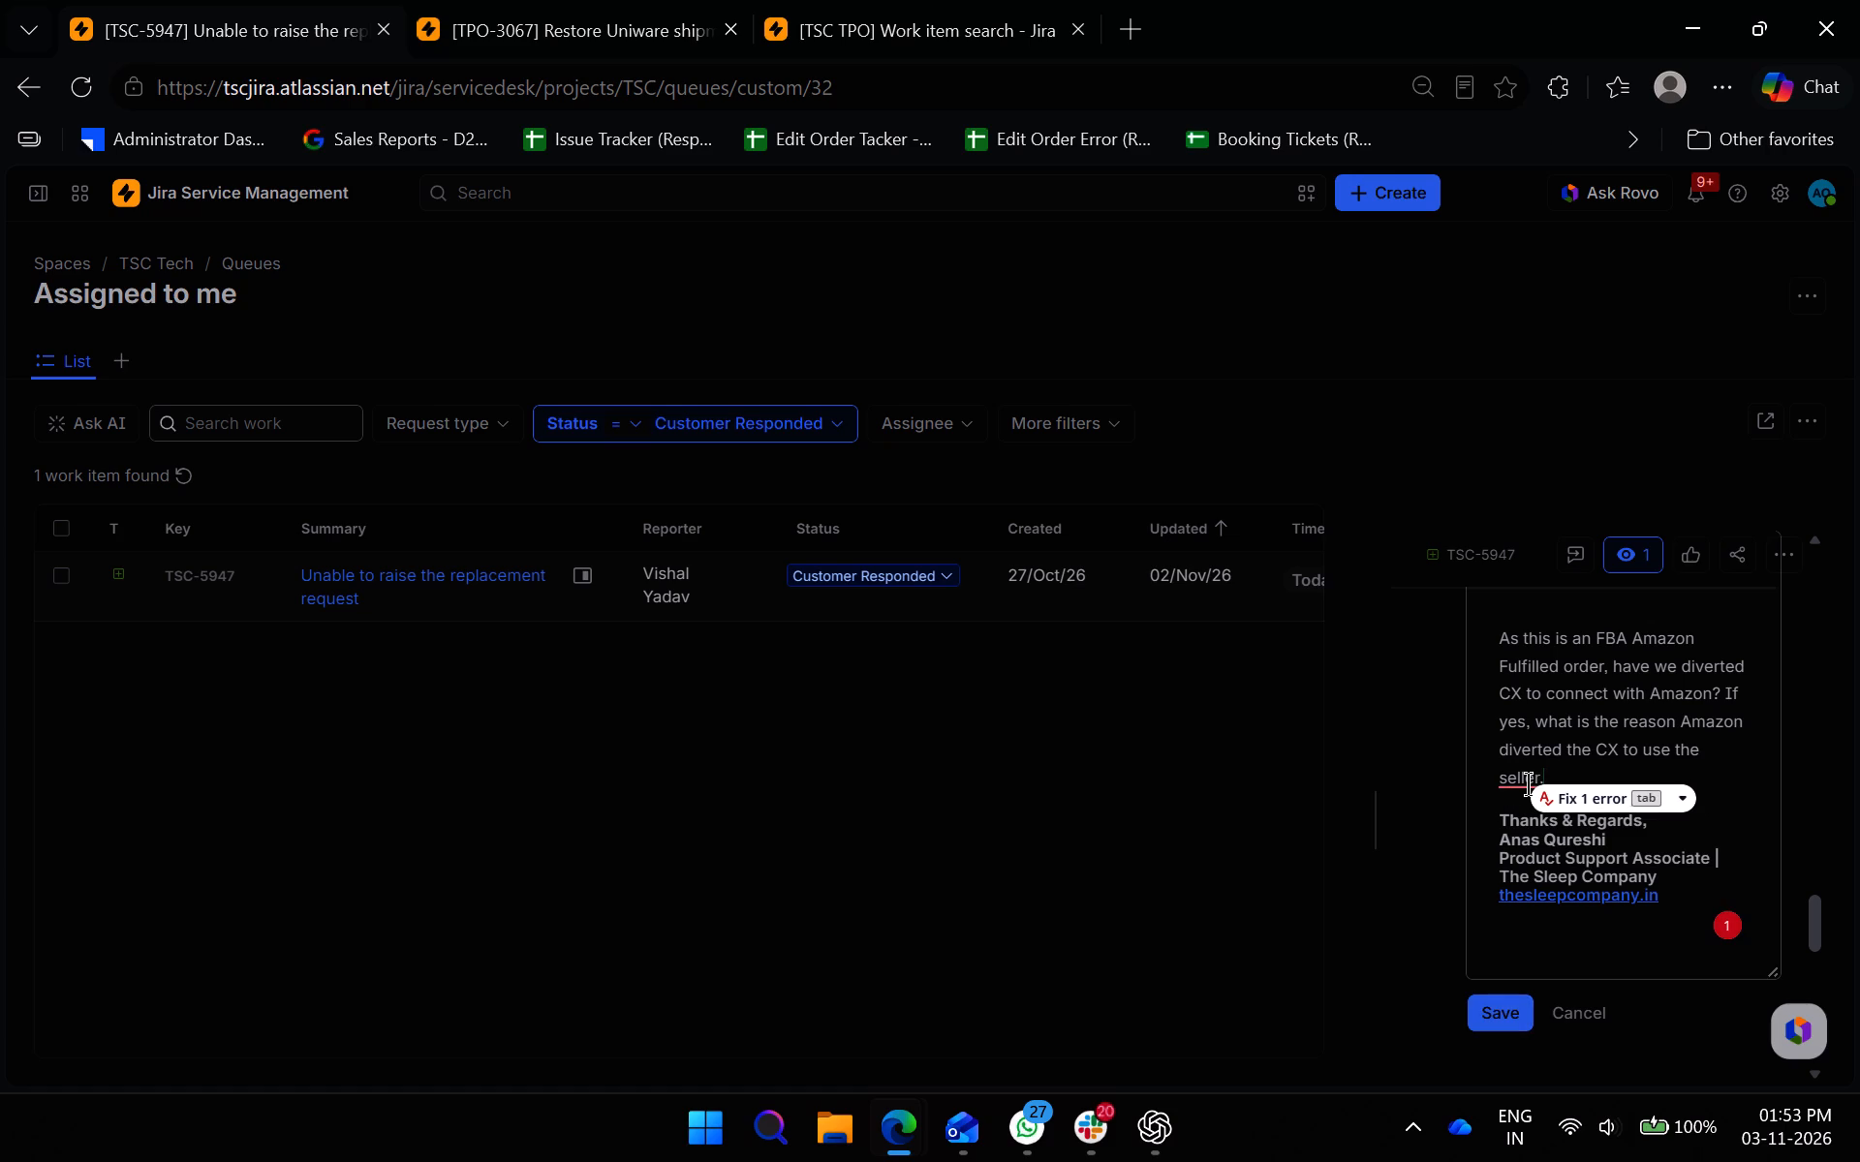
click(1567, 849)
click(1512, 1011)
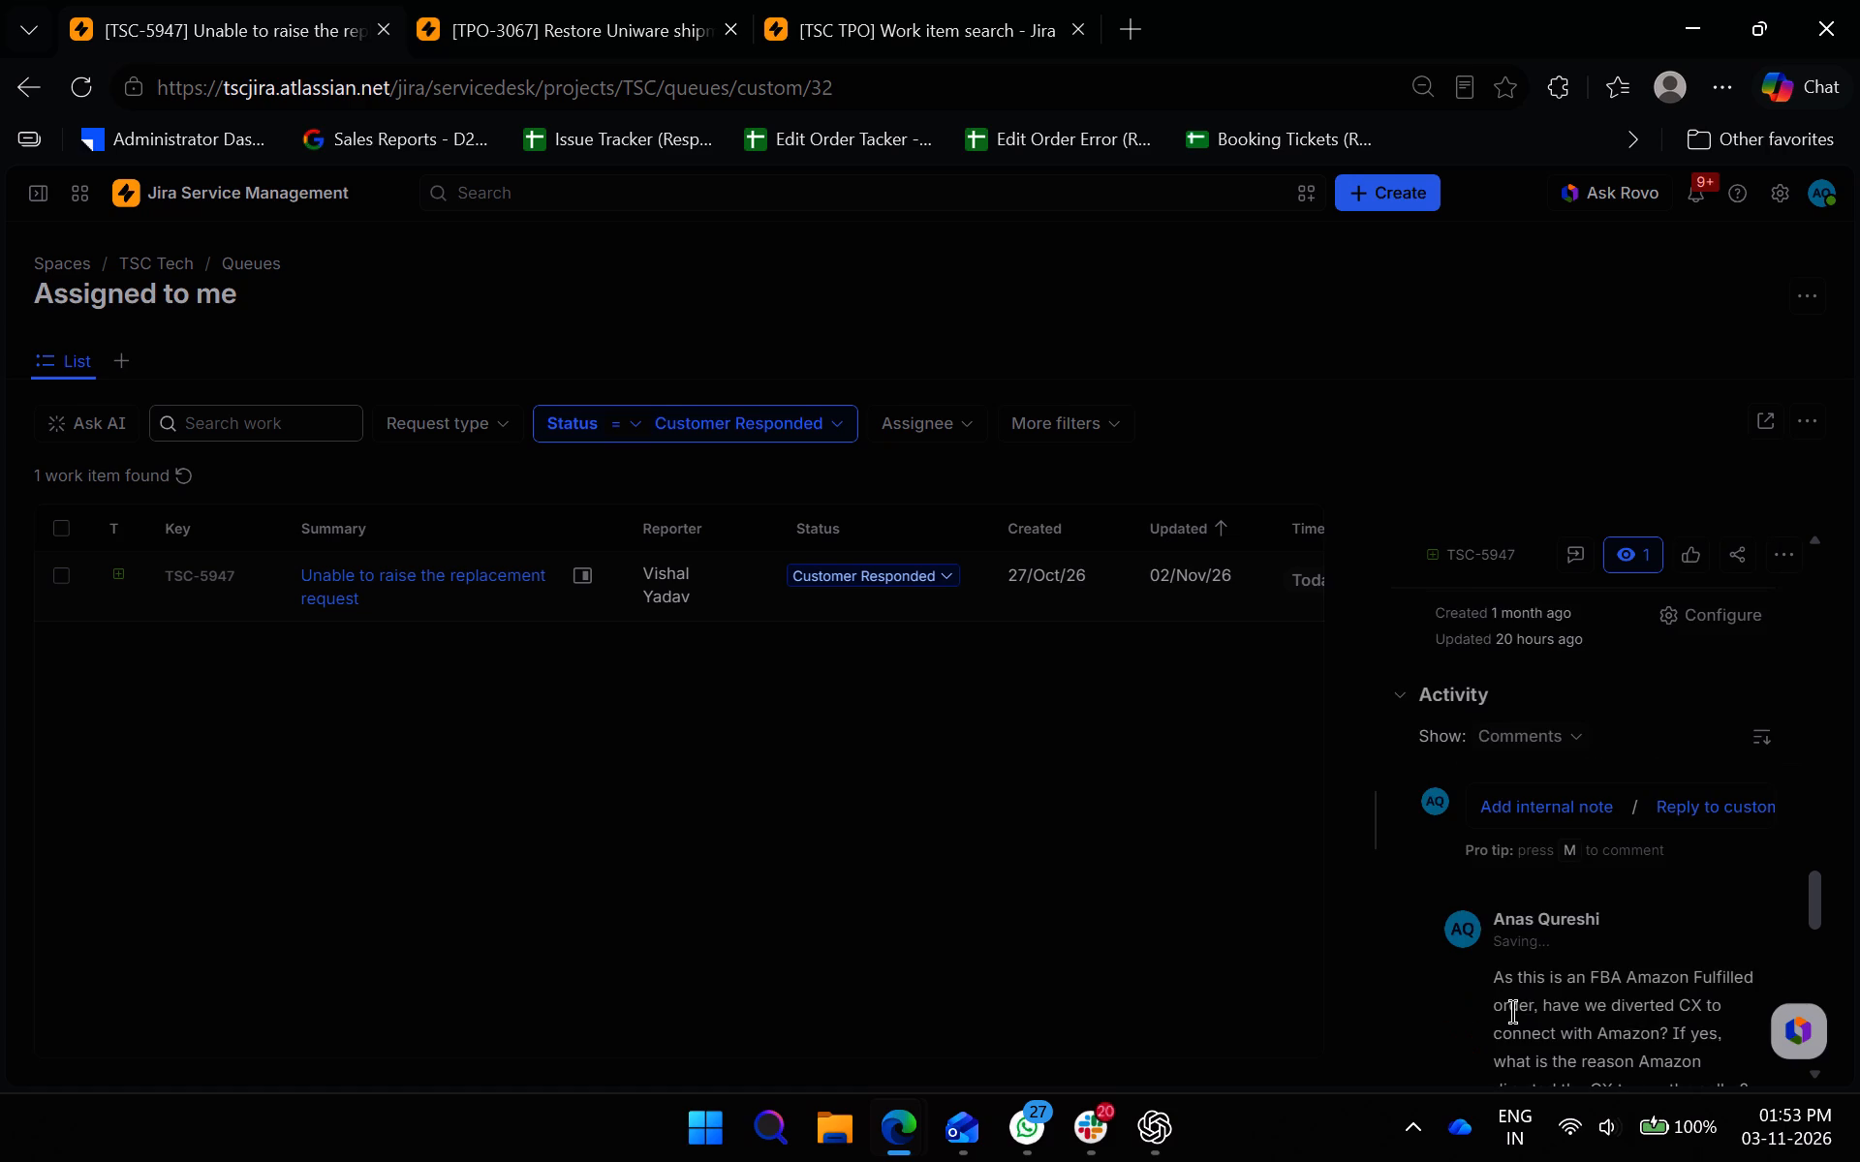
Move TSC-5947 to In progress using the Customer responded transition.
scroll(1608, 974, down, 1)
scroll(1609, 973, up, 20)
scroll(1609, 973, up, 3)
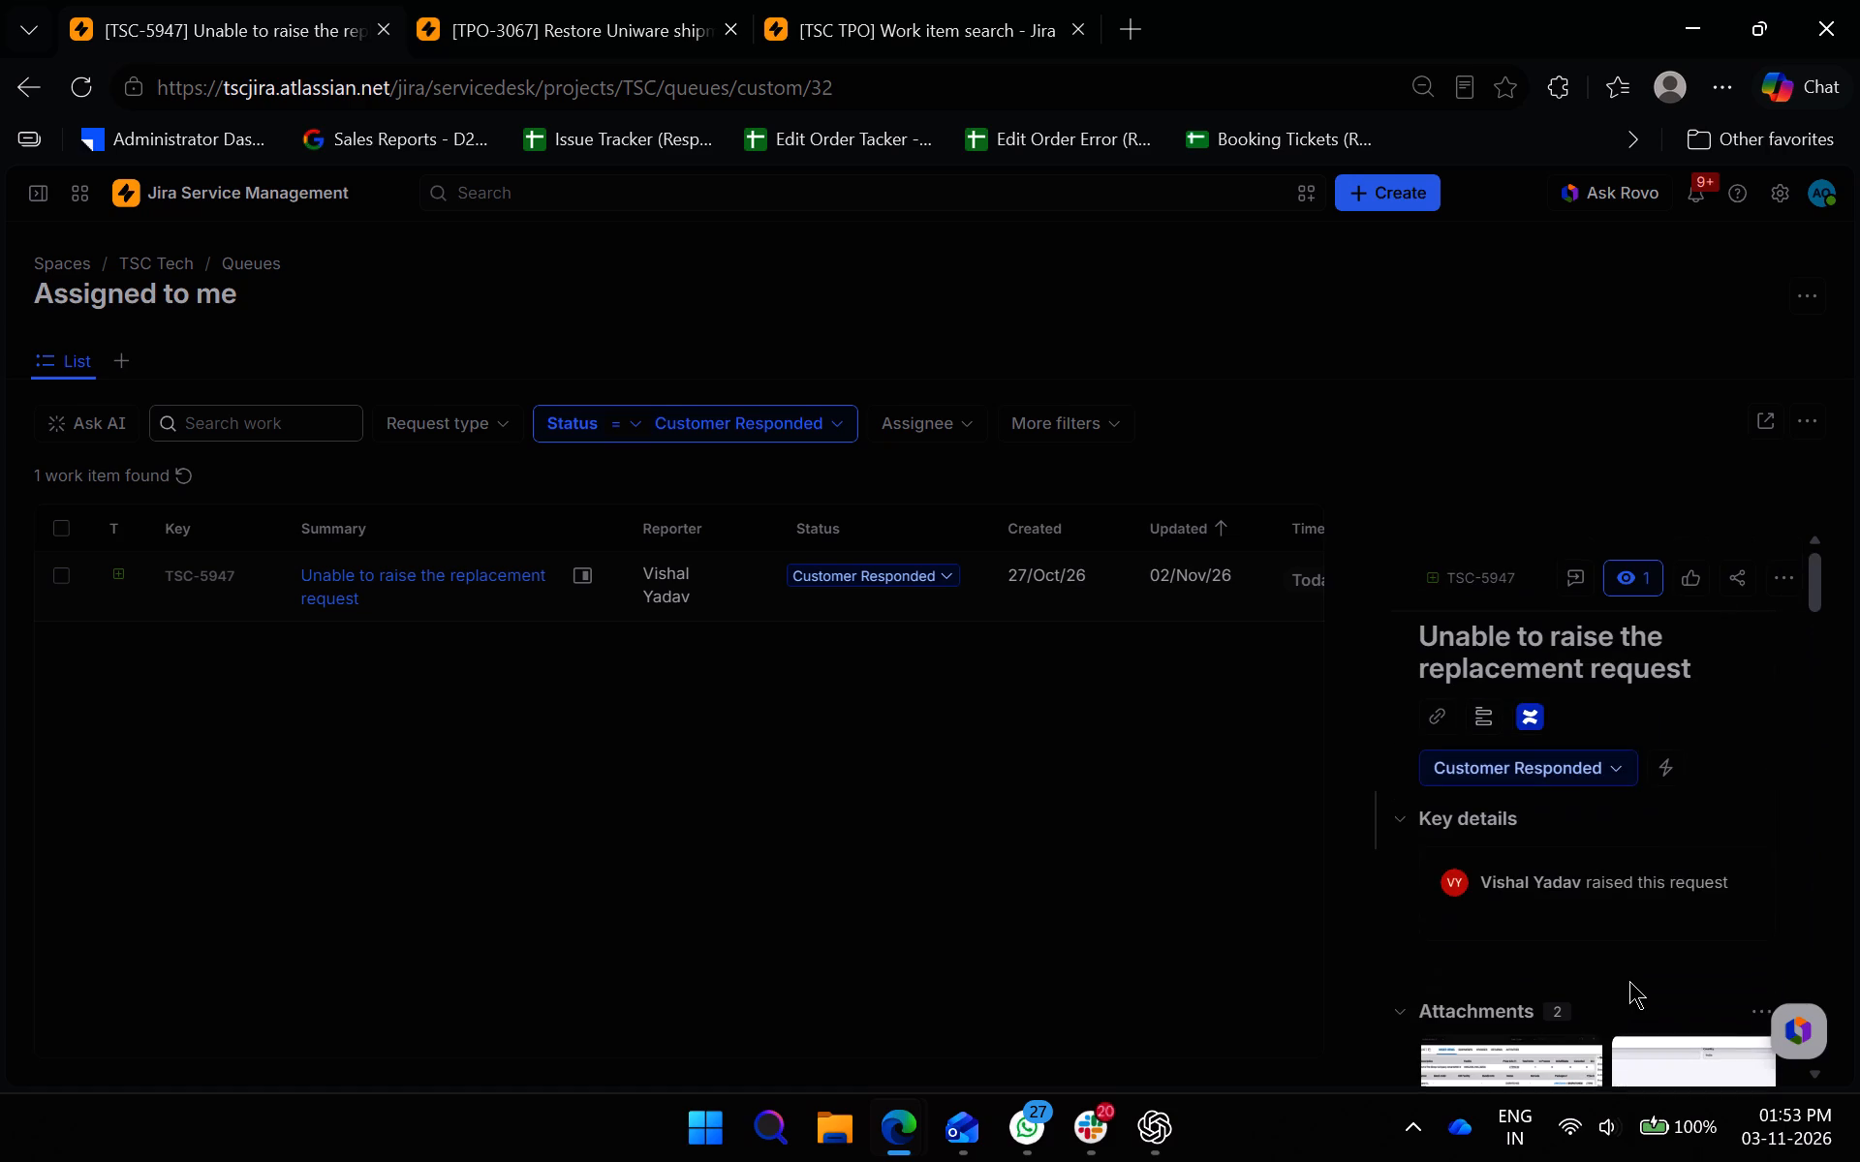
click(1513, 730)
click(1515, 747)
click(1506, 886)
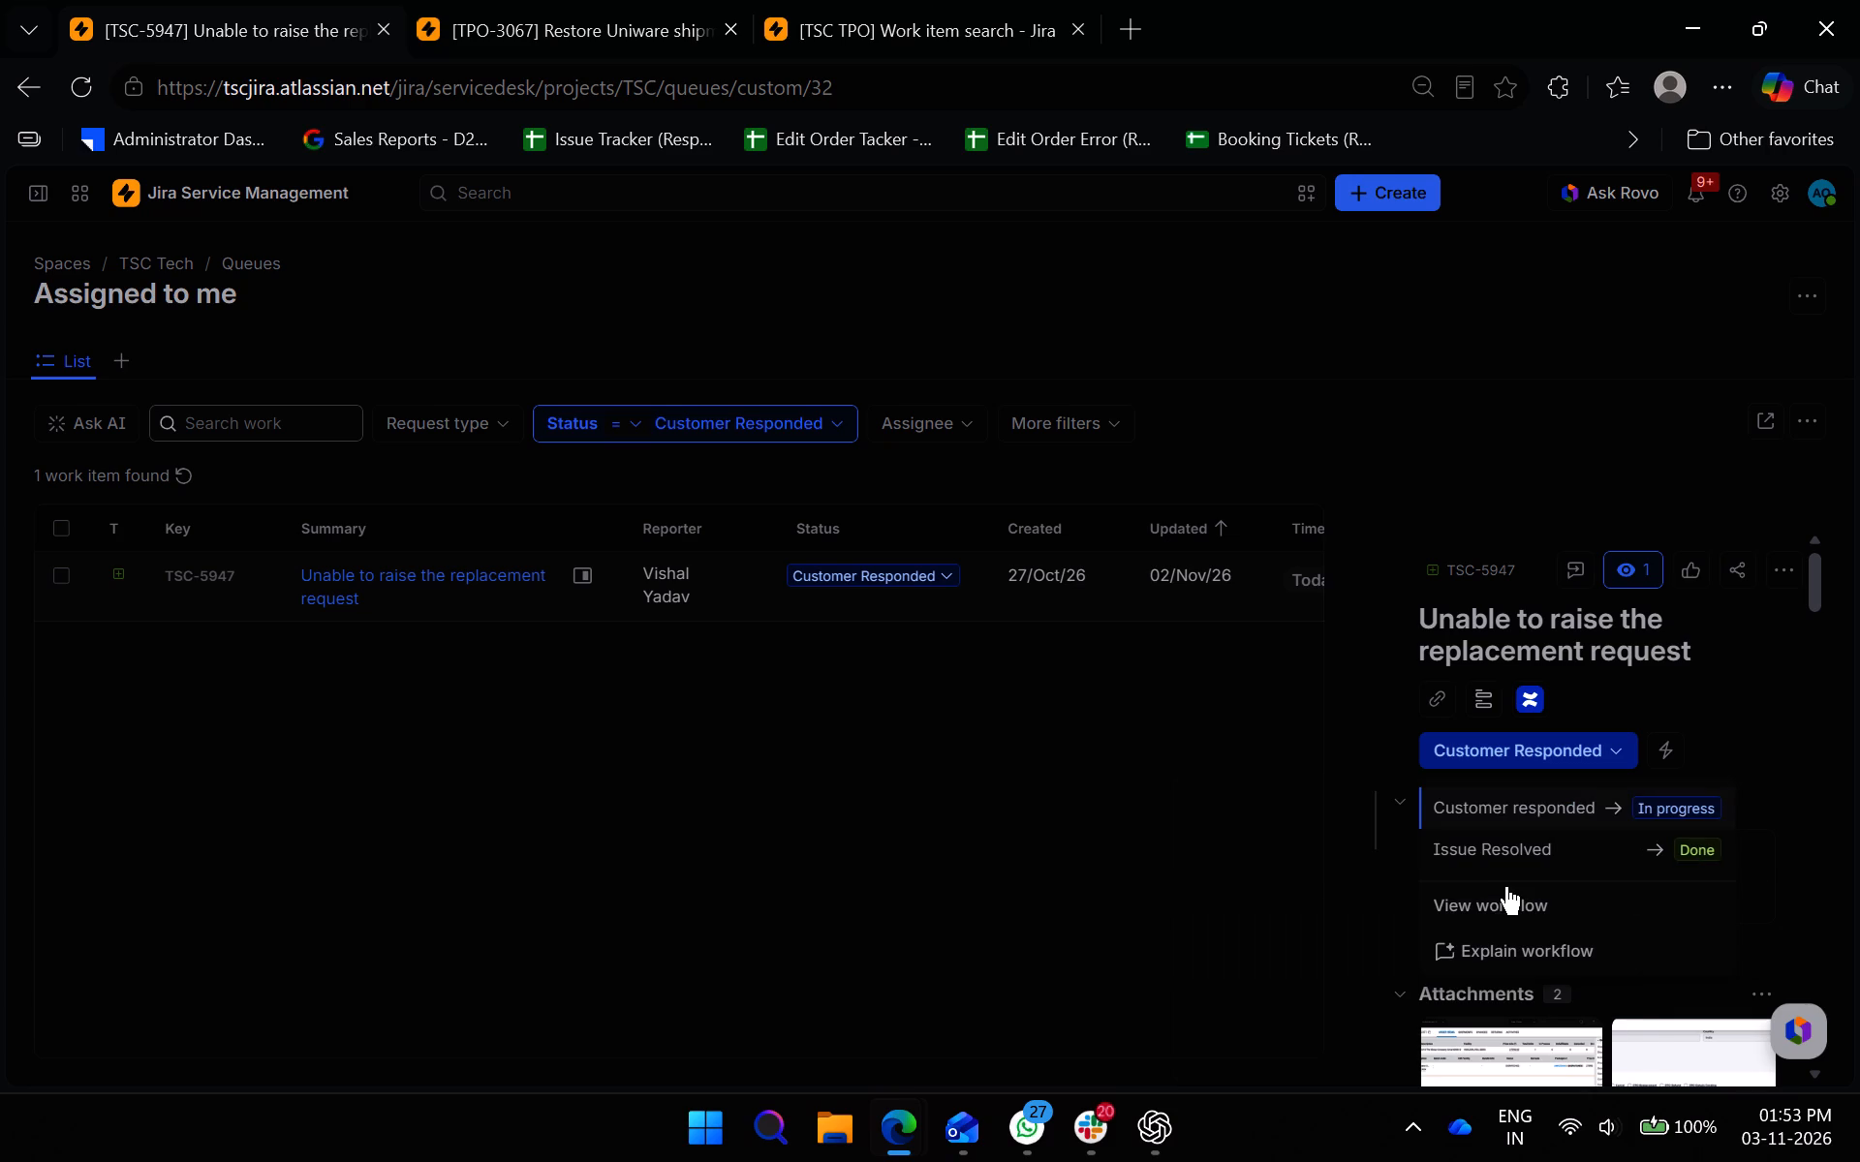
click(1536, 801)
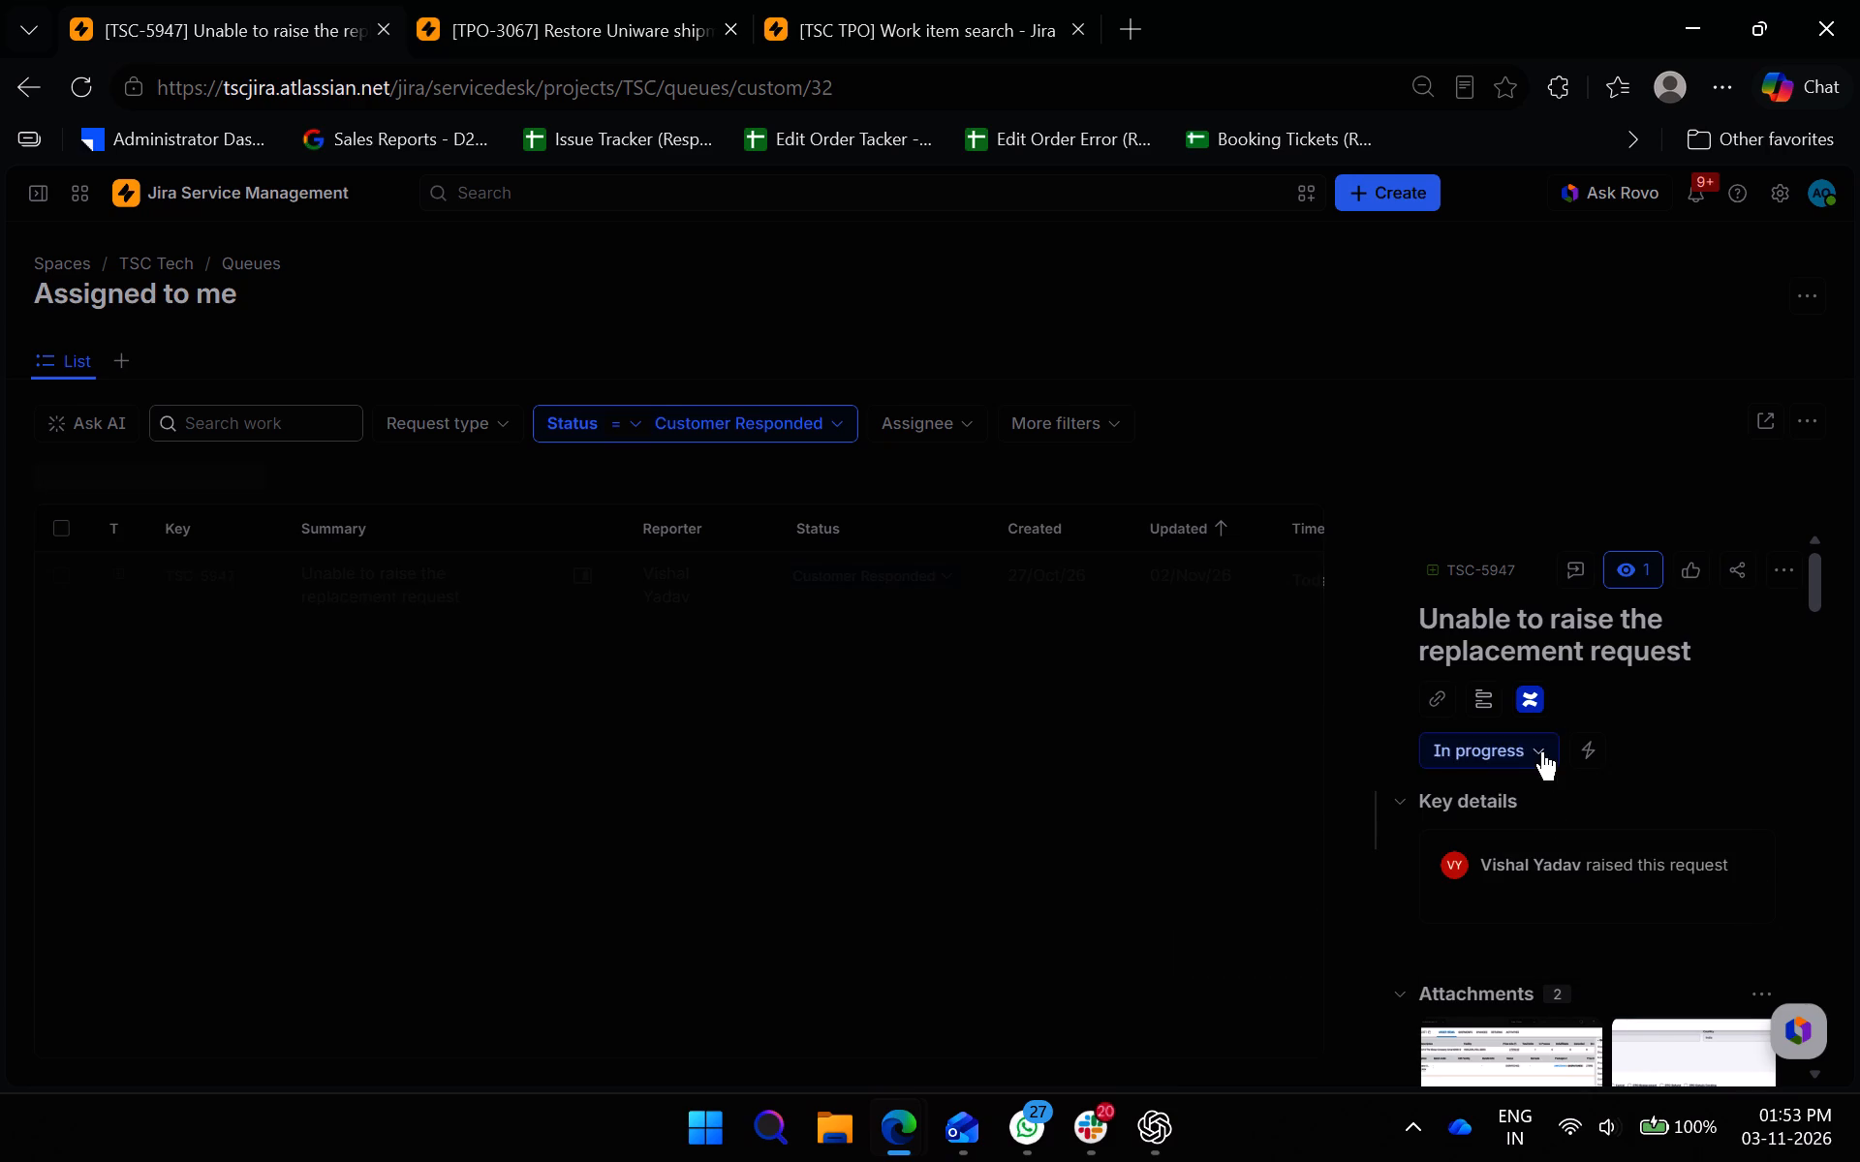
click(1529, 751)
Clear the Customer Responded status filter from the Assigned to me queue.
click(719, 437)
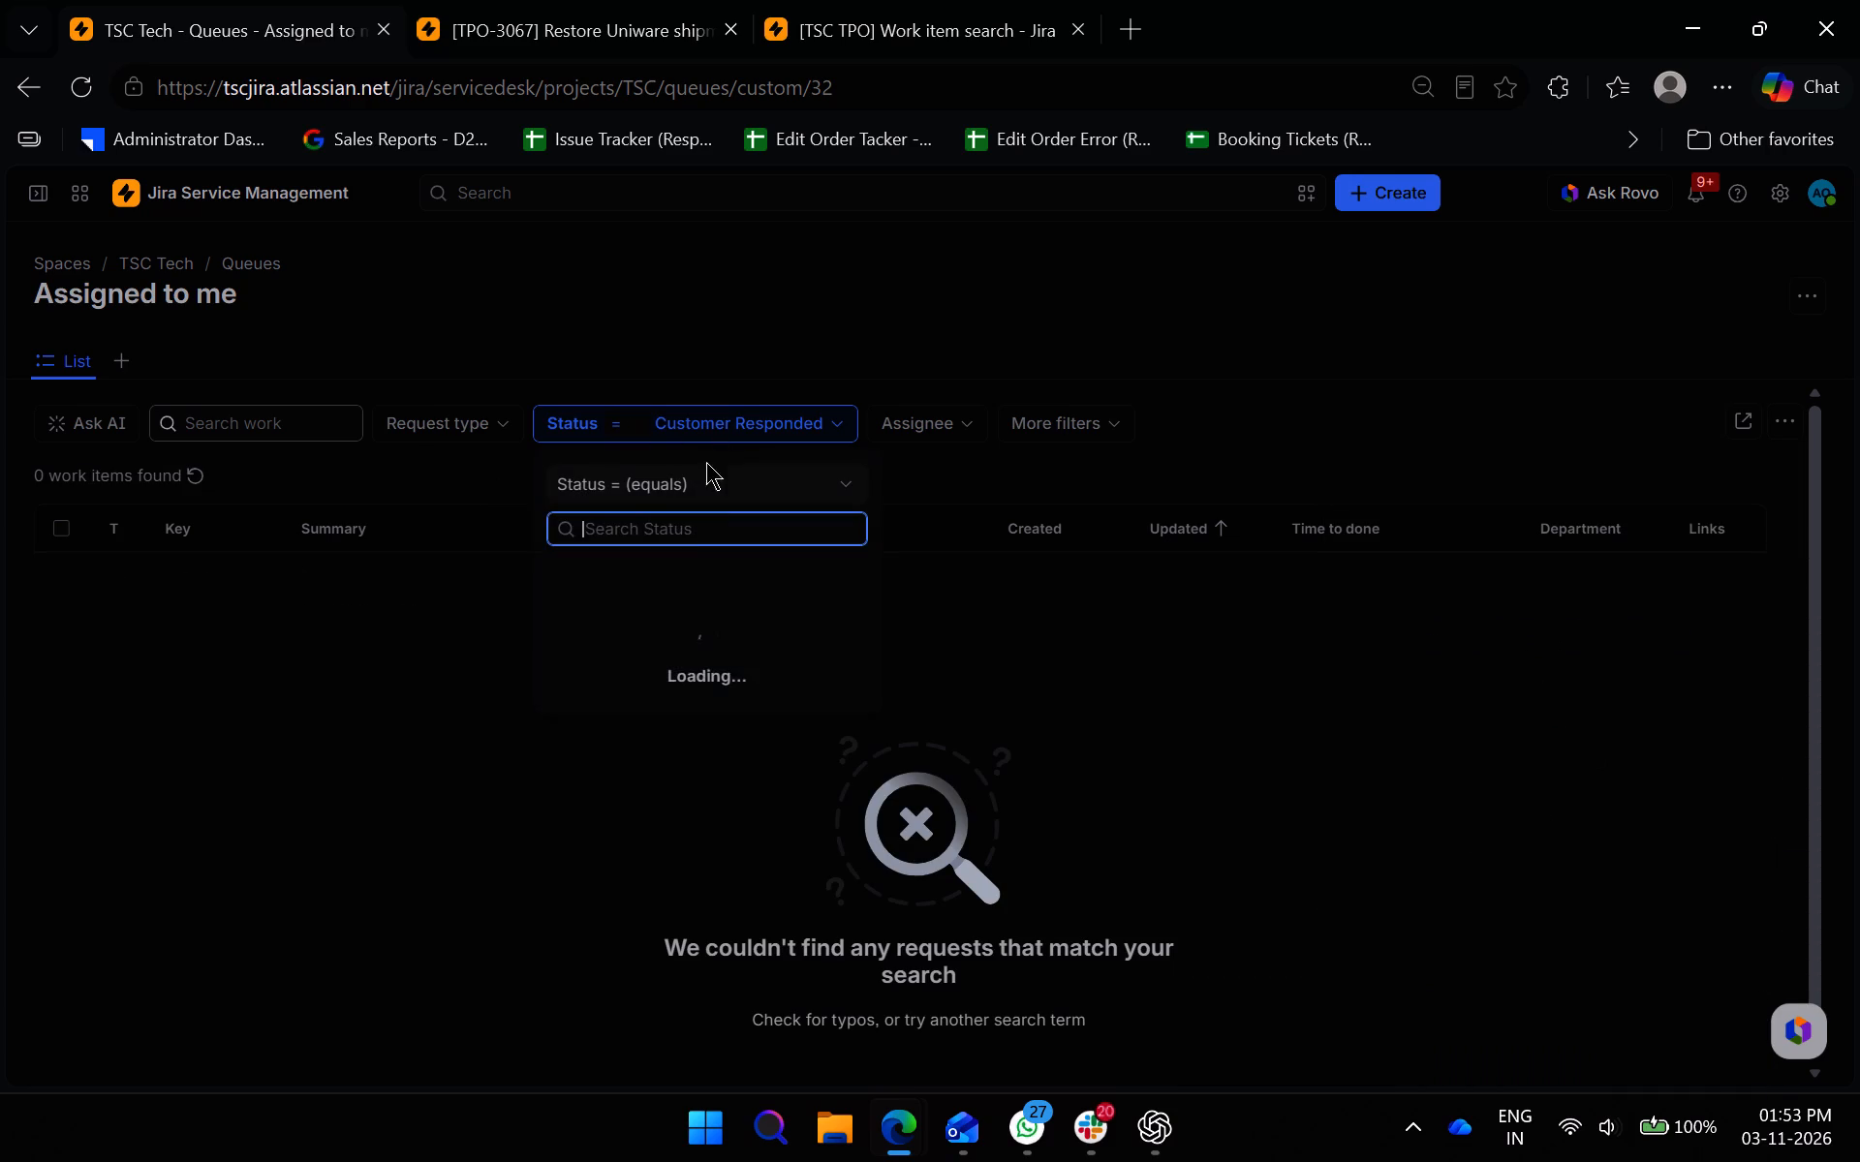
click(598, 579)
click(1466, 337)
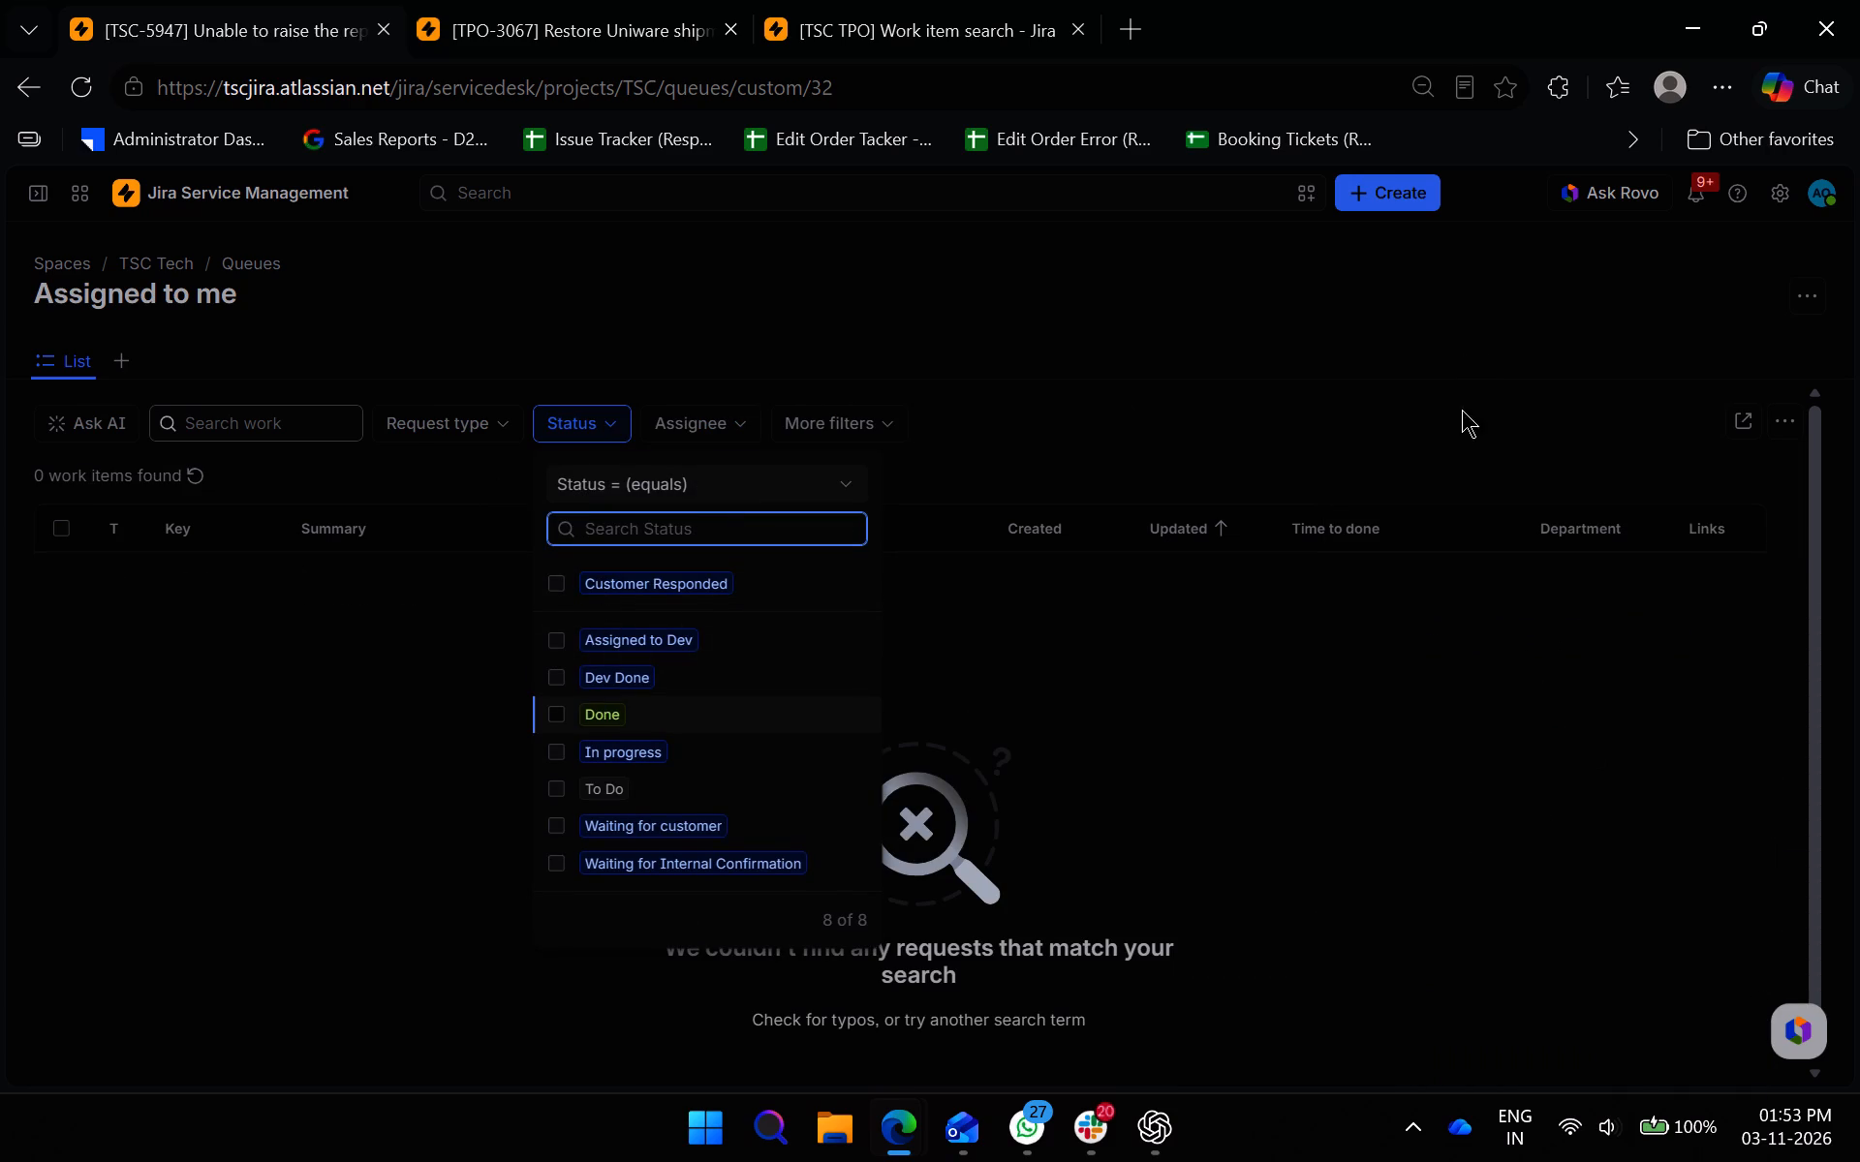
Move TSC-5947 to Waiting for customer using the Awaiting Customer Response transition.
click(1491, 744)
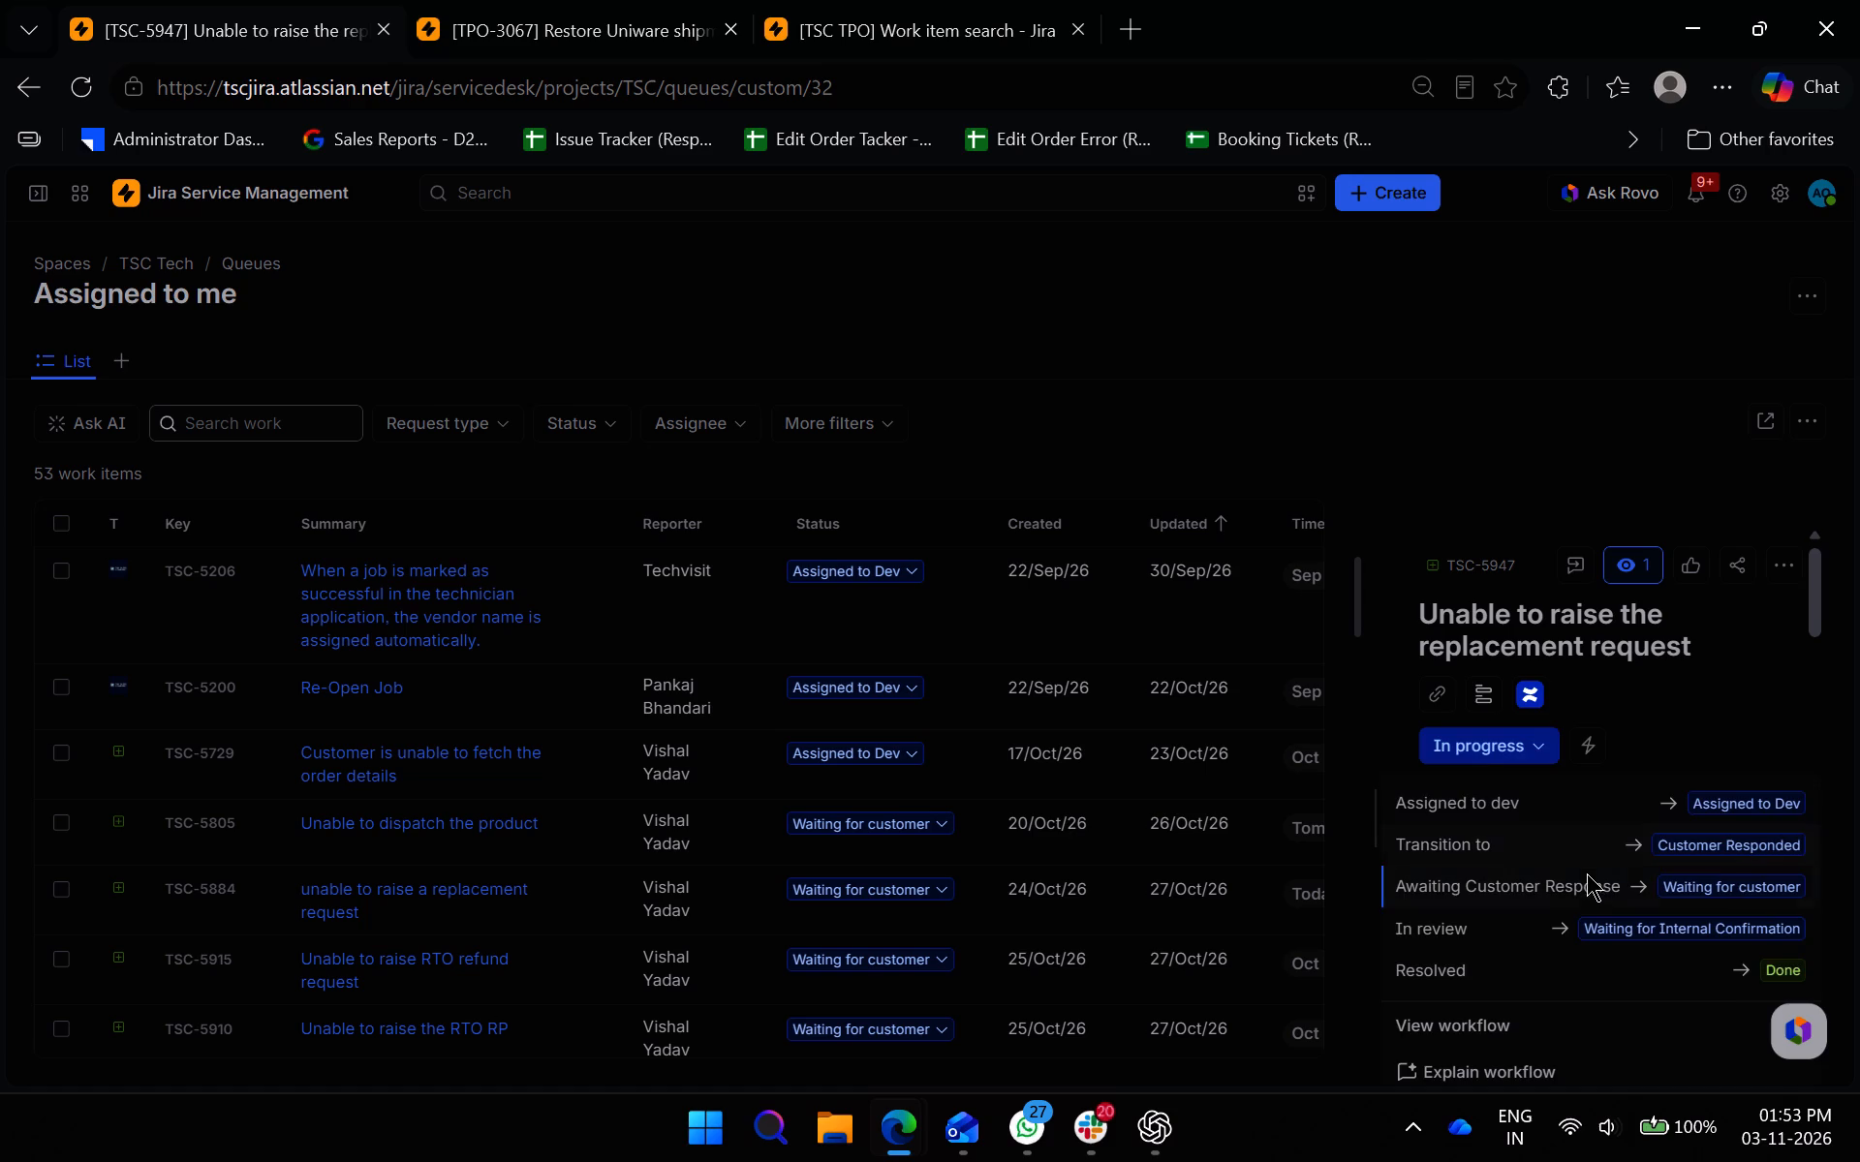
click(1588, 877)
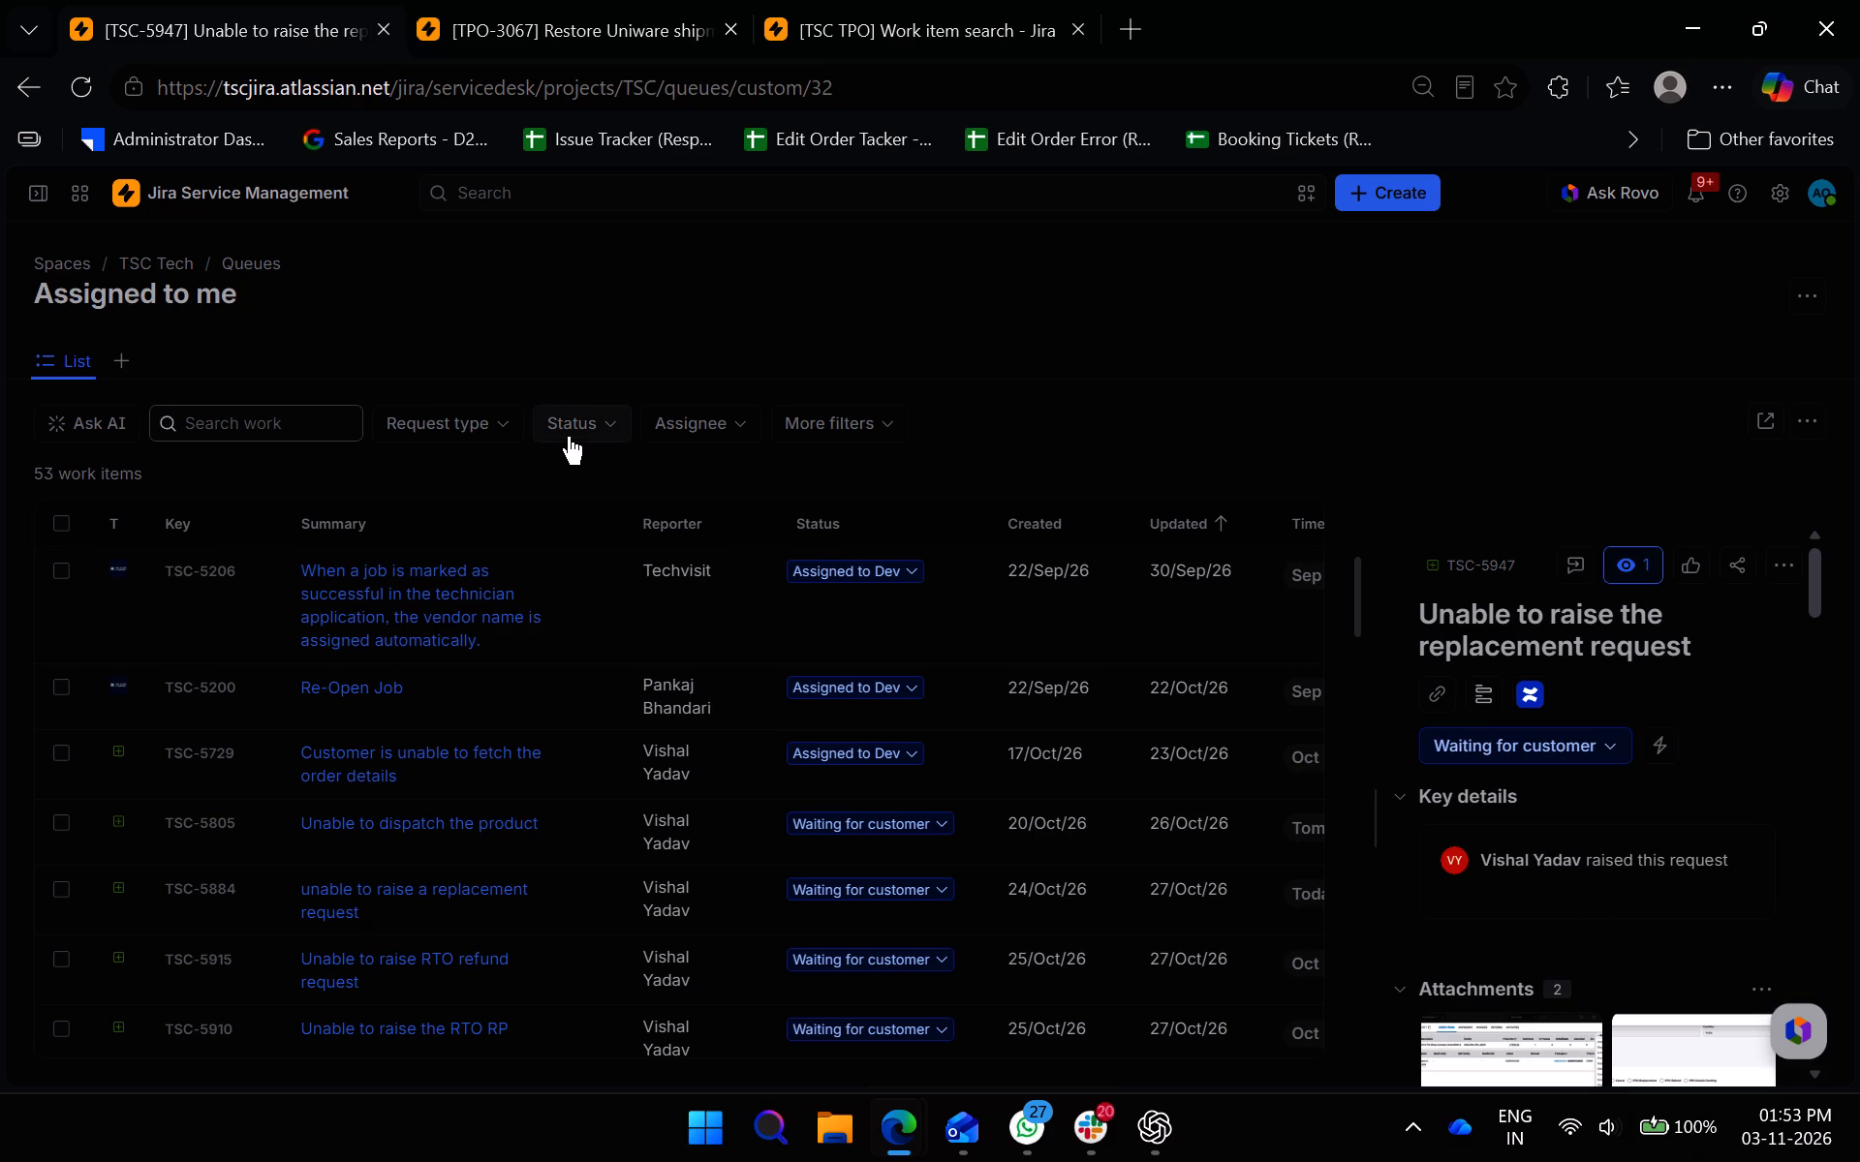
Check the queue by status for Dev Done, Customer Responded, In progress and Waiting for Internal Confirmation, one at a time.
click(568, 435)
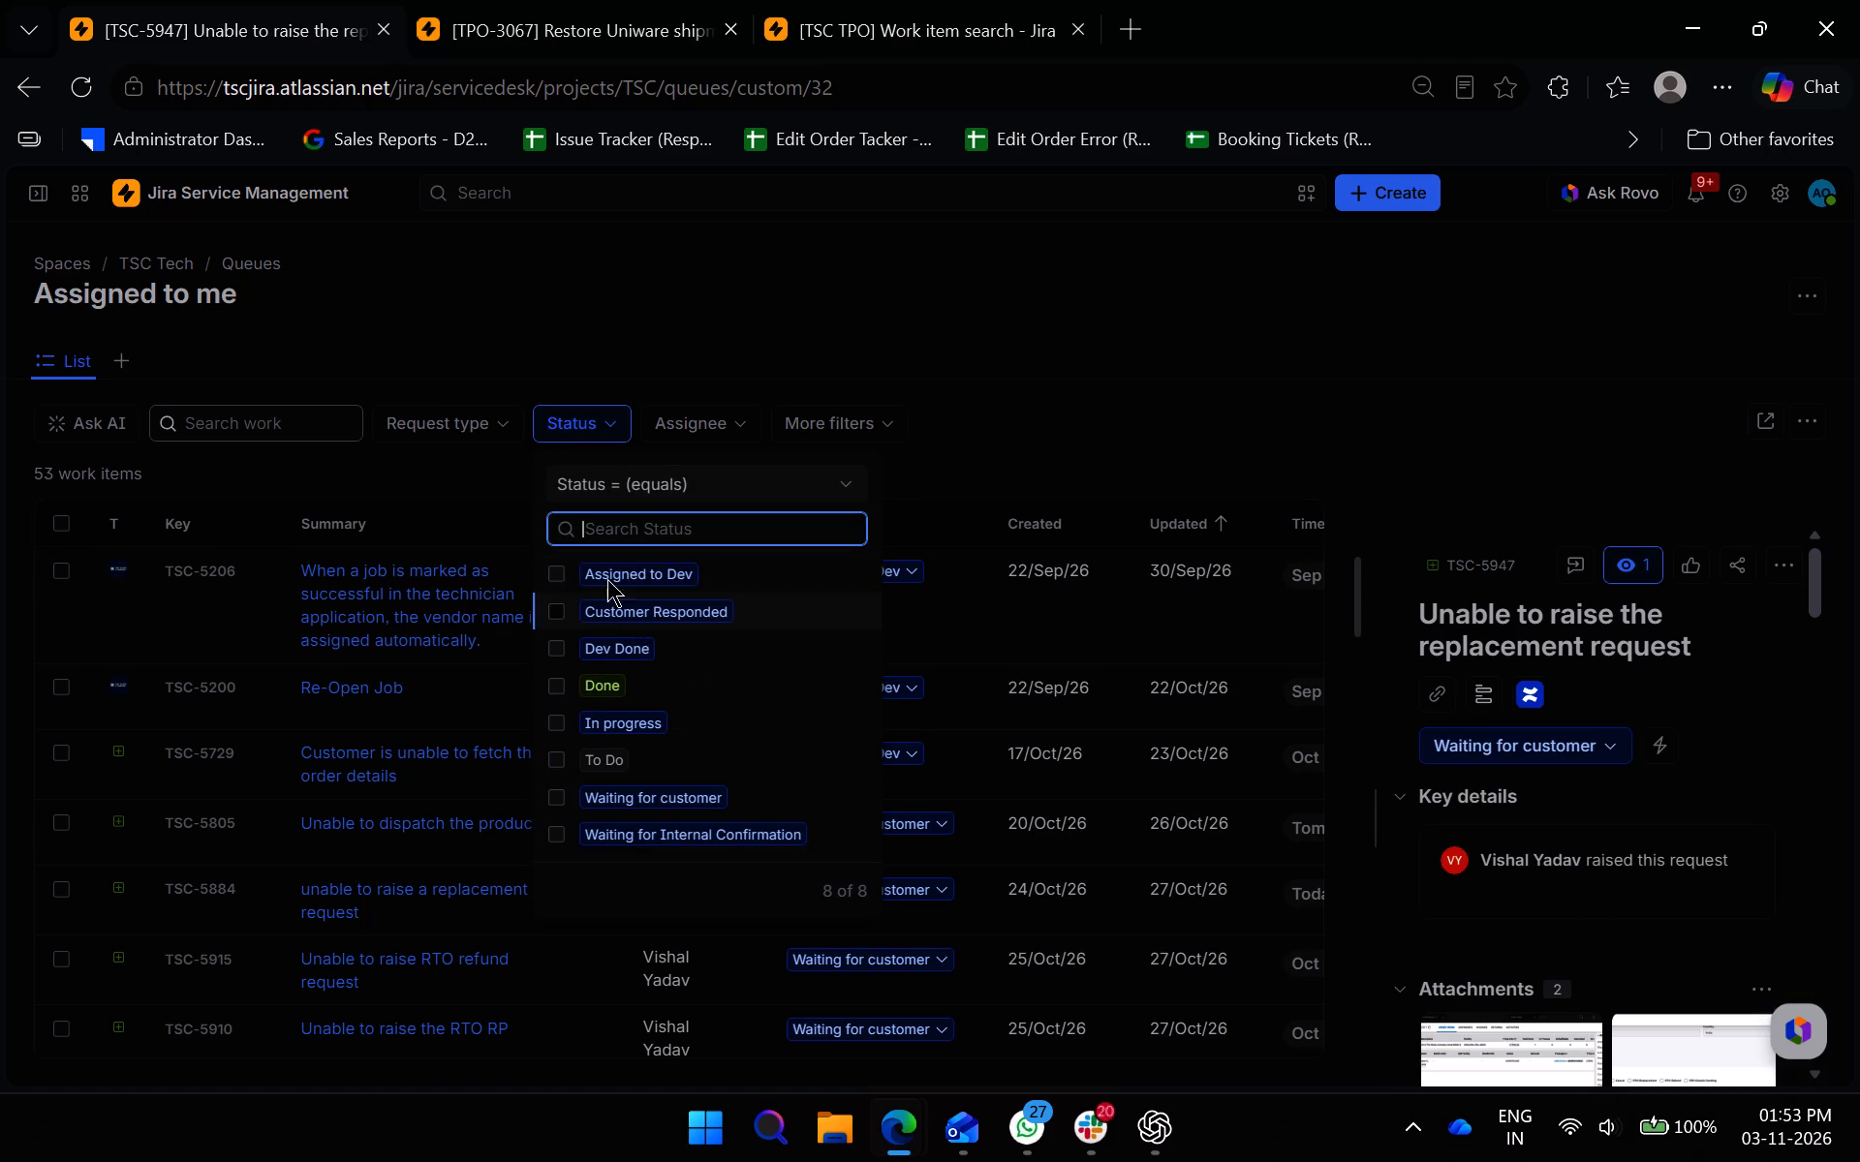
click(611, 656)
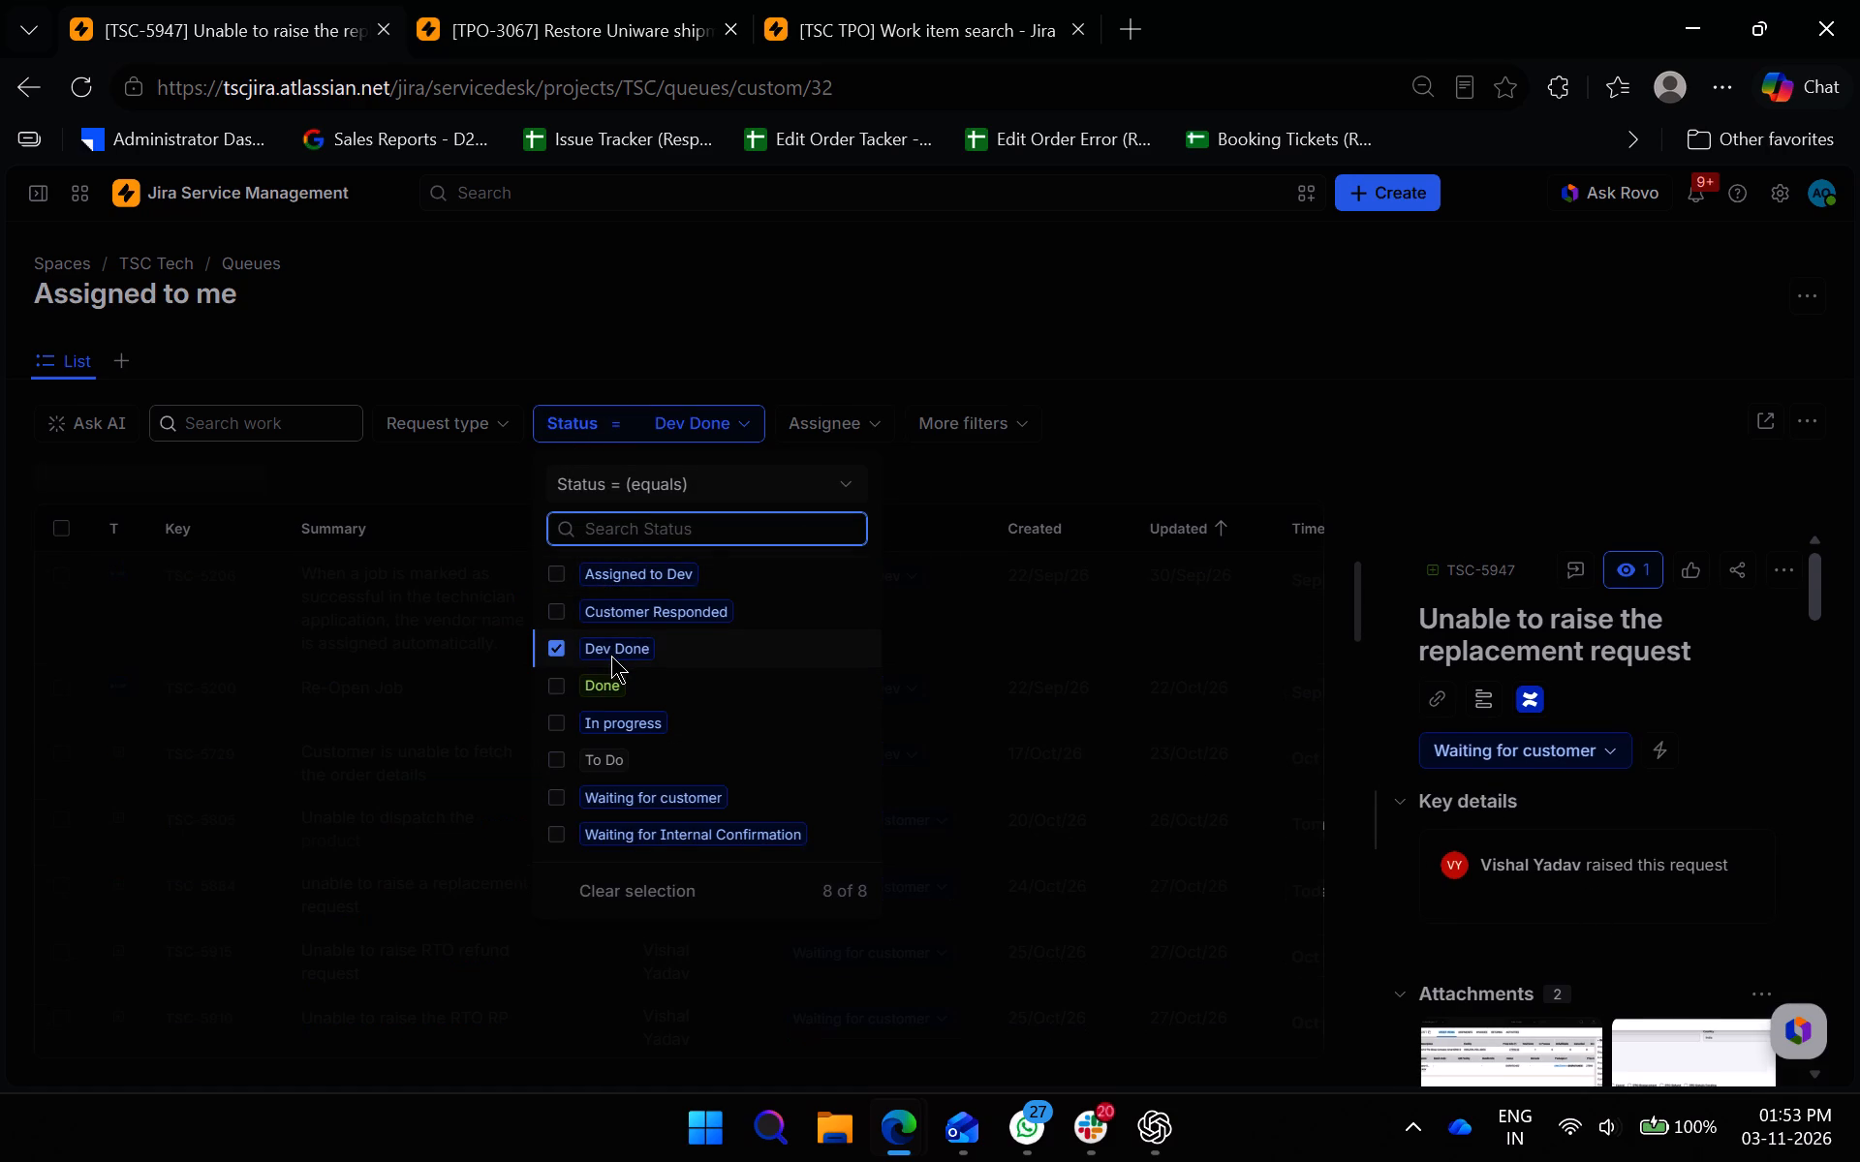
click(610, 657)
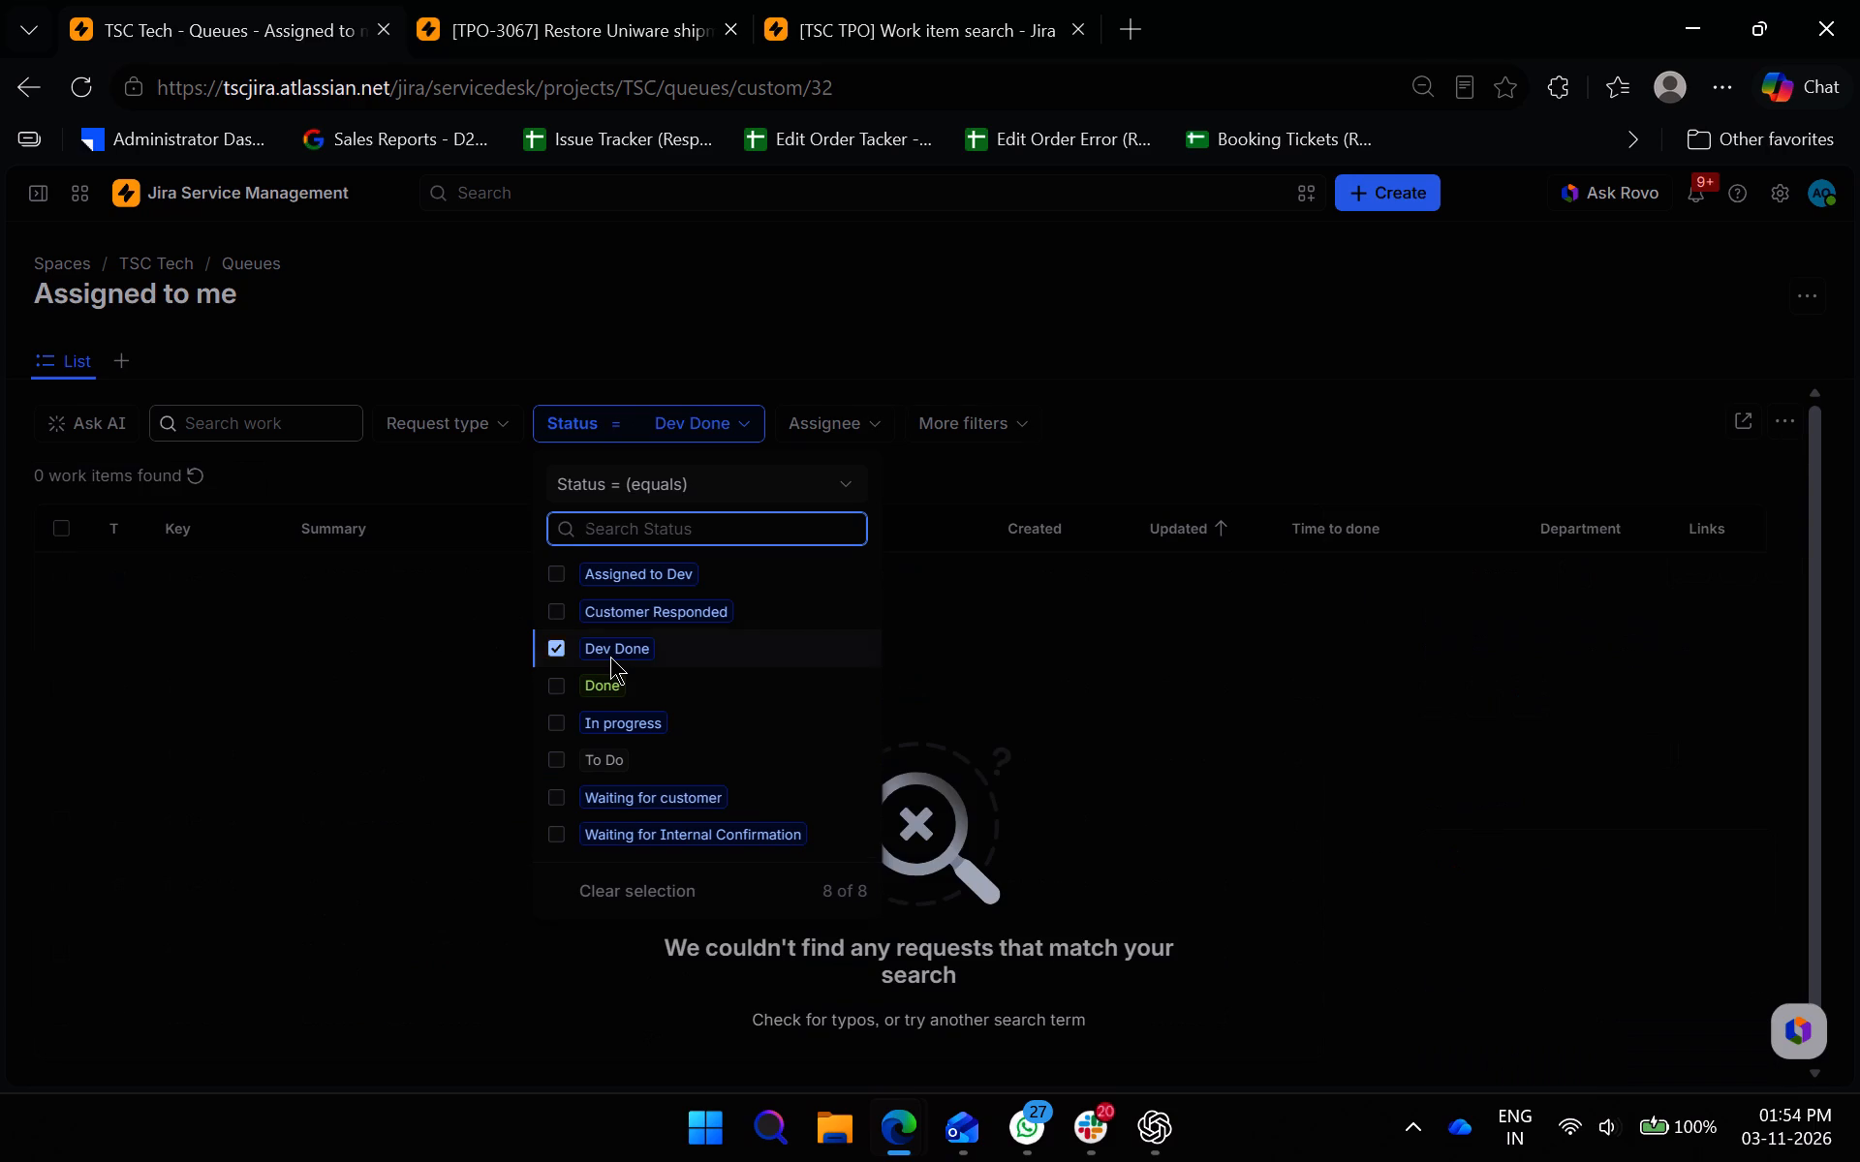
click(569, 612)
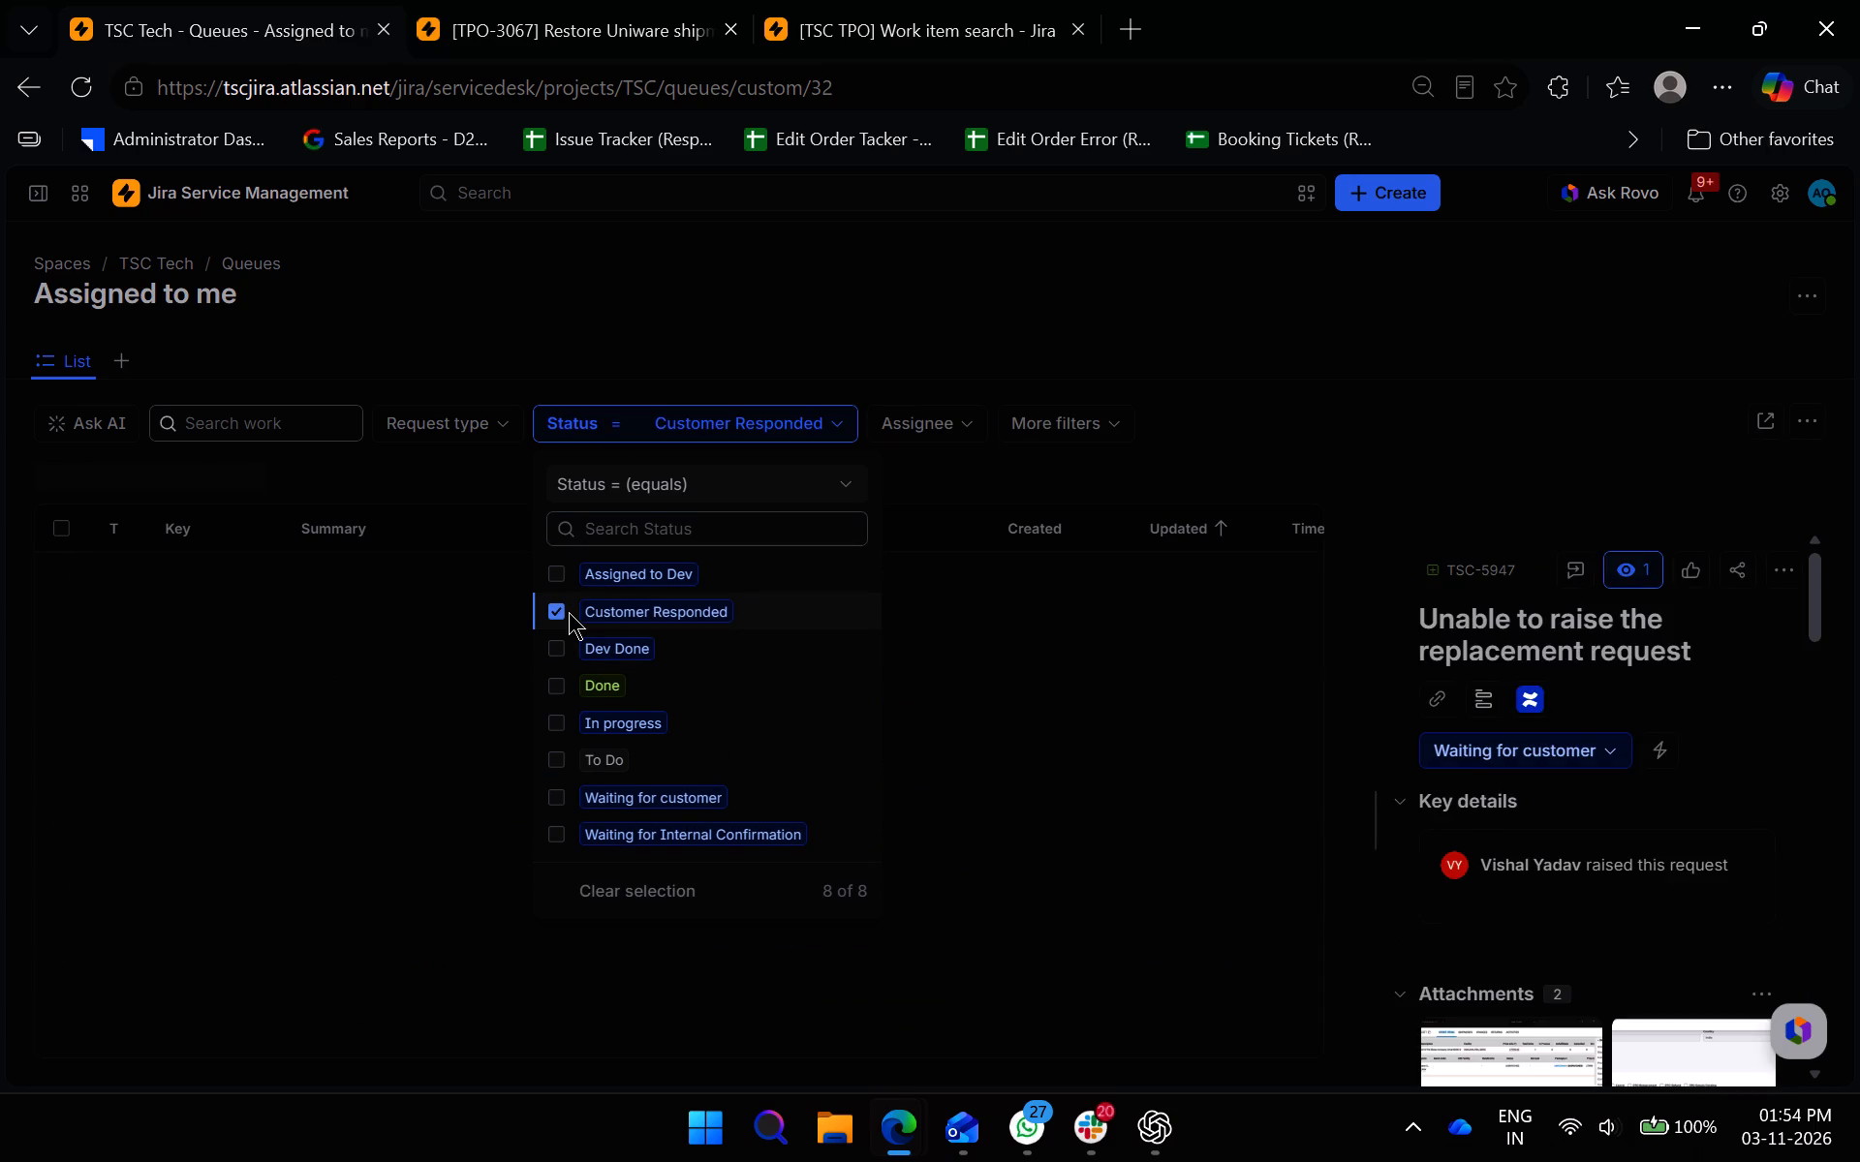
click(569, 612)
click(631, 734)
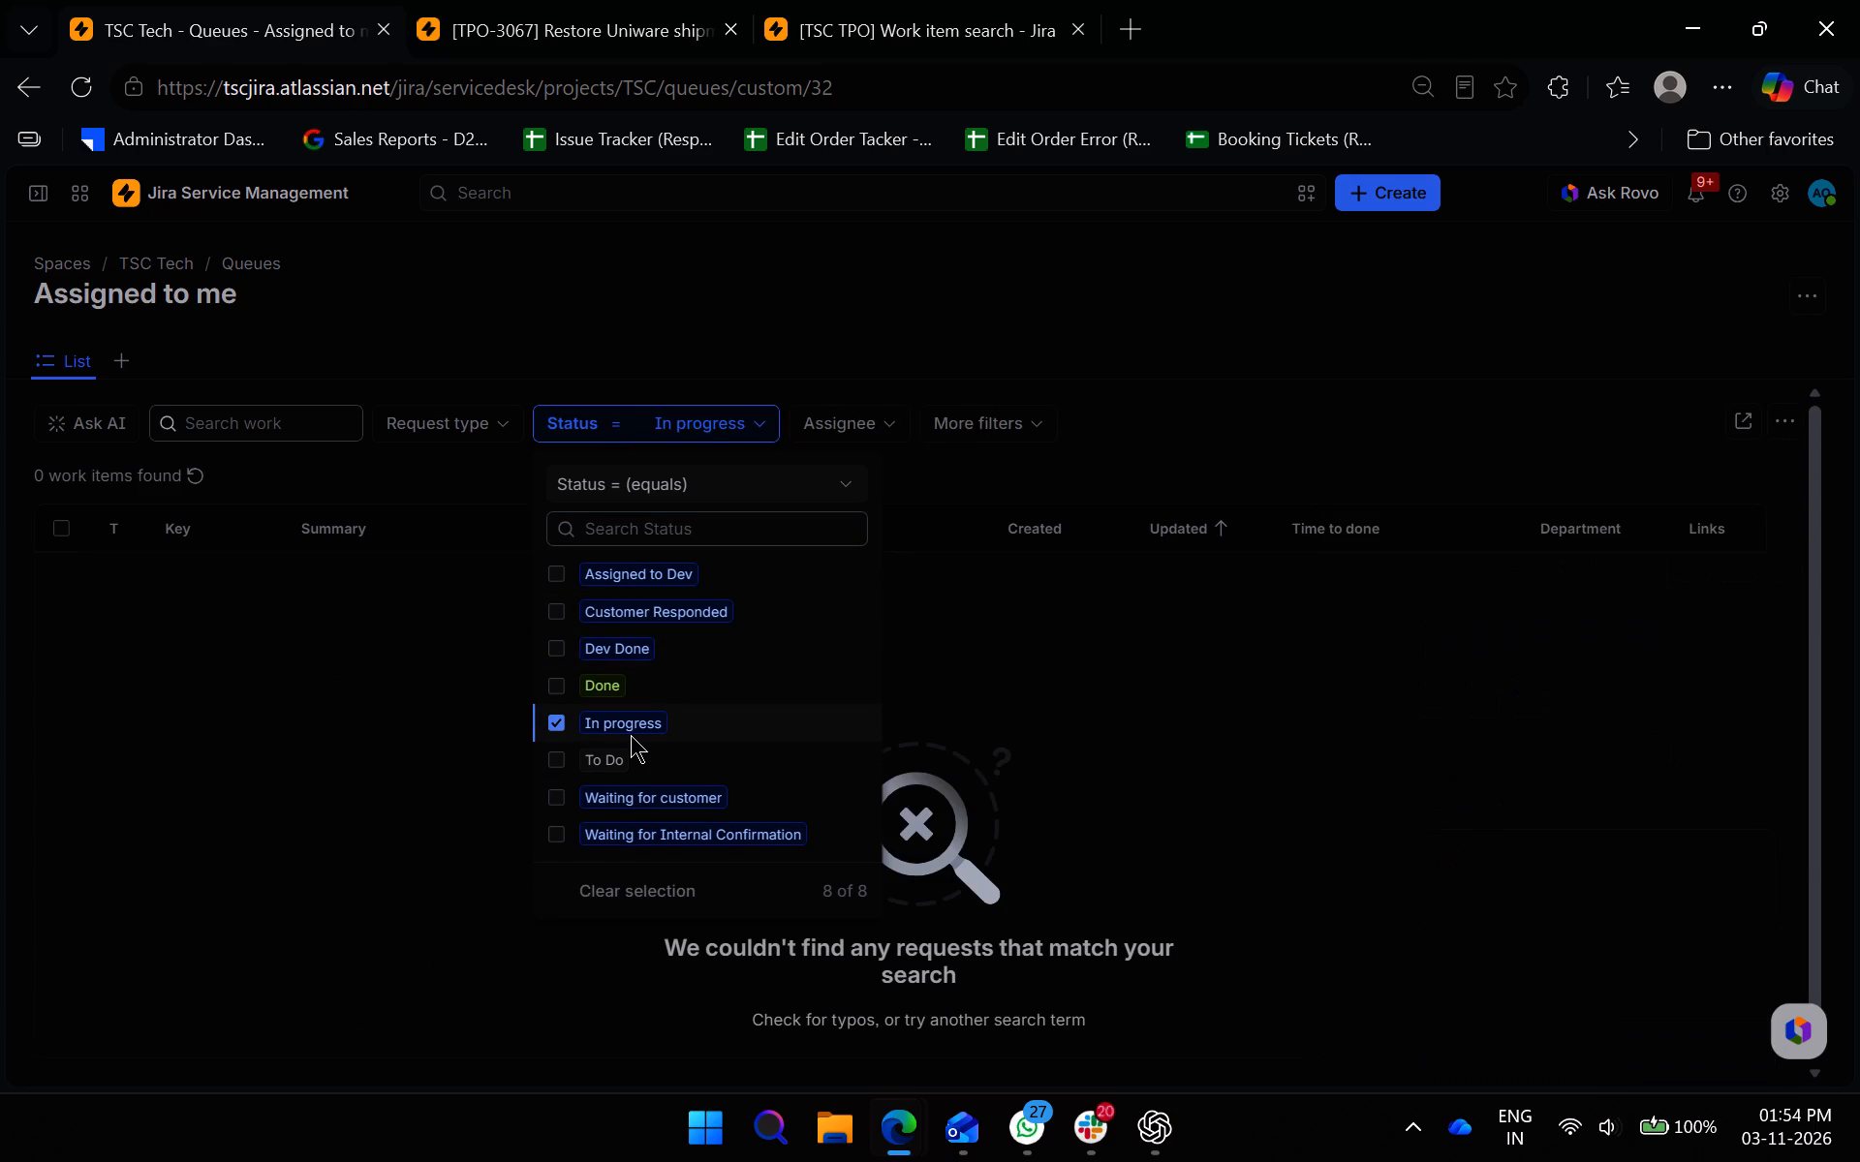
click(631, 735)
click(639, 850)
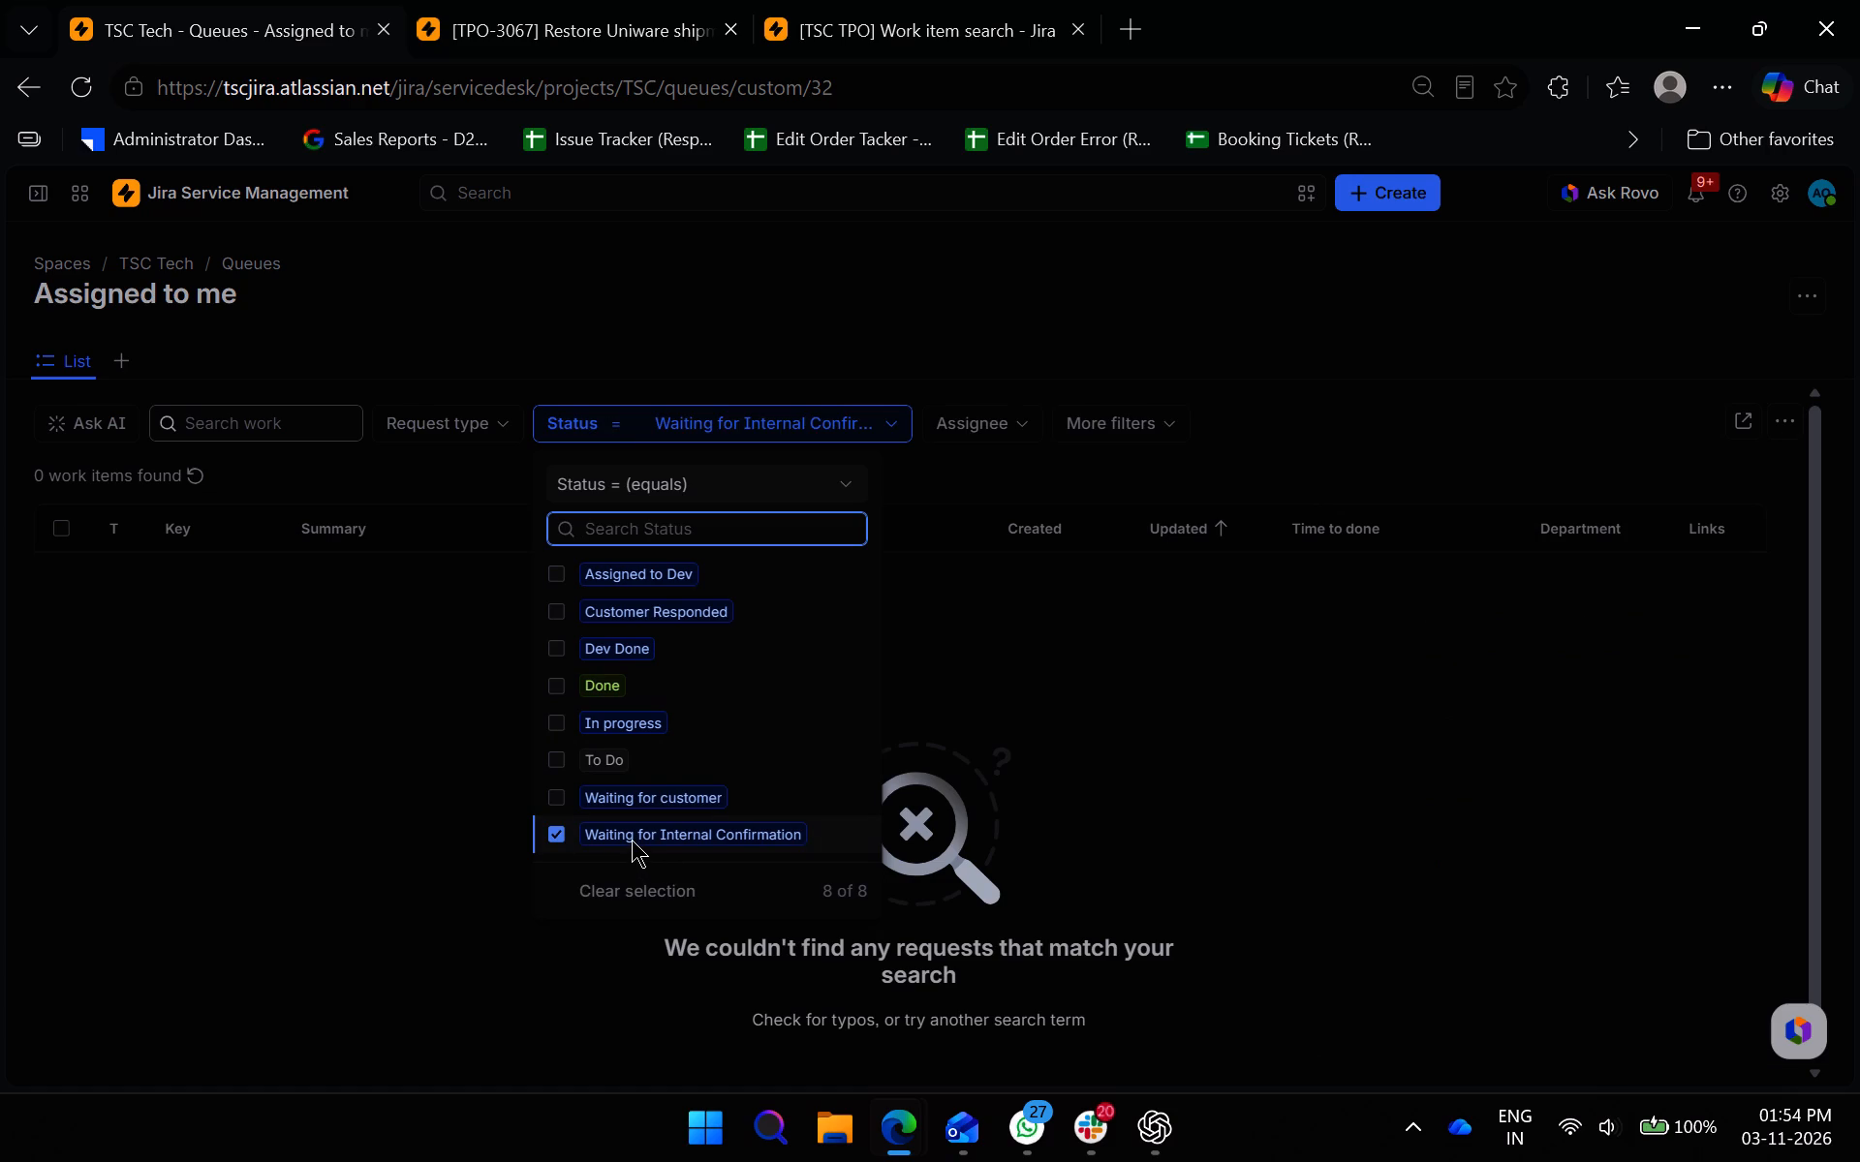
click(626, 826)
Filter the Assigned to me queue by status To Do and open TSC-6078 in the sidebar.
click(596, 760)
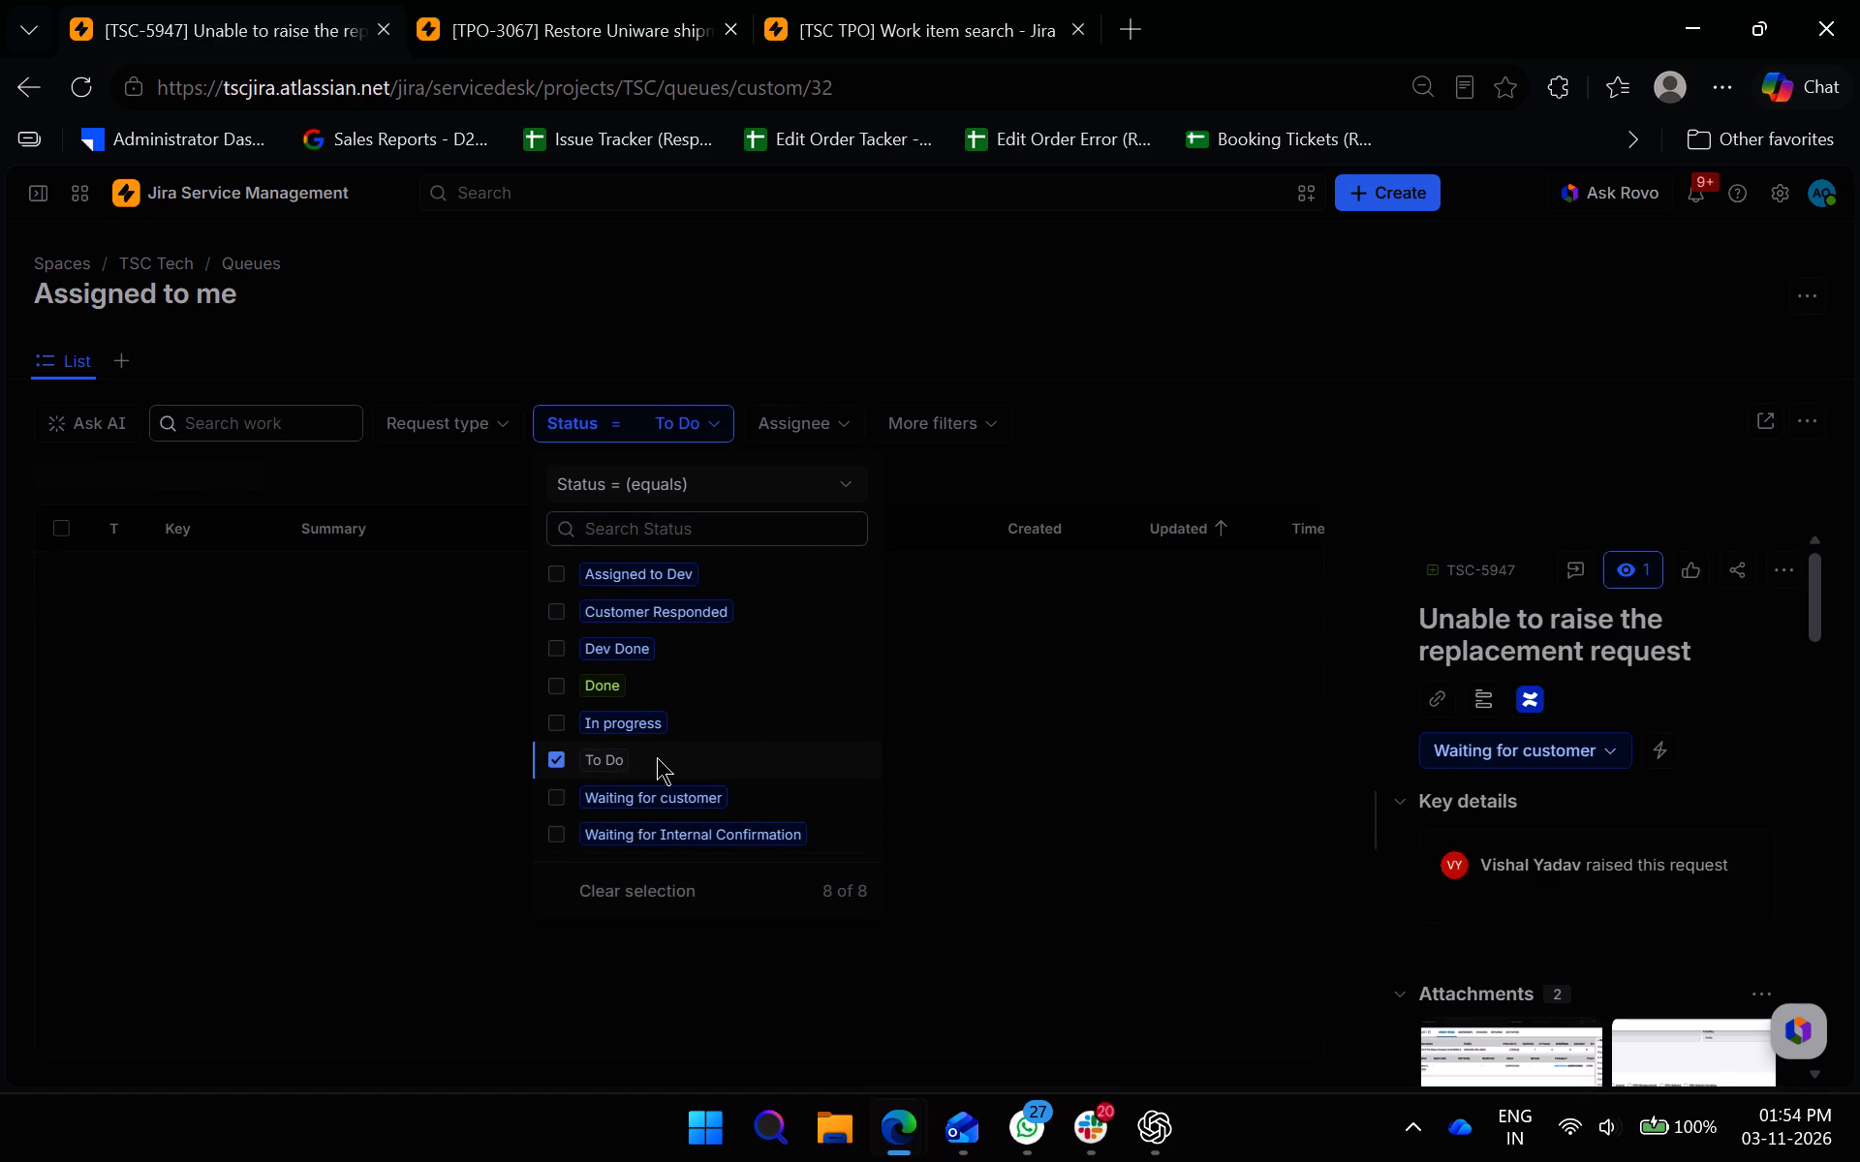
click(1091, 447)
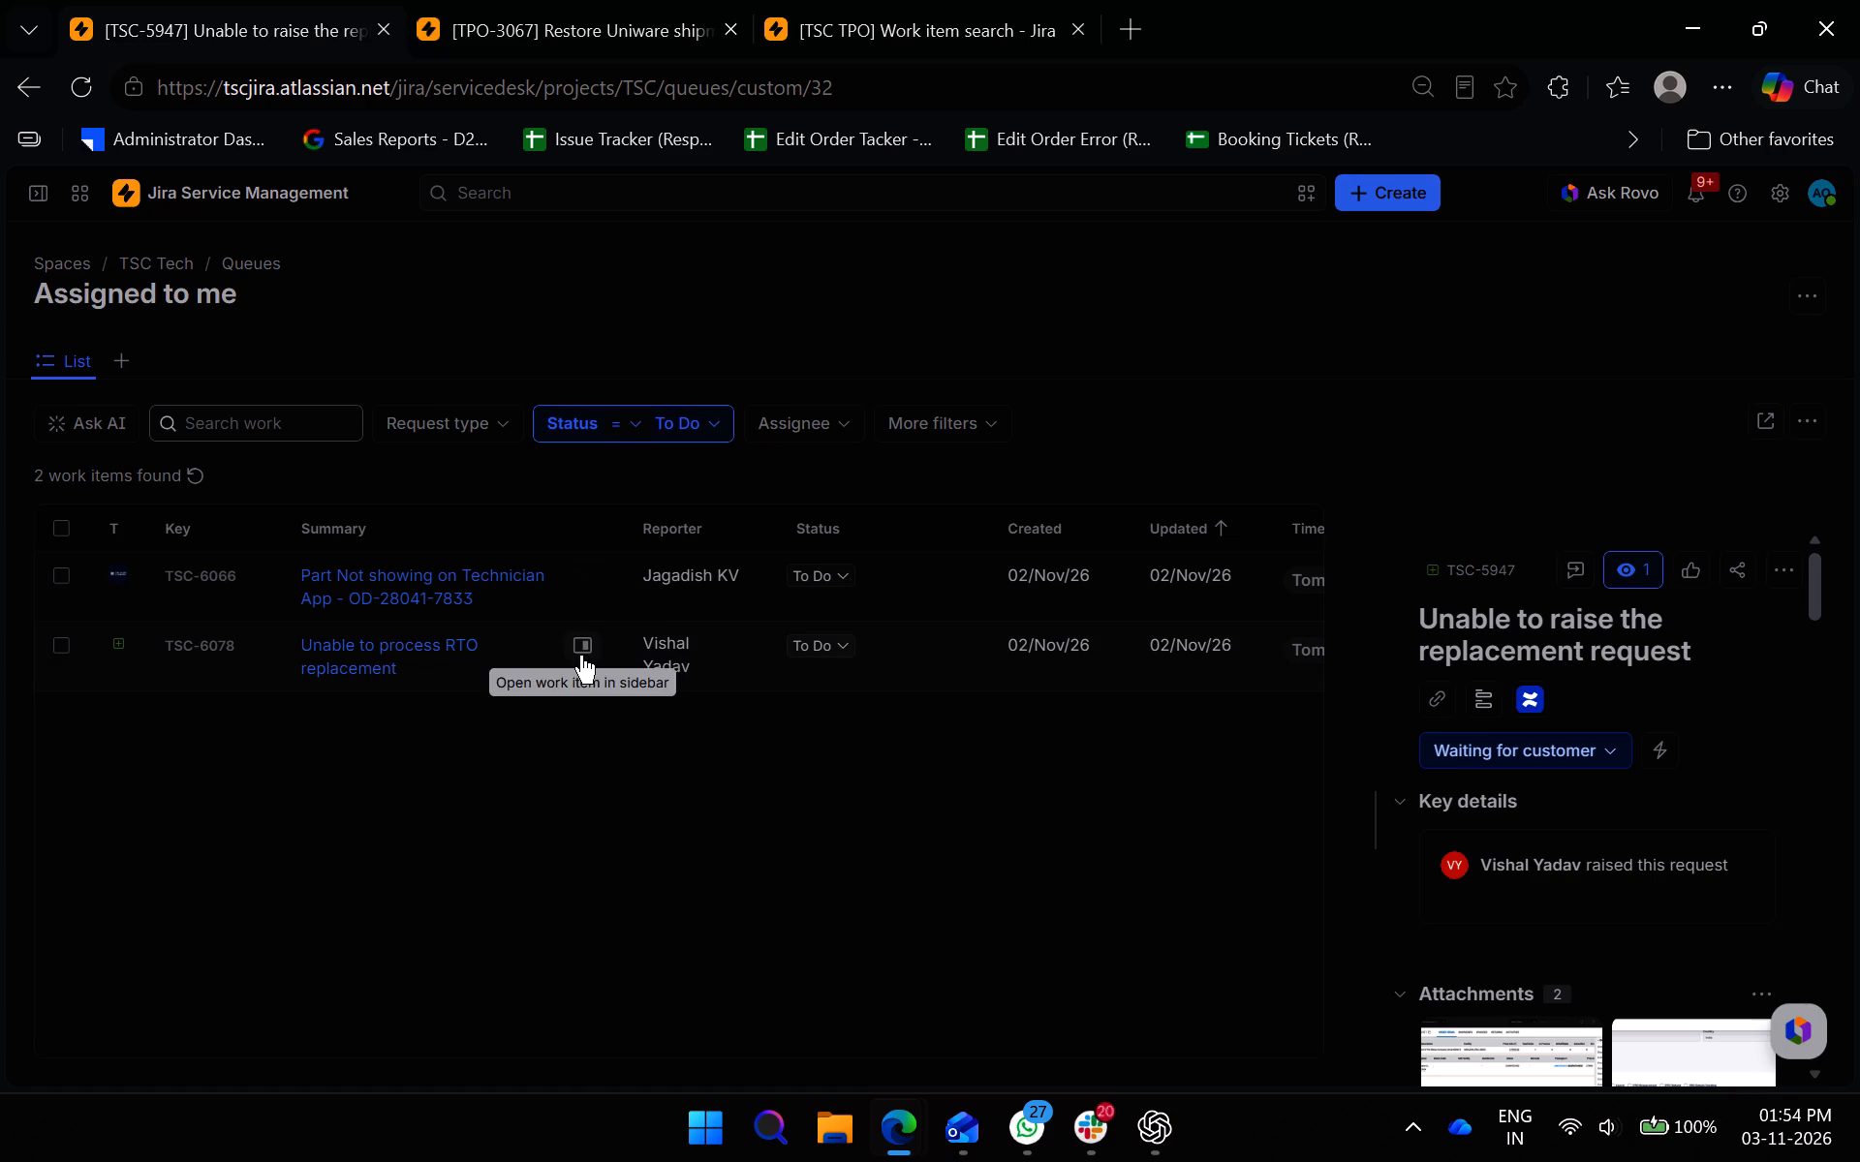
click(581, 655)
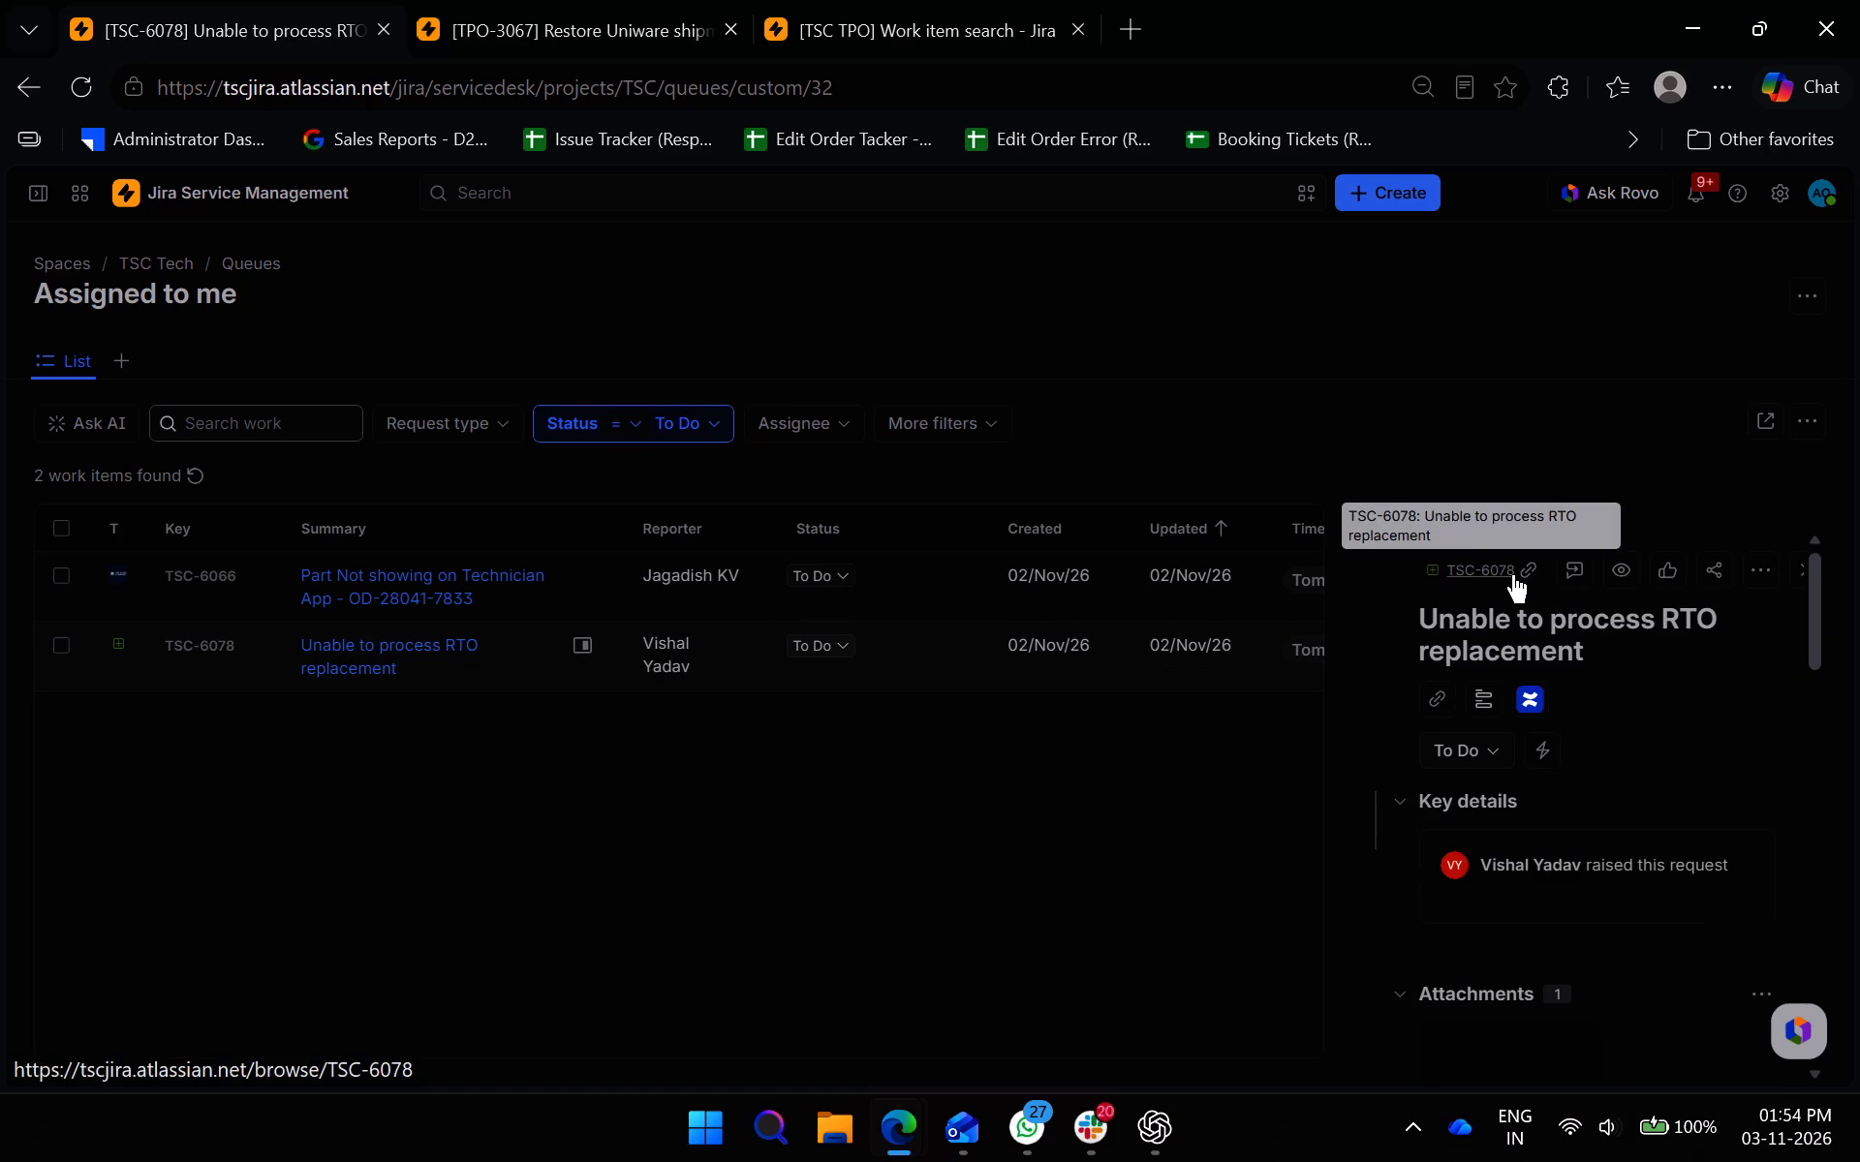
From the TPO-3067 page, open the starred filter "TSC - TPO/TWP Non-Dev Open Tickets" and refresh its results.
click(593, 21)
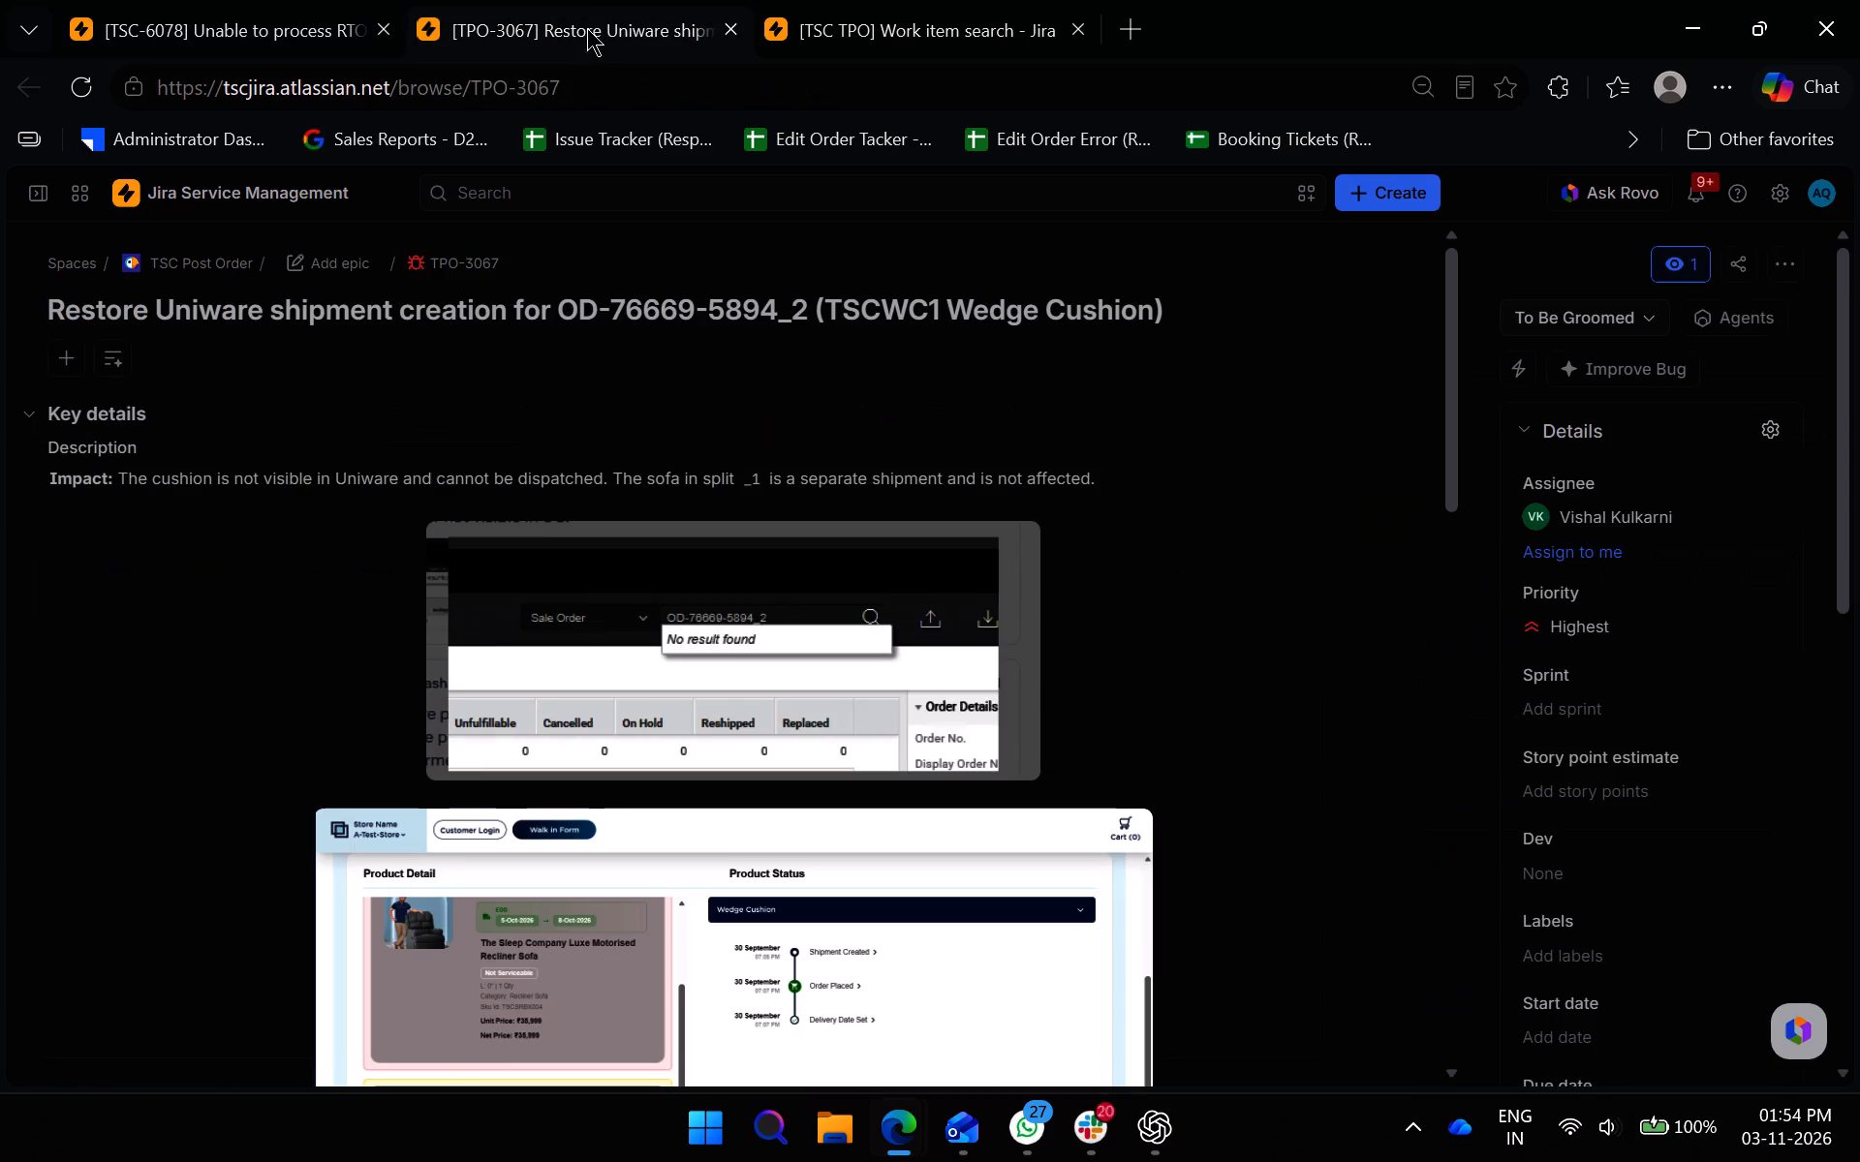
scroll(818, 771, down, 11)
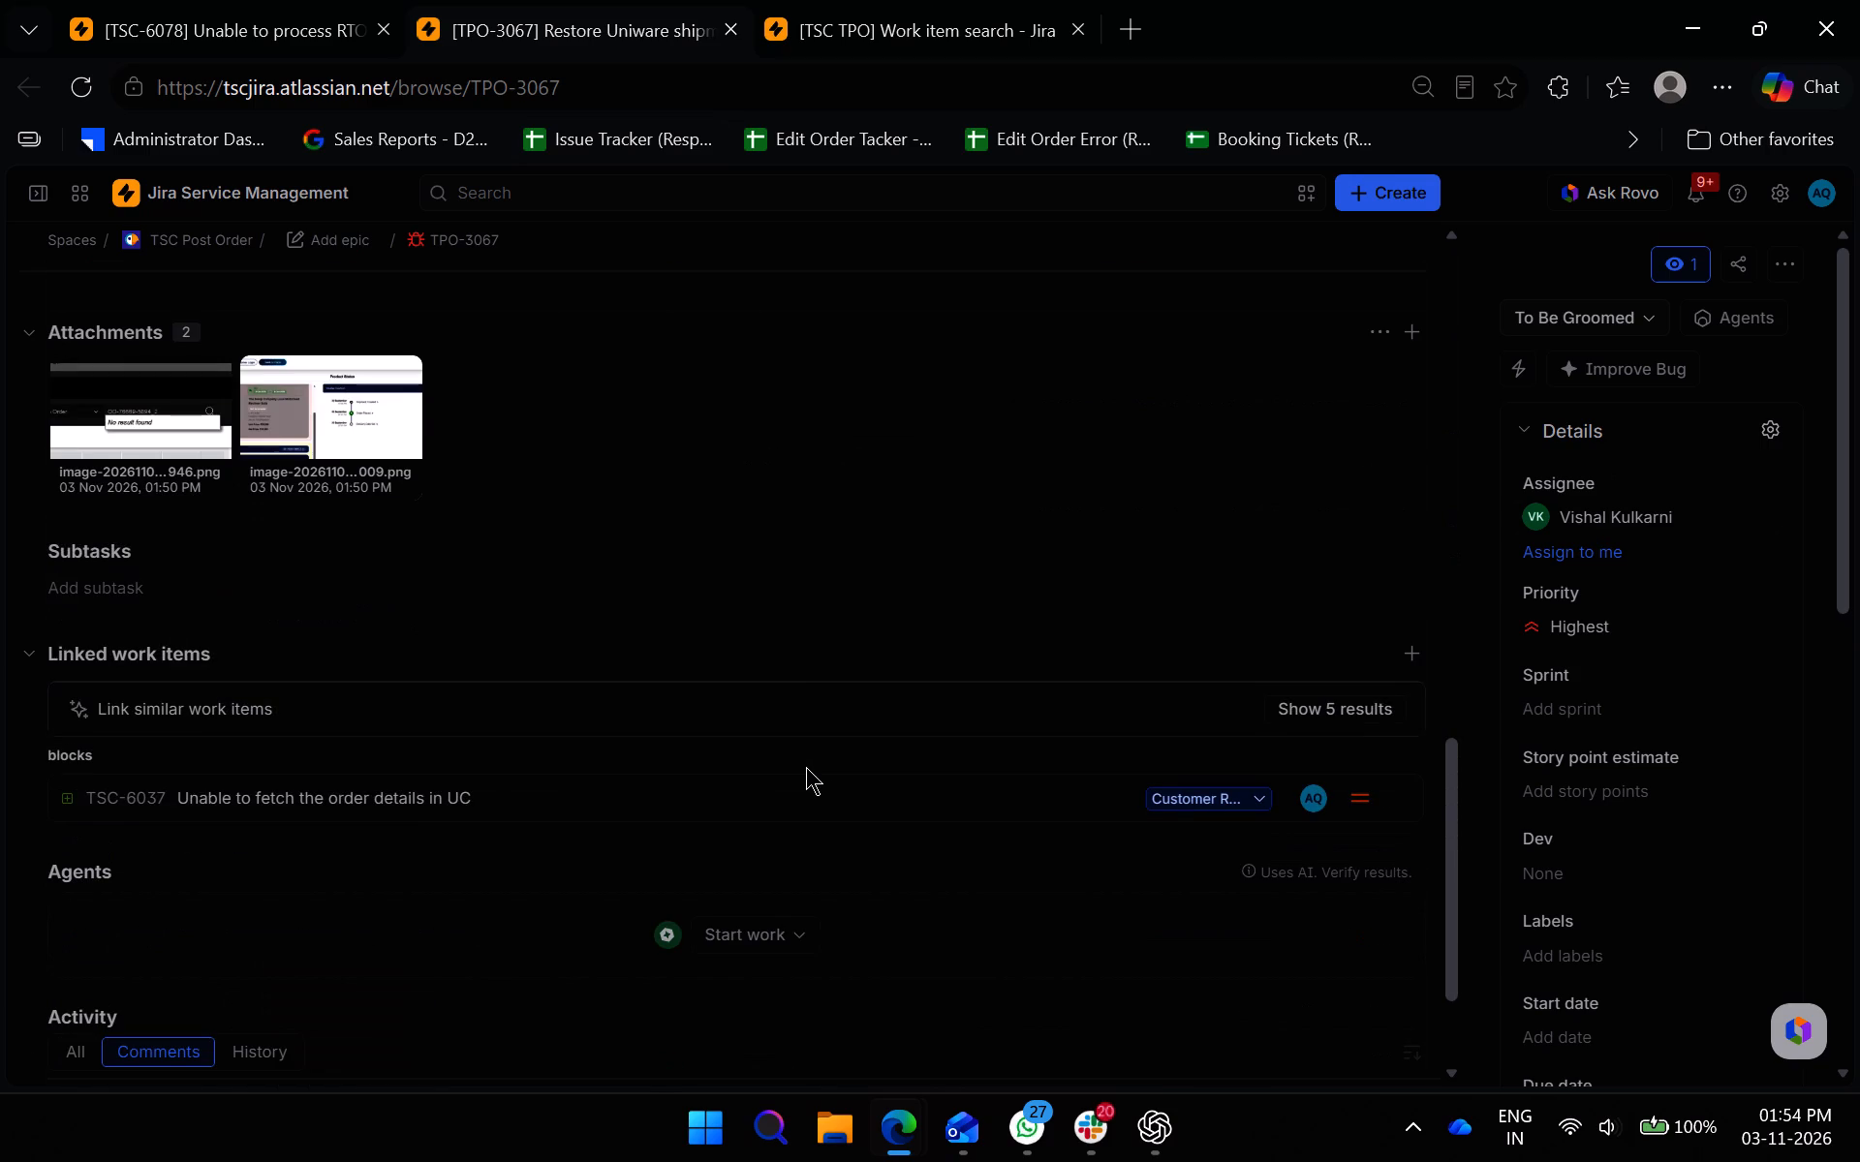
click(44, 191)
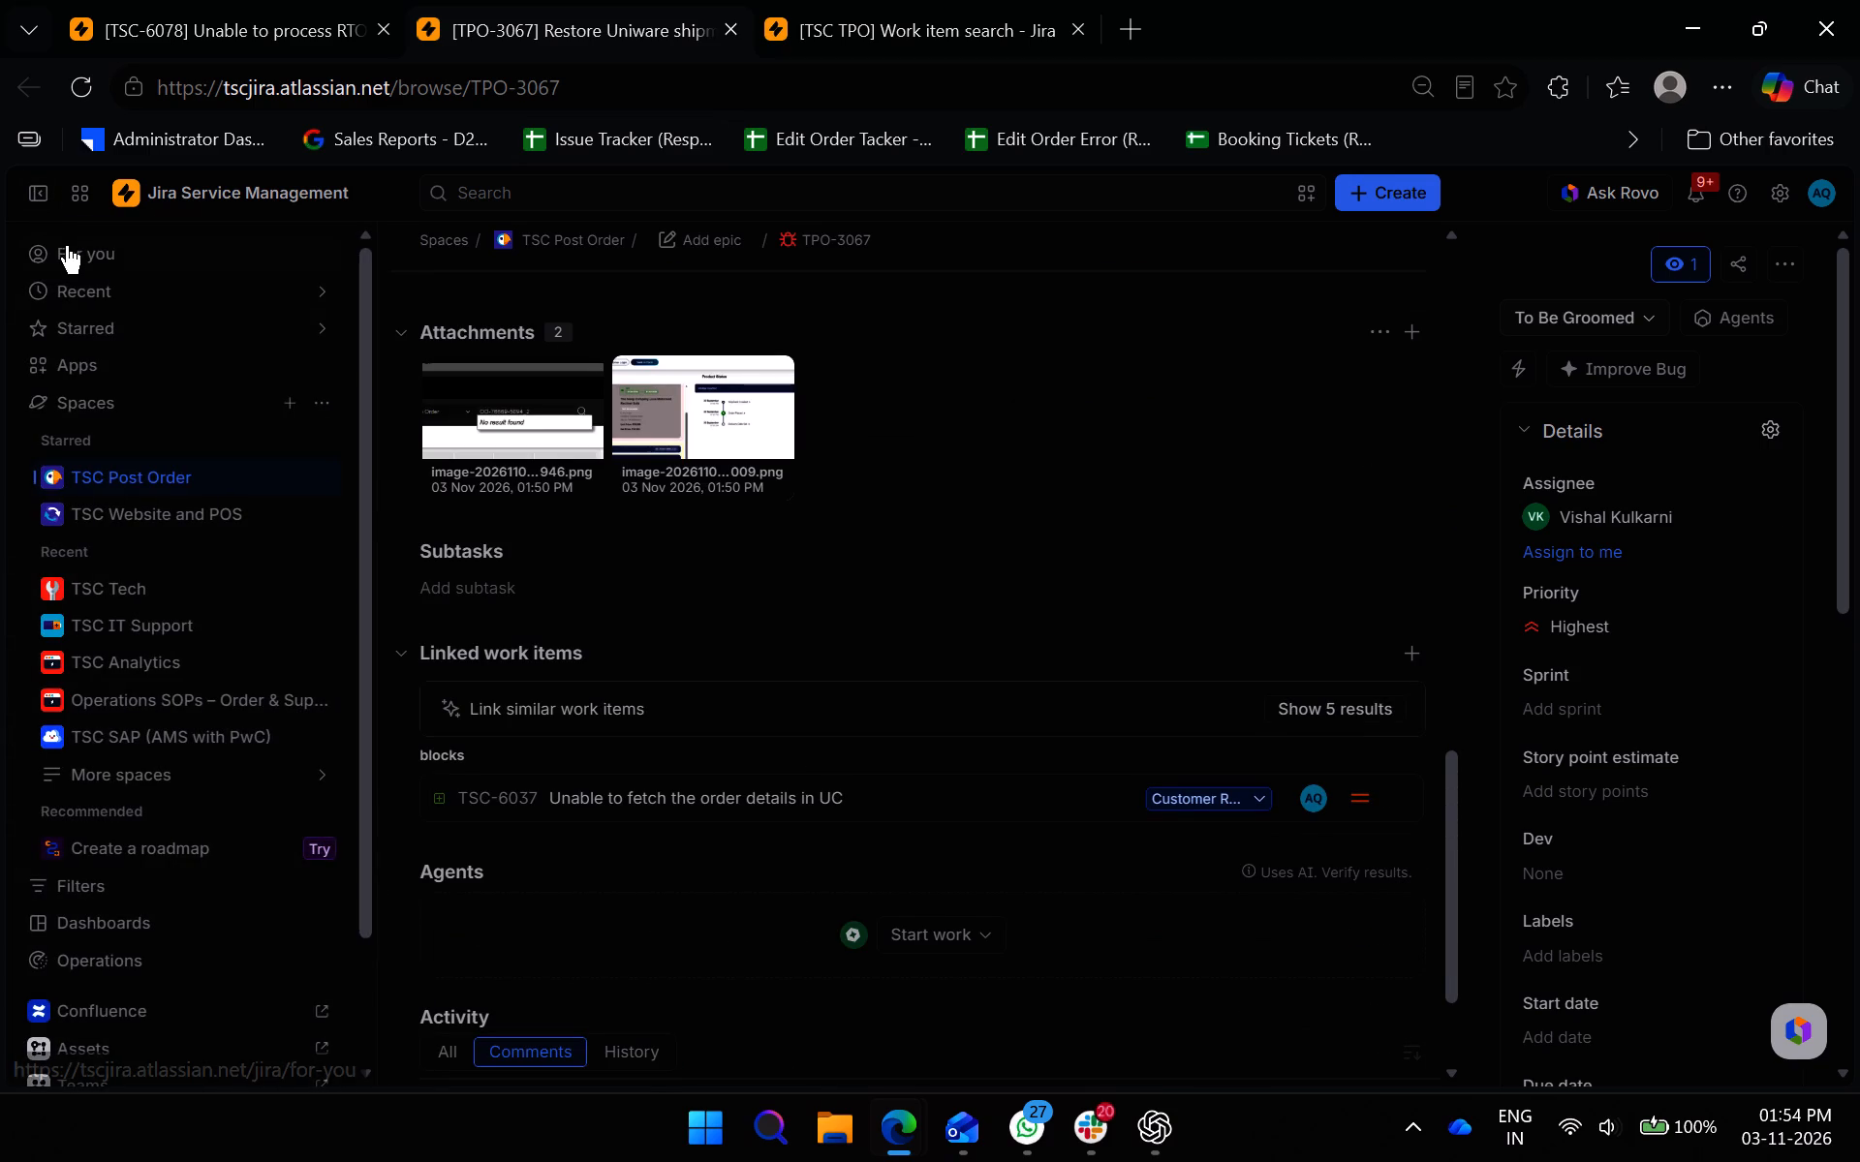
scroll(199, 963, down, 7)
click(139, 732)
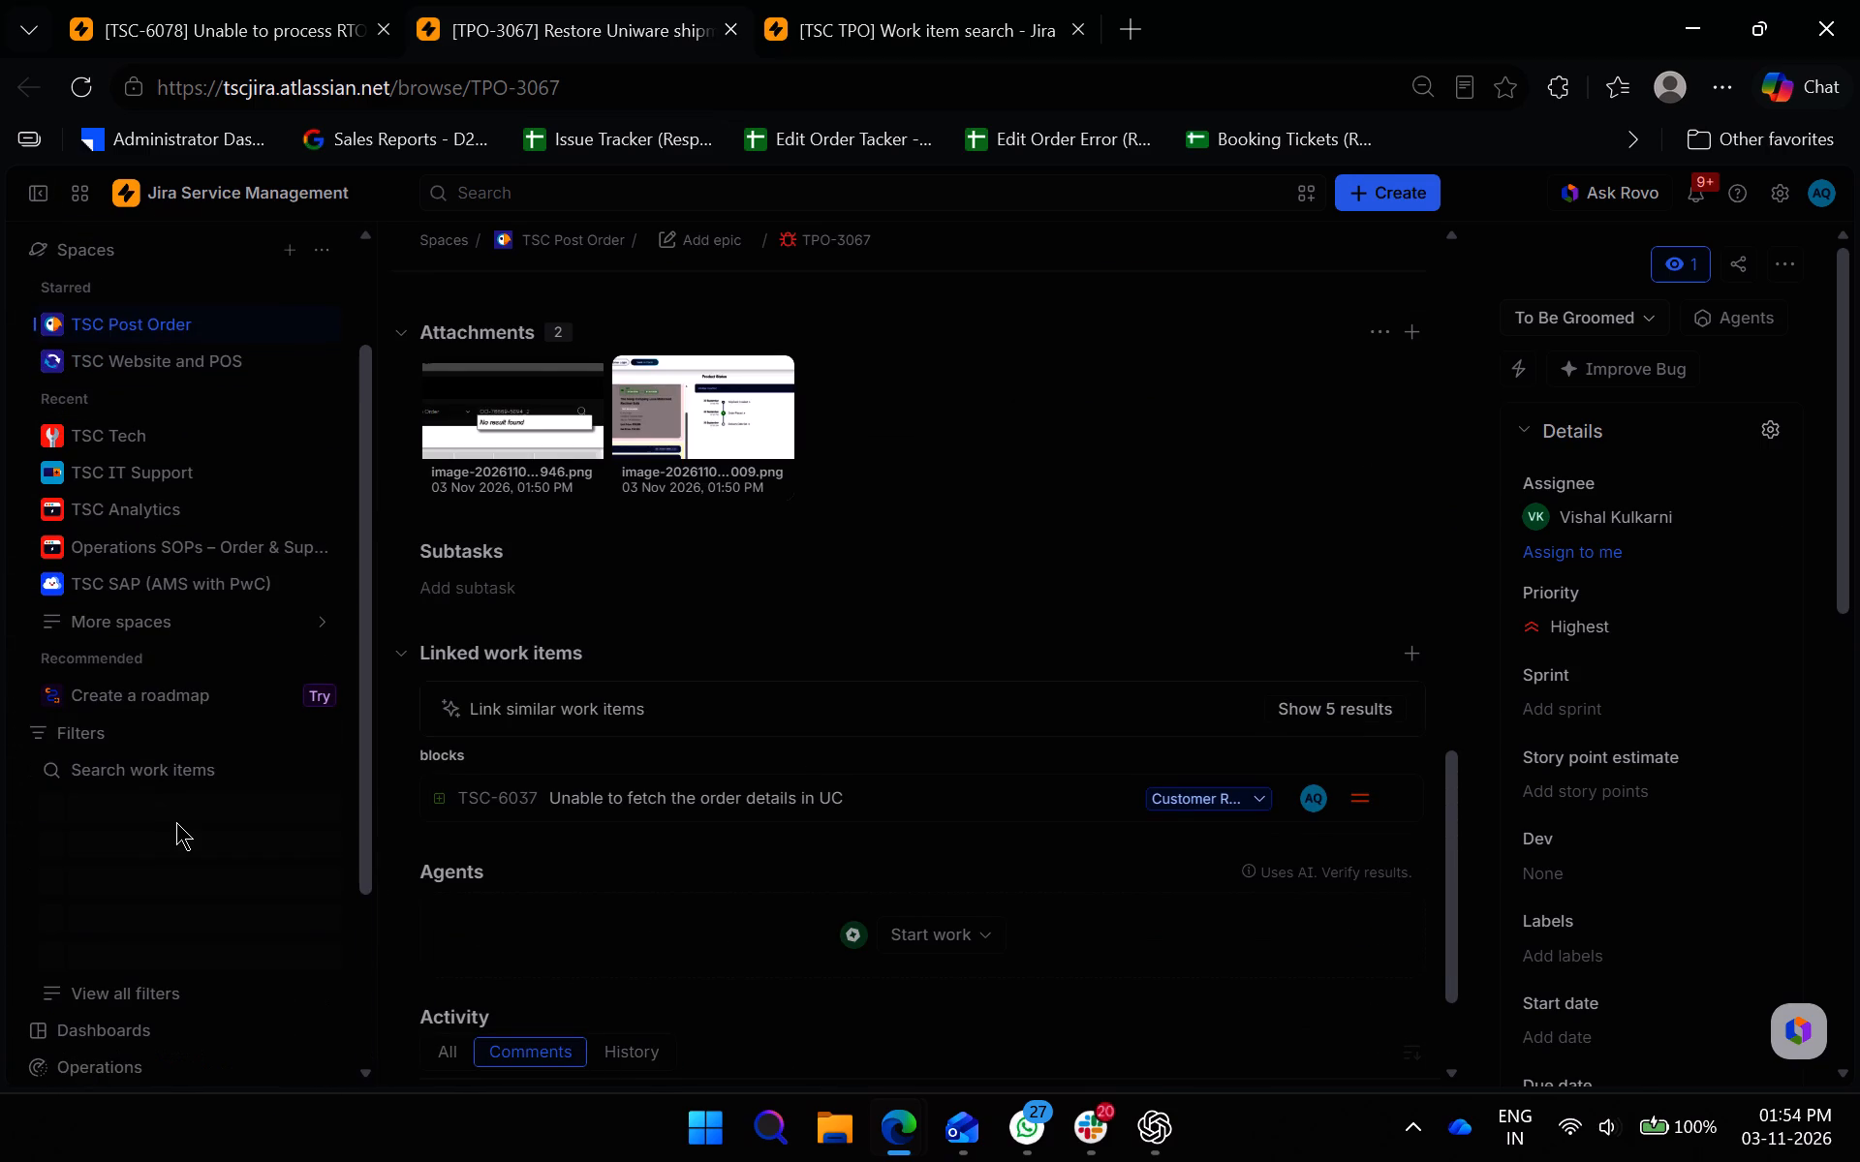
click(173, 855)
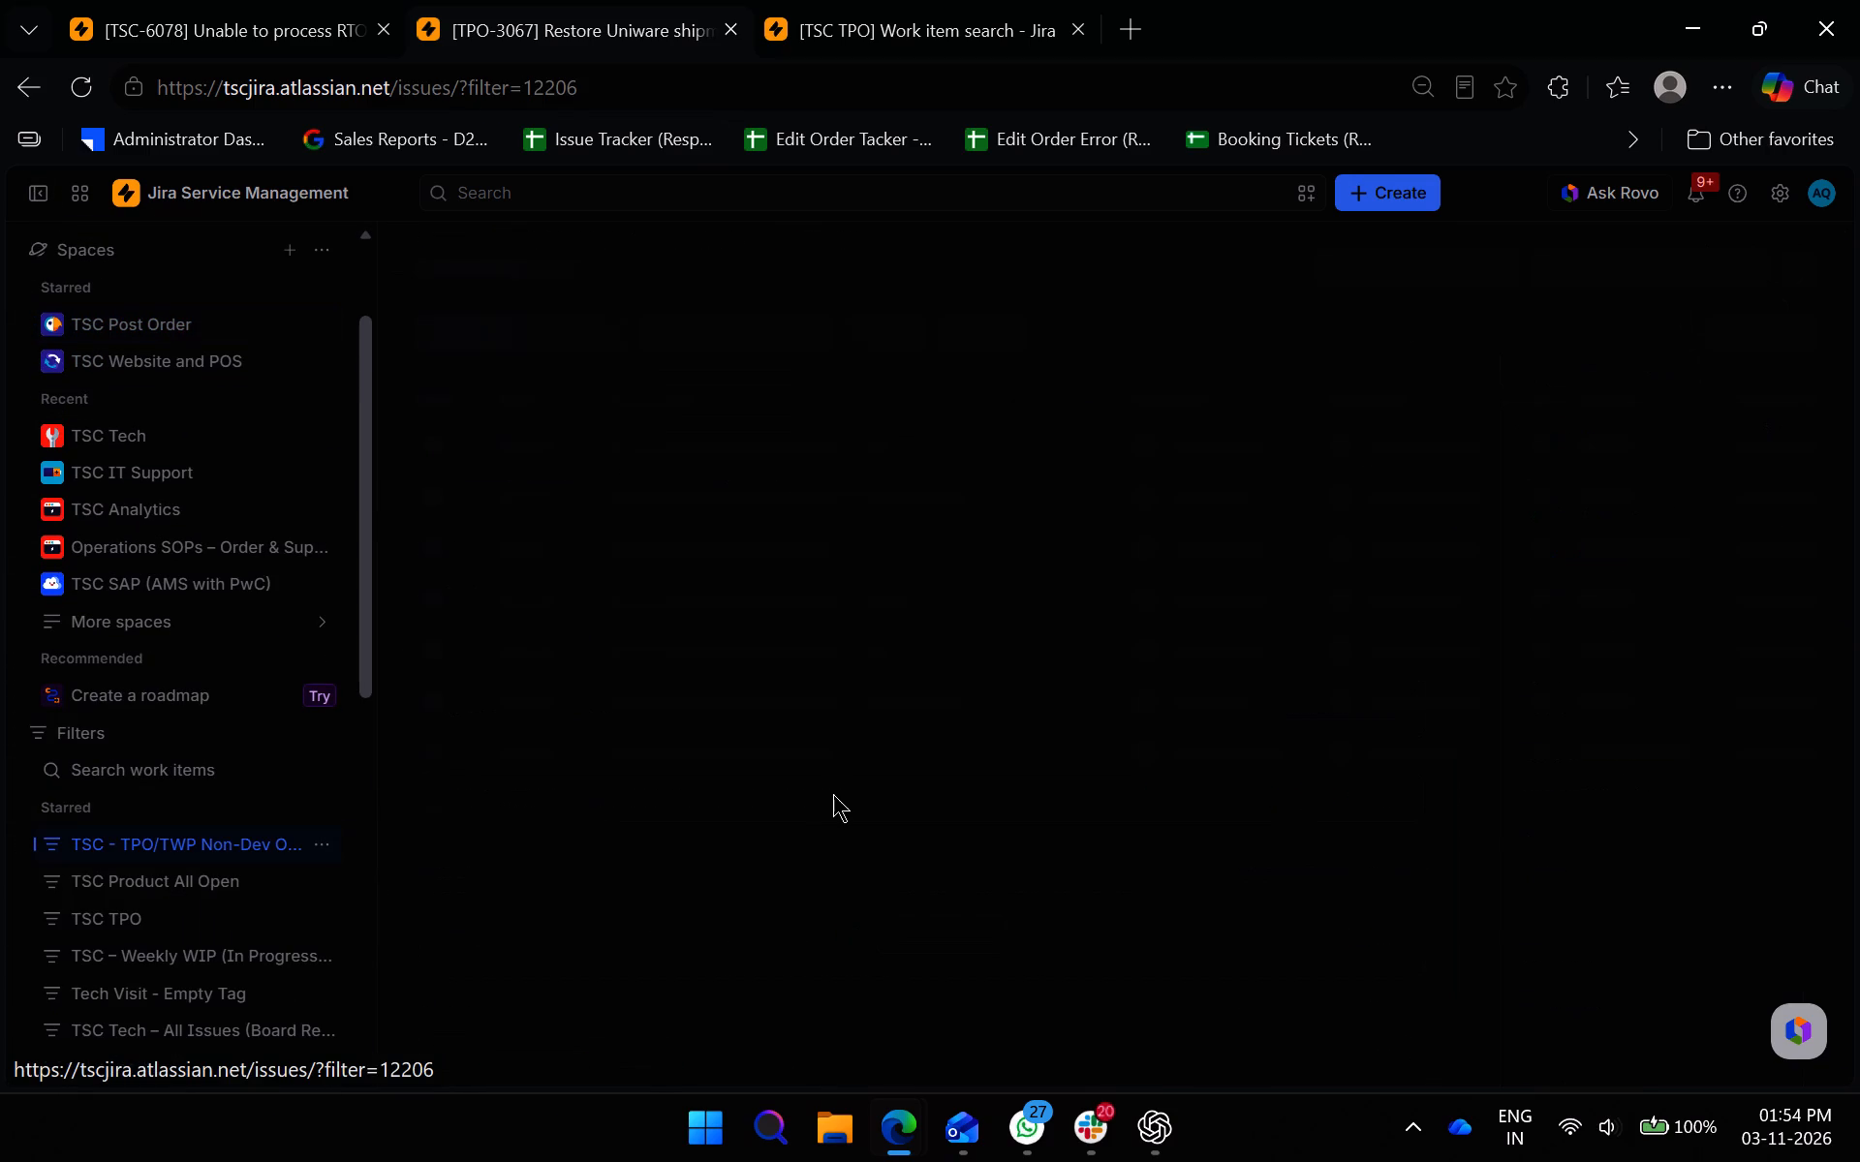
click(41, 192)
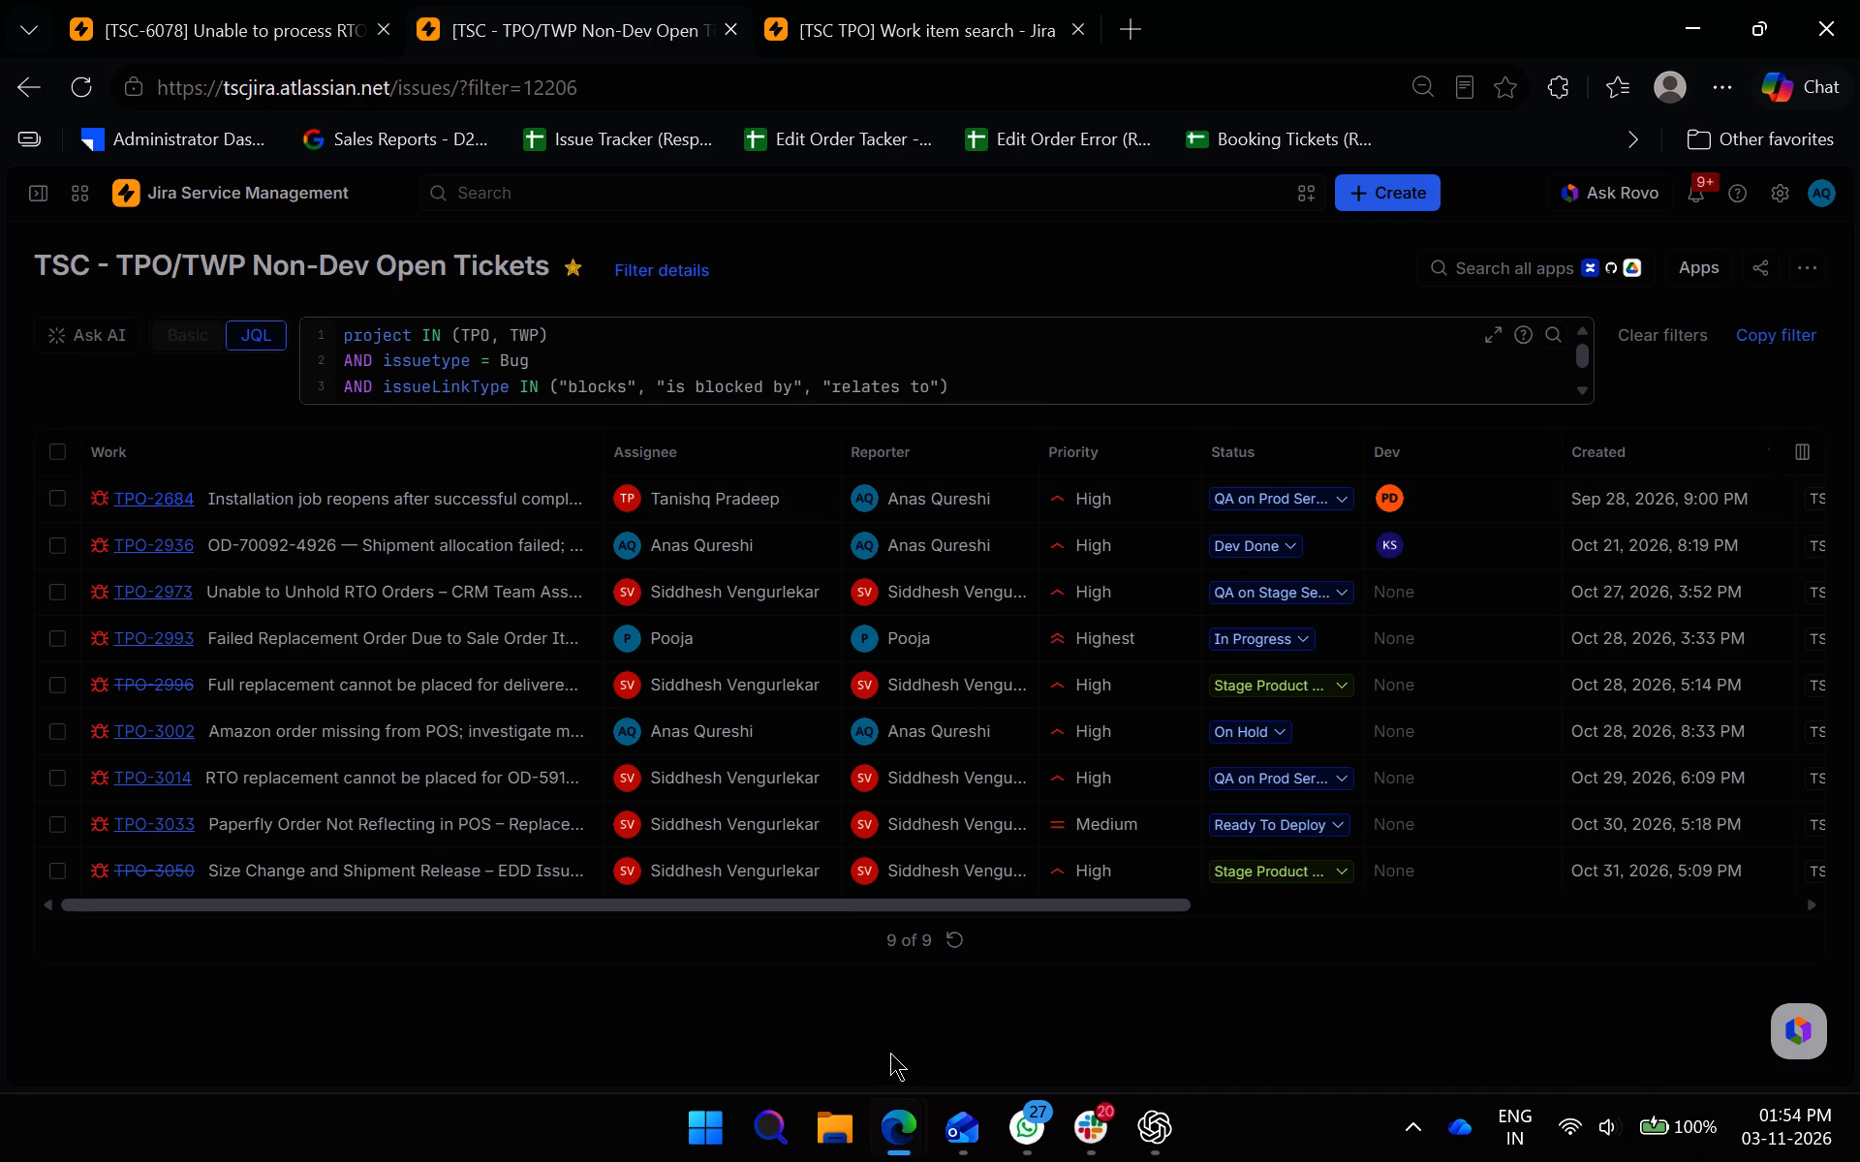
click(954, 952)
Export the Non-Dev Open Tickets list as "Excel CSV - my defaults" and open the downloaded file in Excel.
click(1811, 285)
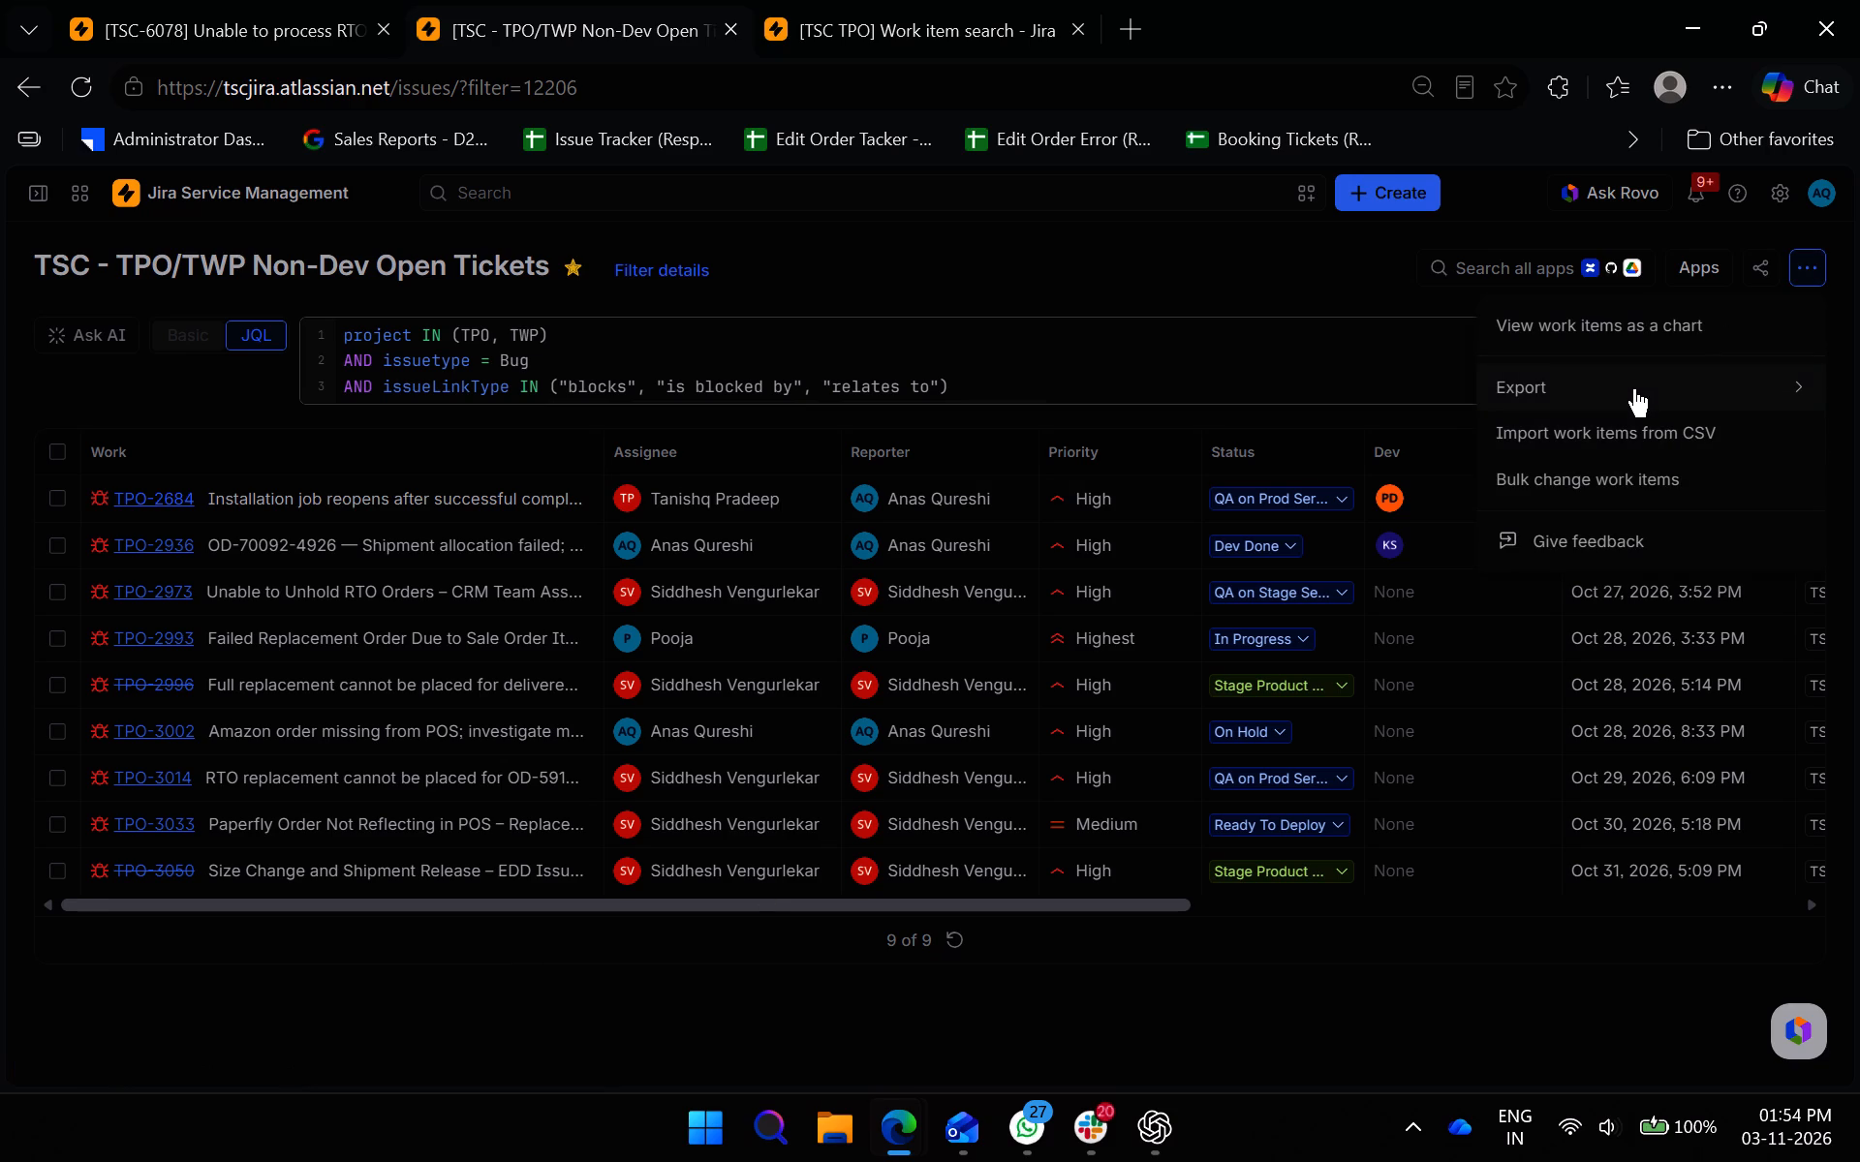
click(1634, 388)
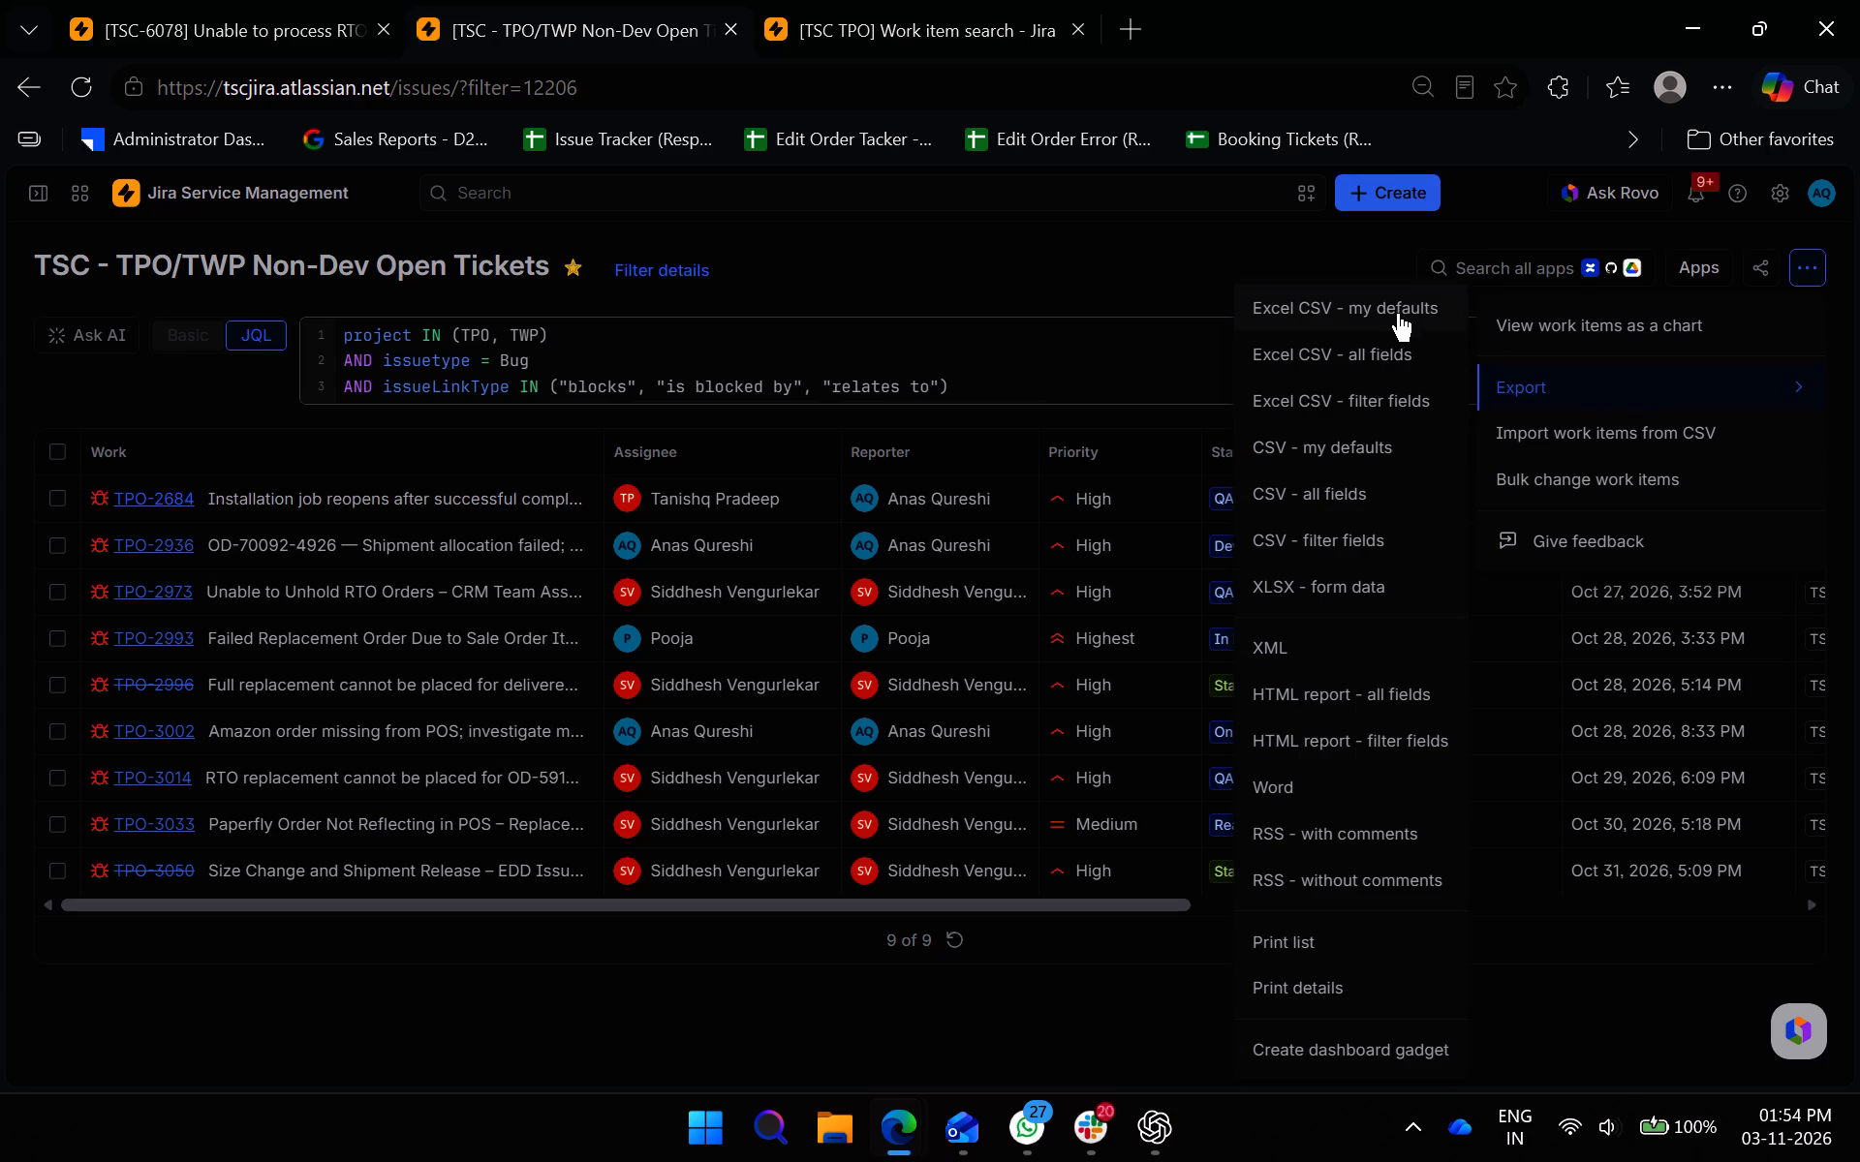
click(1398, 313)
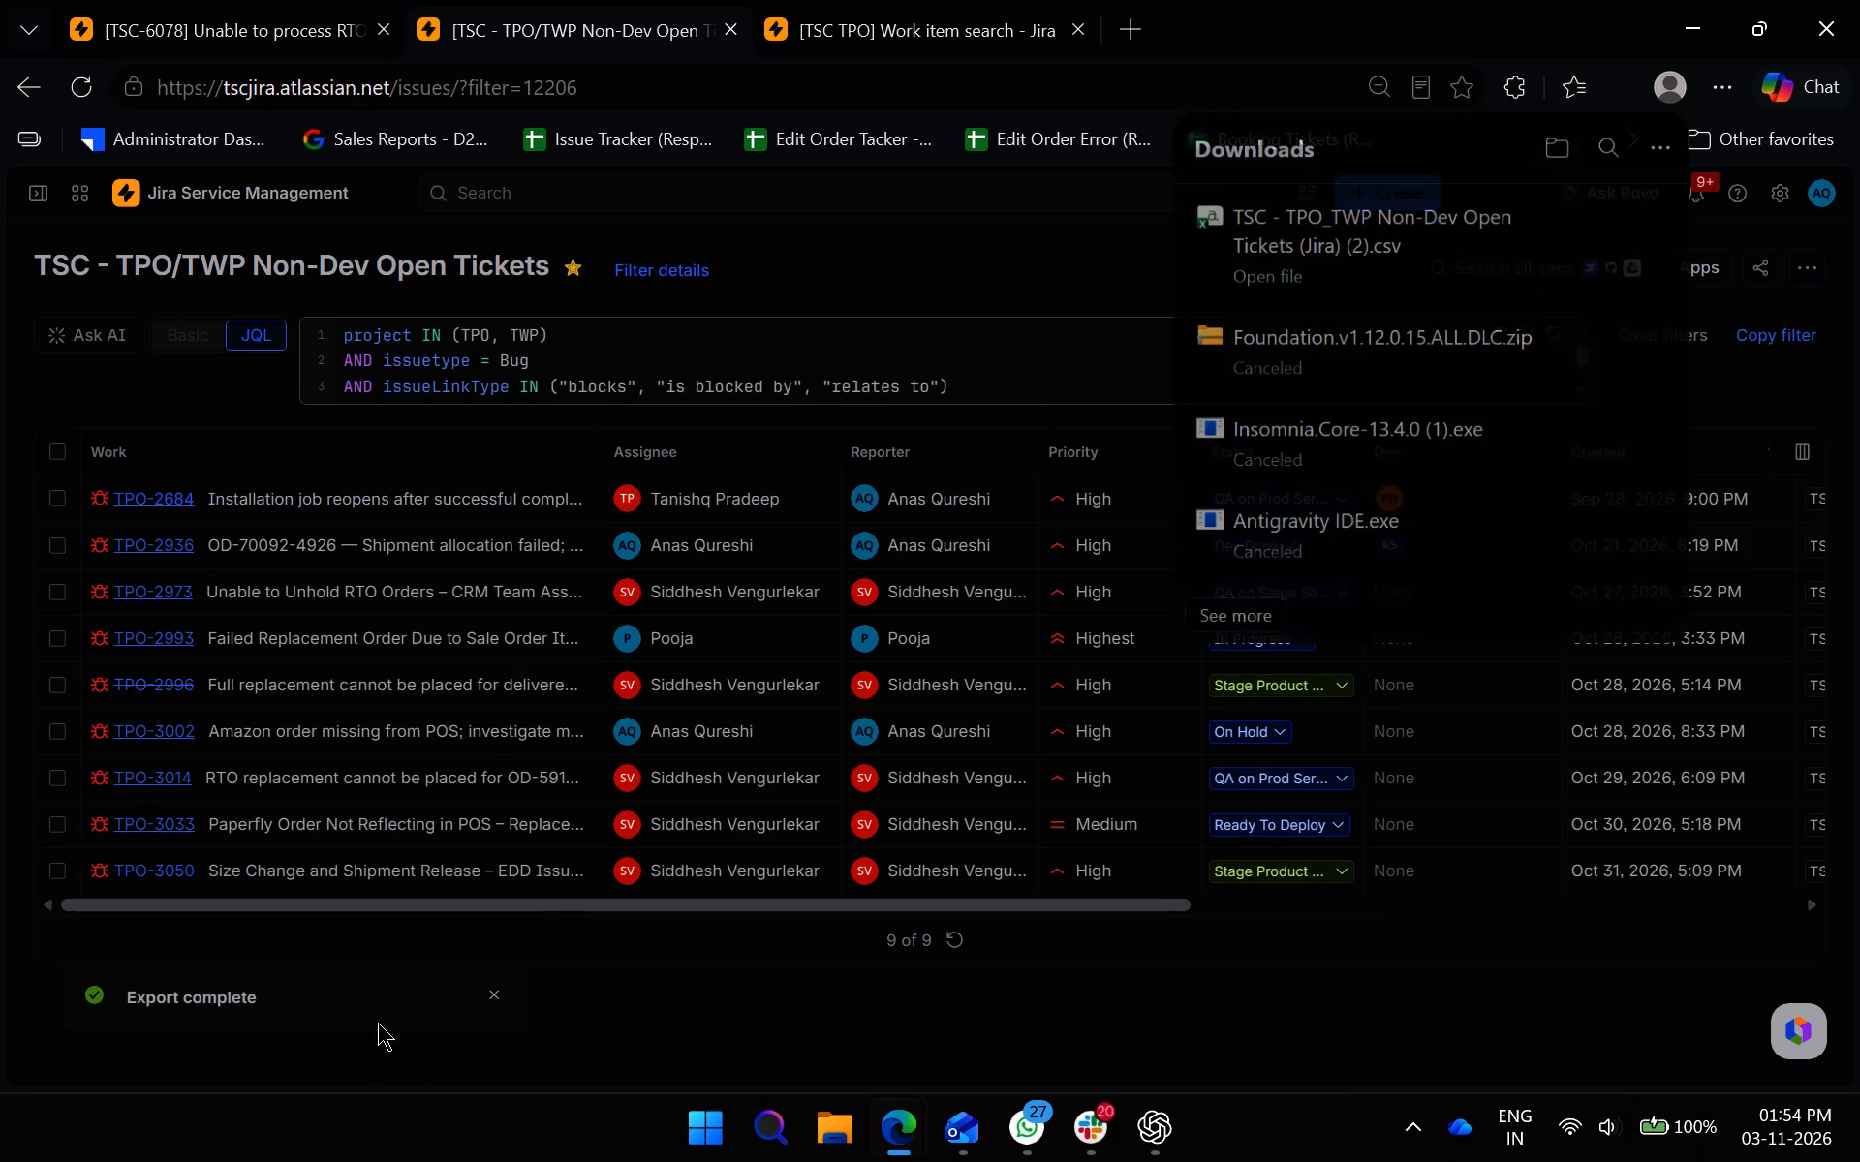
click(1384, 218)
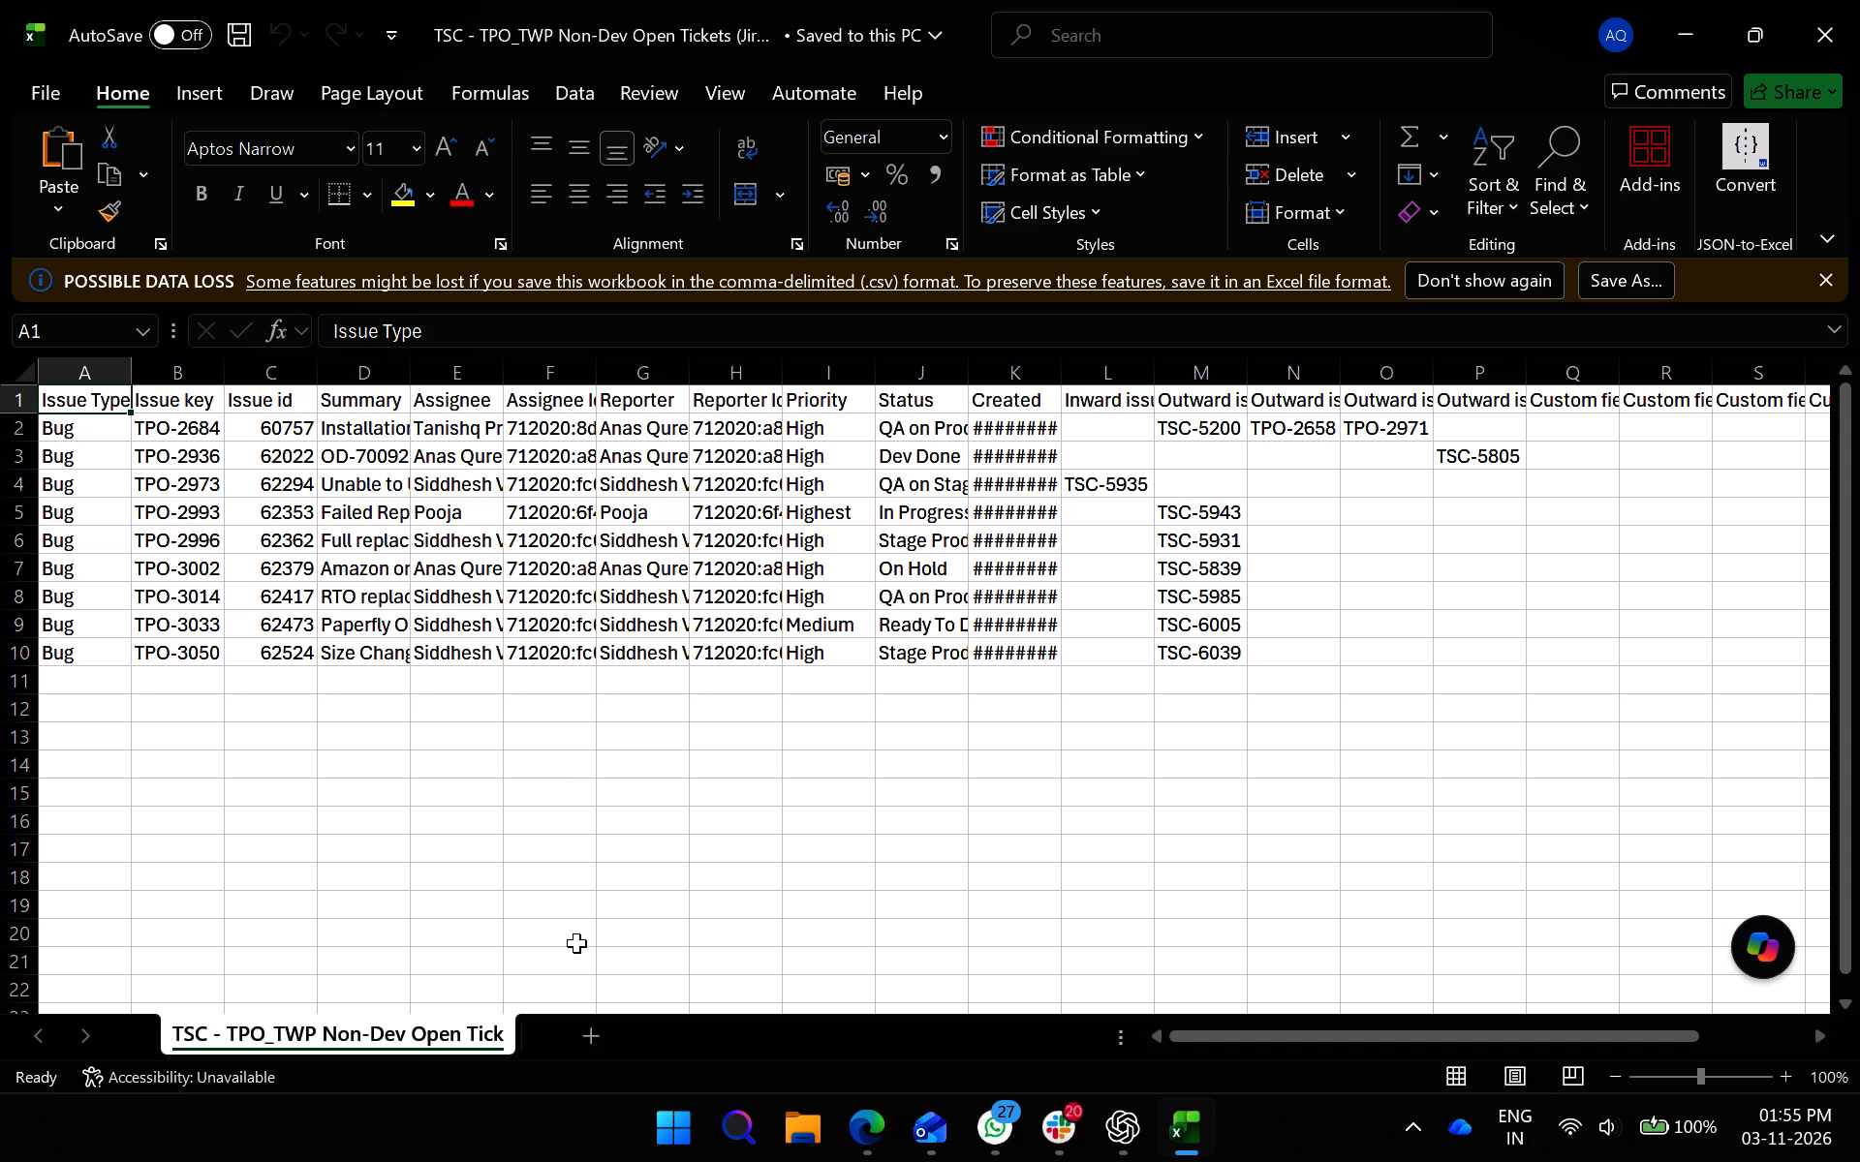
Insert a PivotTable on a new worksheet from the exported ticket data in A1:V10.
click(224, 94)
click(62, 153)
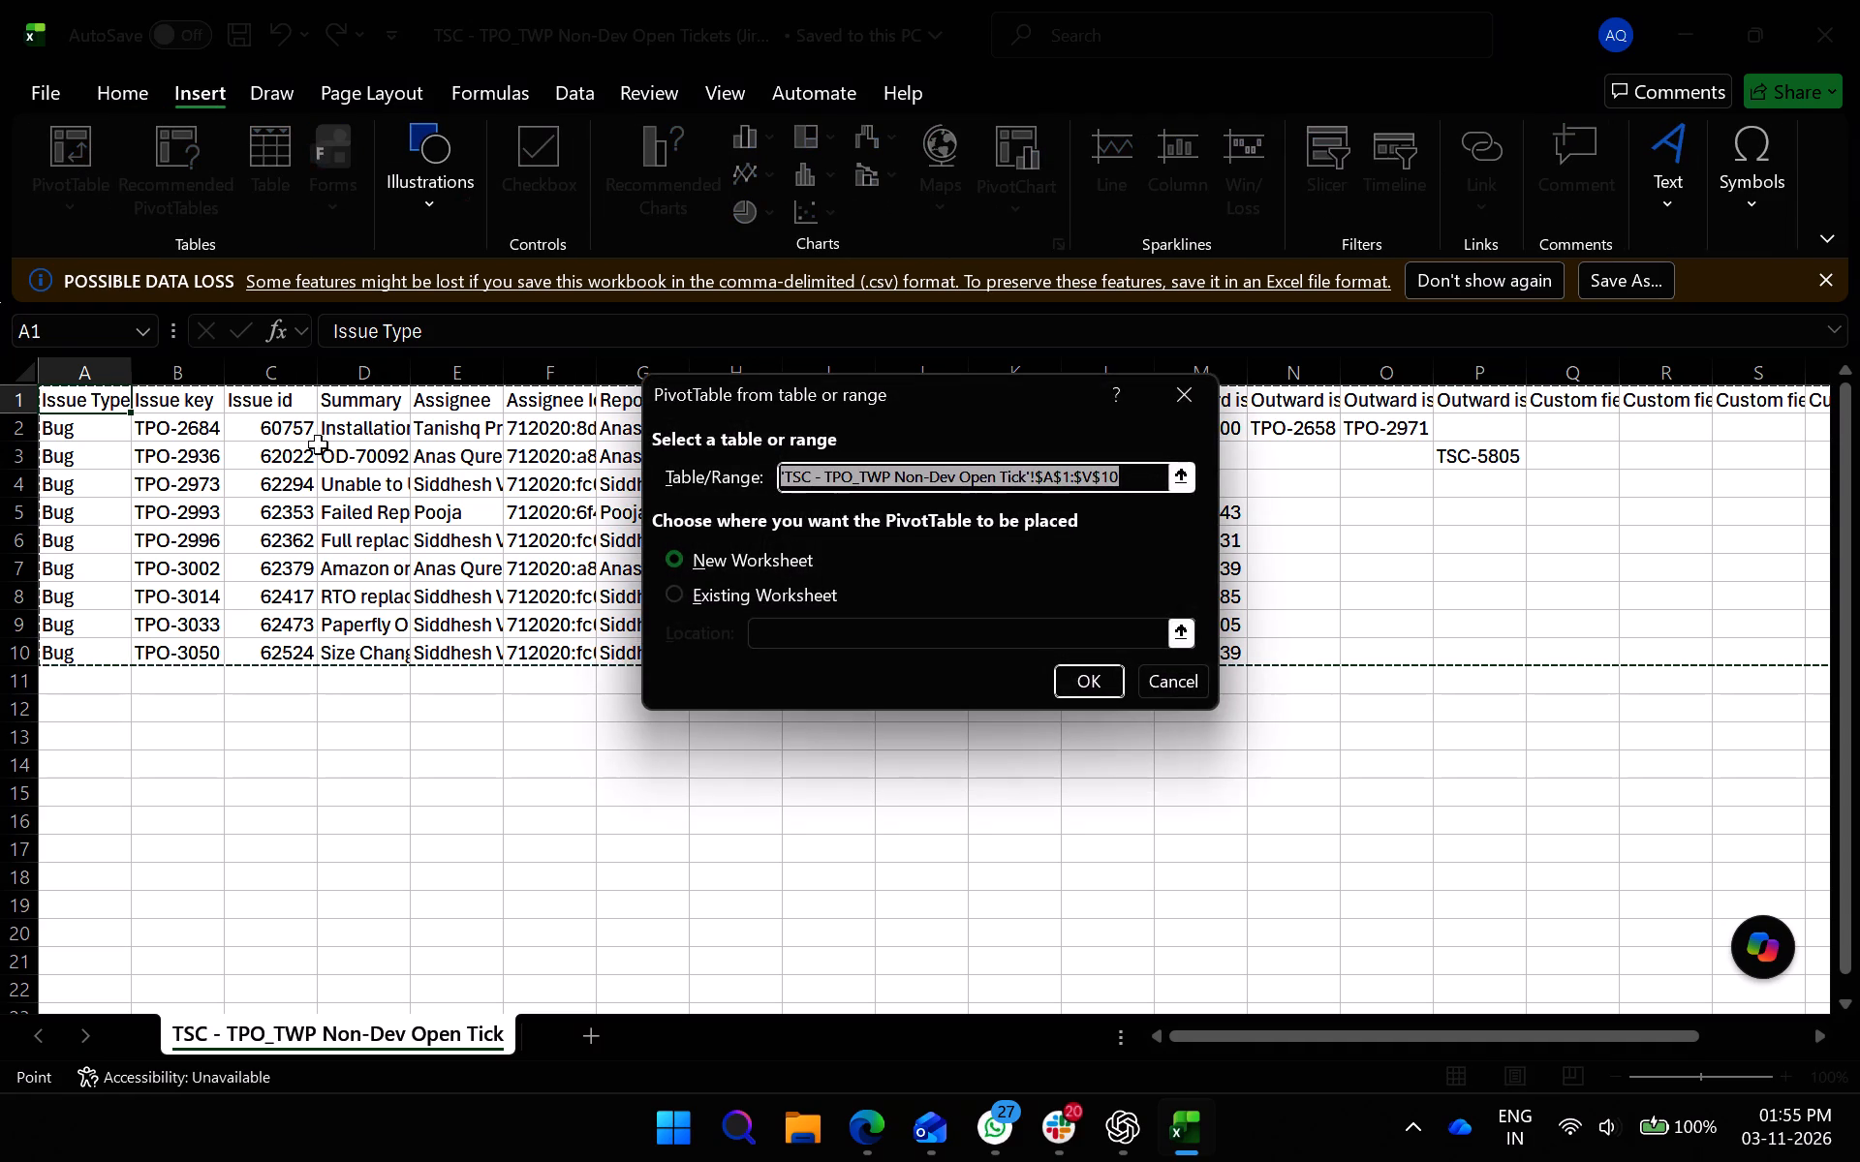
click(1086, 681)
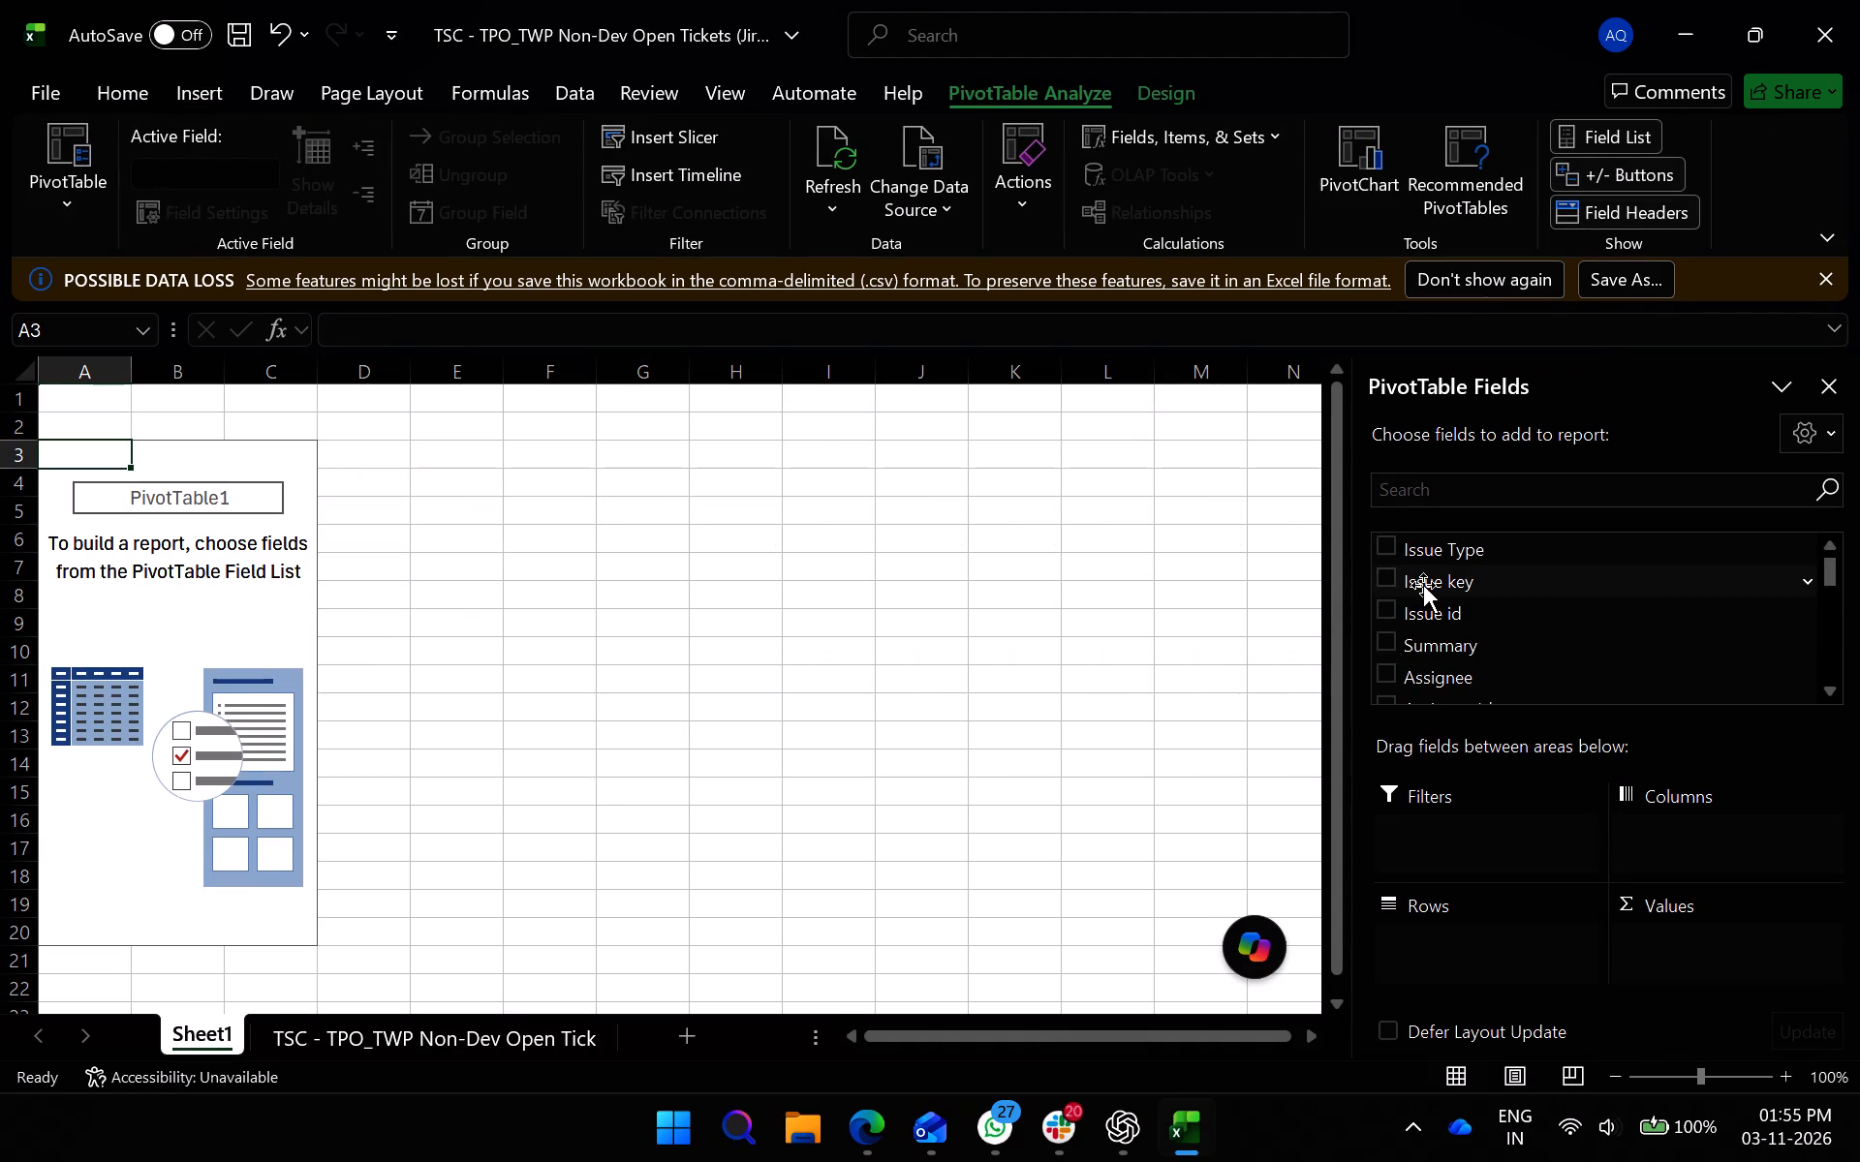
Lay out the PivotTable with Assignee as rows, Status as columns and count of Issue key as values, and close the field list.
drag(1423, 585, 1536, 937)
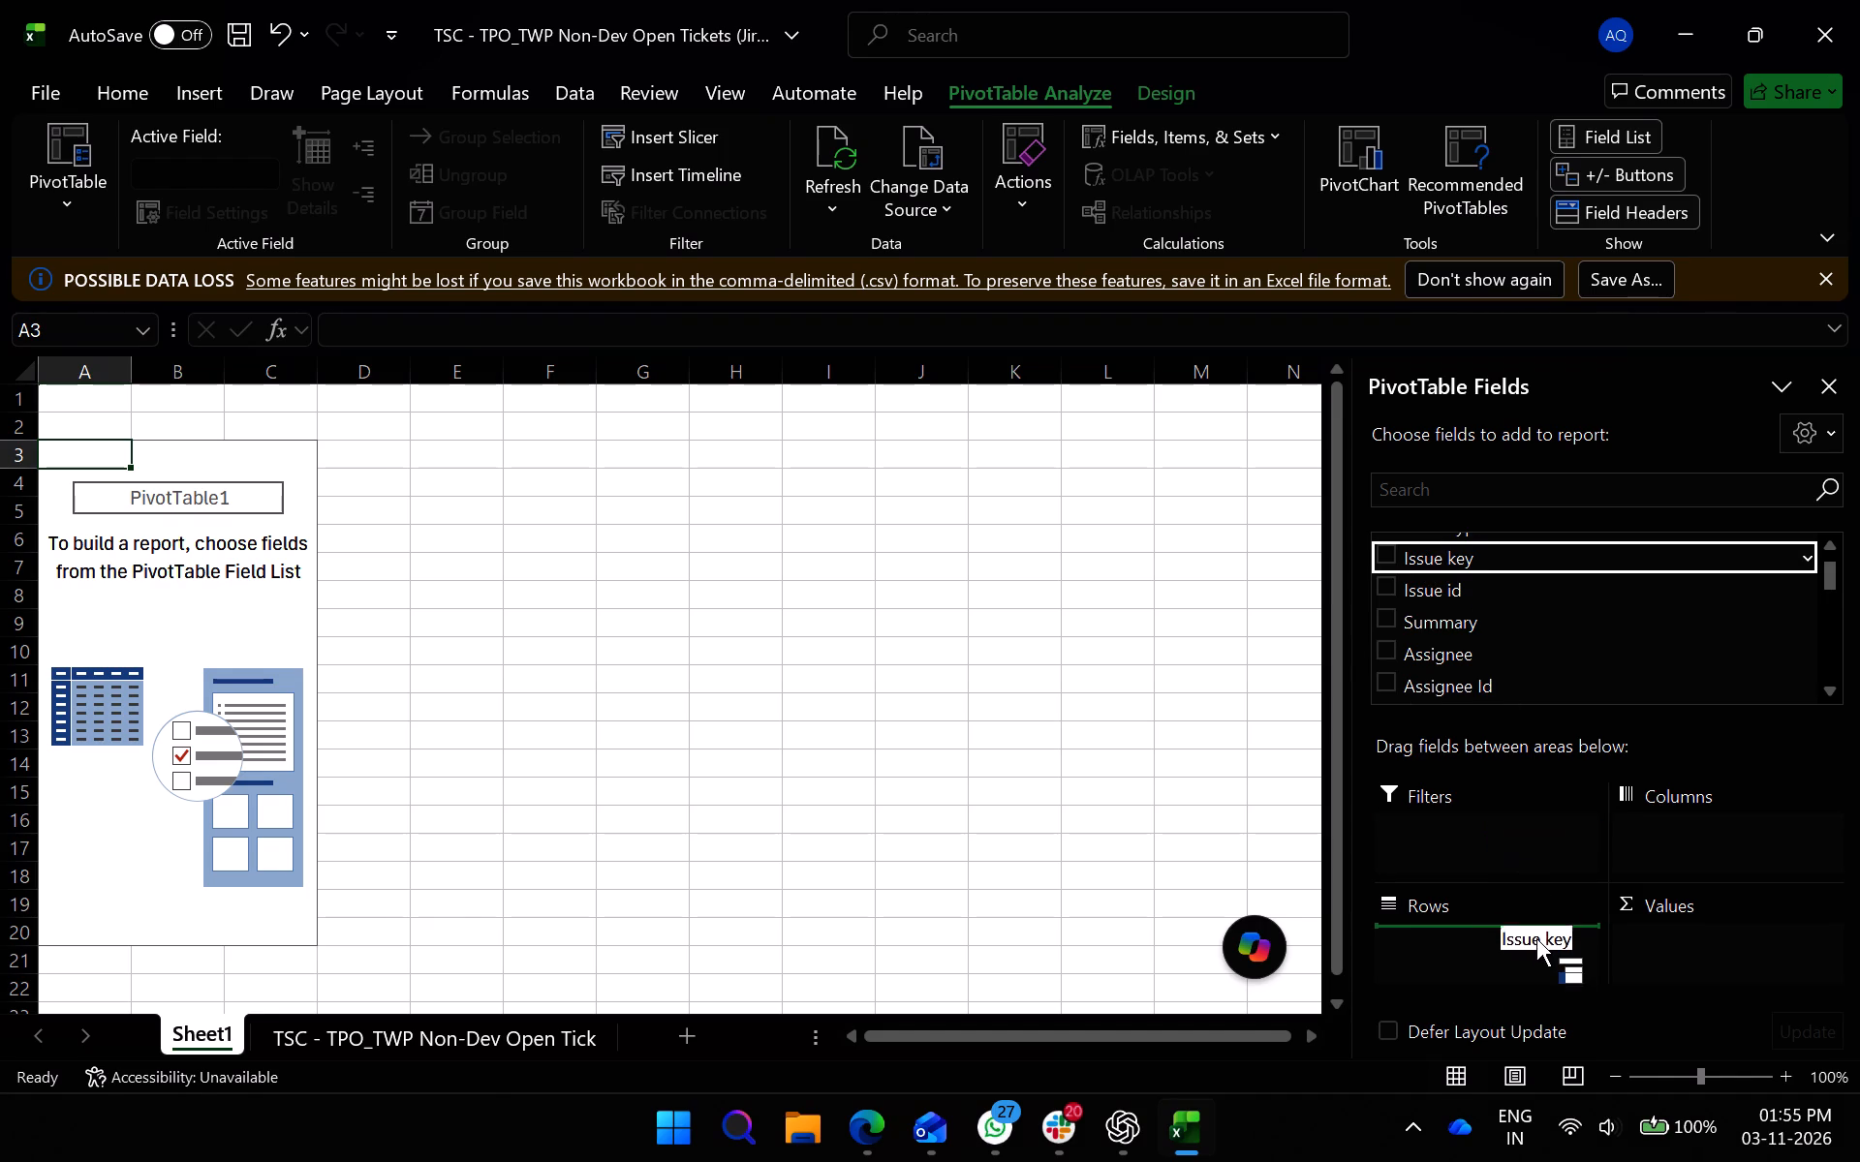
drag(1536, 937, 1536, 942)
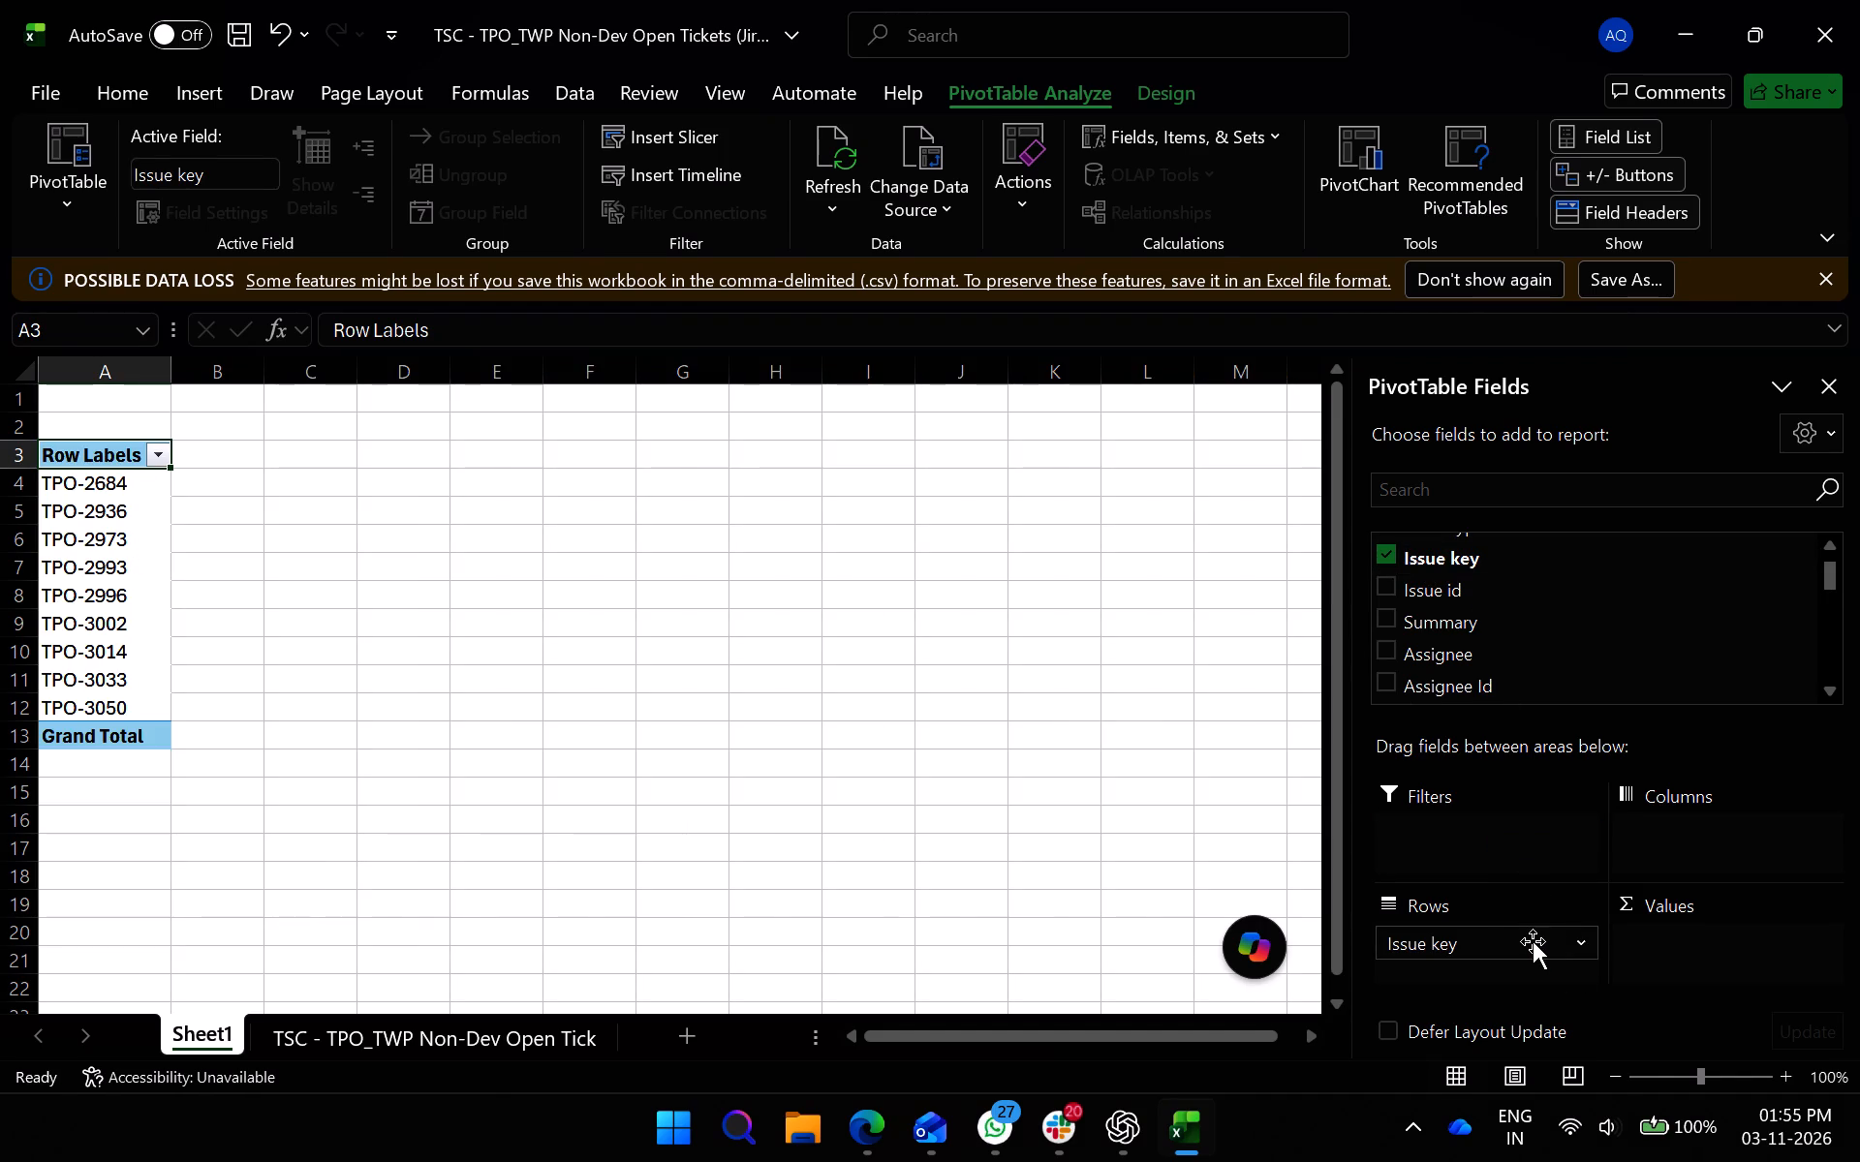
drag(1520, 943, 1718, 945)
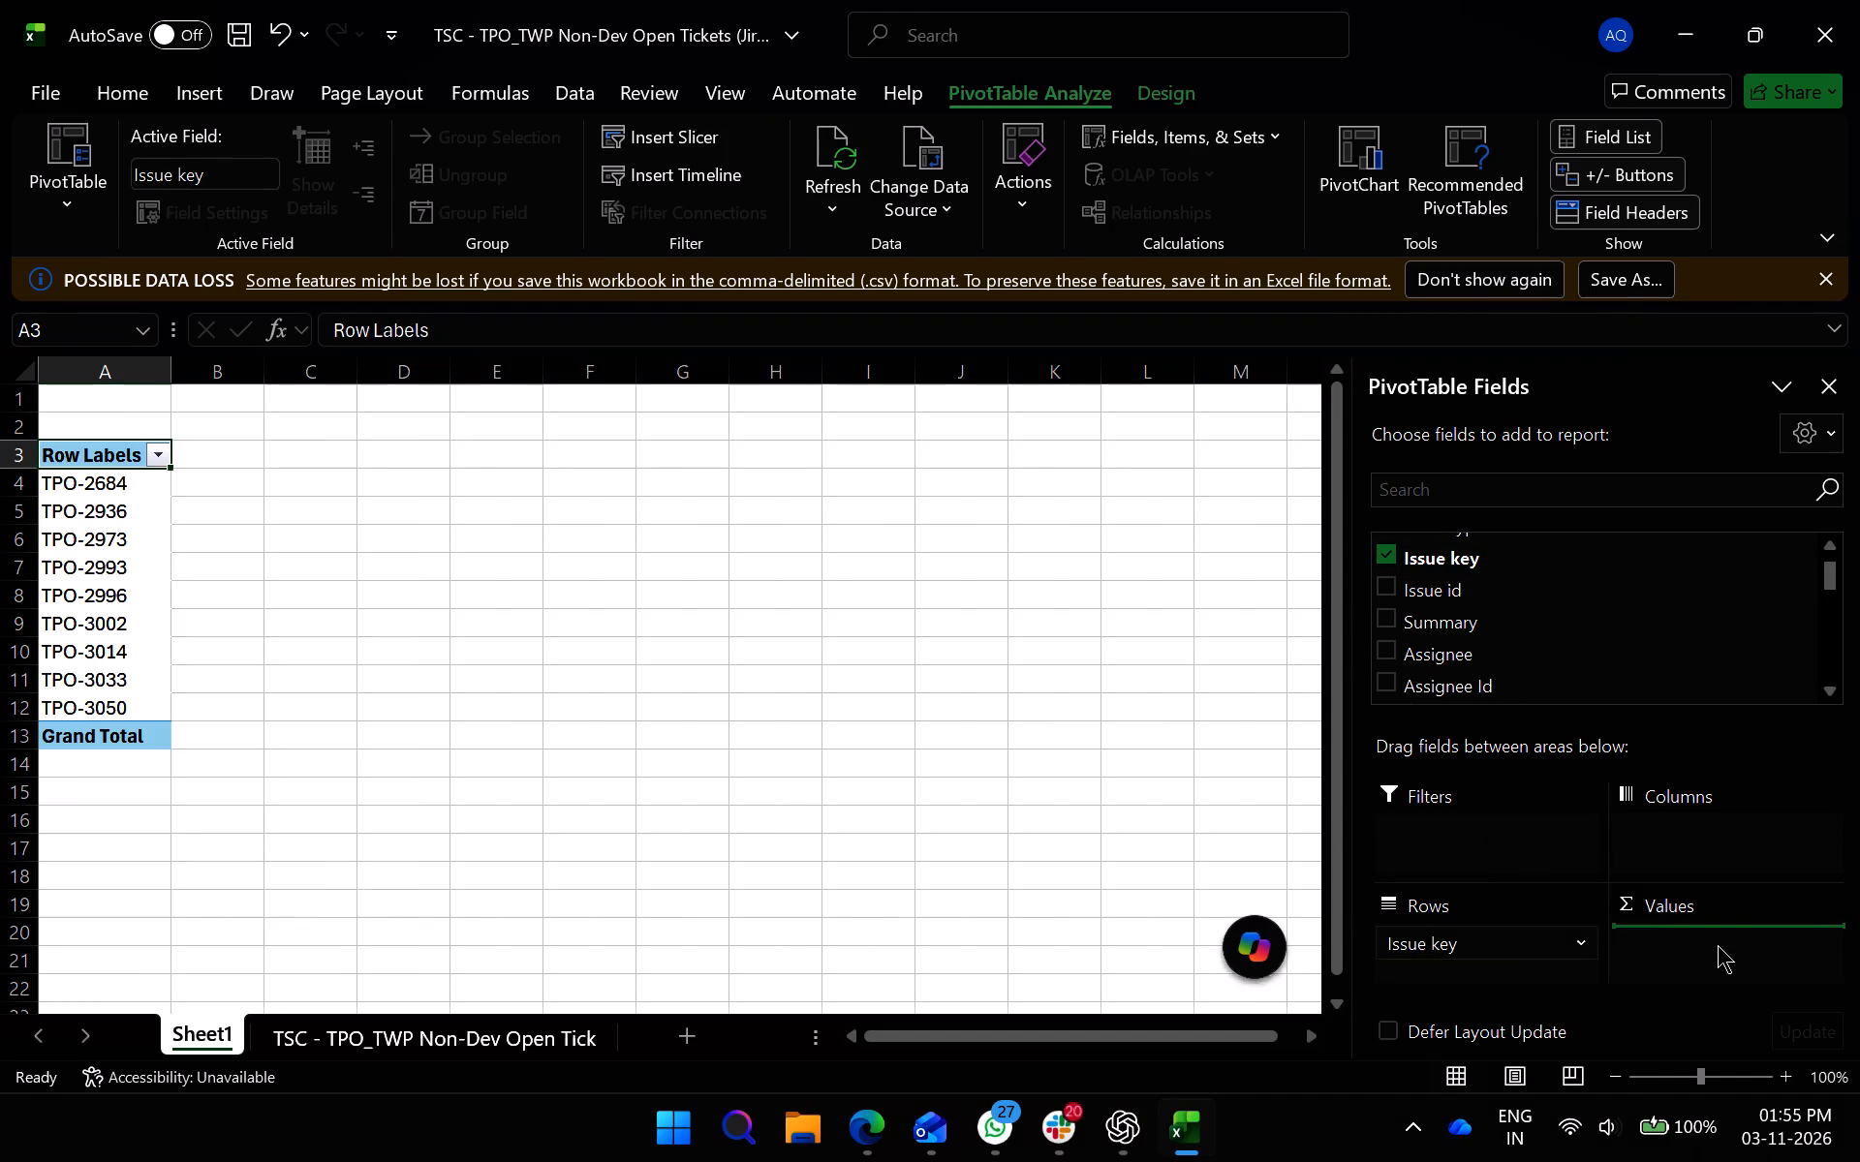
scroll(1509, 701, down, 2)
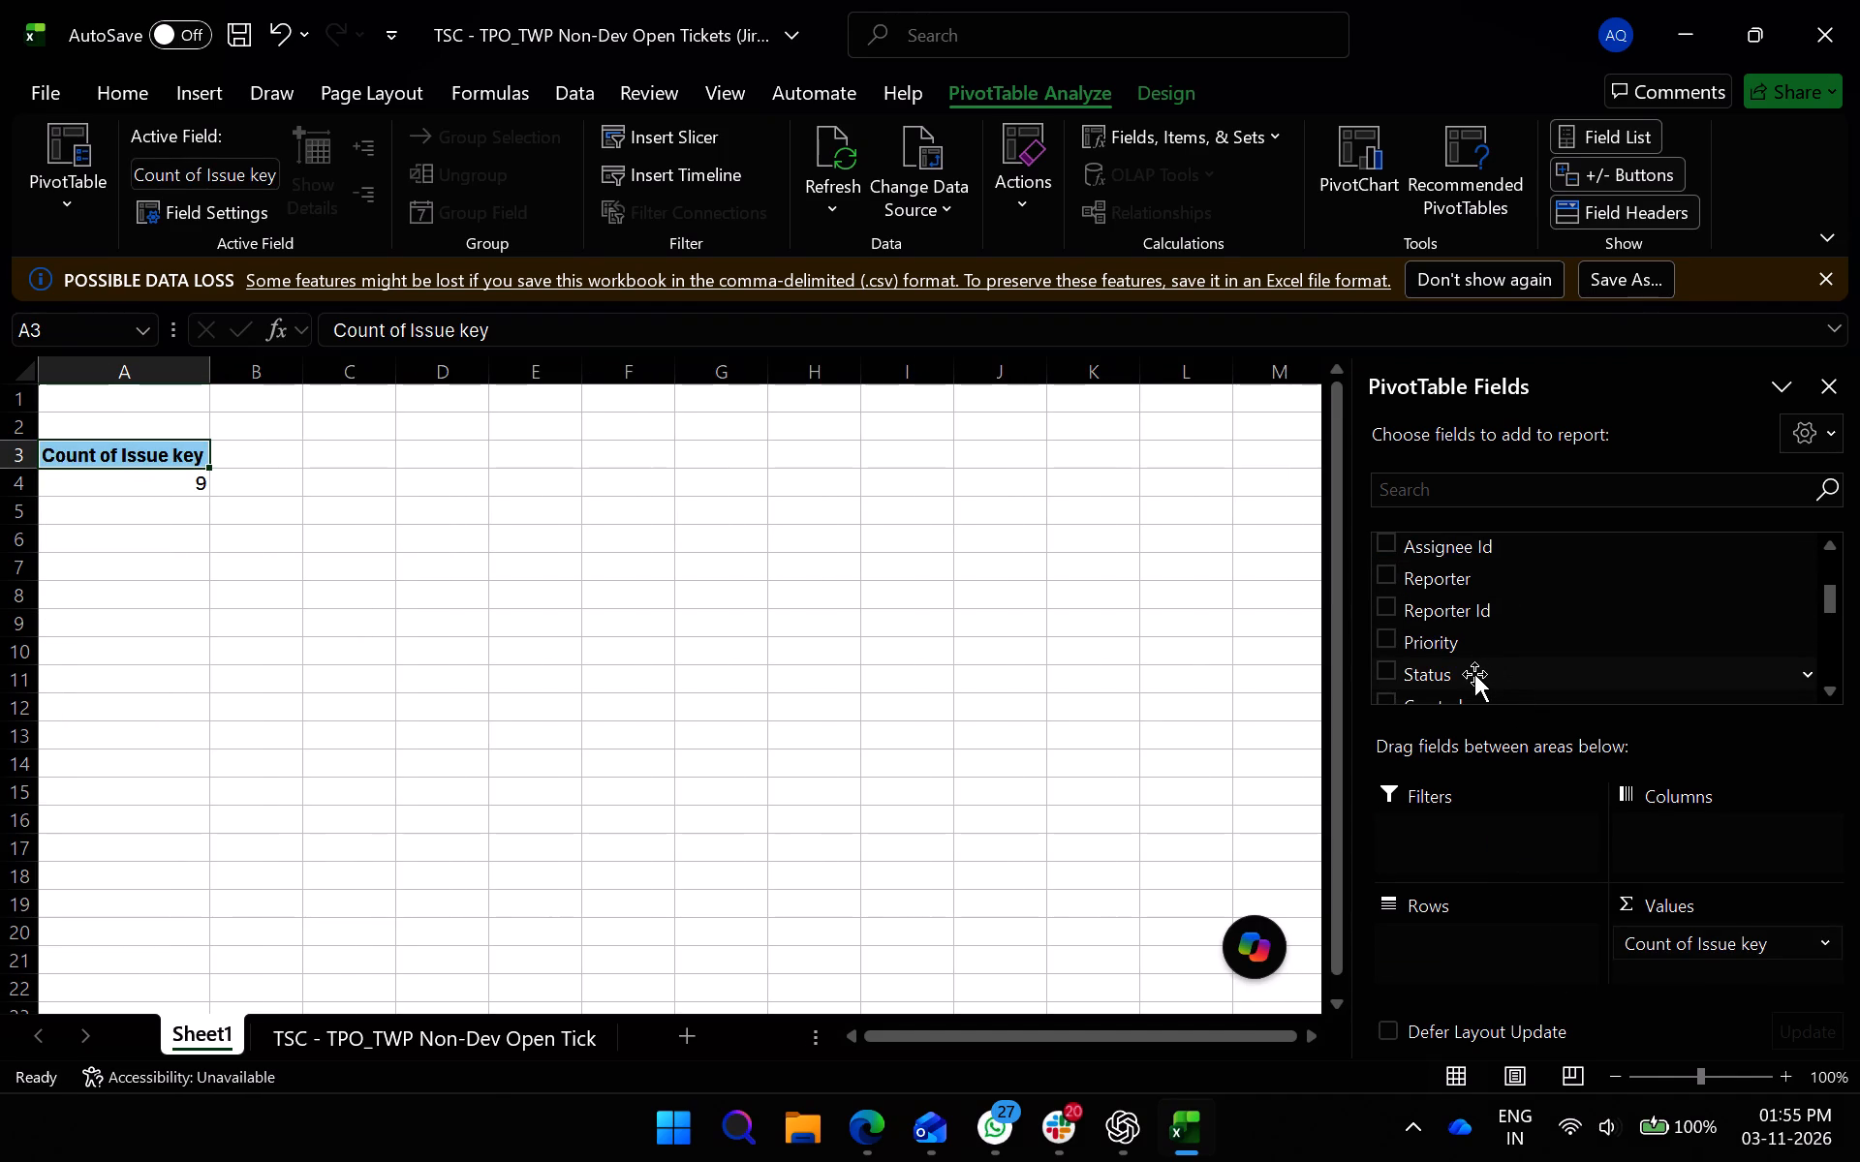
drag(1473, 677, 1695, 850)
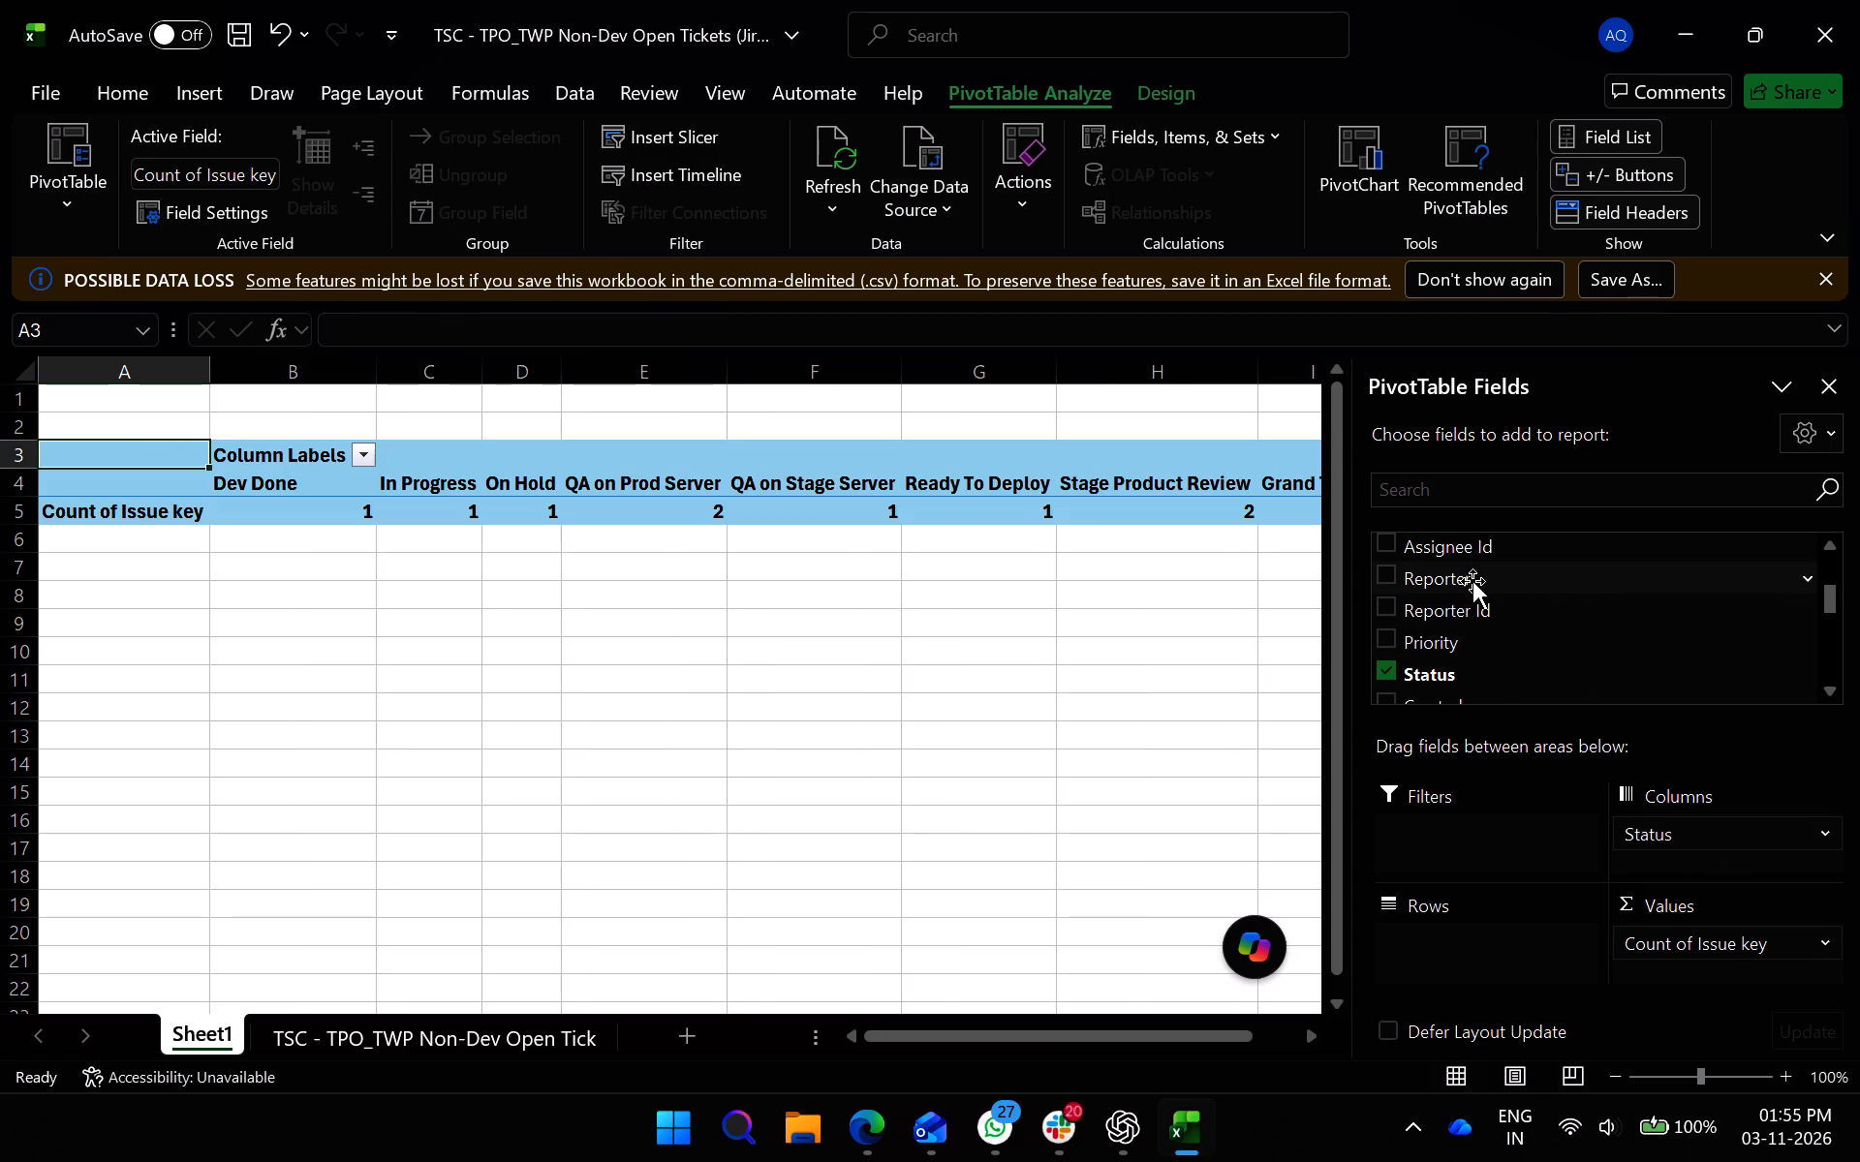
scroll(1483, 615, up, 1)
drag(1442, 586, 1605, 705)
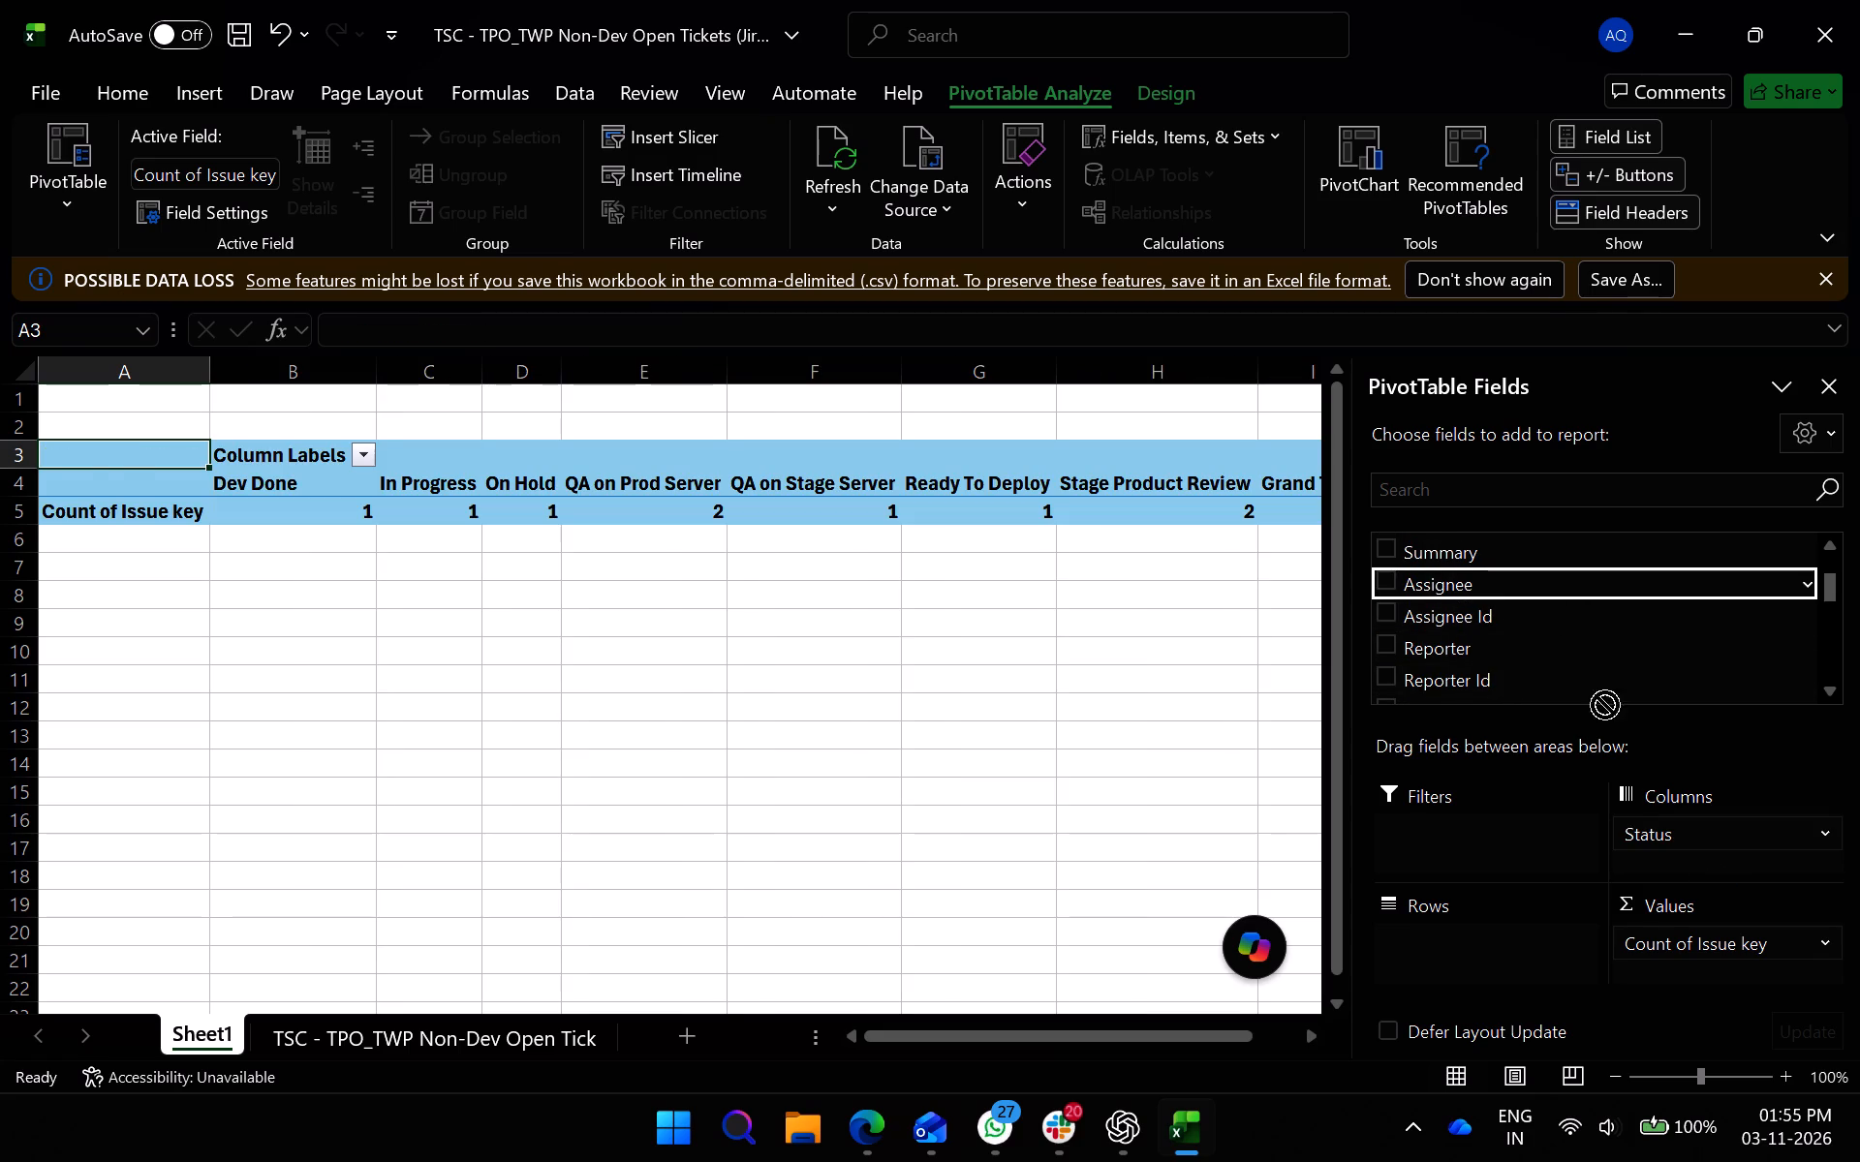
drag(1605, 705, 1522, 951)
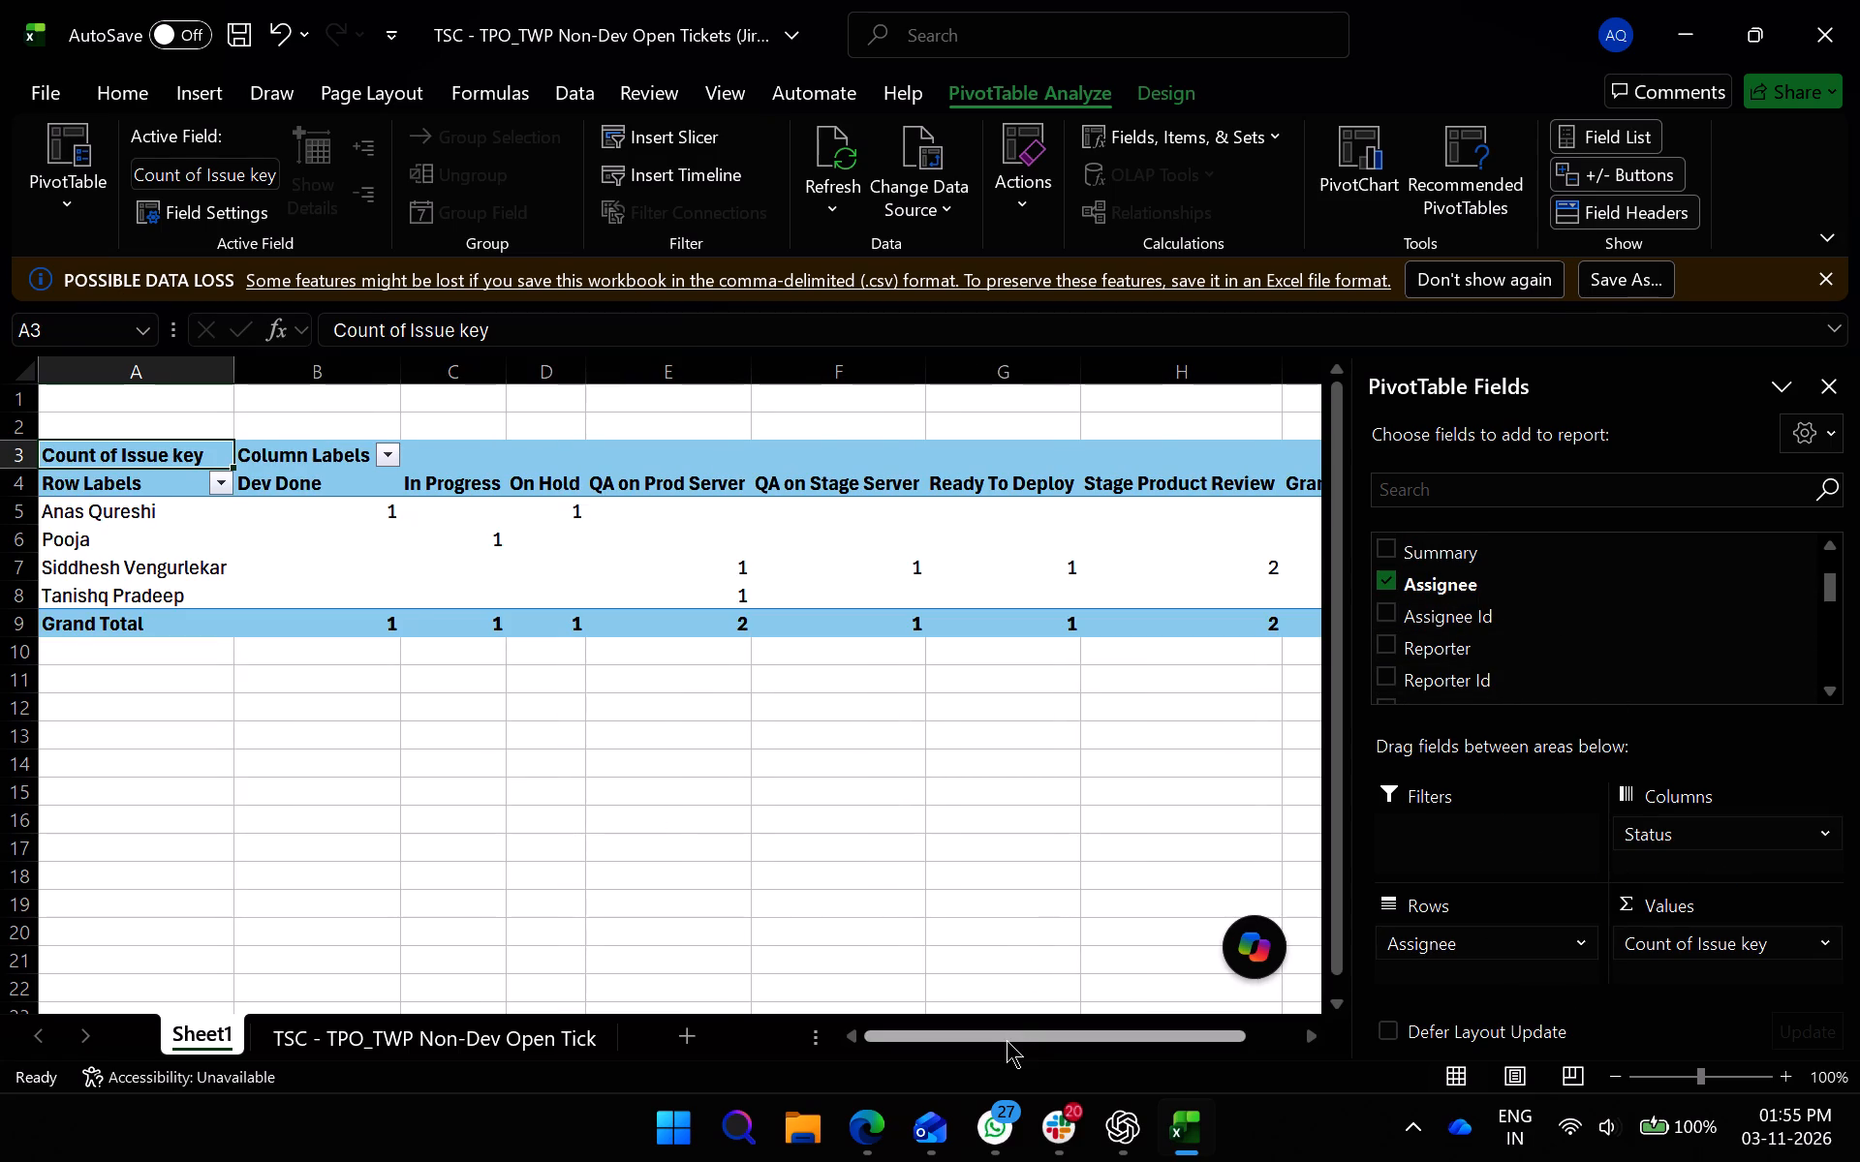
drag(1006, 1048, 940, 1028)
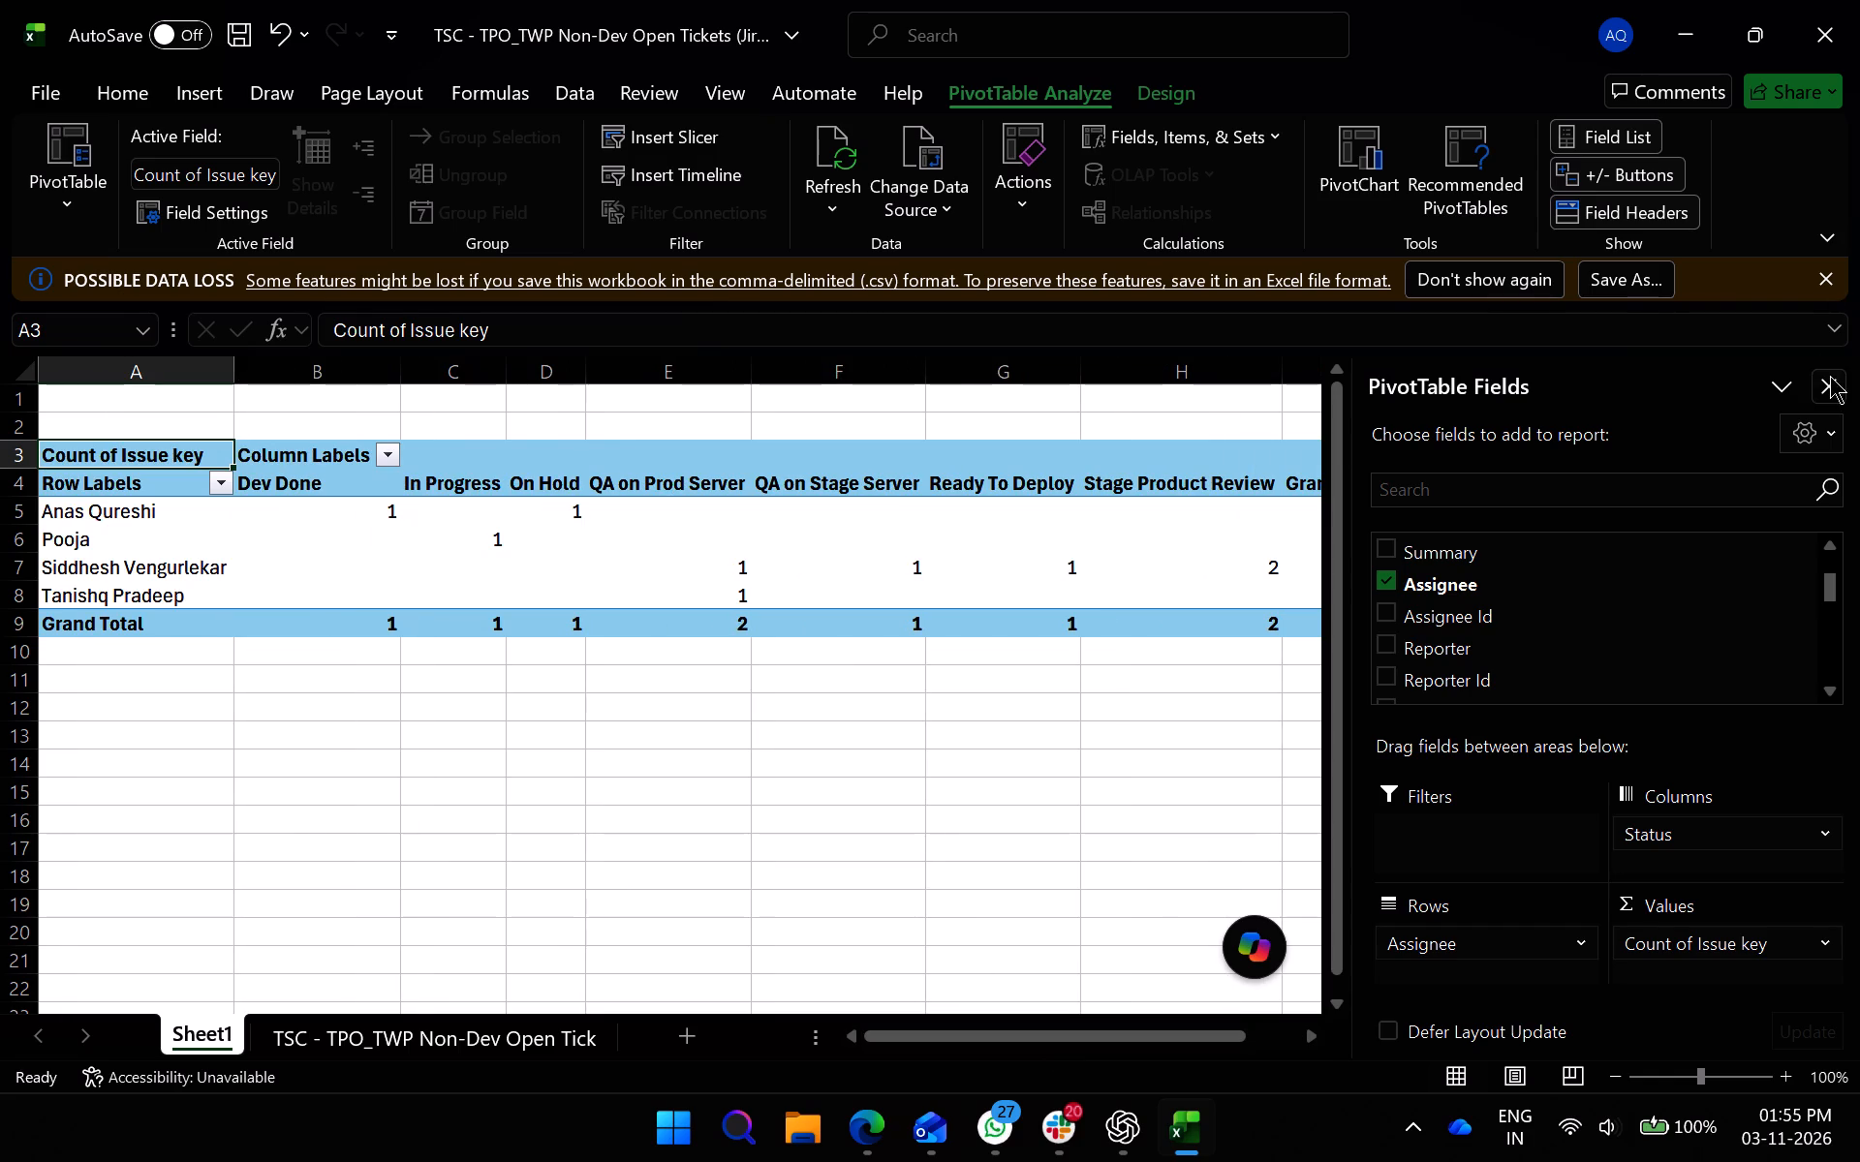
click(1832, 377)
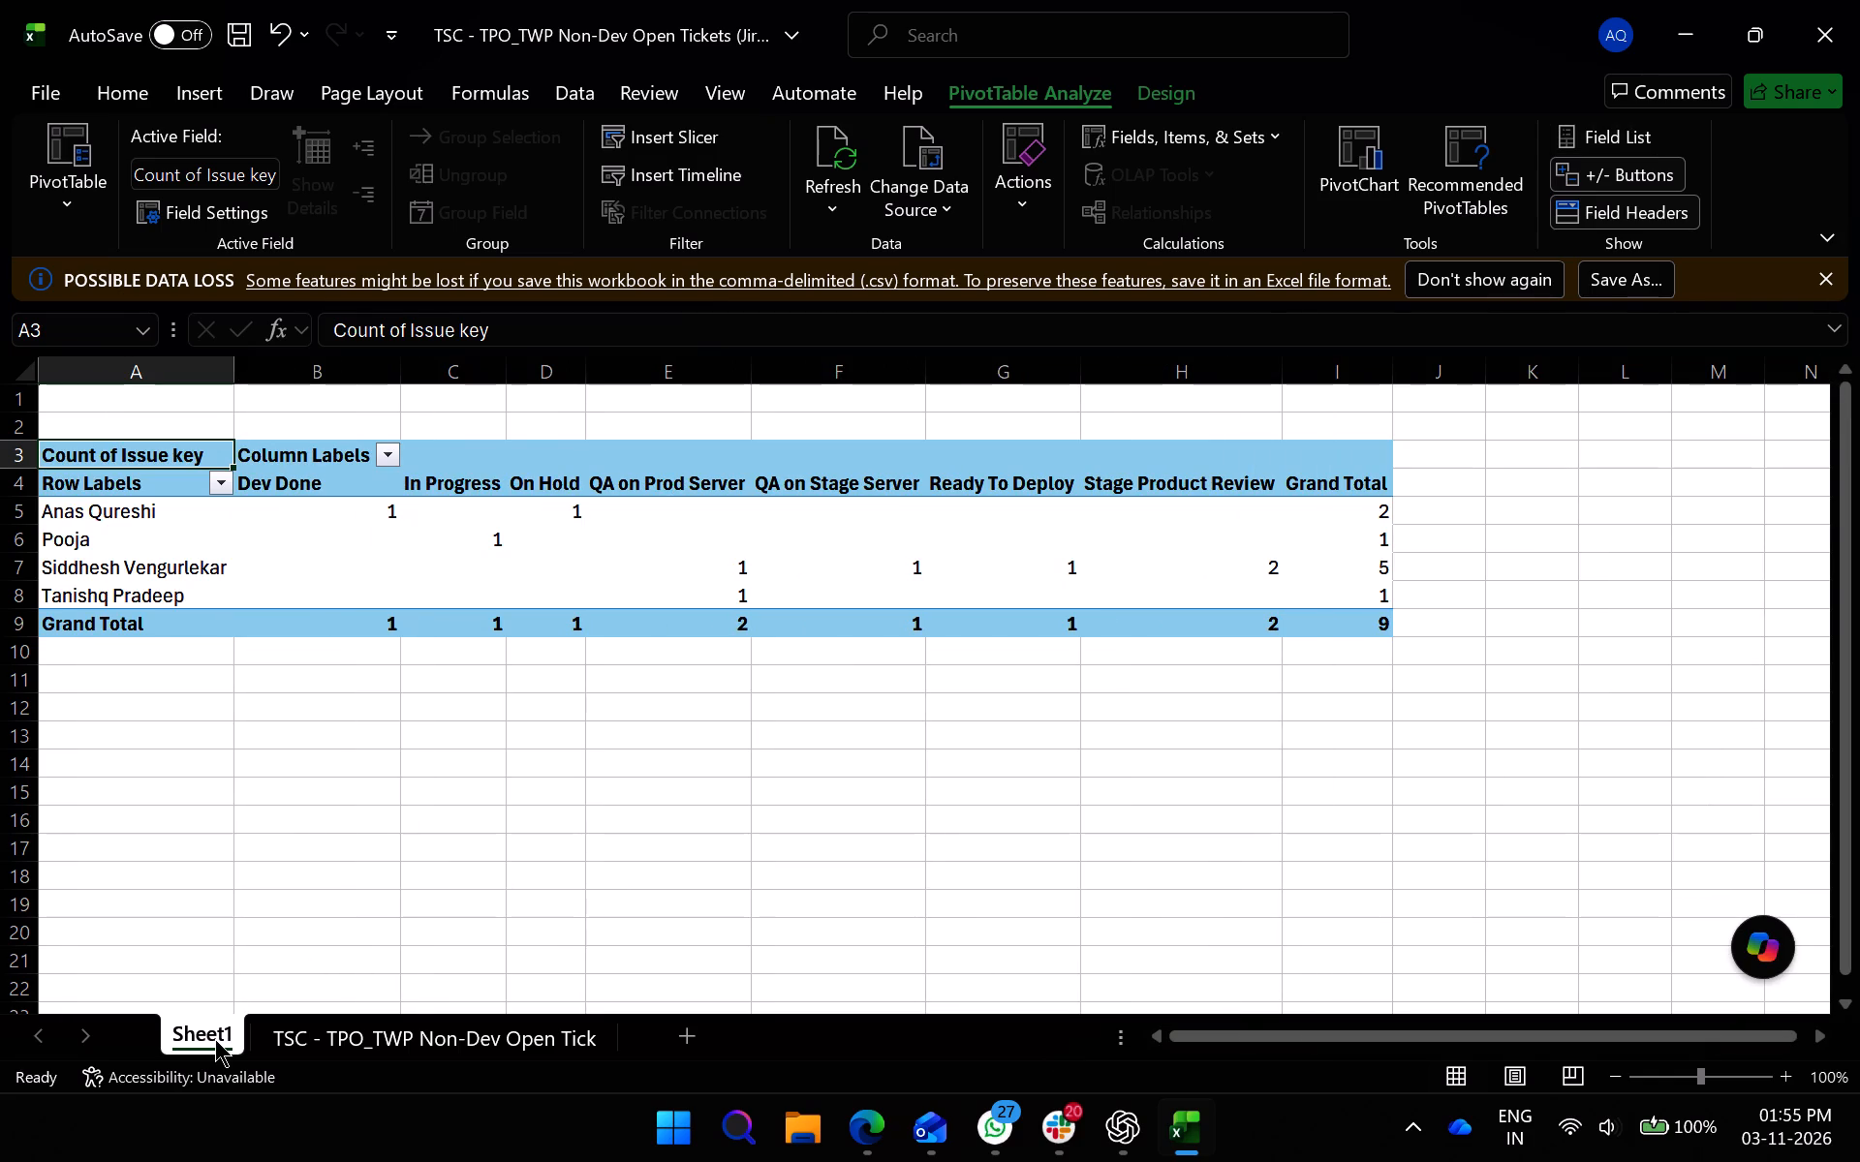
Rename the PivotTable's worksheet as Pivot.
double_click(215, 1039)
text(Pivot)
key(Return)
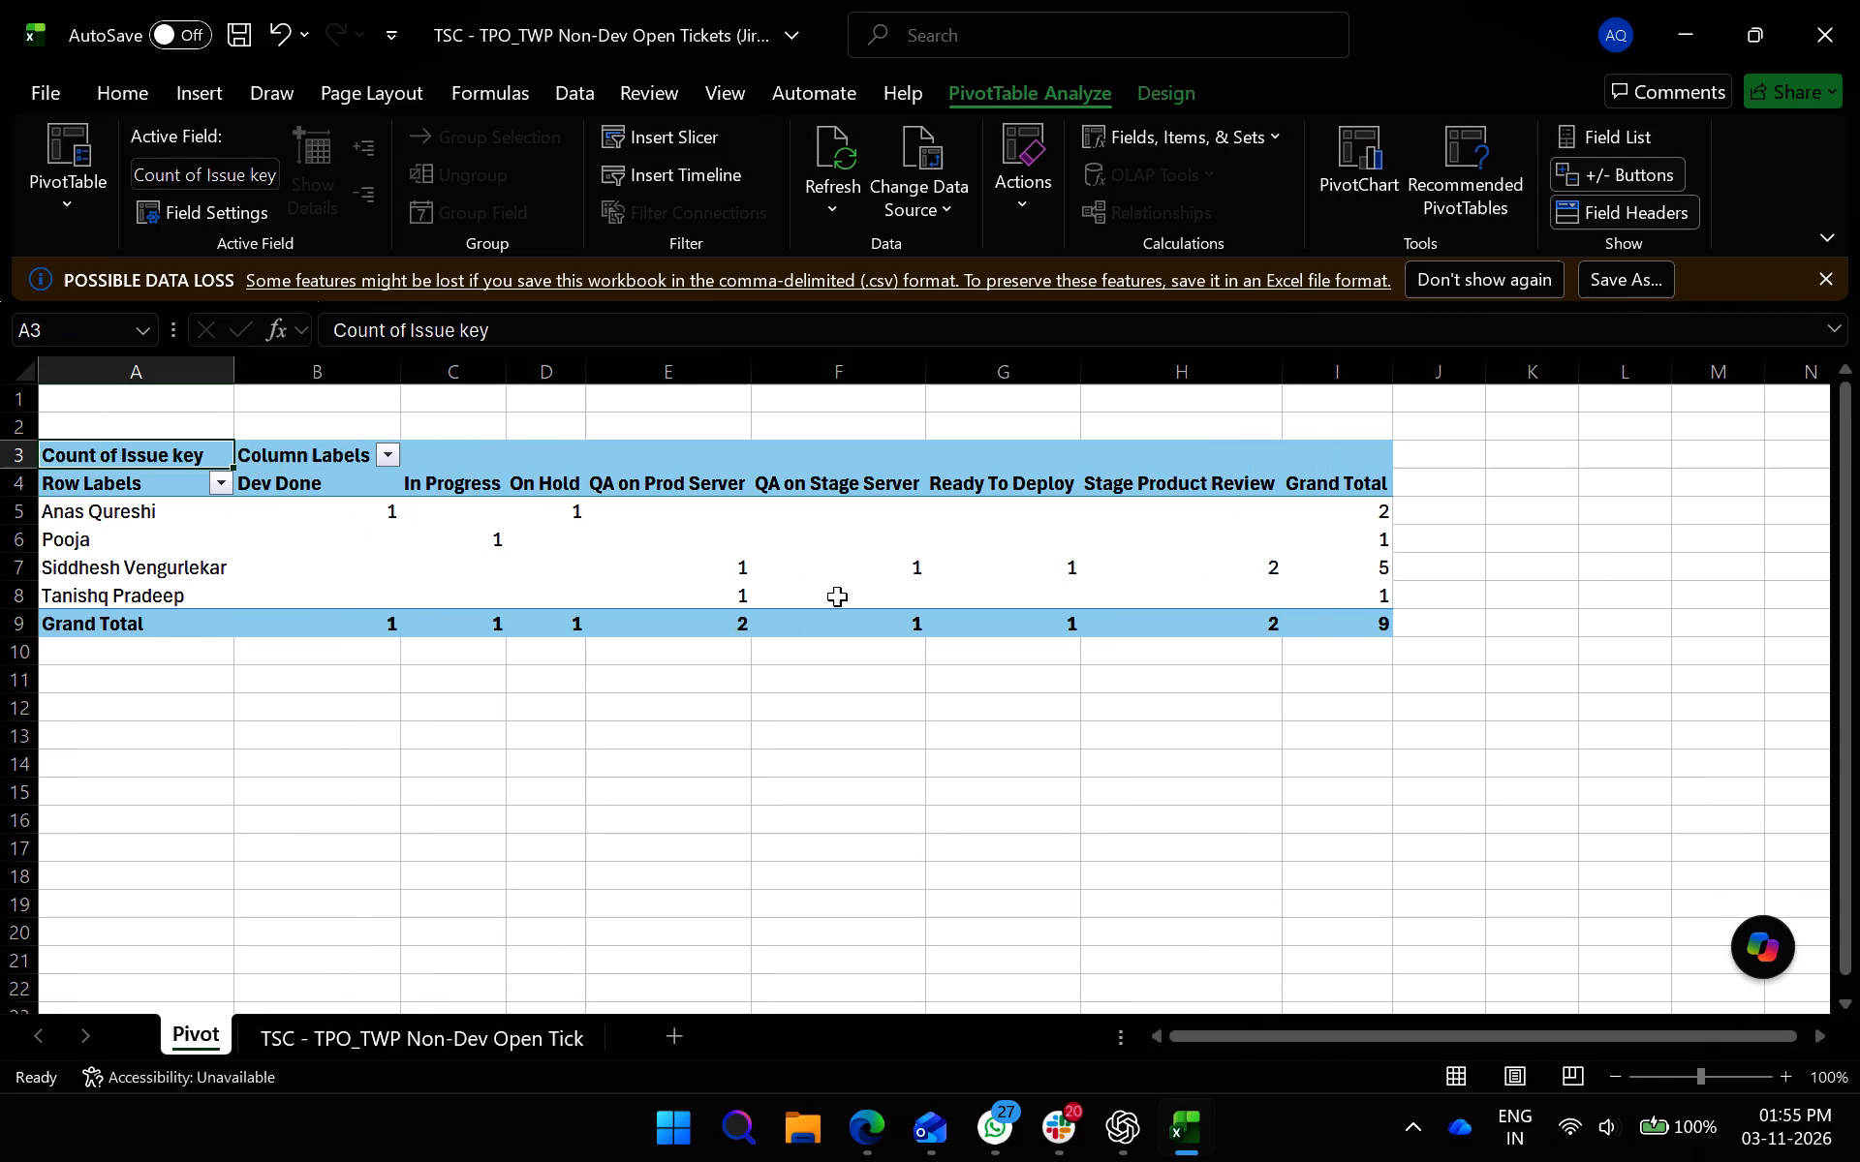
Open the workbook's sharing options.
click(1763, 95)
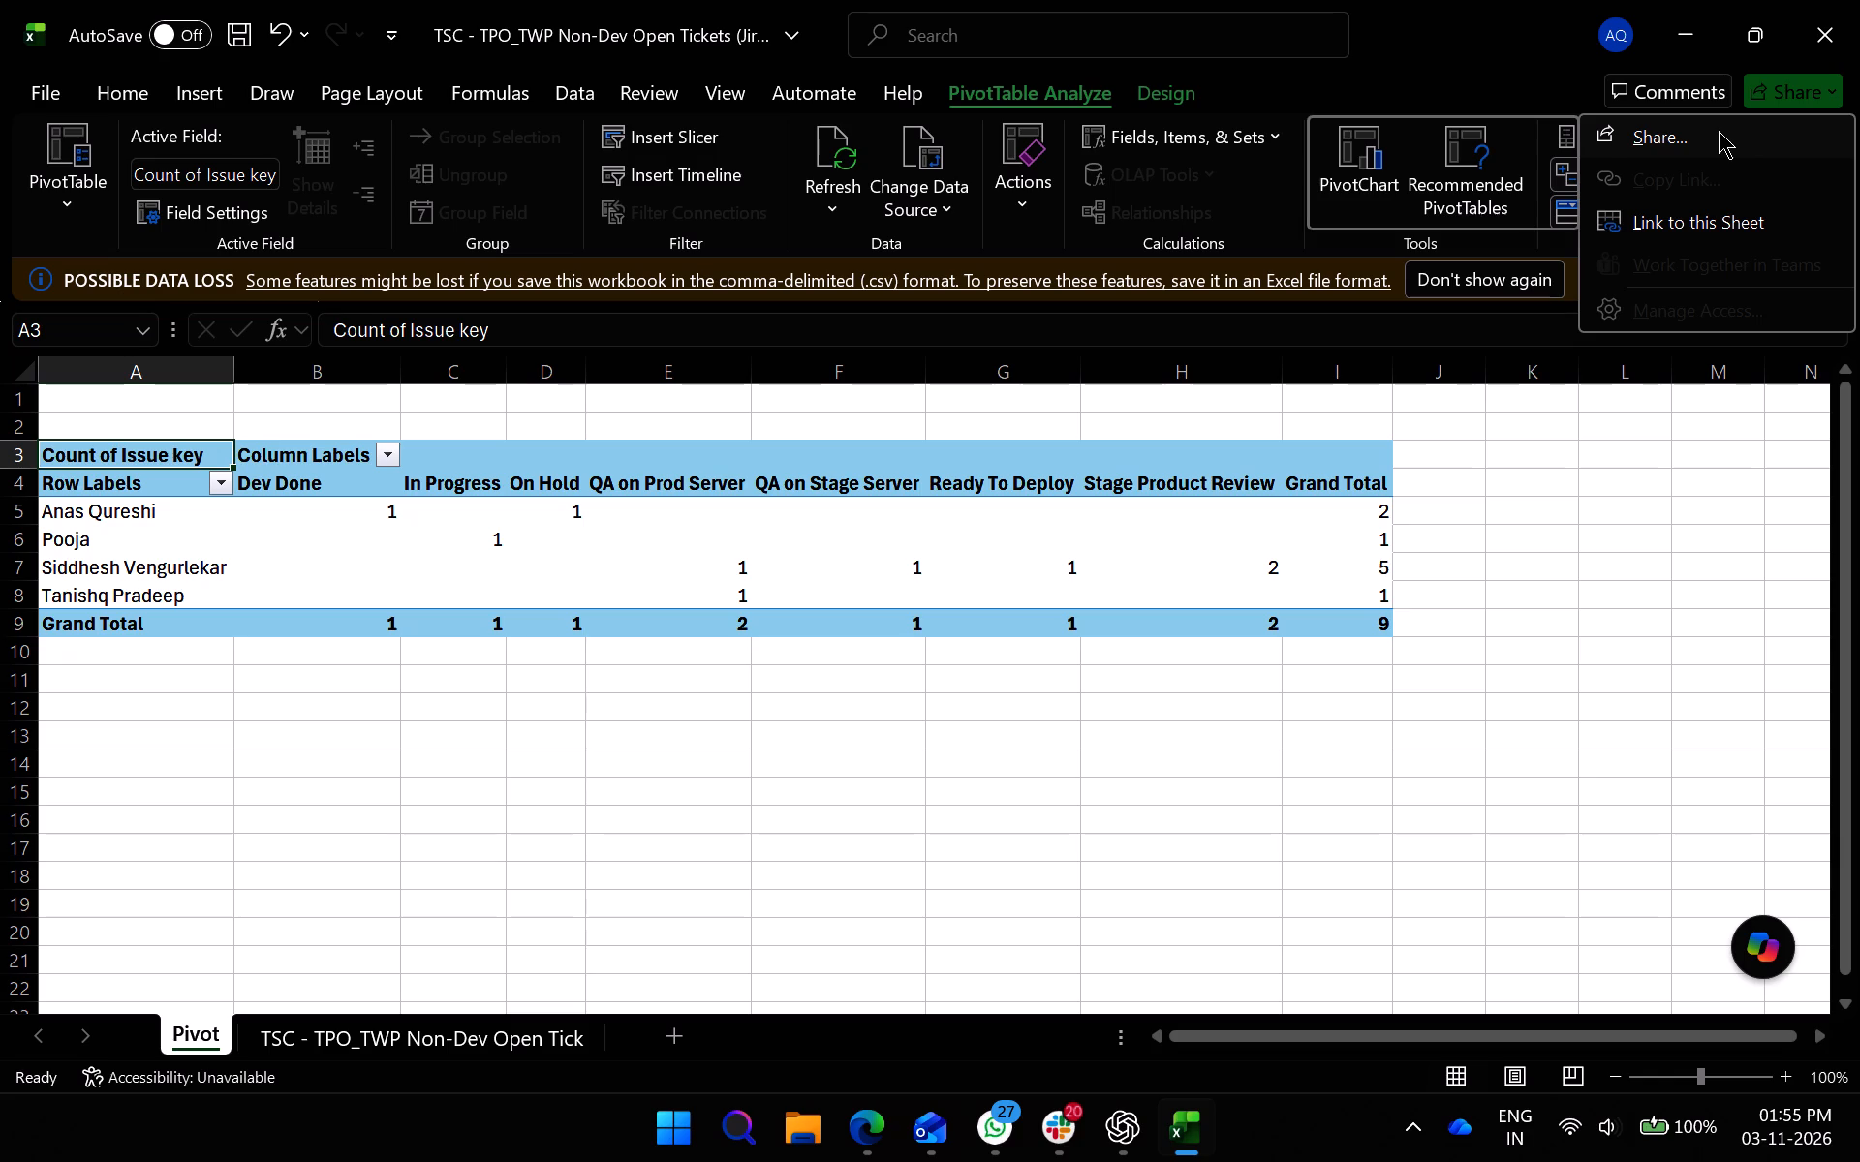
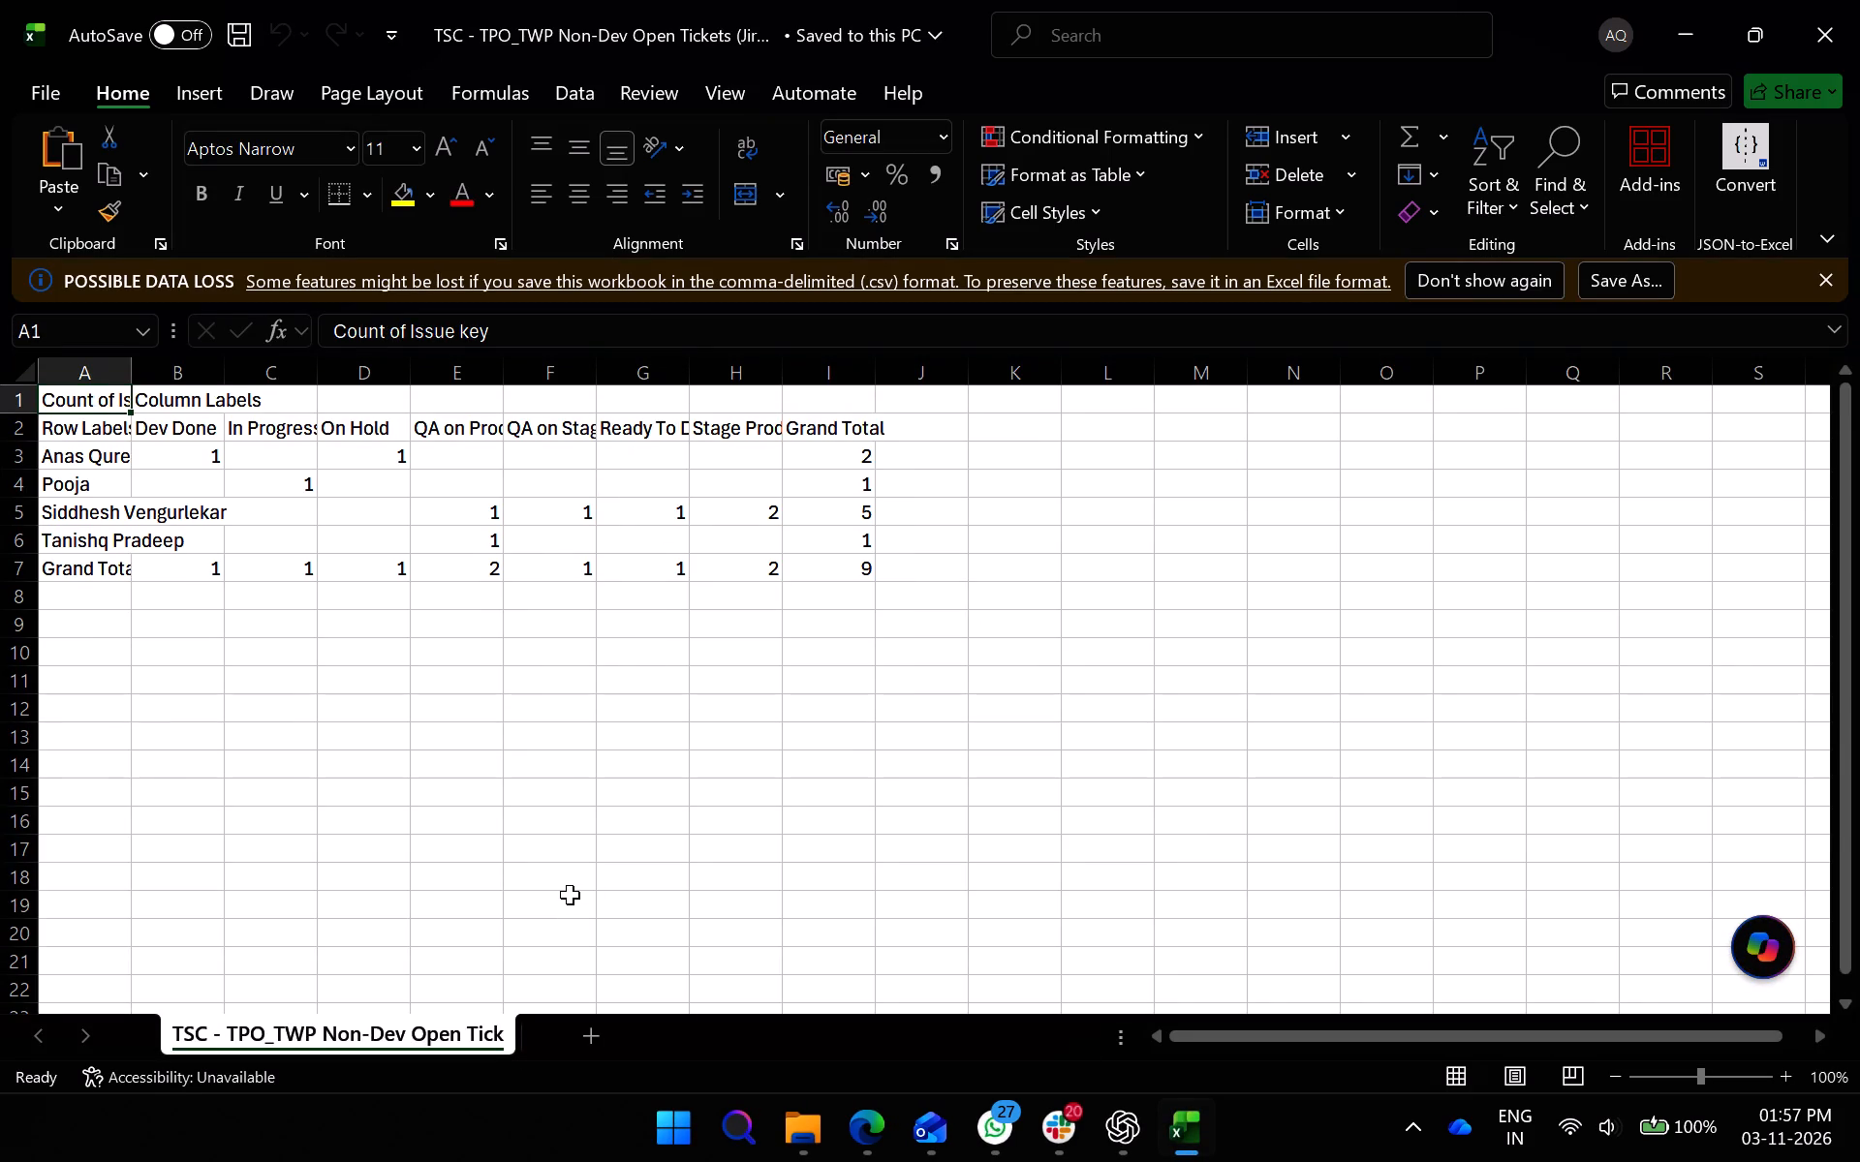
Close the workbook, reopen TSC - TPO_TWP Non-Dev Open Tickets (Jira) (2) from Downloads to check the saved pivot, and close it again.
click(1859, 0)
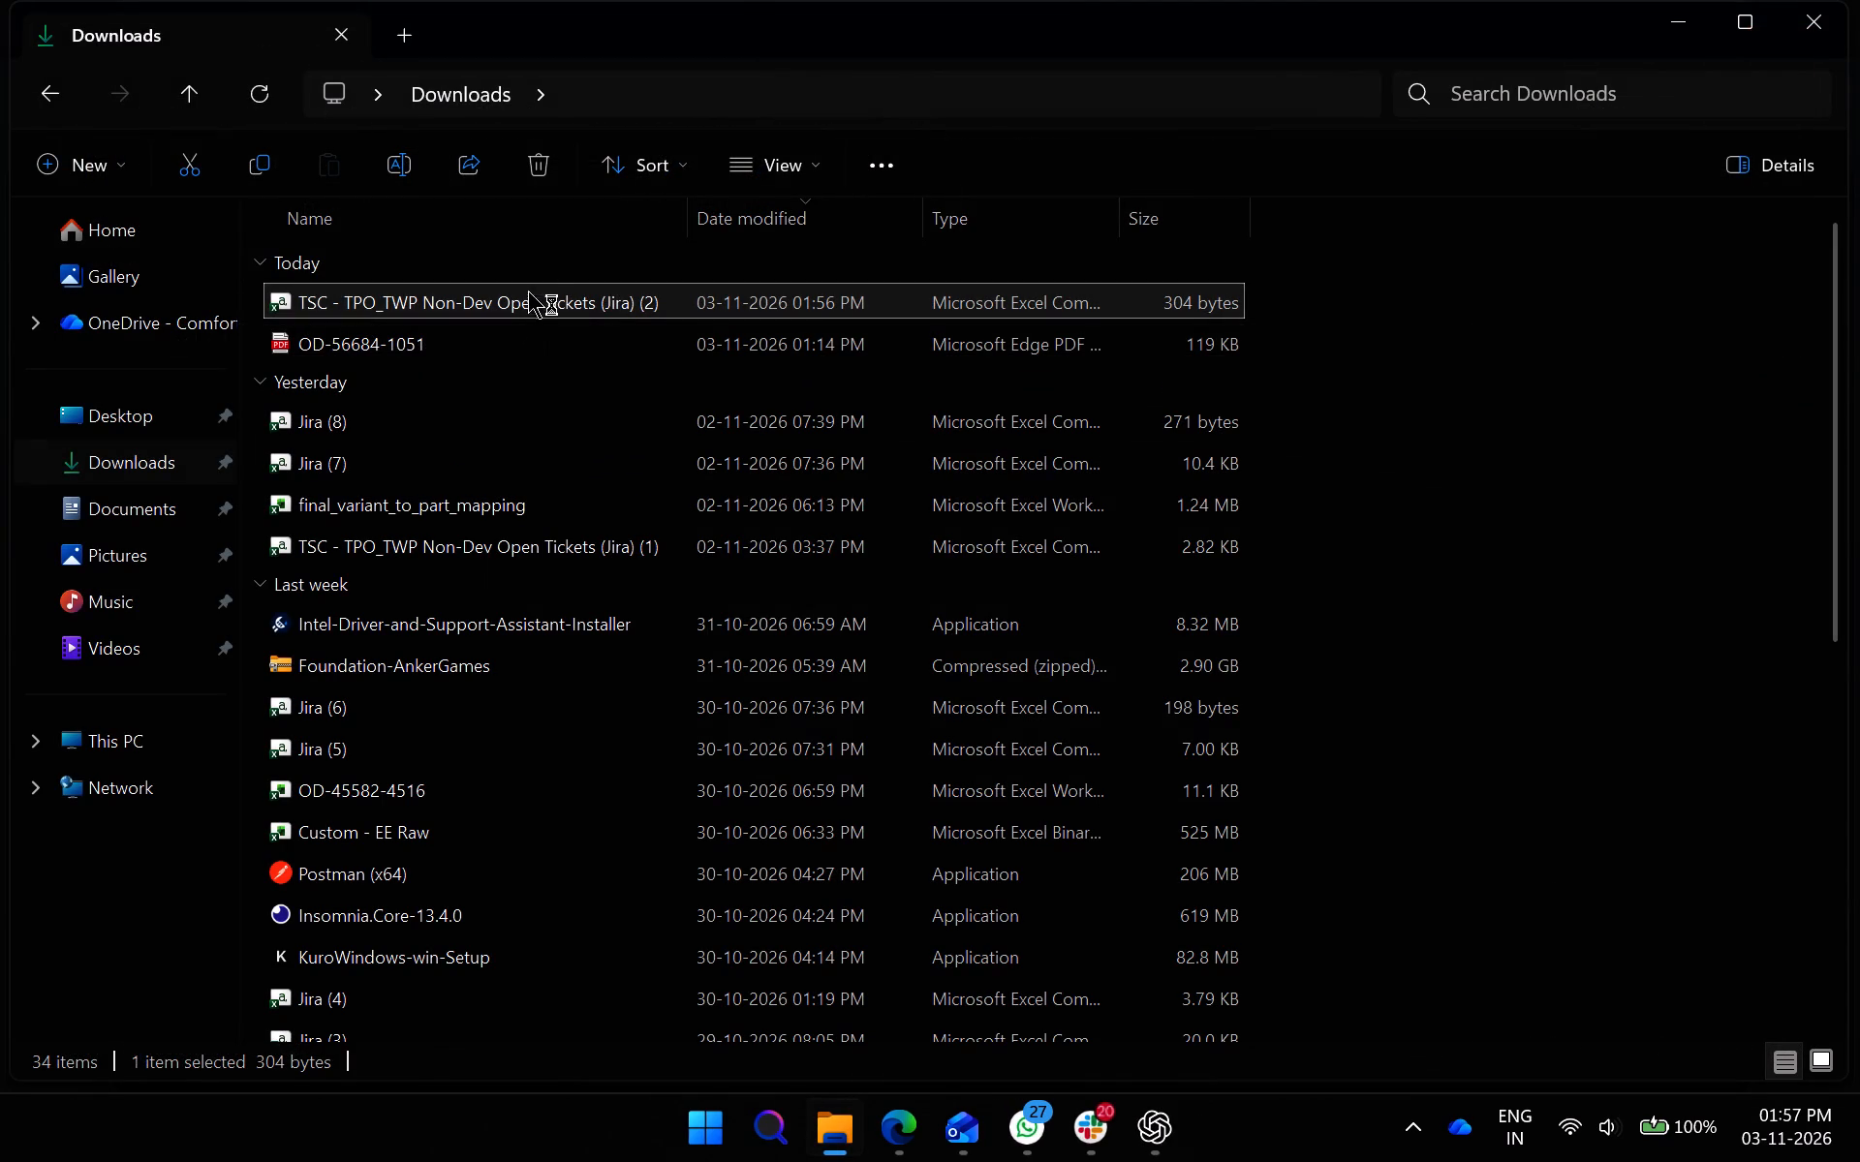
double_click(532, 291)
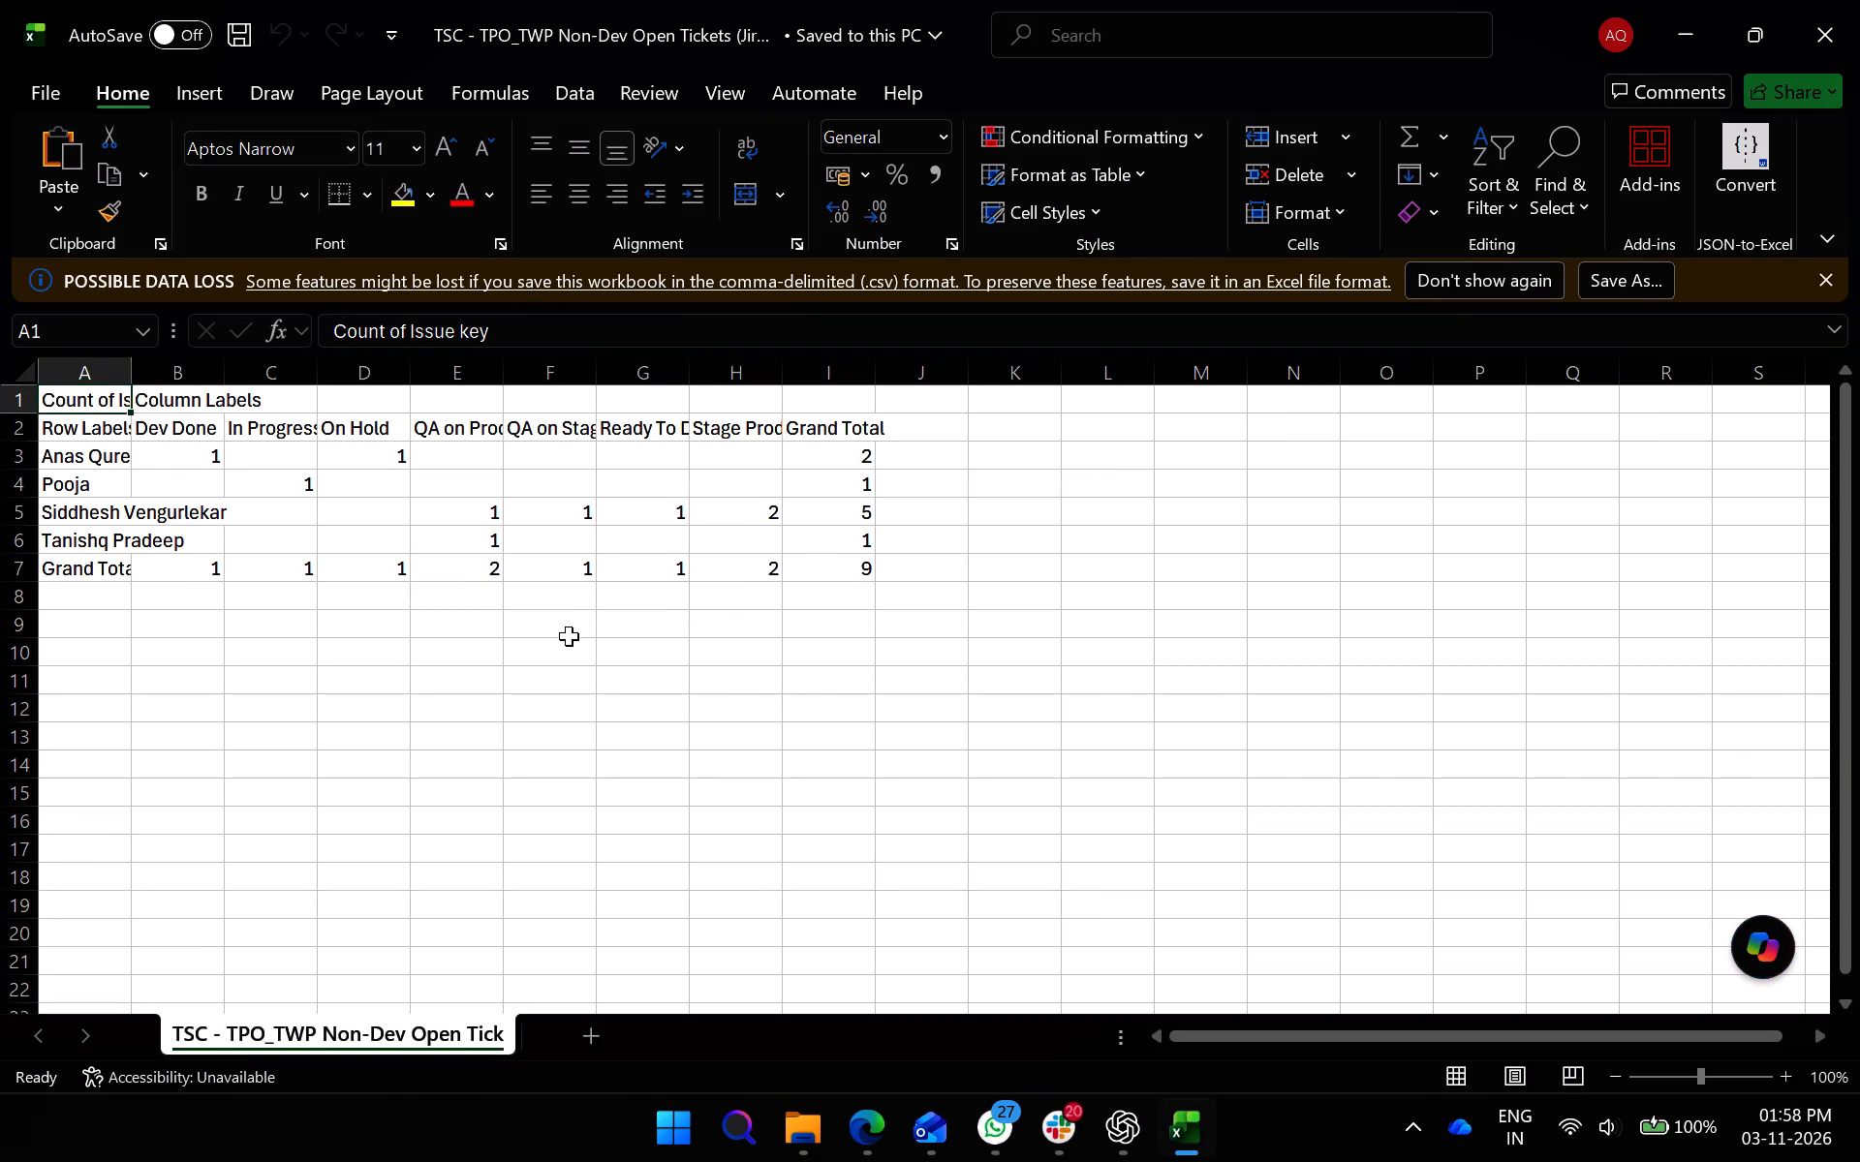
click(598, 558)
click(574, 561)
click(727, 564)
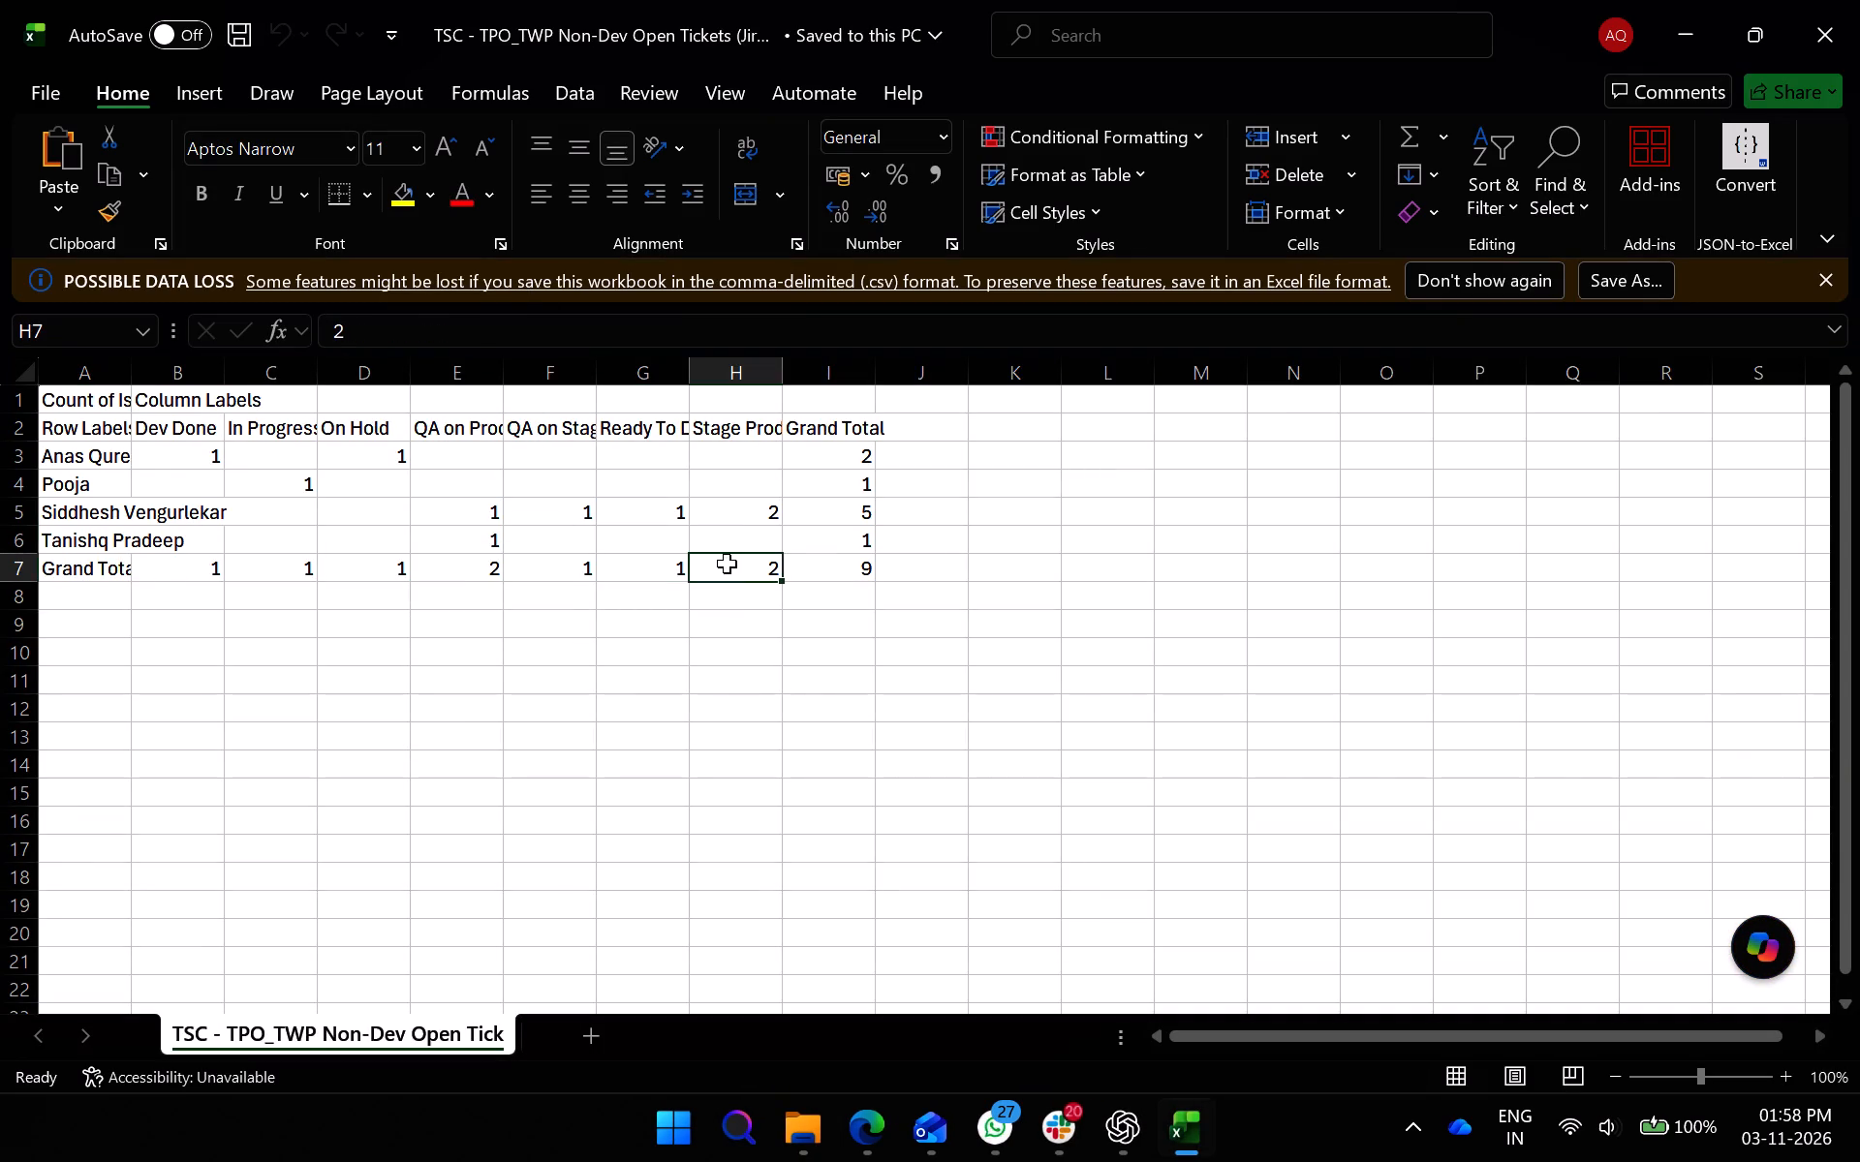
click(1859, 0)
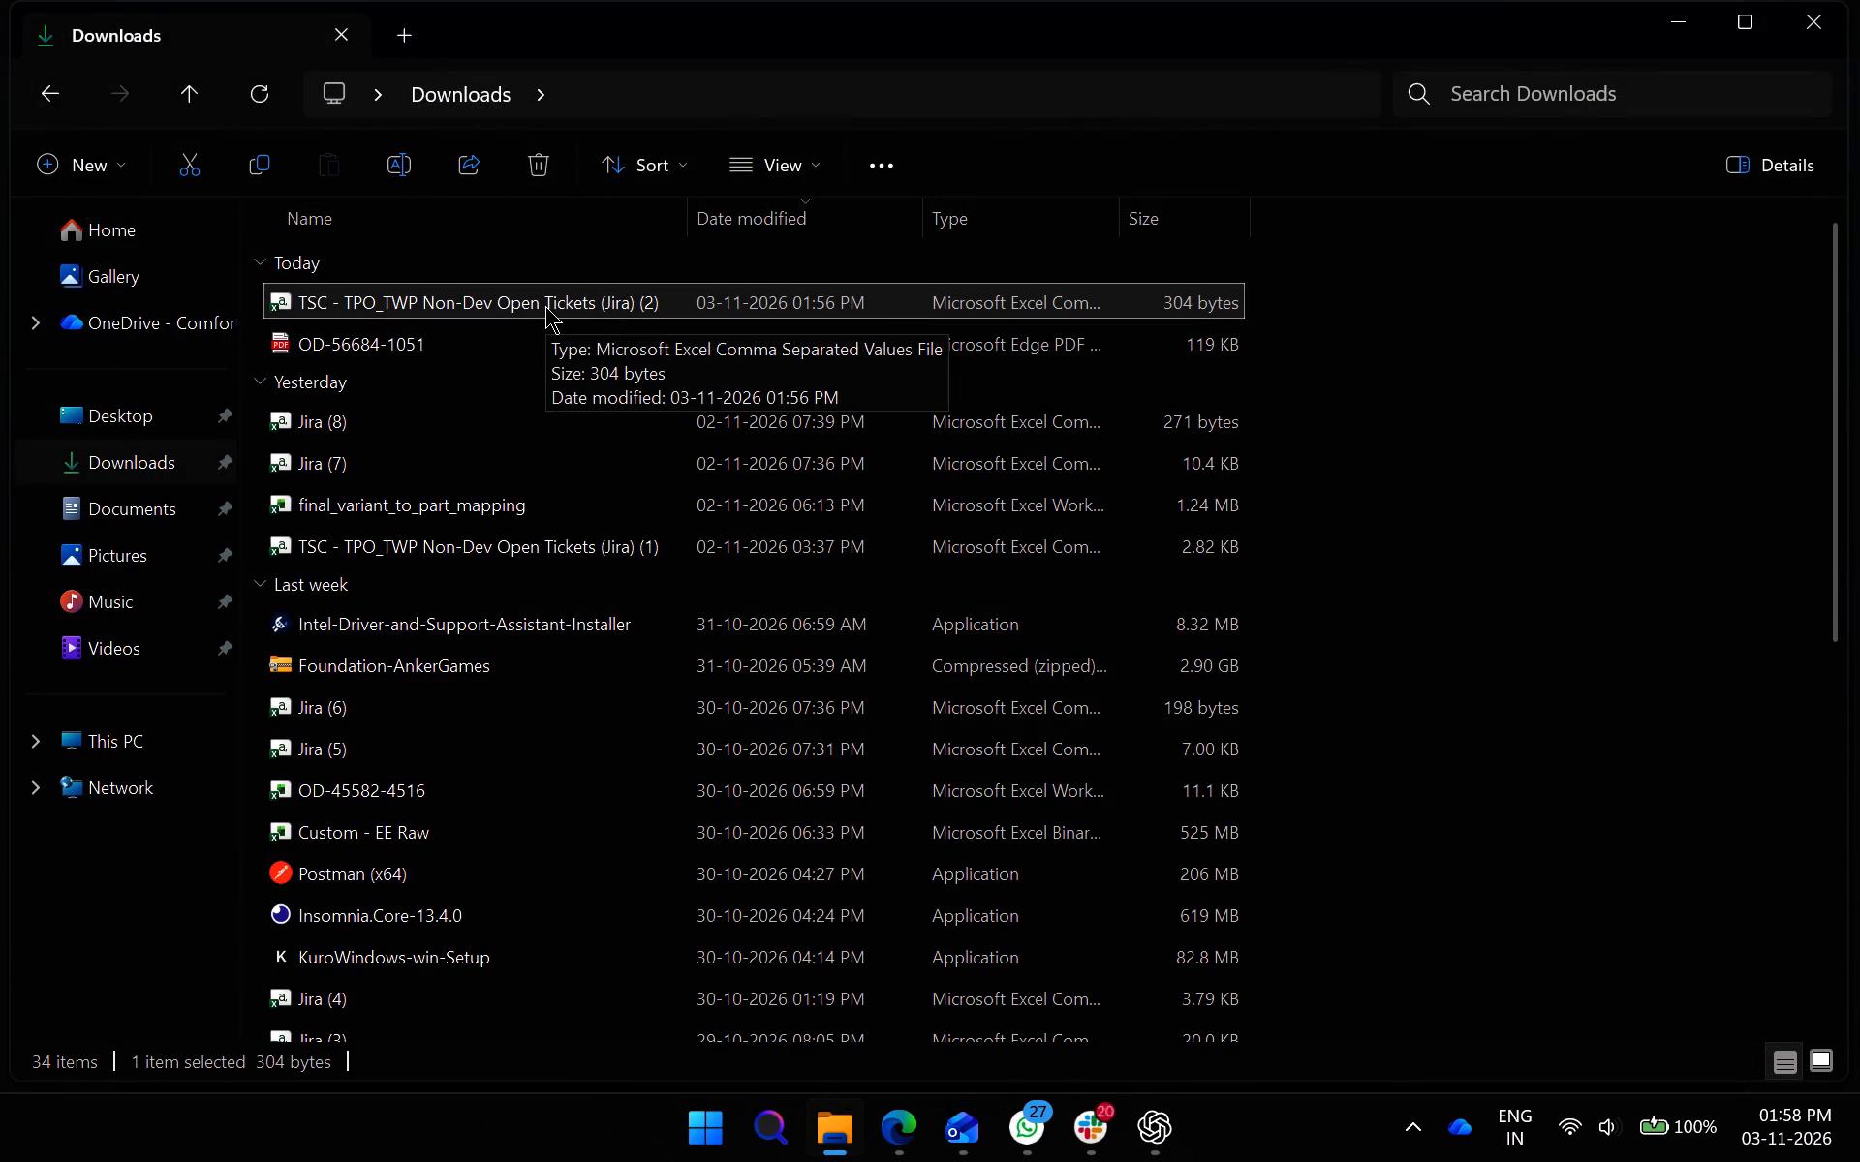
Delete the TSC - TPO_TWP Non-Dev Open Tickets (Jira) (2) CSV file from Downloads.
key(Delete)
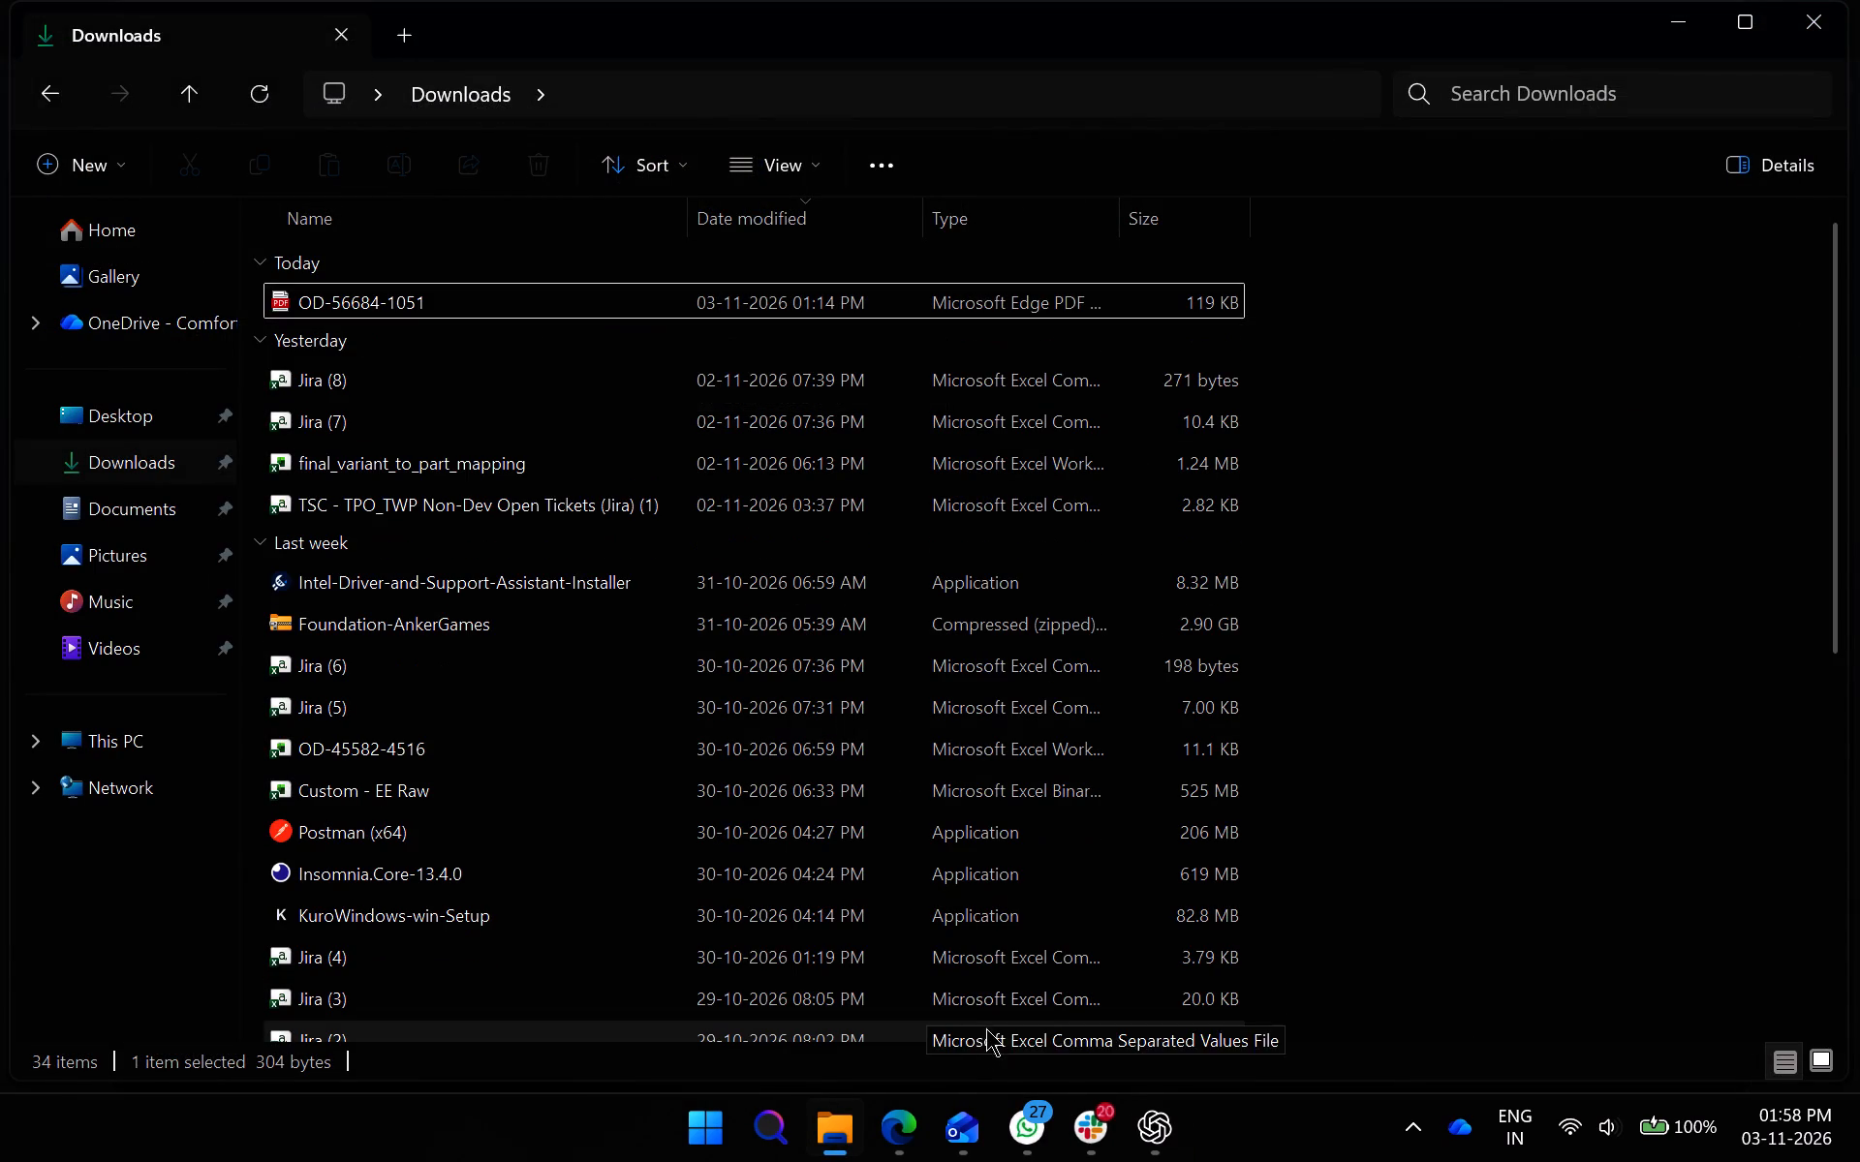
Switch to Edge and start a new export of the TSC - TPO/TWP Non-Dev Open Tickets filter's work items.
click(909, 1104)
click(813, 997)
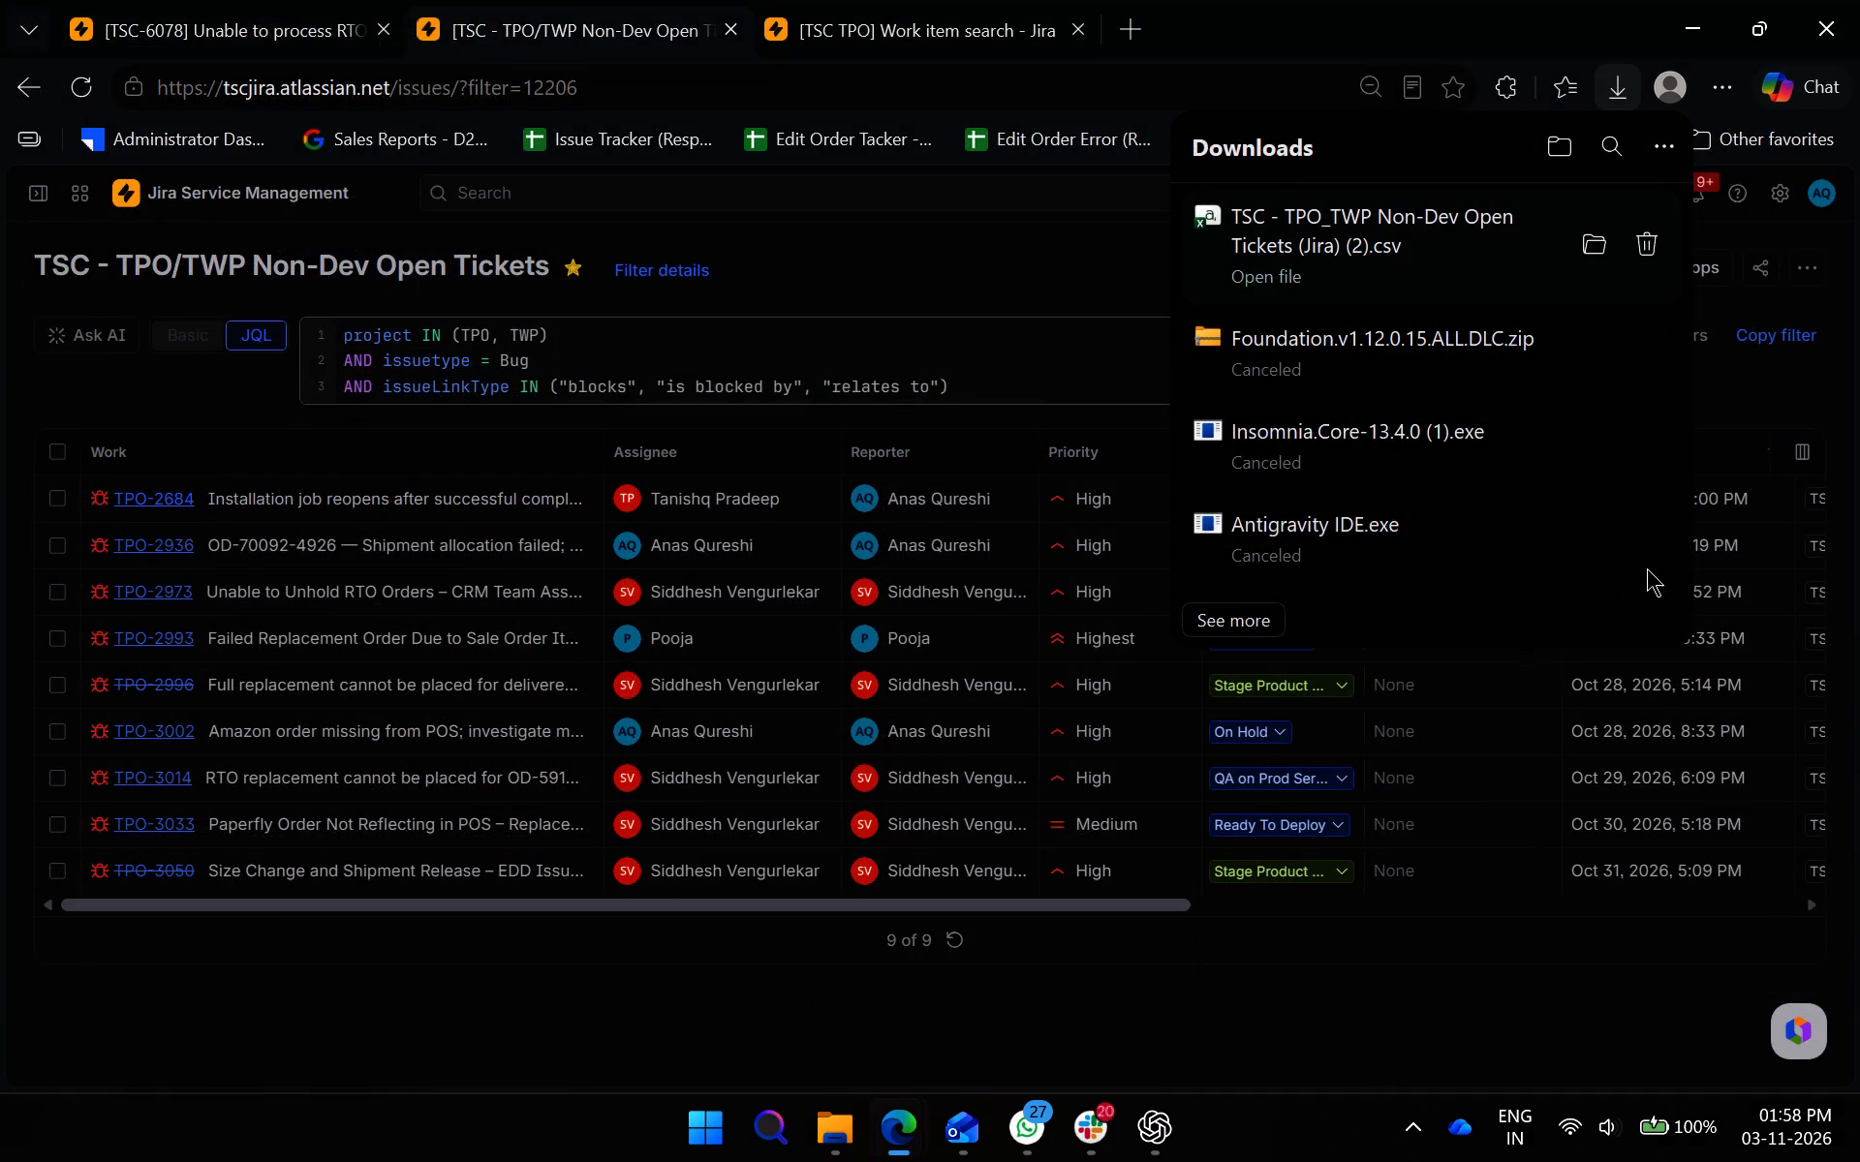
click(1480, 233)
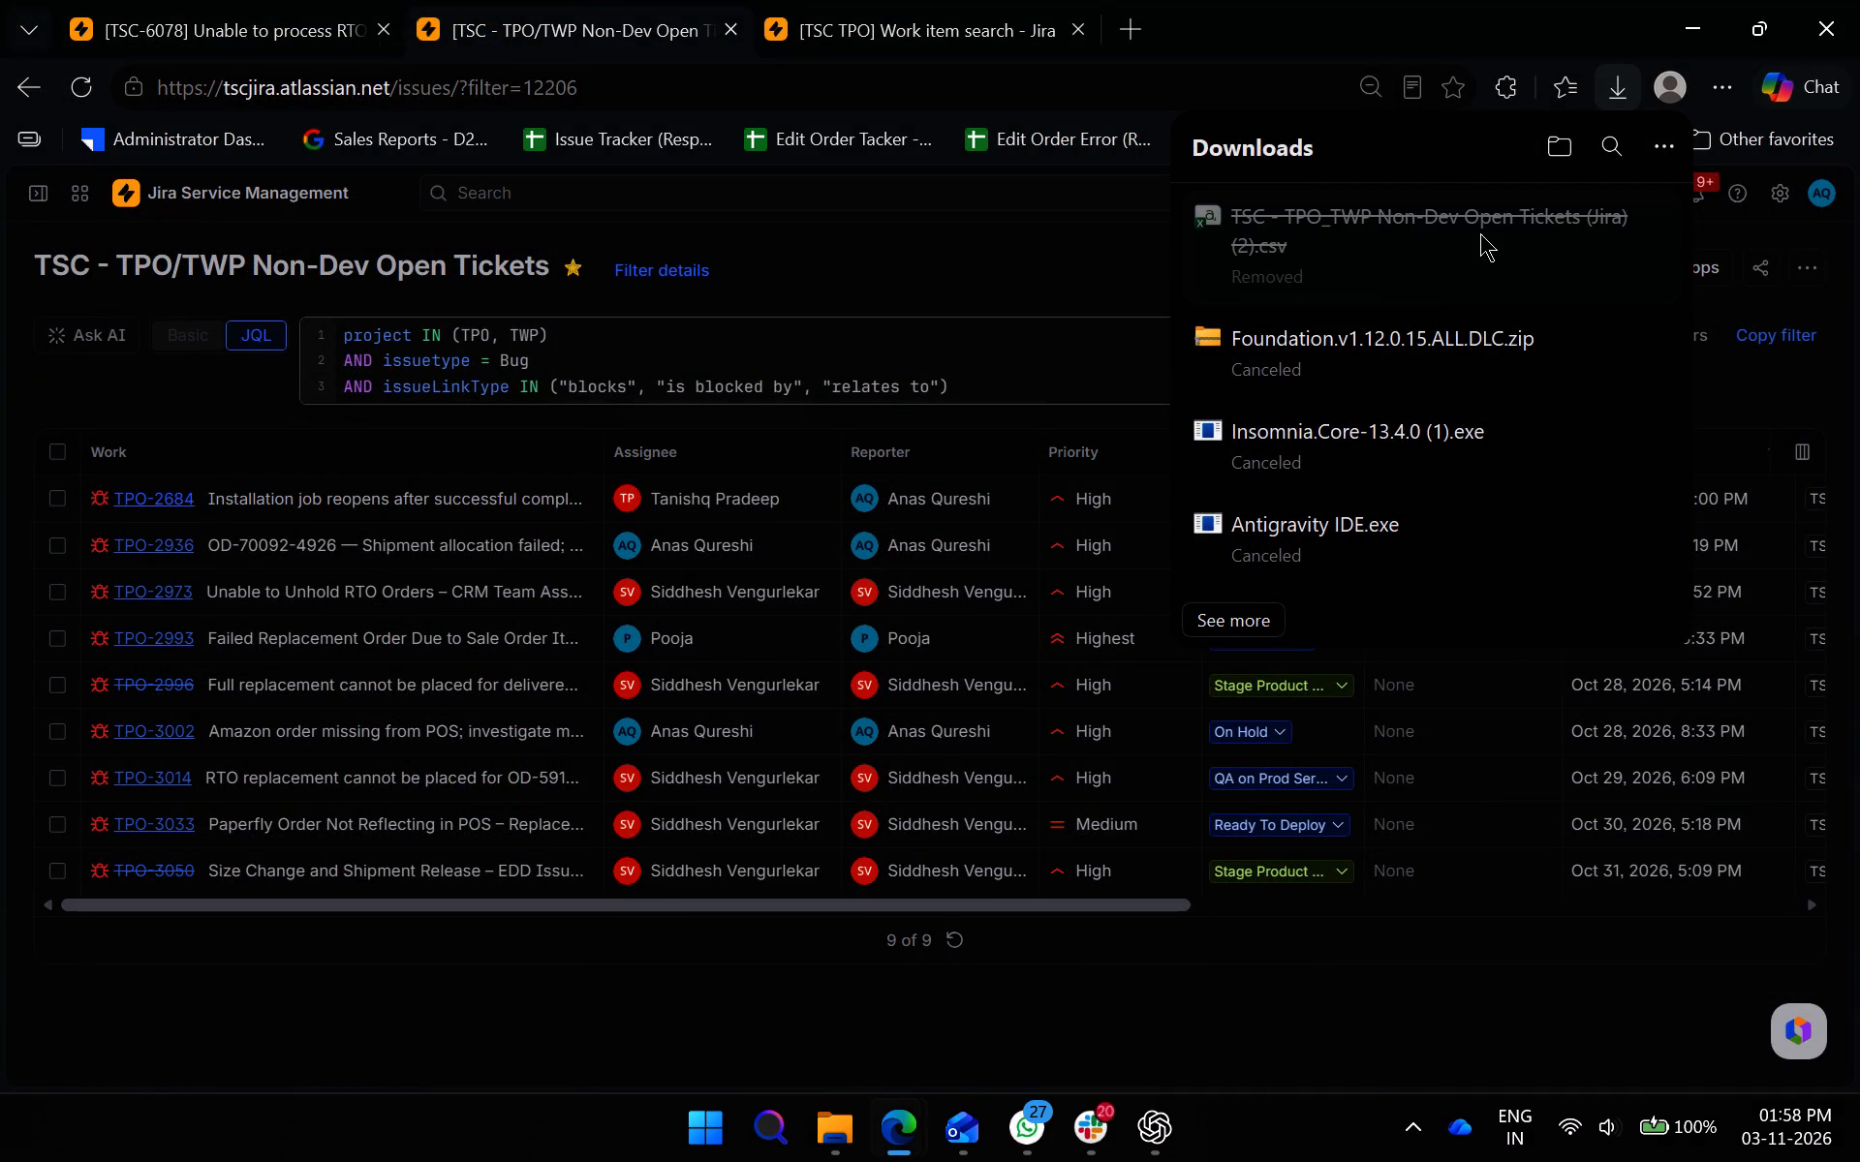
click(1731, 419)
click(1817, 278)
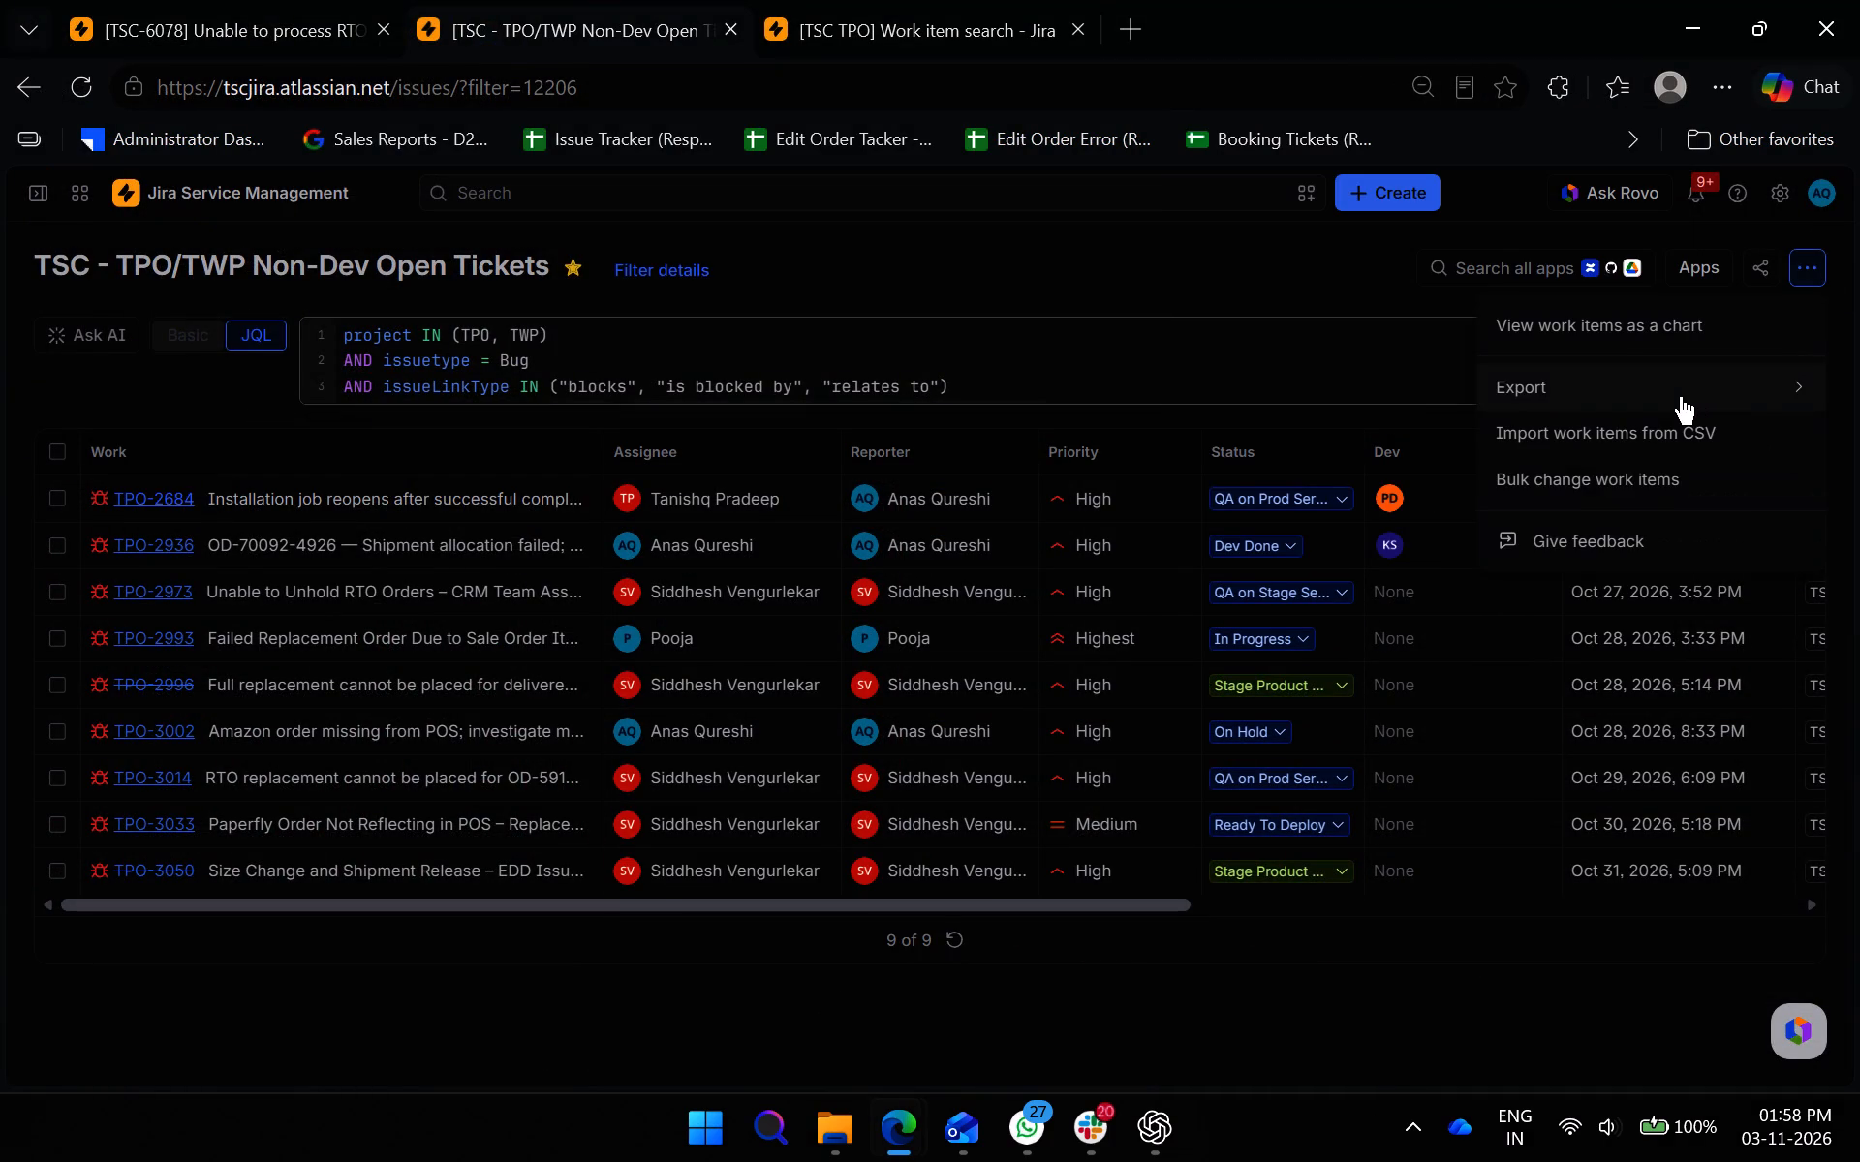
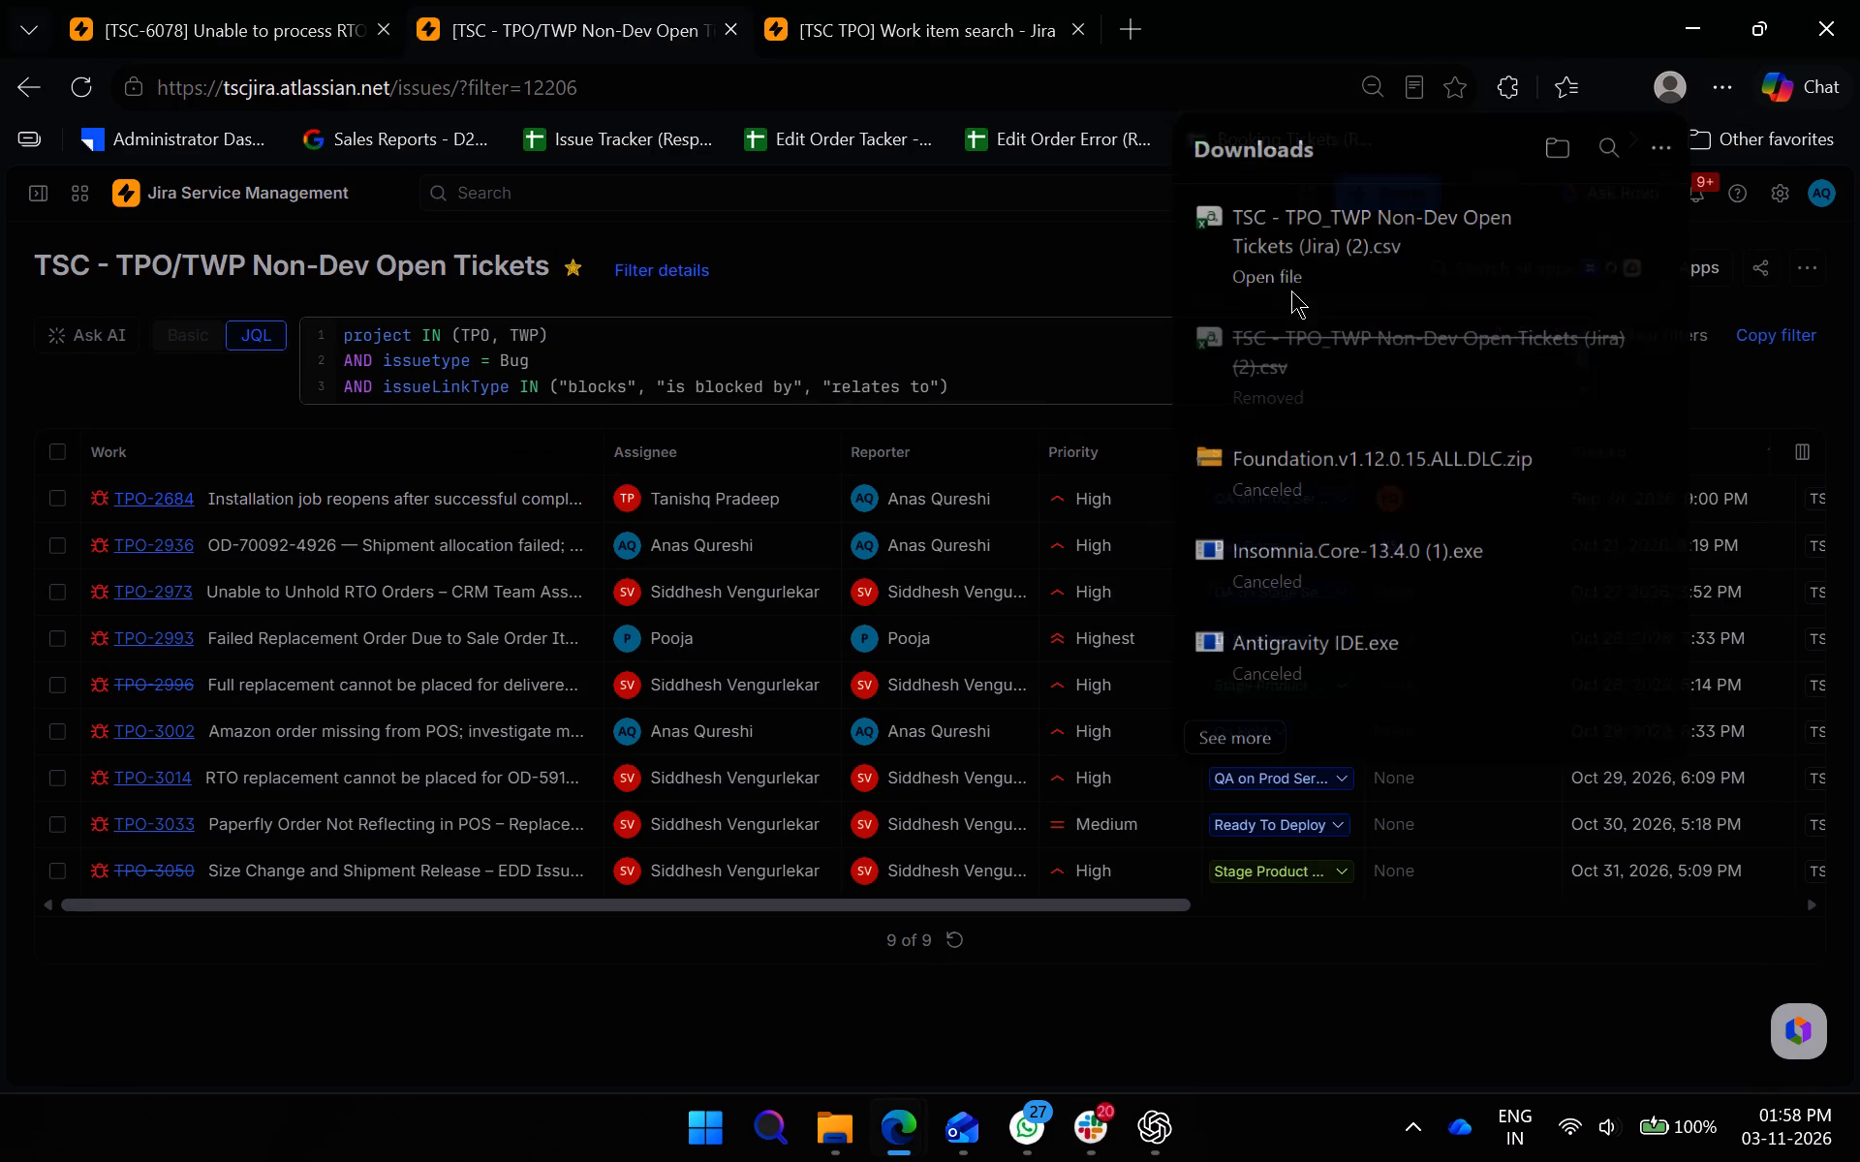
Open the newly downloaded TSC - TPO_TWP Non-Dev Open Tickets (Jira) (2) CSV and insert a PivotTable of its data on a new sheet.
click(1308, 227)
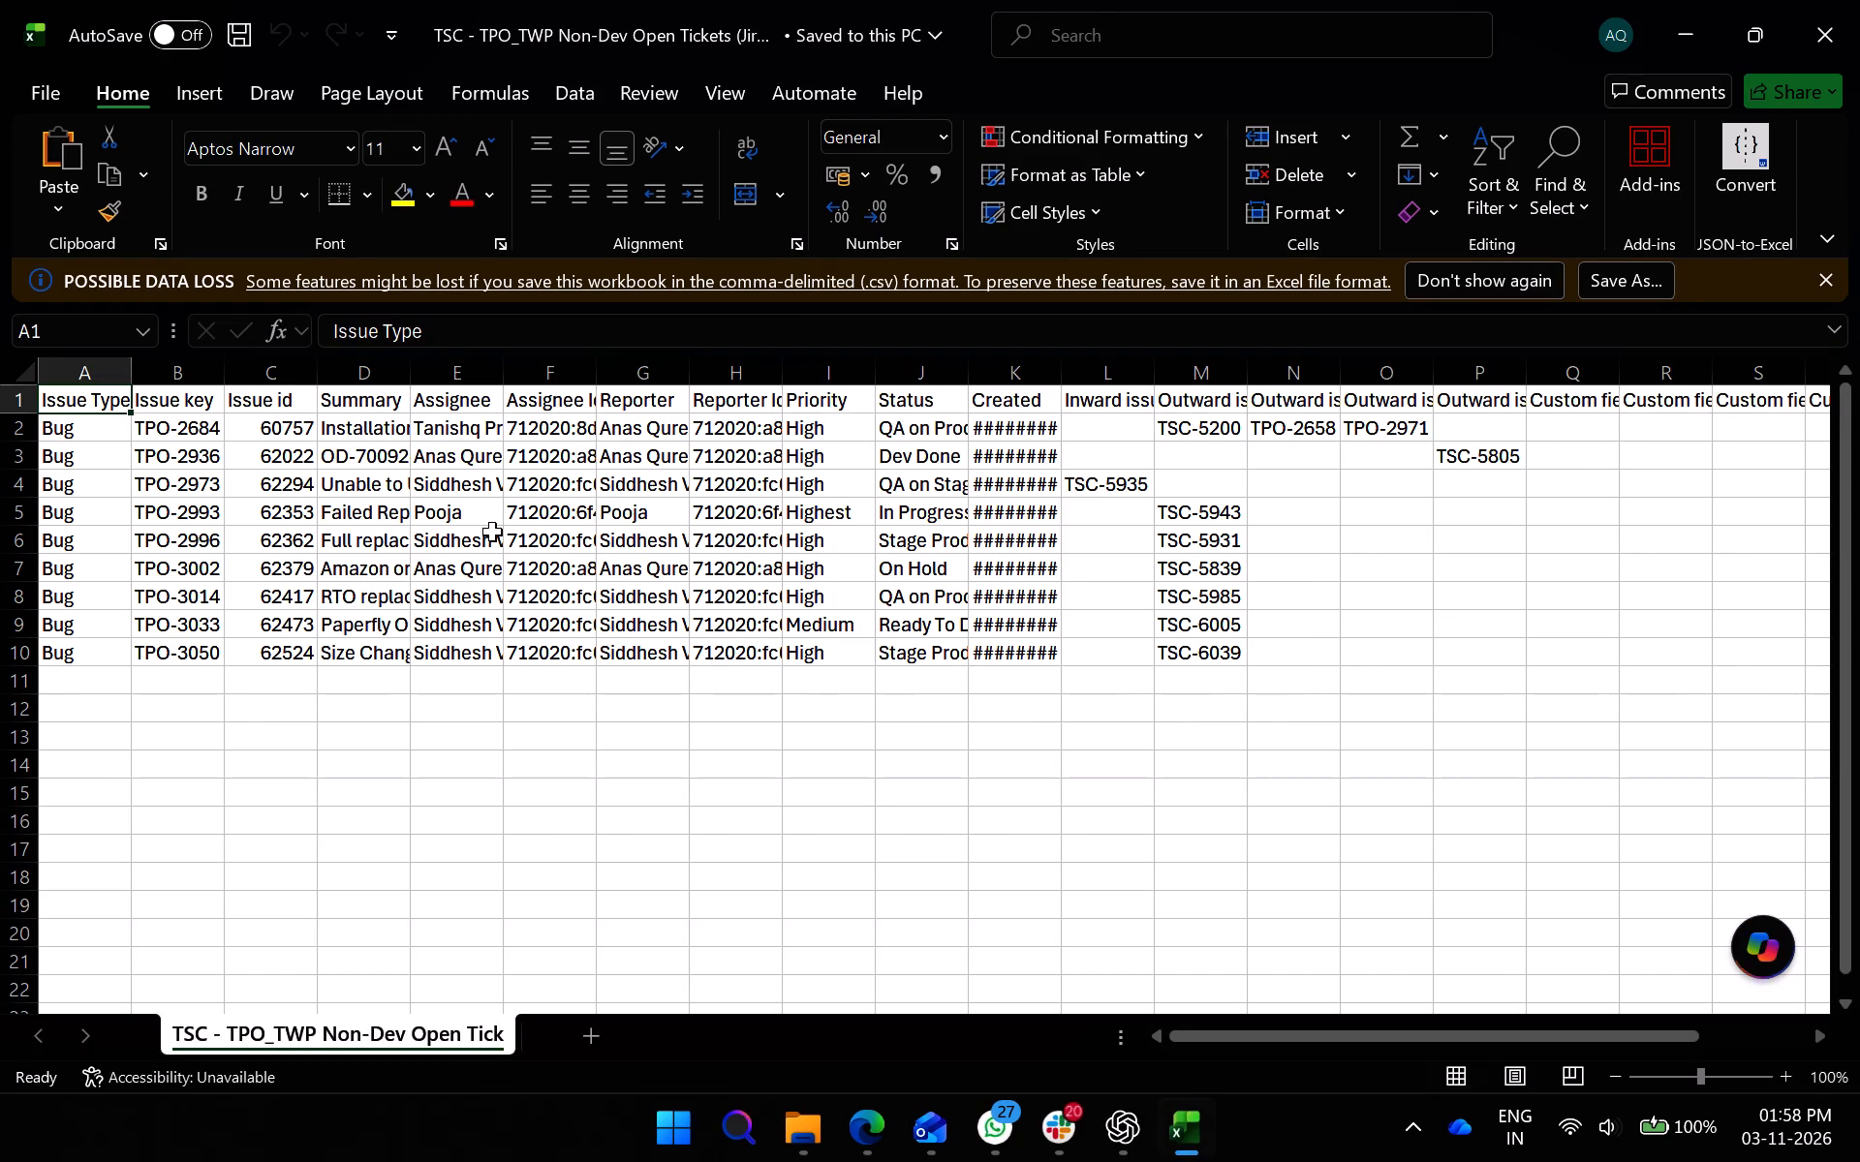
click(197, 100)
click(93, 146)
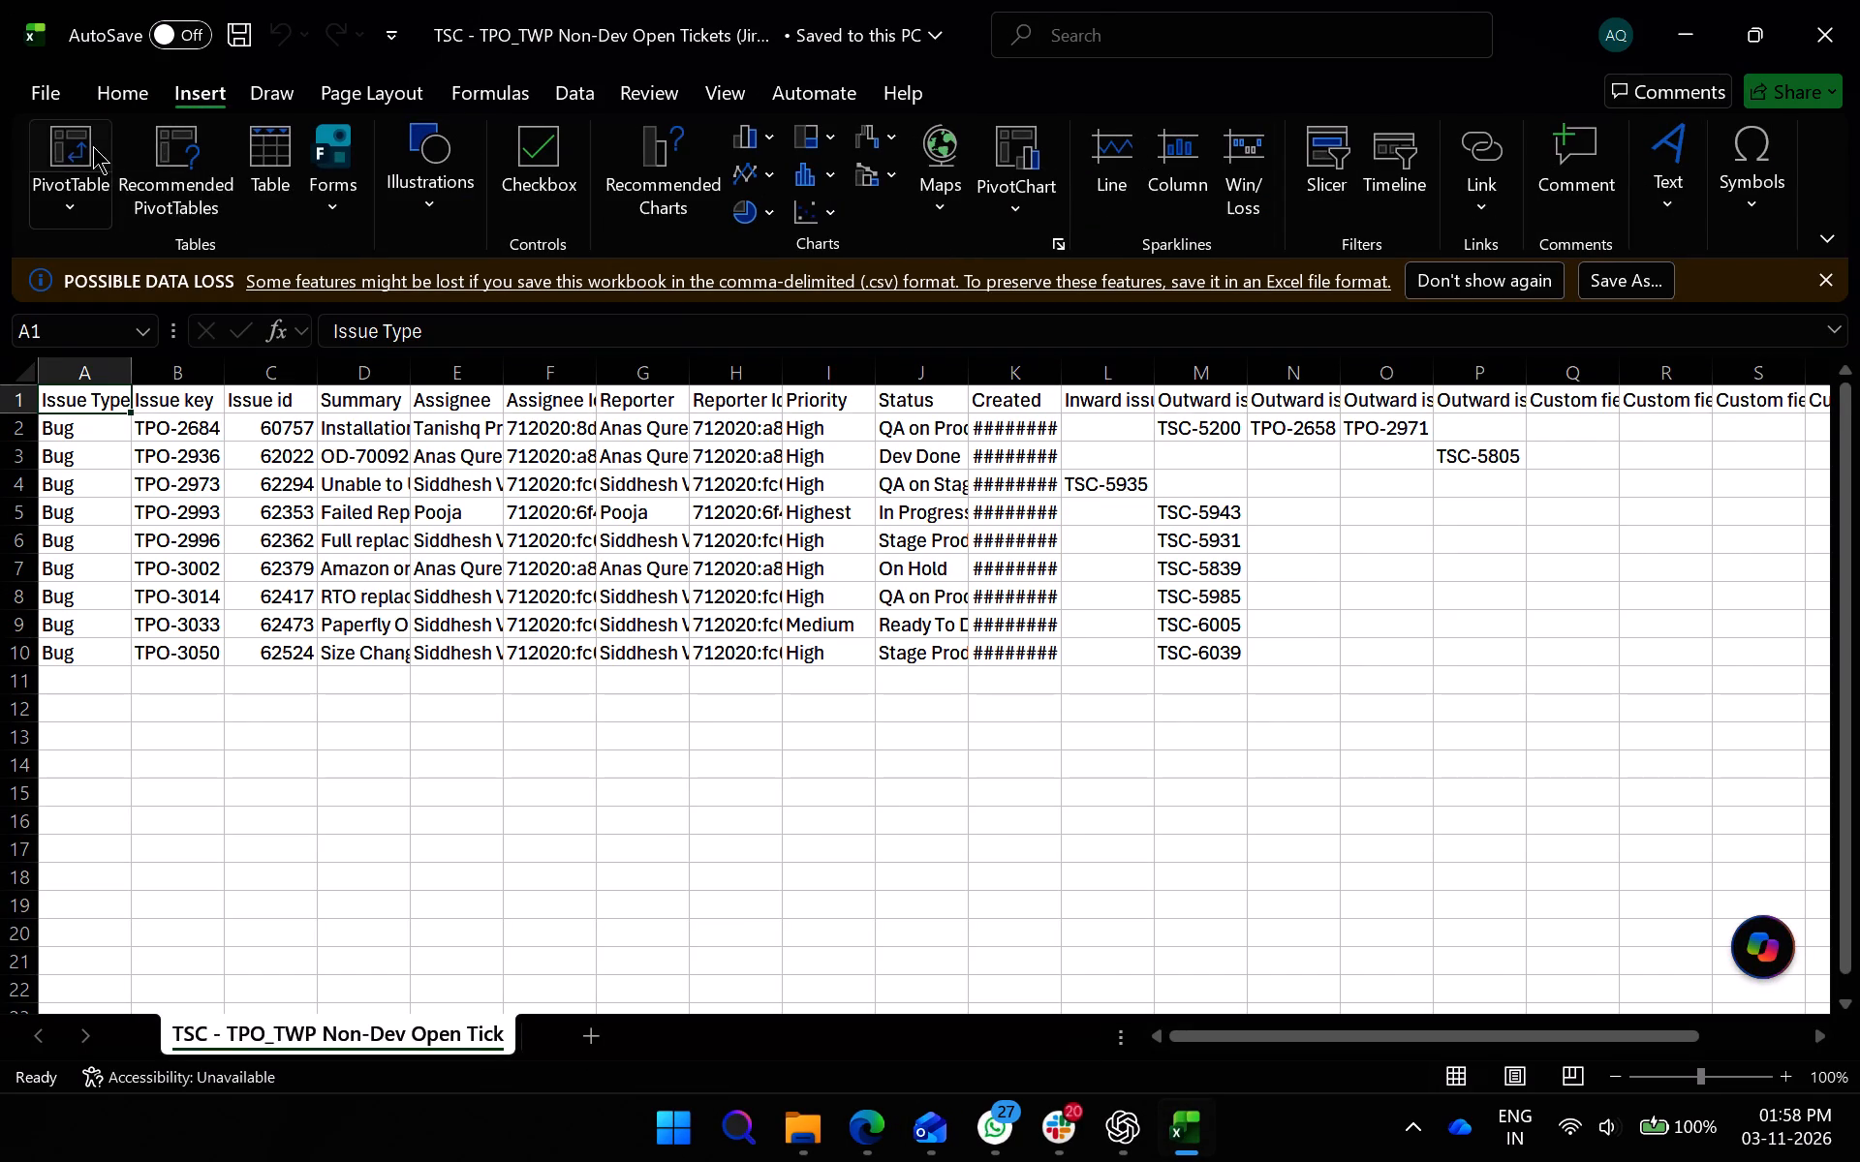
click(1100, 690)
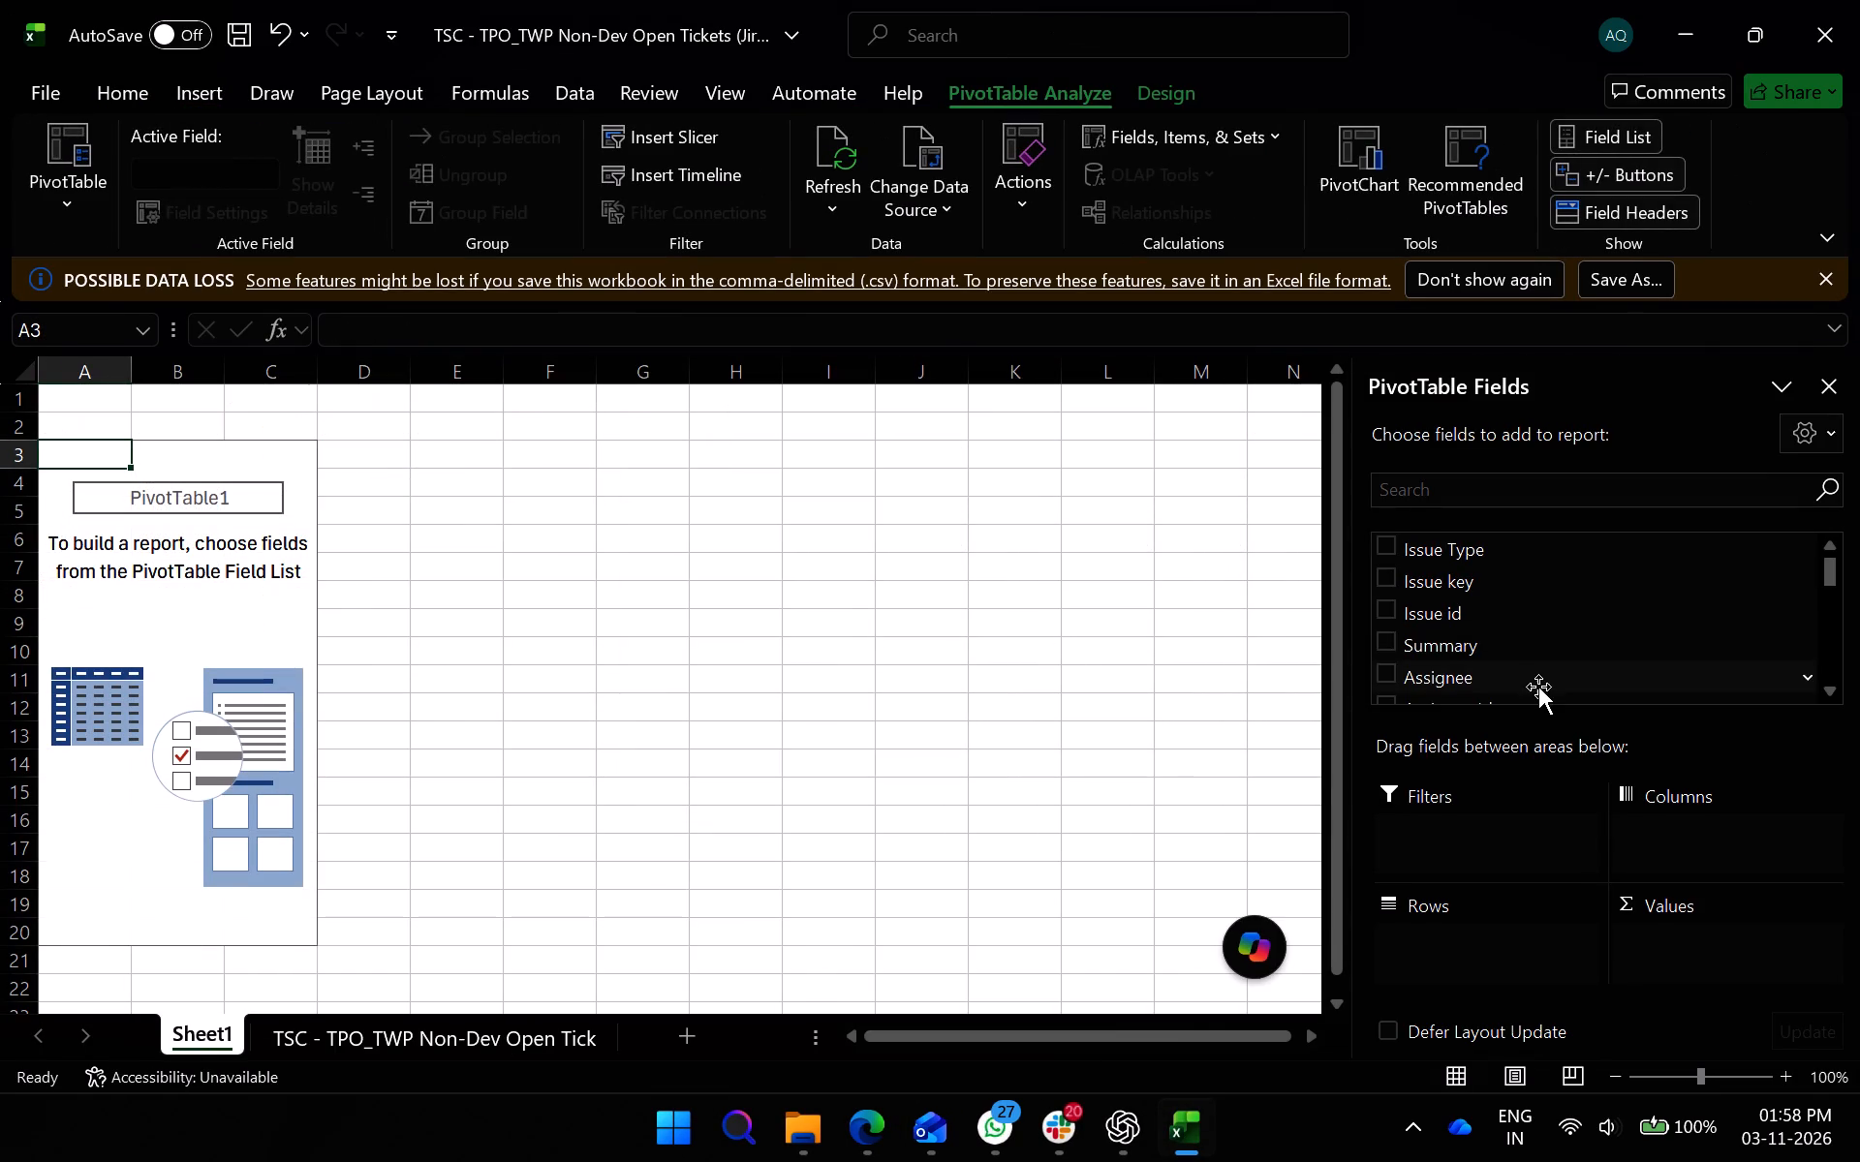
Build the pivot with Count of Issue key as values, Status as columns and Assignee as rows, and close the field list.
drag(1453, 581, 1700, 946)
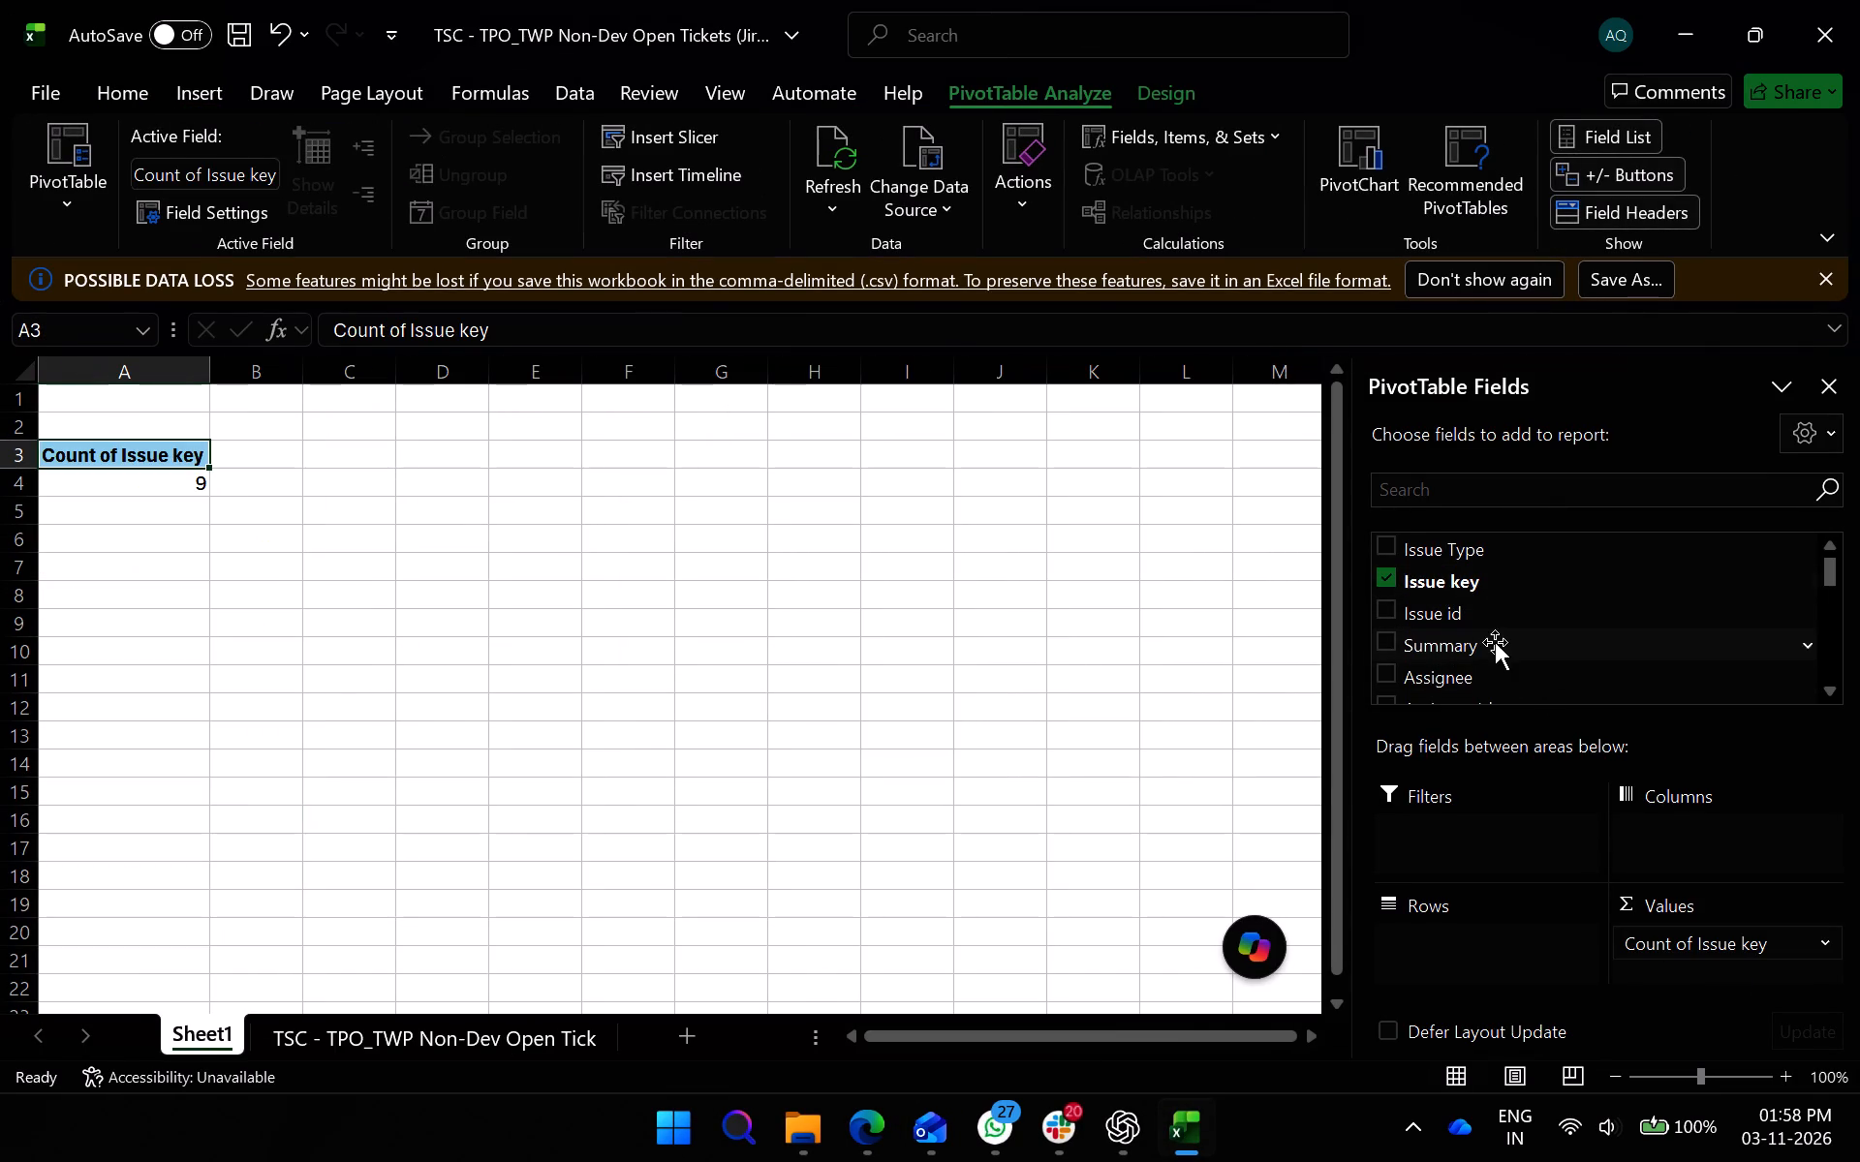
scroll(1493, 657, down, 2)
drag(1444, 693, 1695, 841)
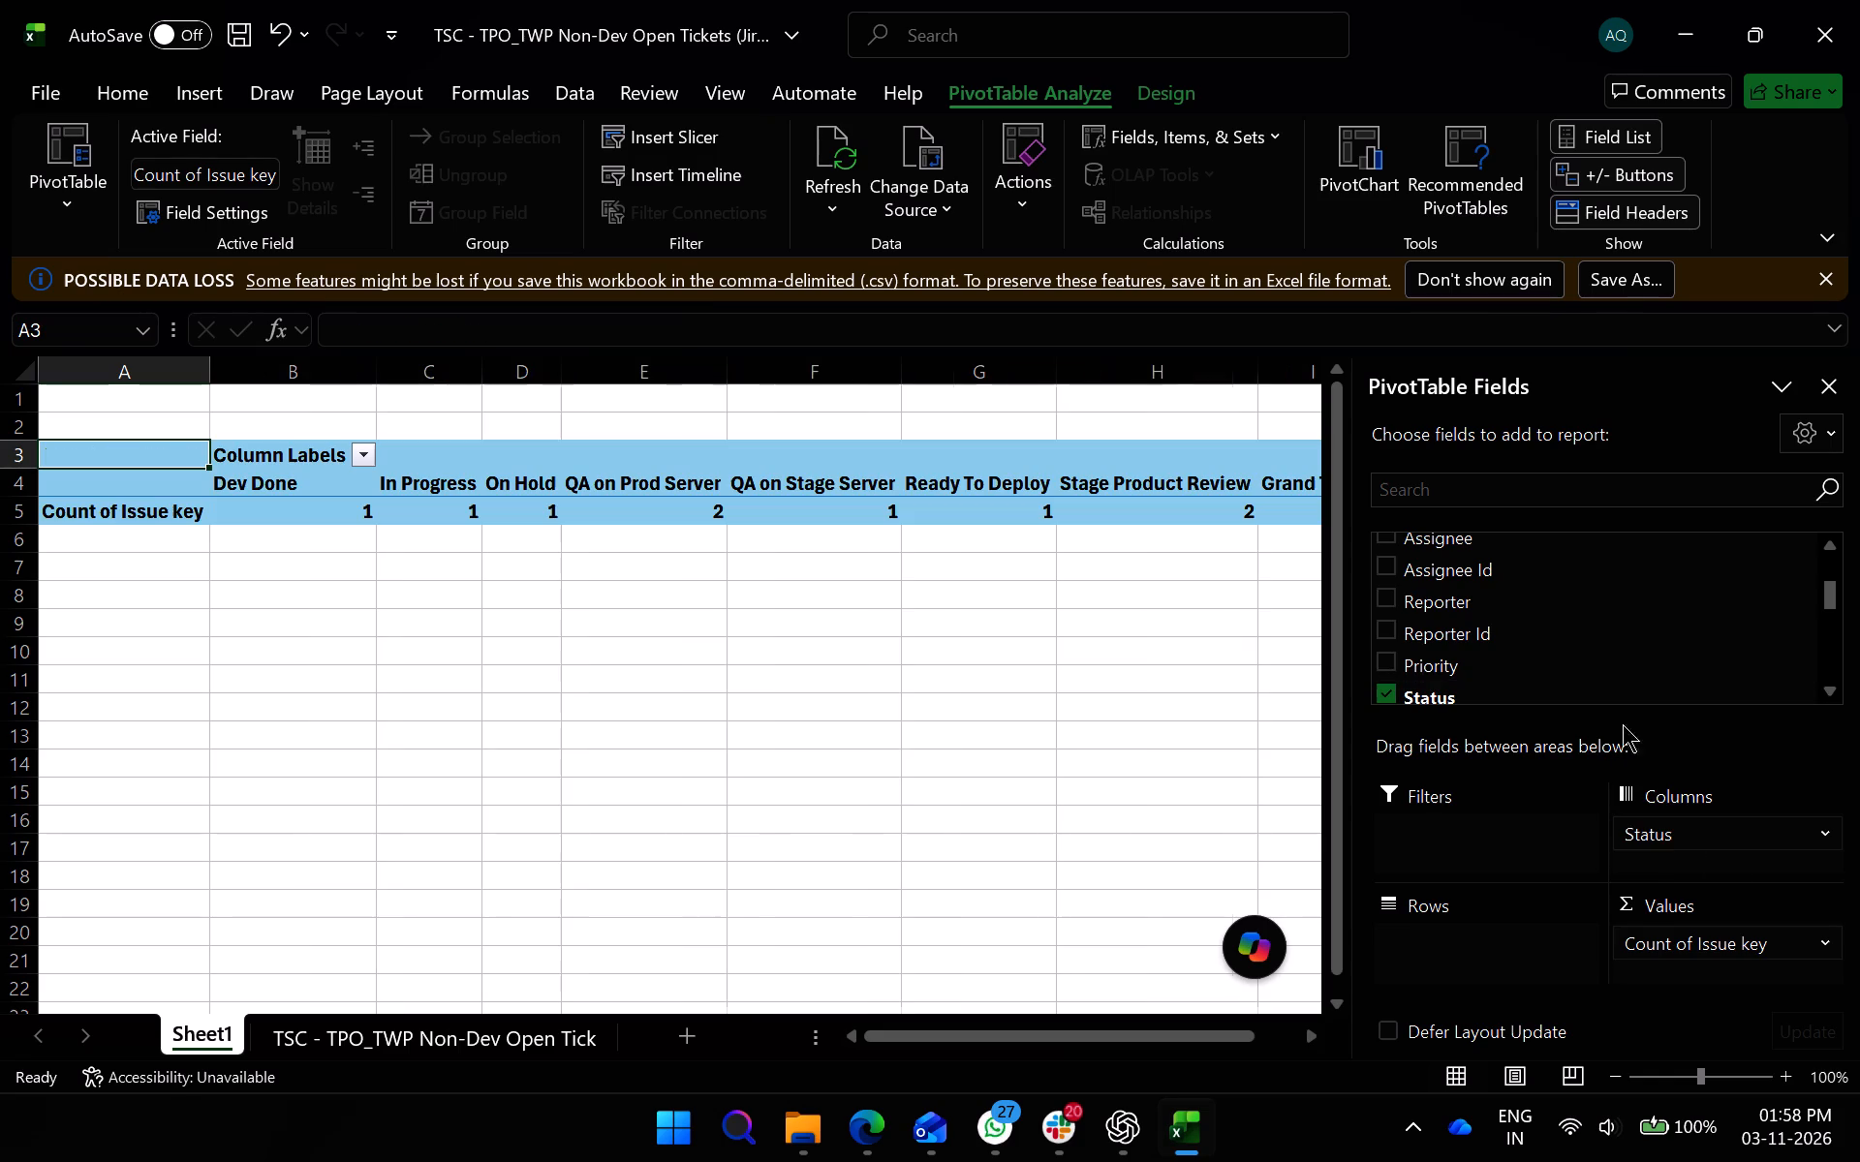
drag(1448, 546, 1521, 946)
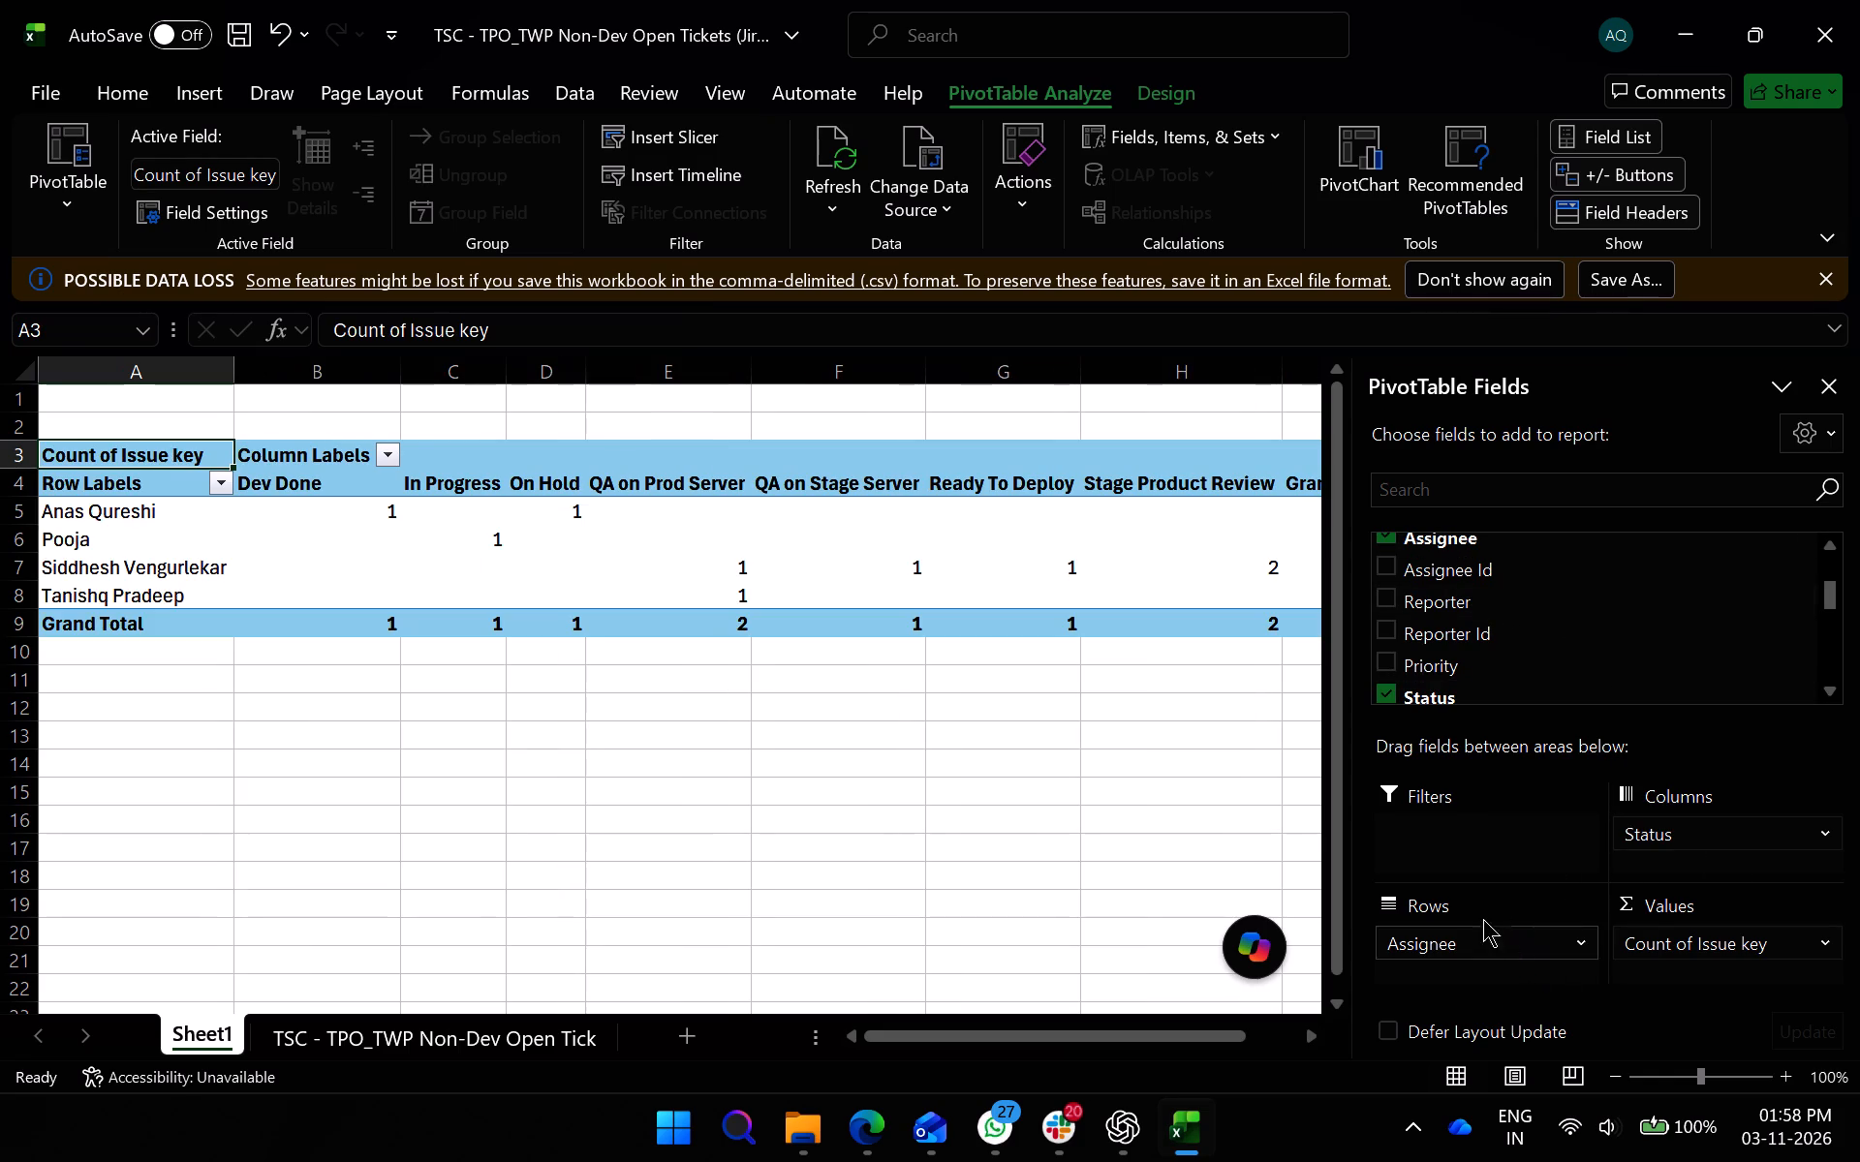
click(1830, 396)
Select cells A4:C10 of the pivot sheet, starting at the Row Labels header.
drag(67, 490, 498, 672)
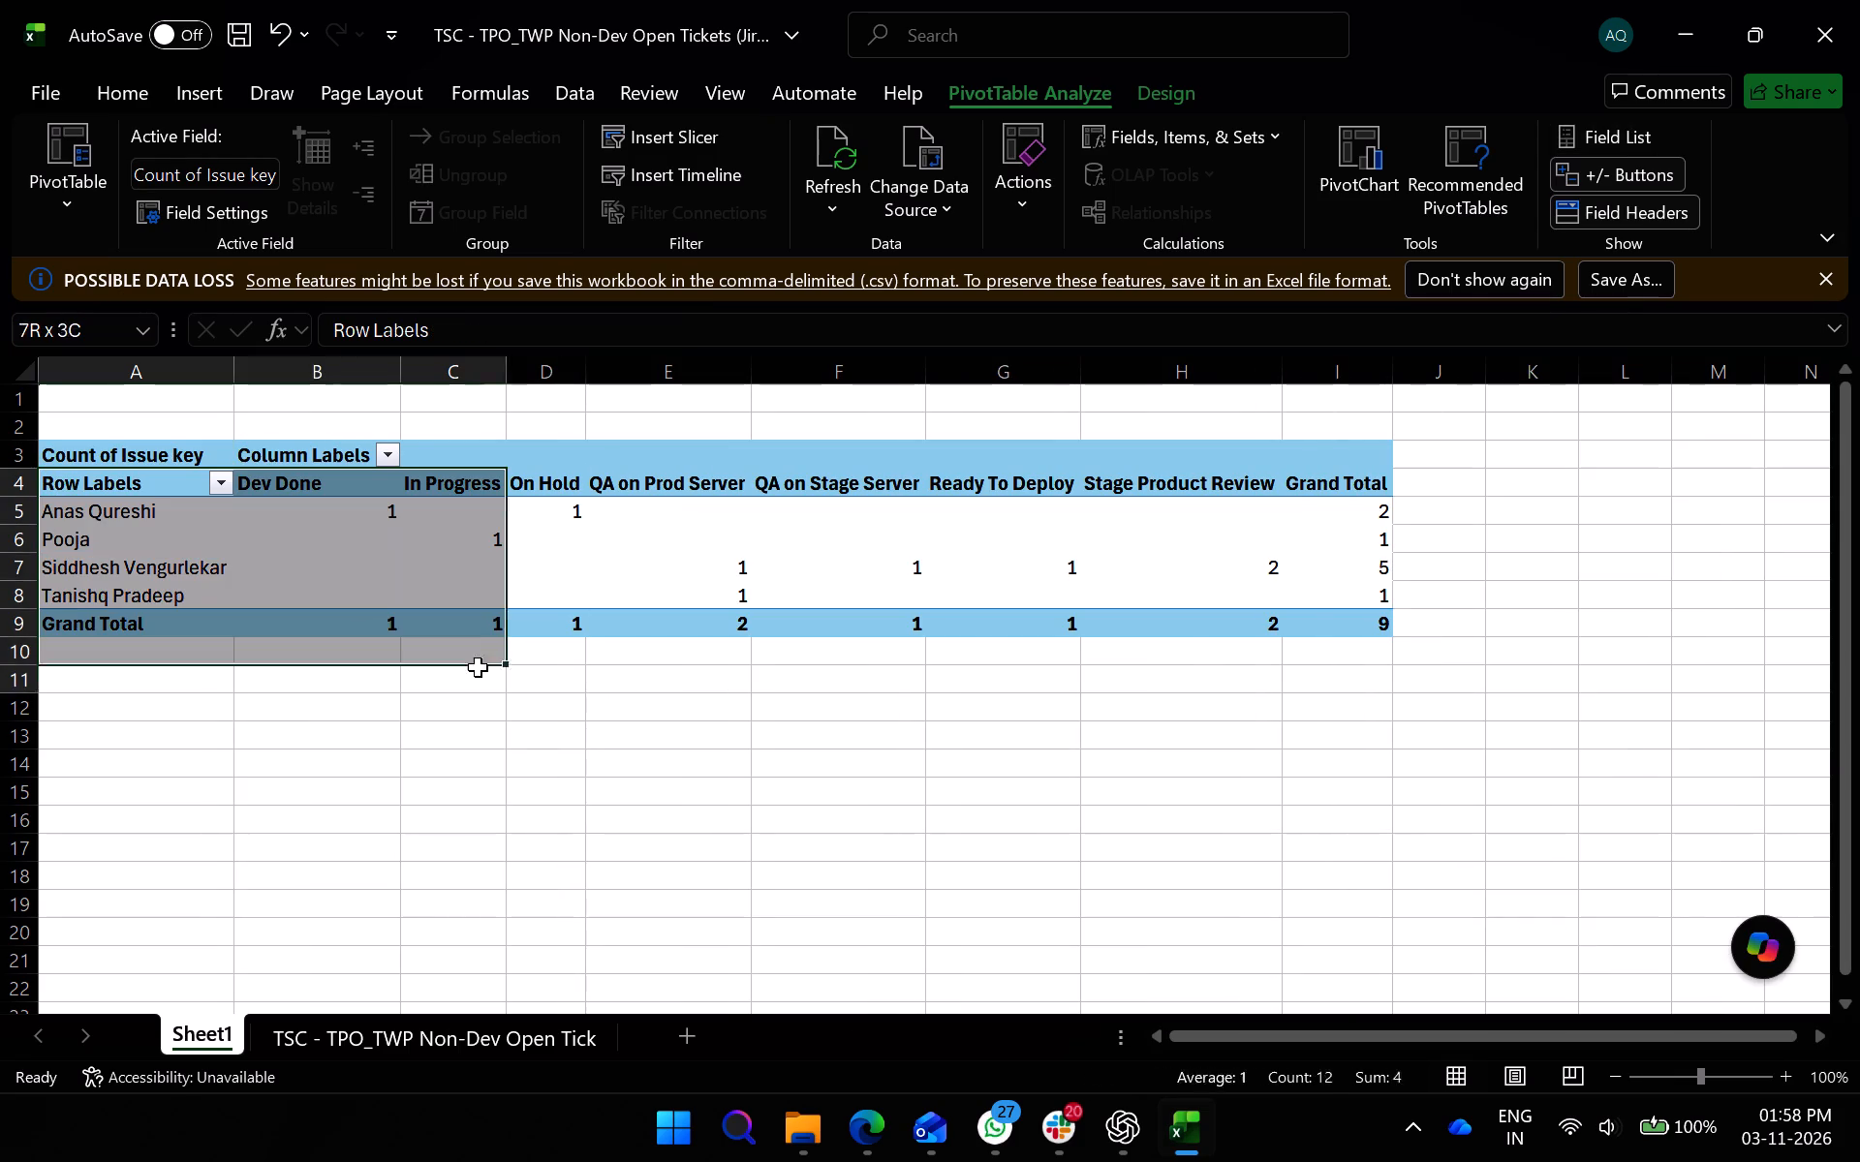
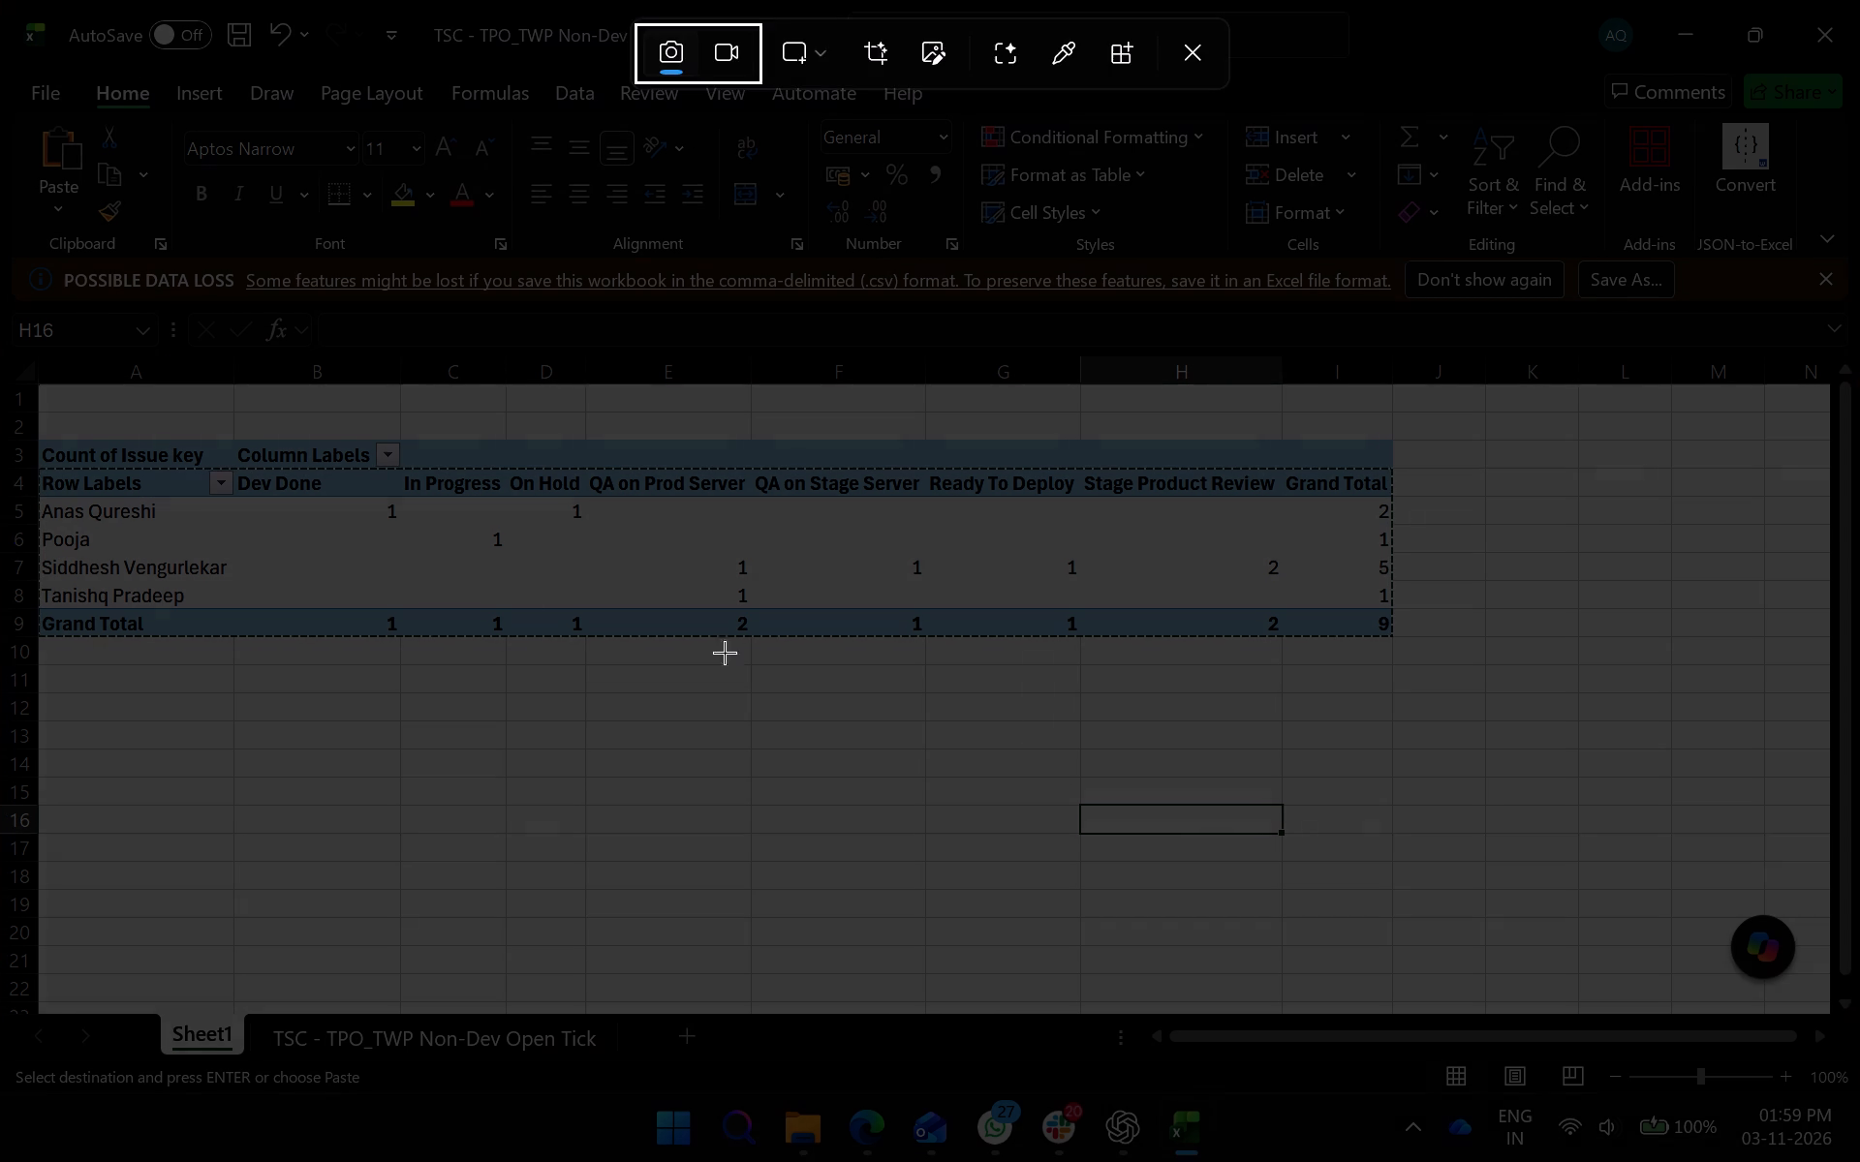
Capture a rectangular screen snip of the pivot table from the Row Labels header across to the Stage Product Review column, down to the Grand Total row.
drag(43, 471, 1262, 632)
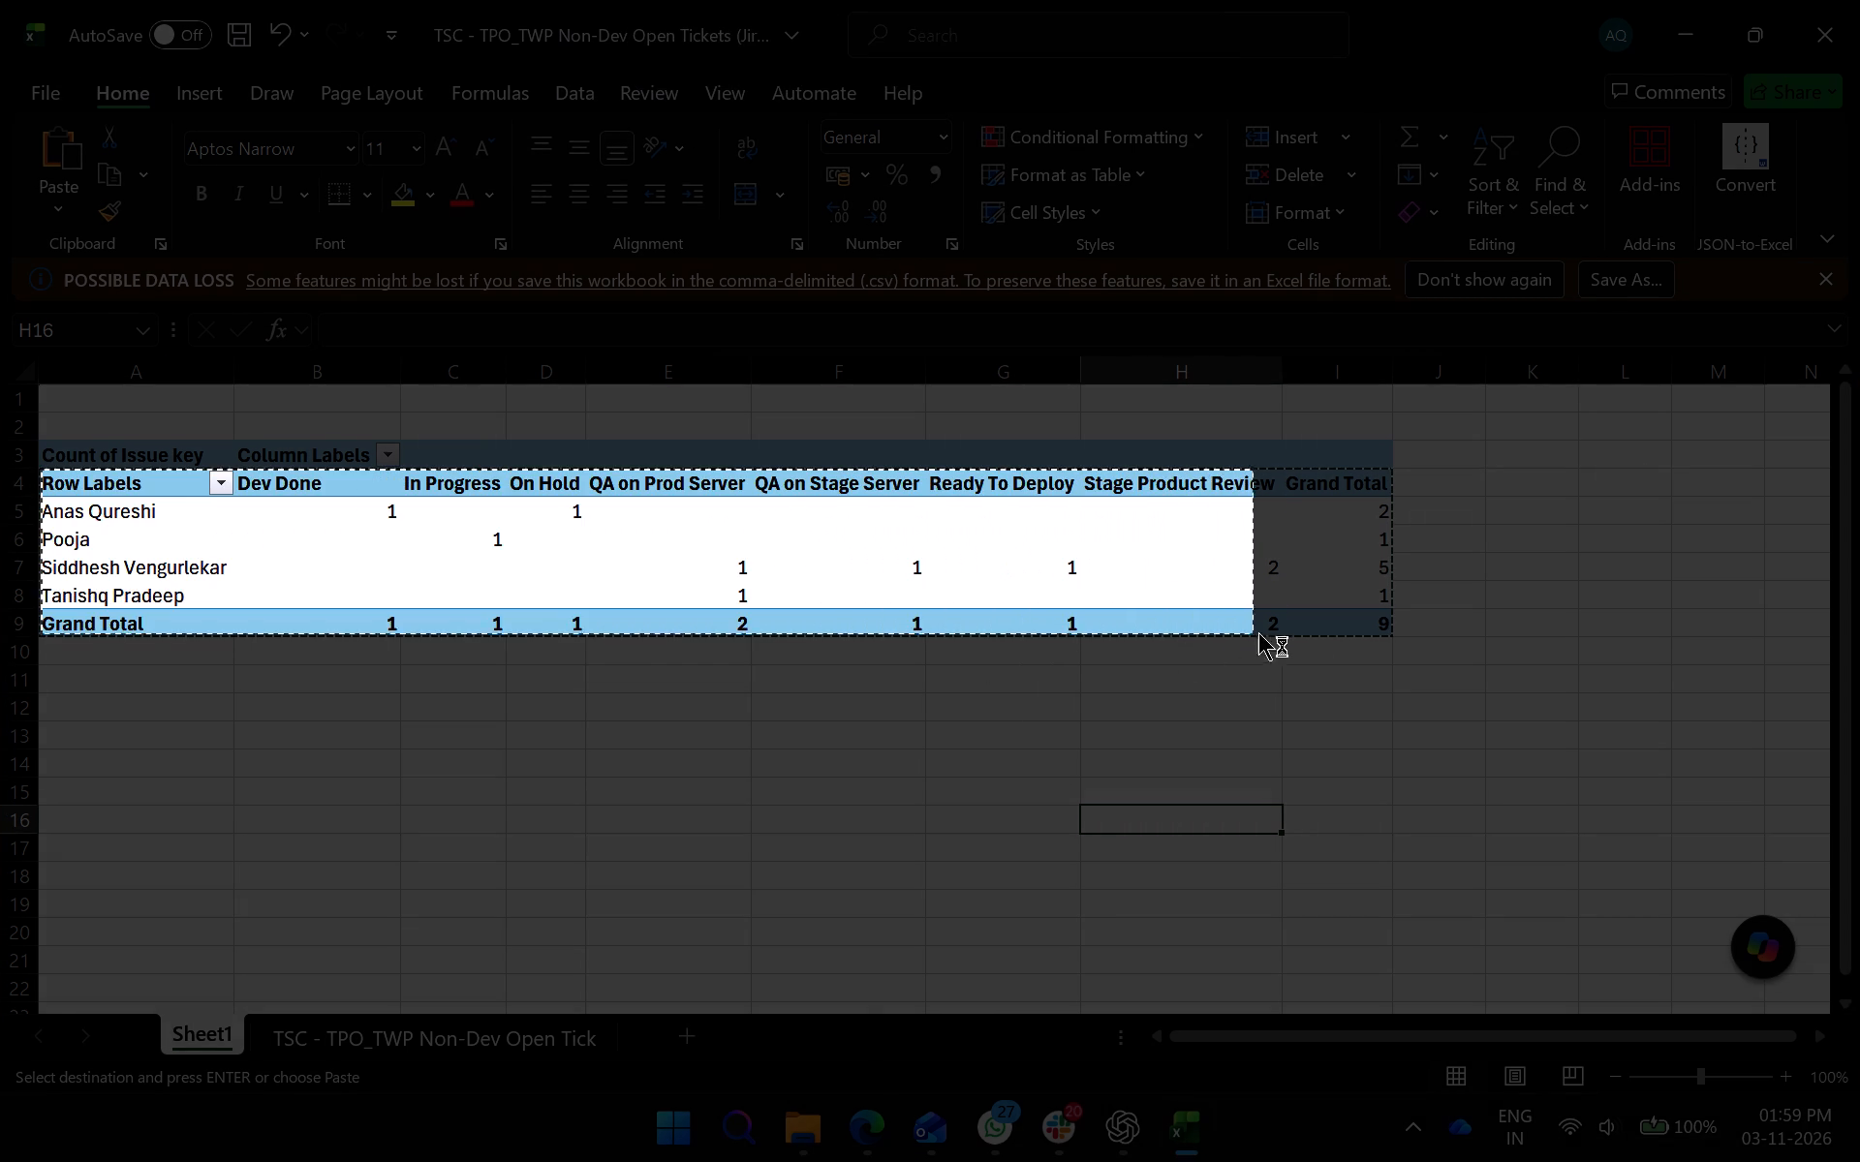
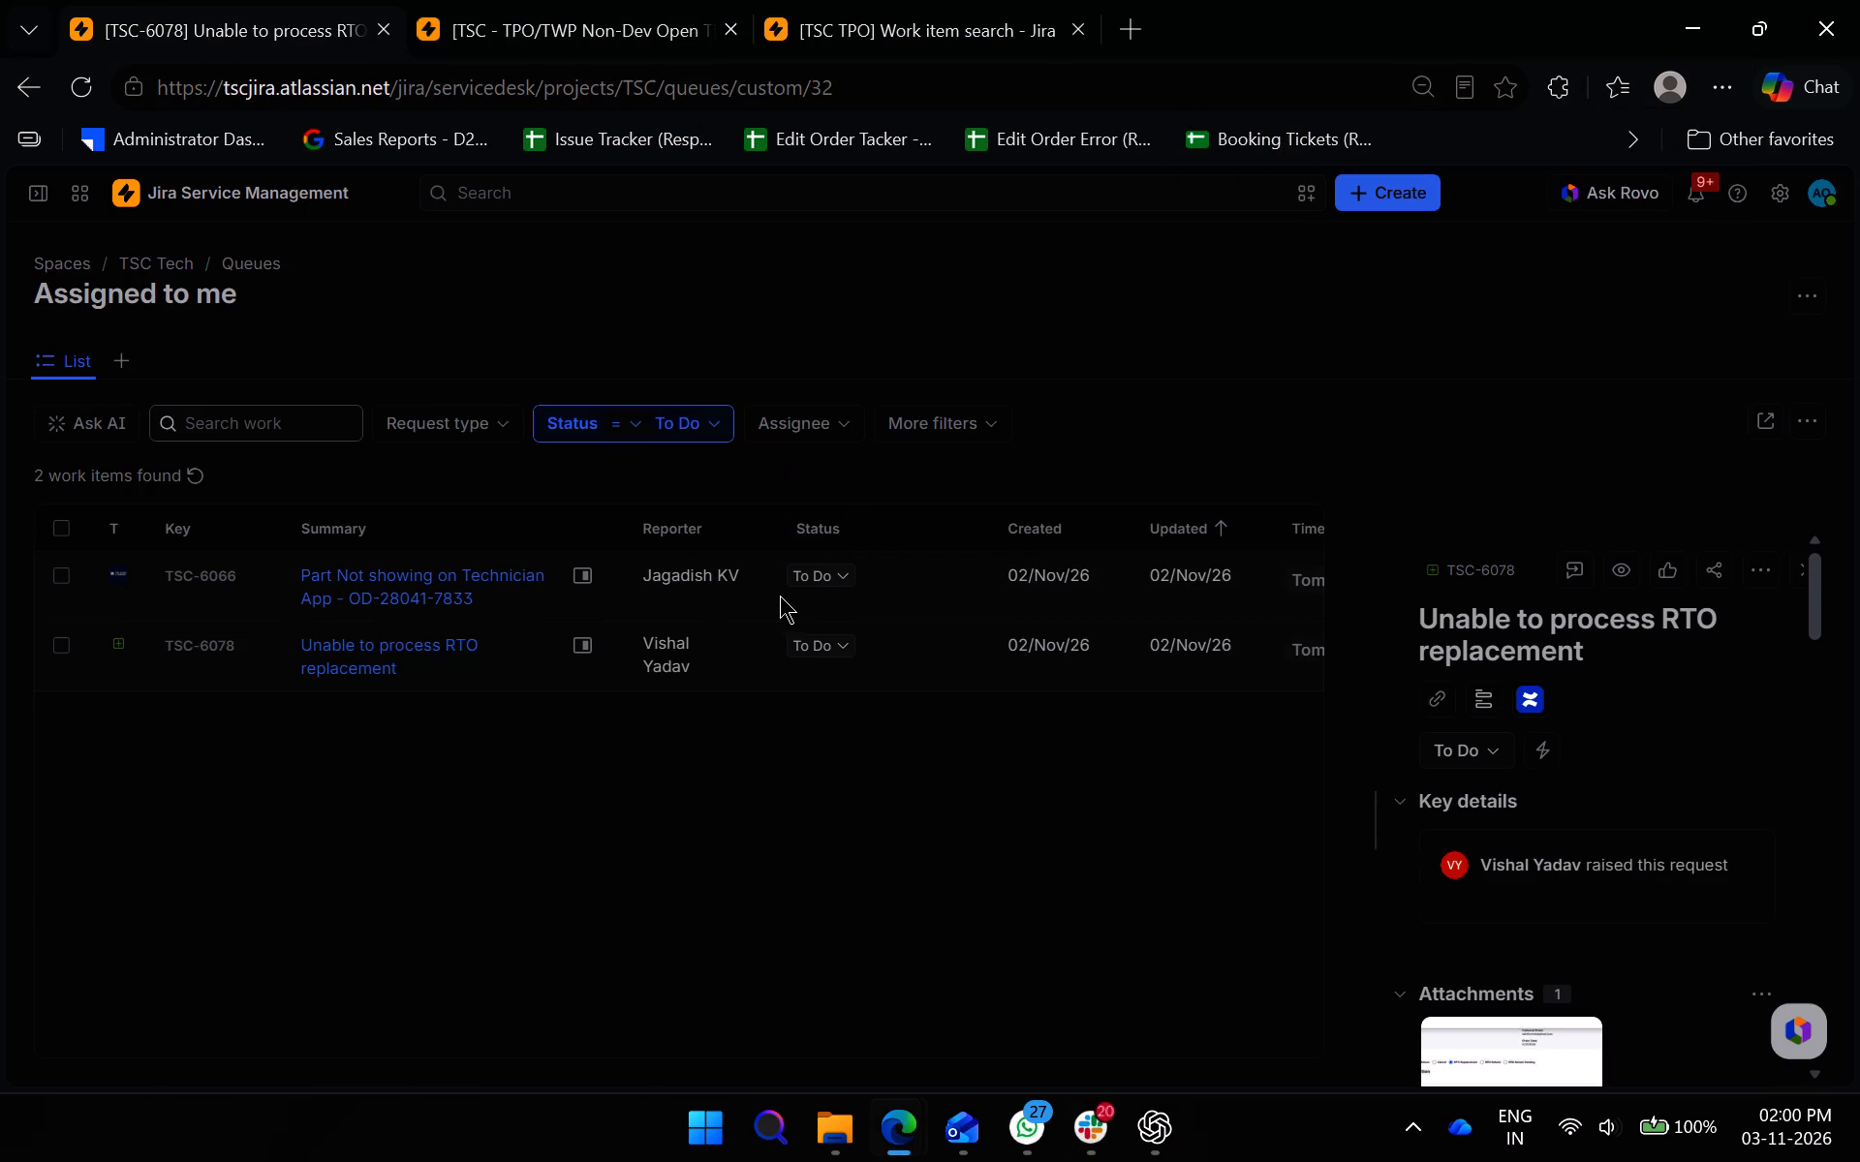
Look over the Investigate TSC-5840 thread in Codex, and examine the submitted form details of ticket TSC-6078 in Jira.
click(1144, 1146)
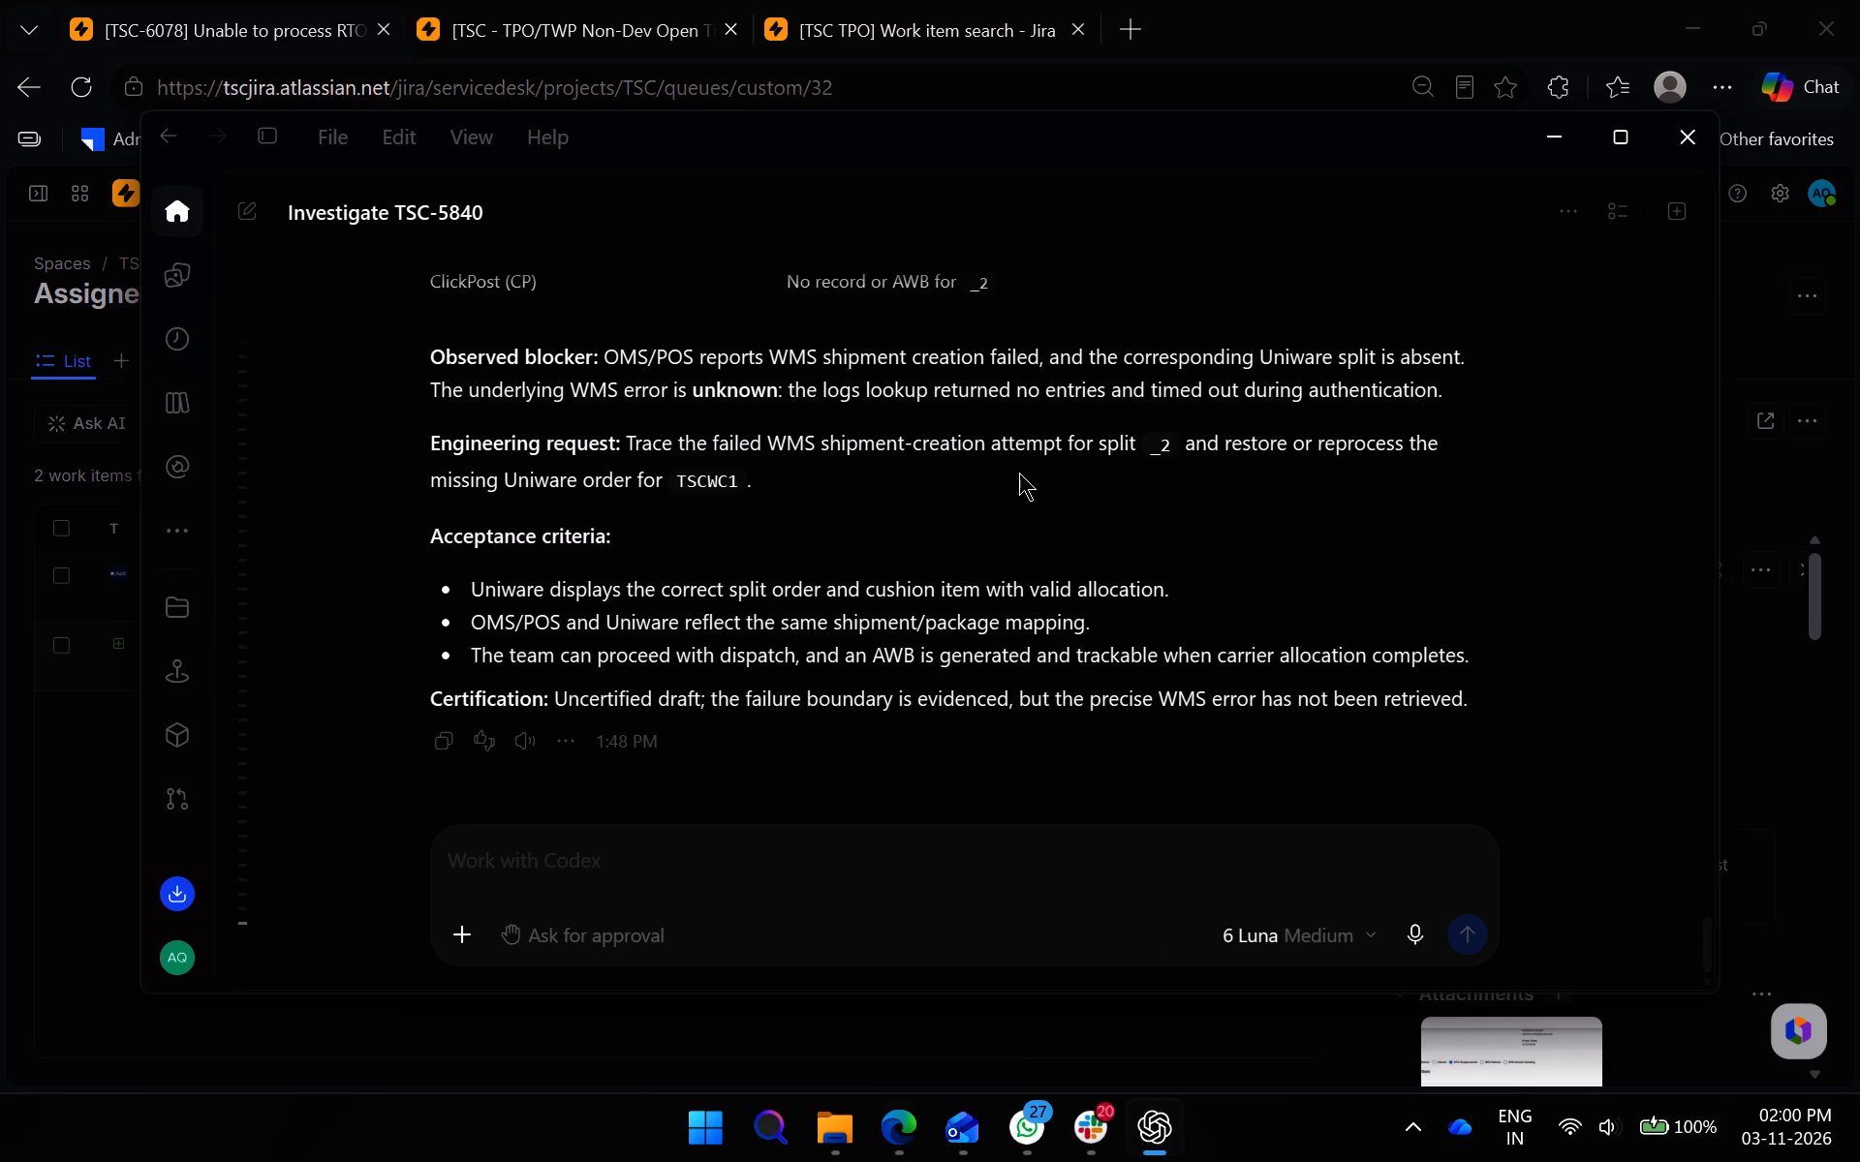
scroll(1019, 450, up, 4)
scroll(1028, 479, down, 4)
click(1808, 719)
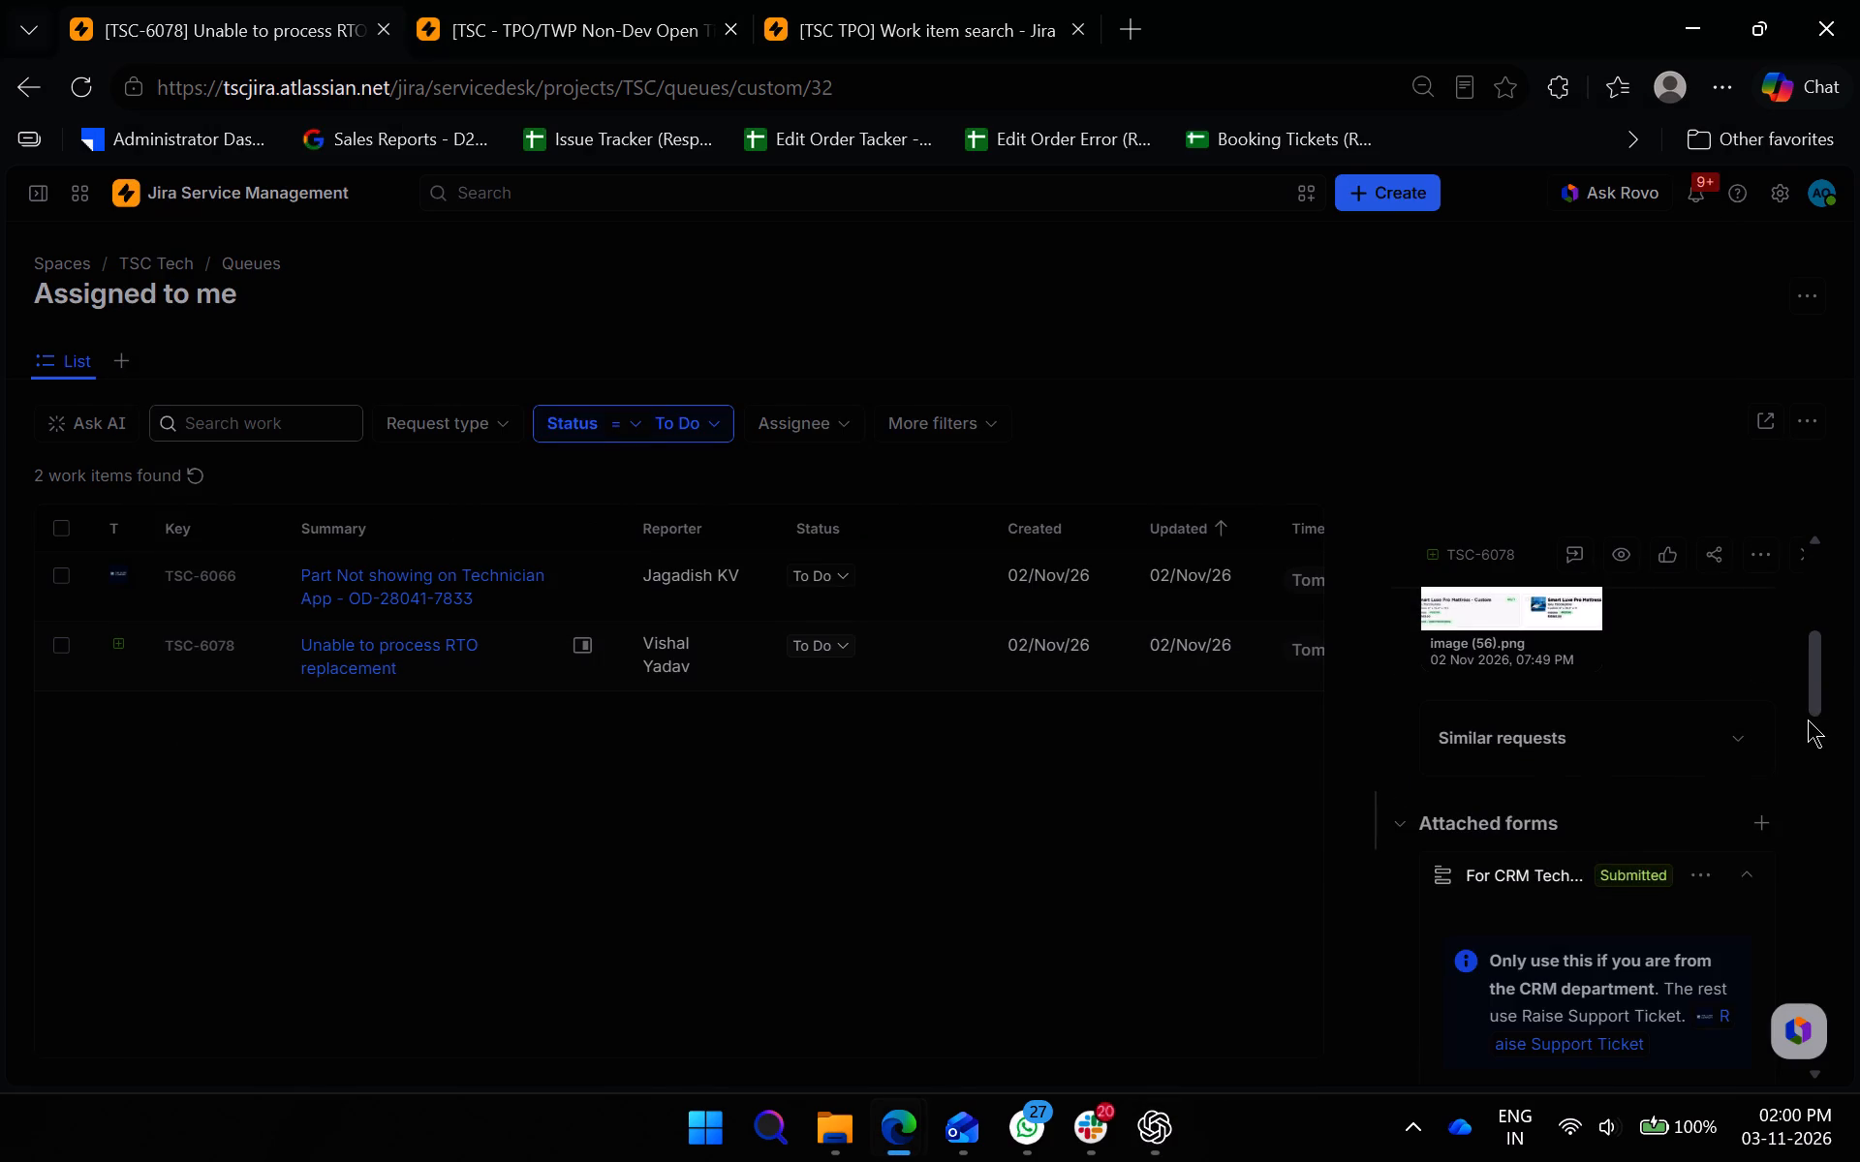
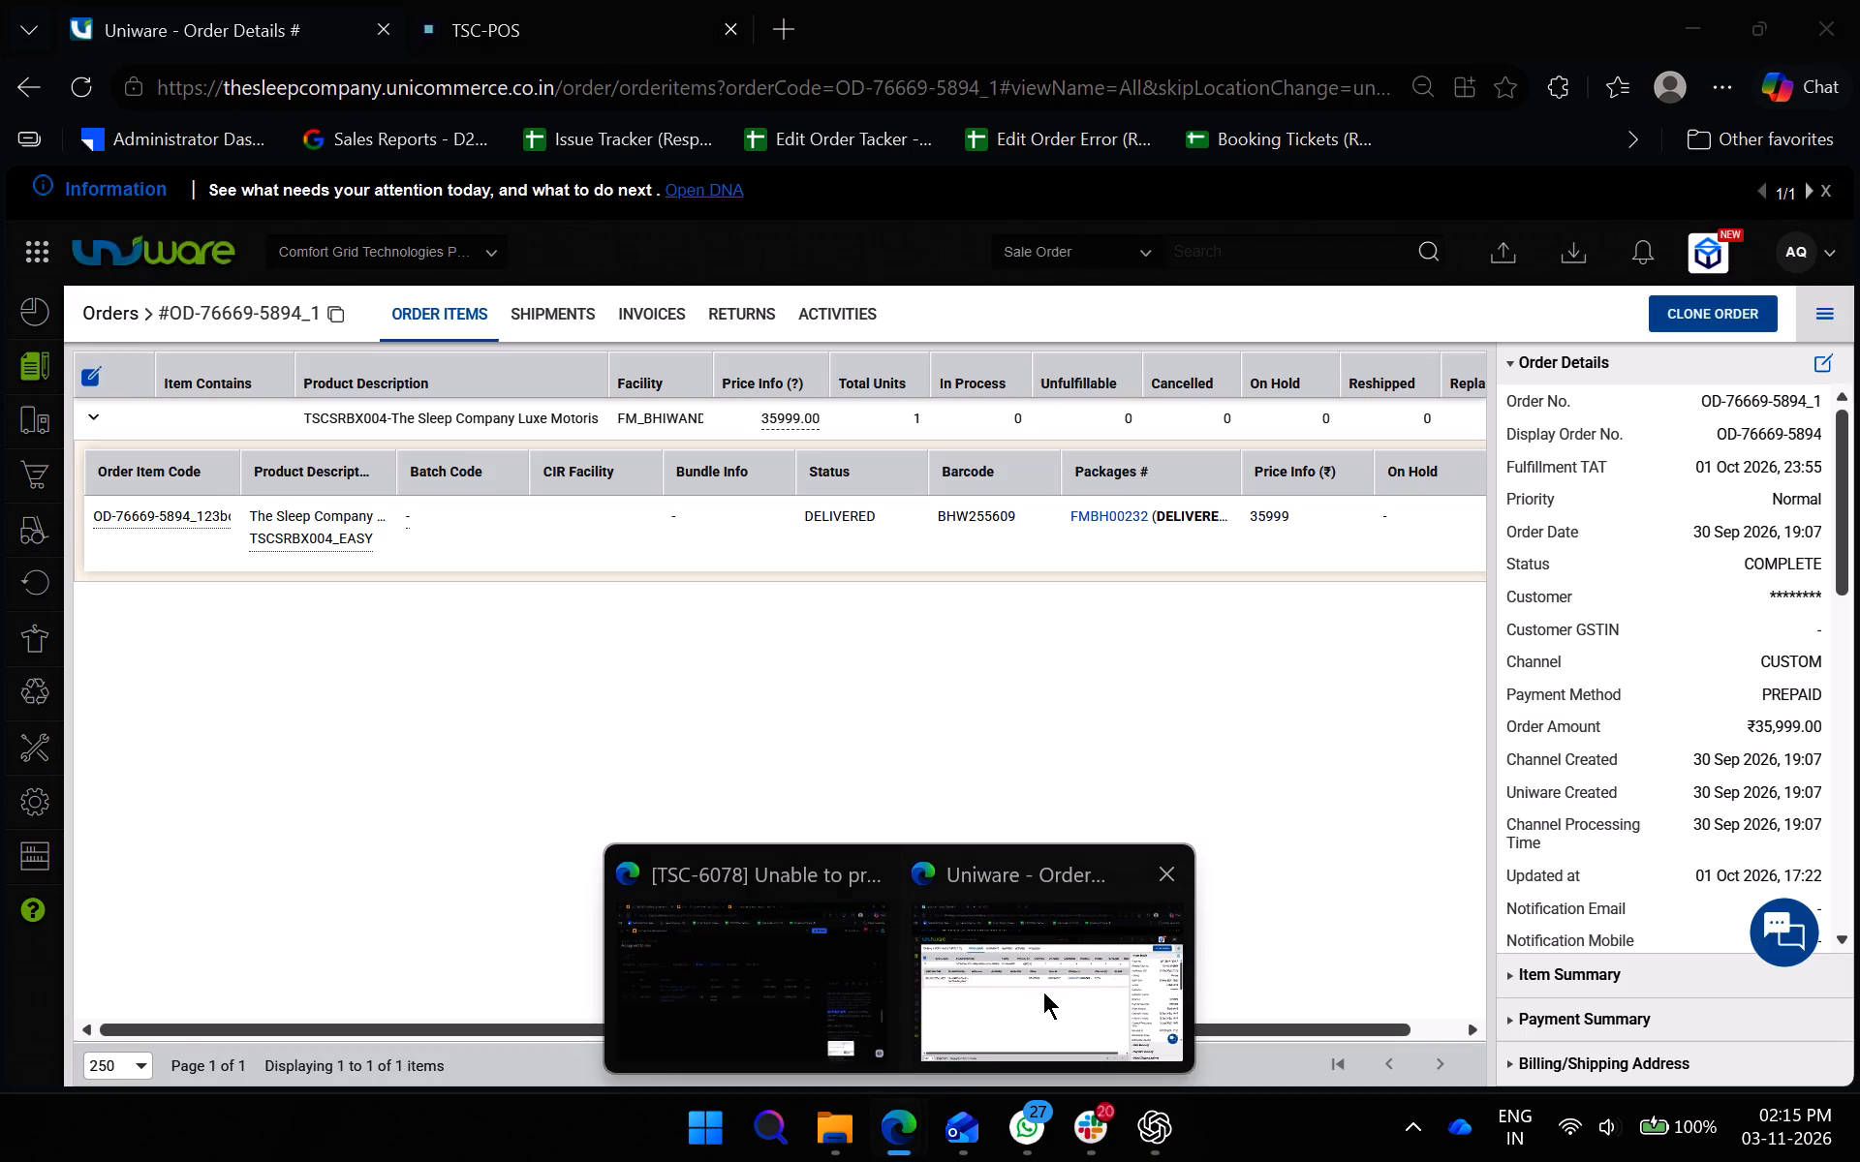
click(1043, 992)
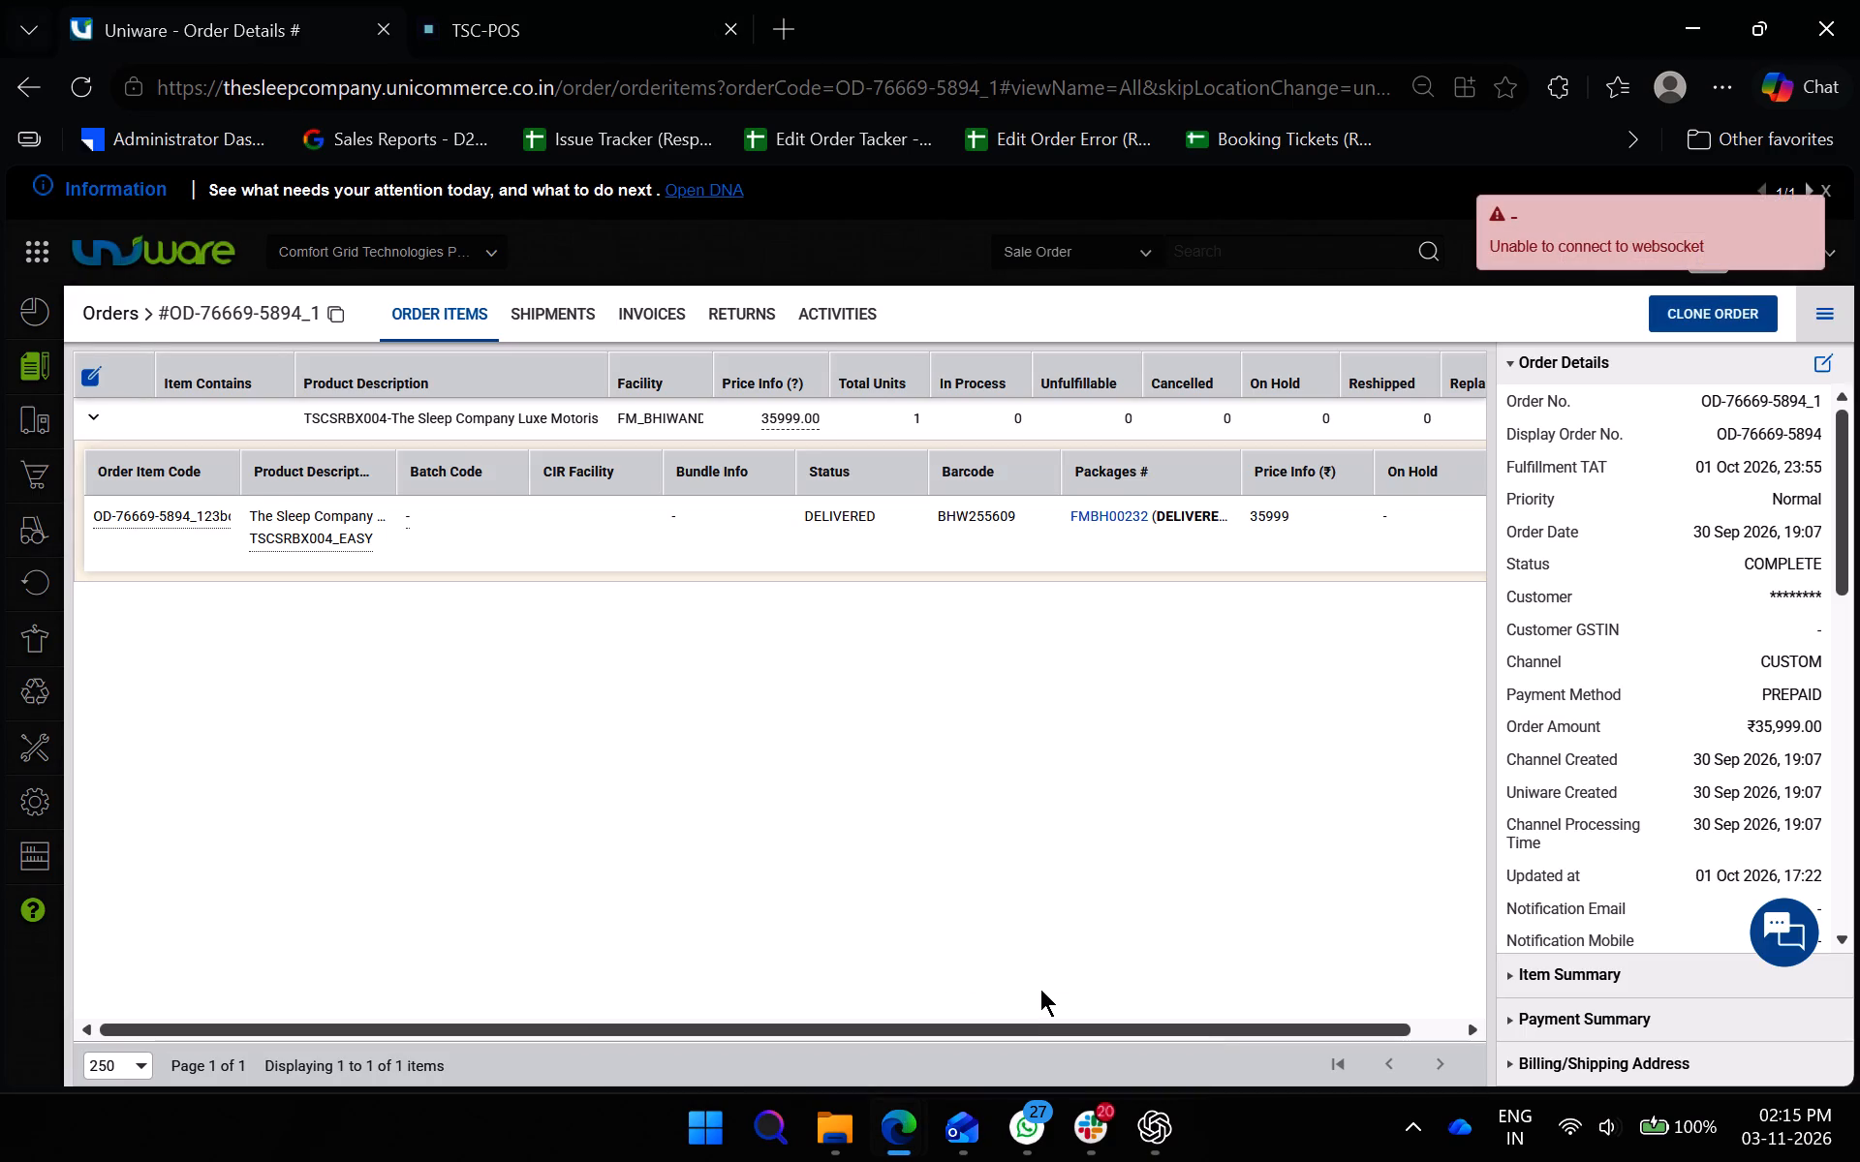
click(1291, 244)
key(ctrl+v)
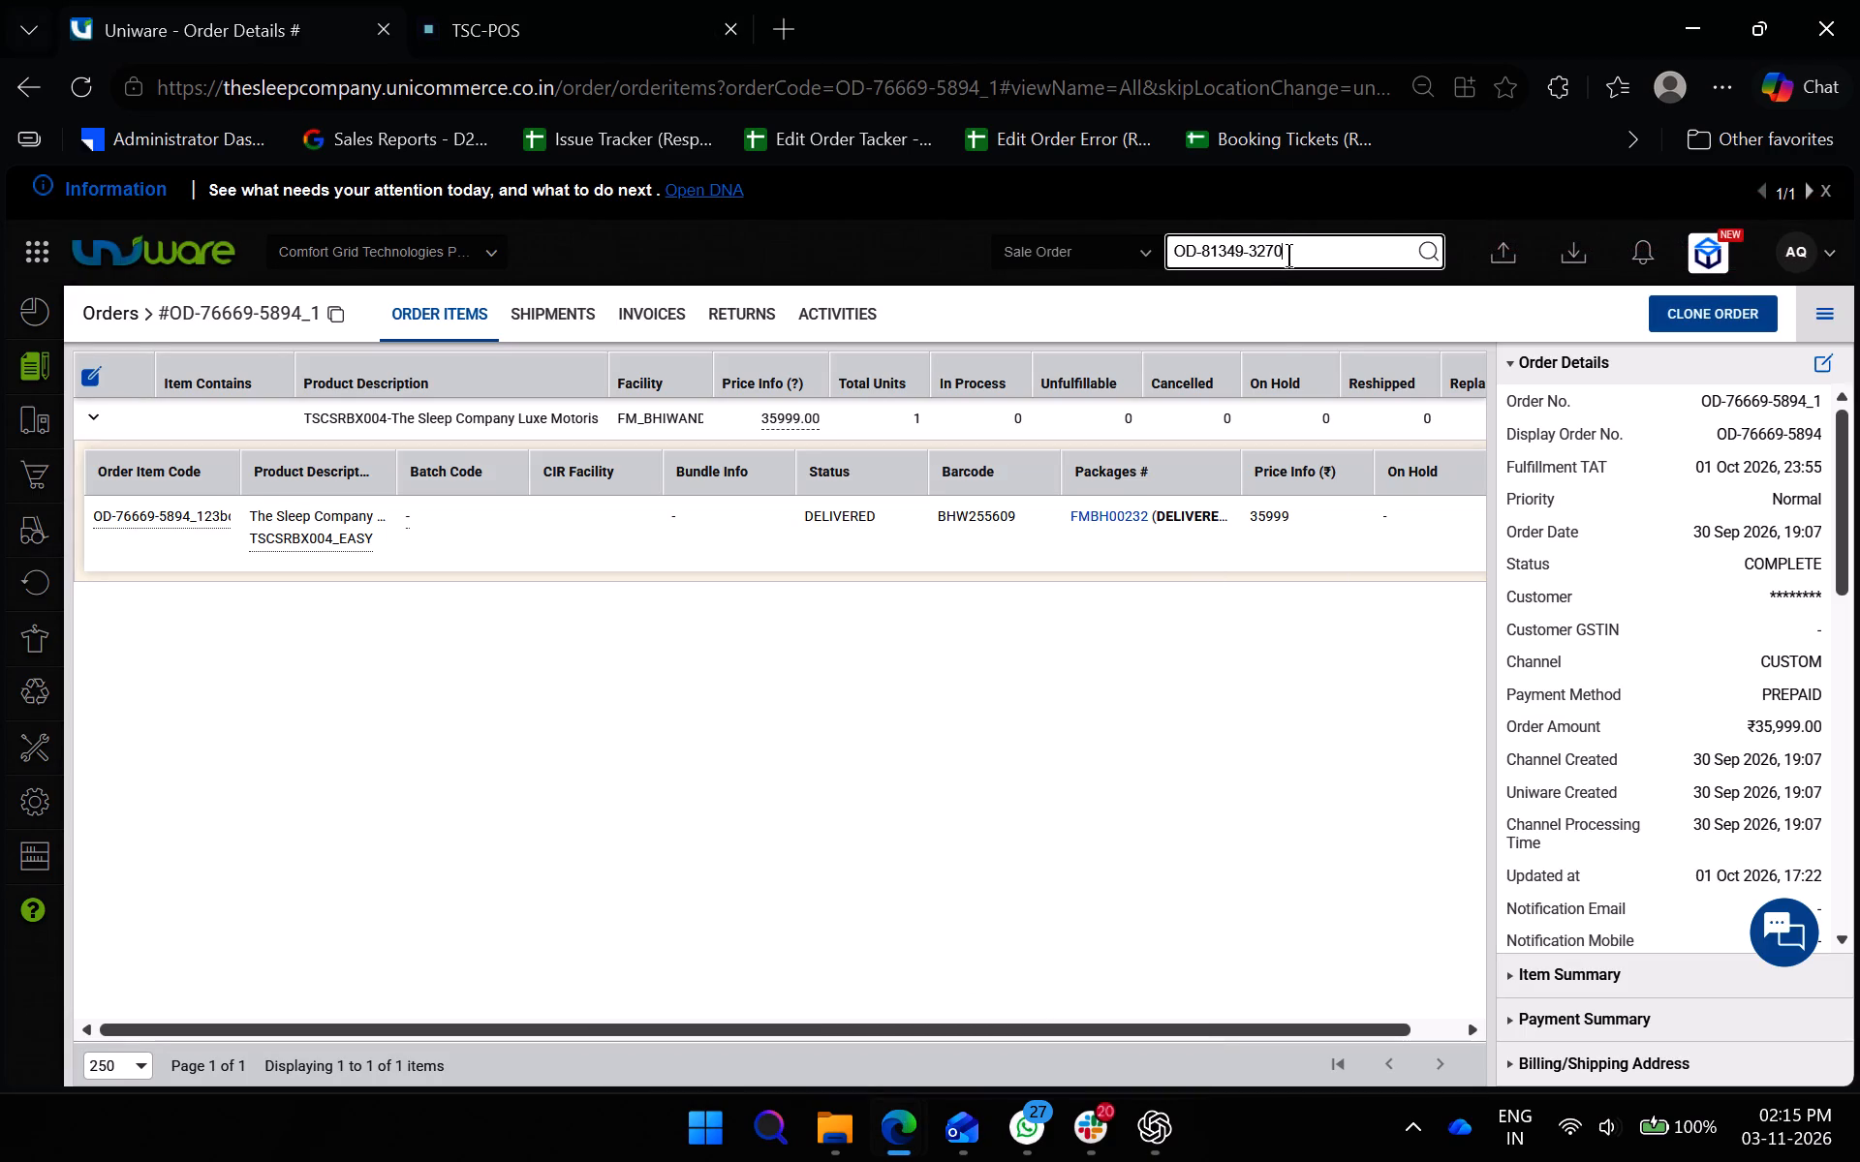
key(Return)
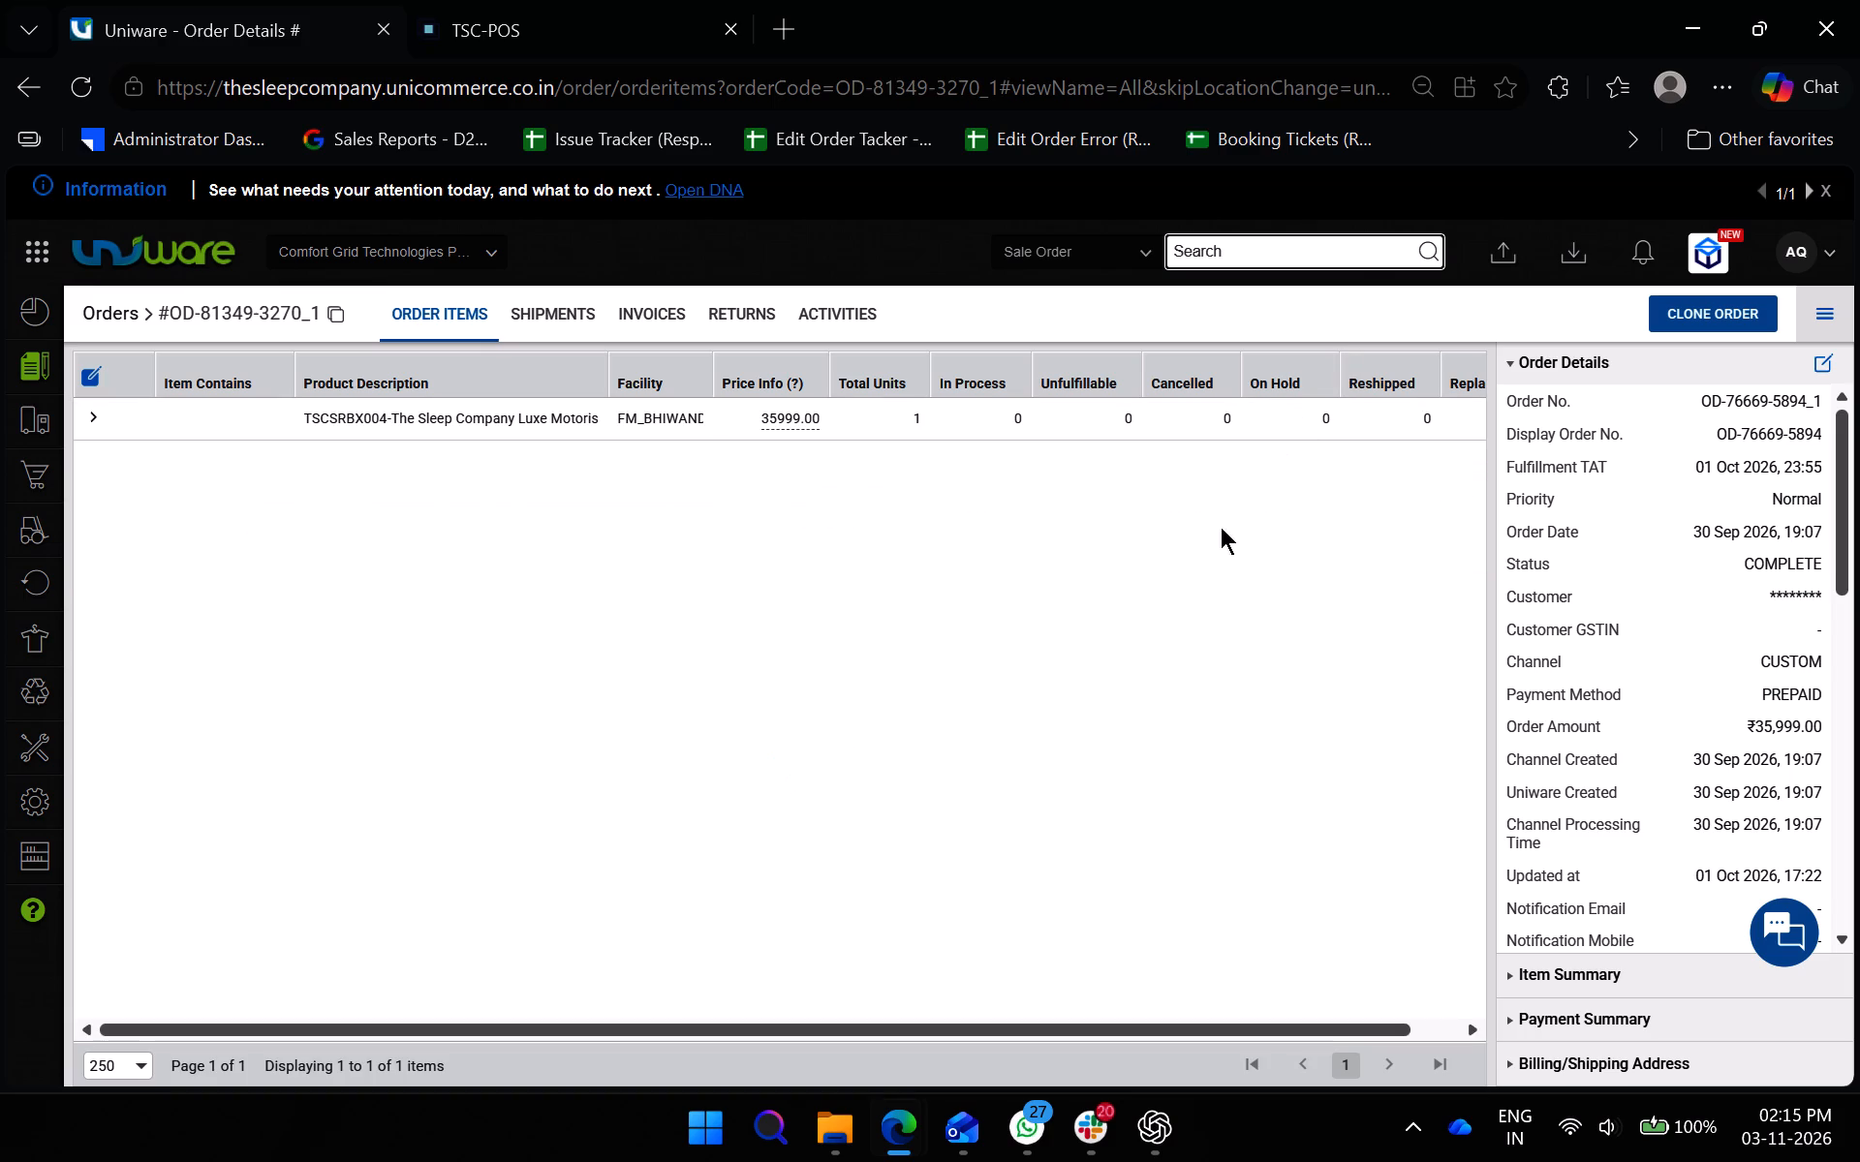
click(417, 251)
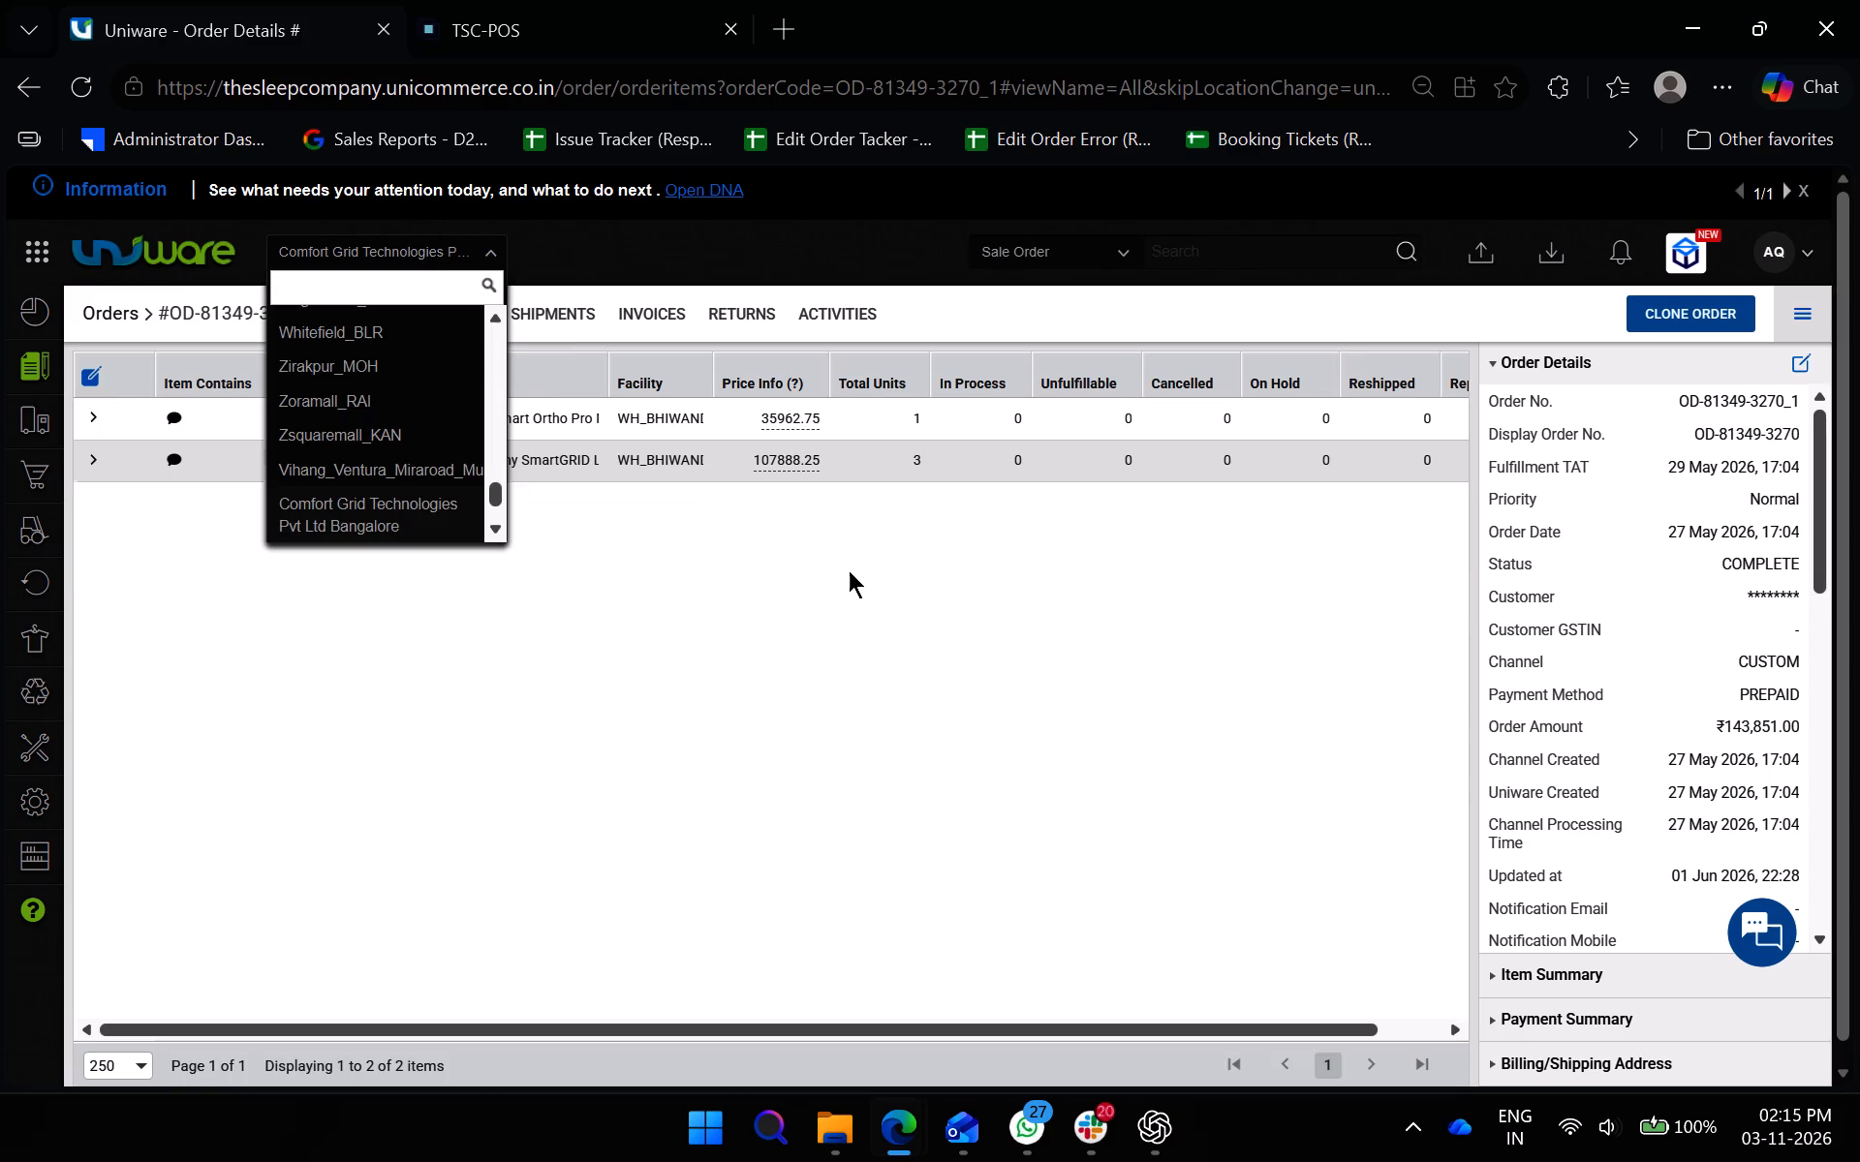
click(852, 579)
click(572, 334)
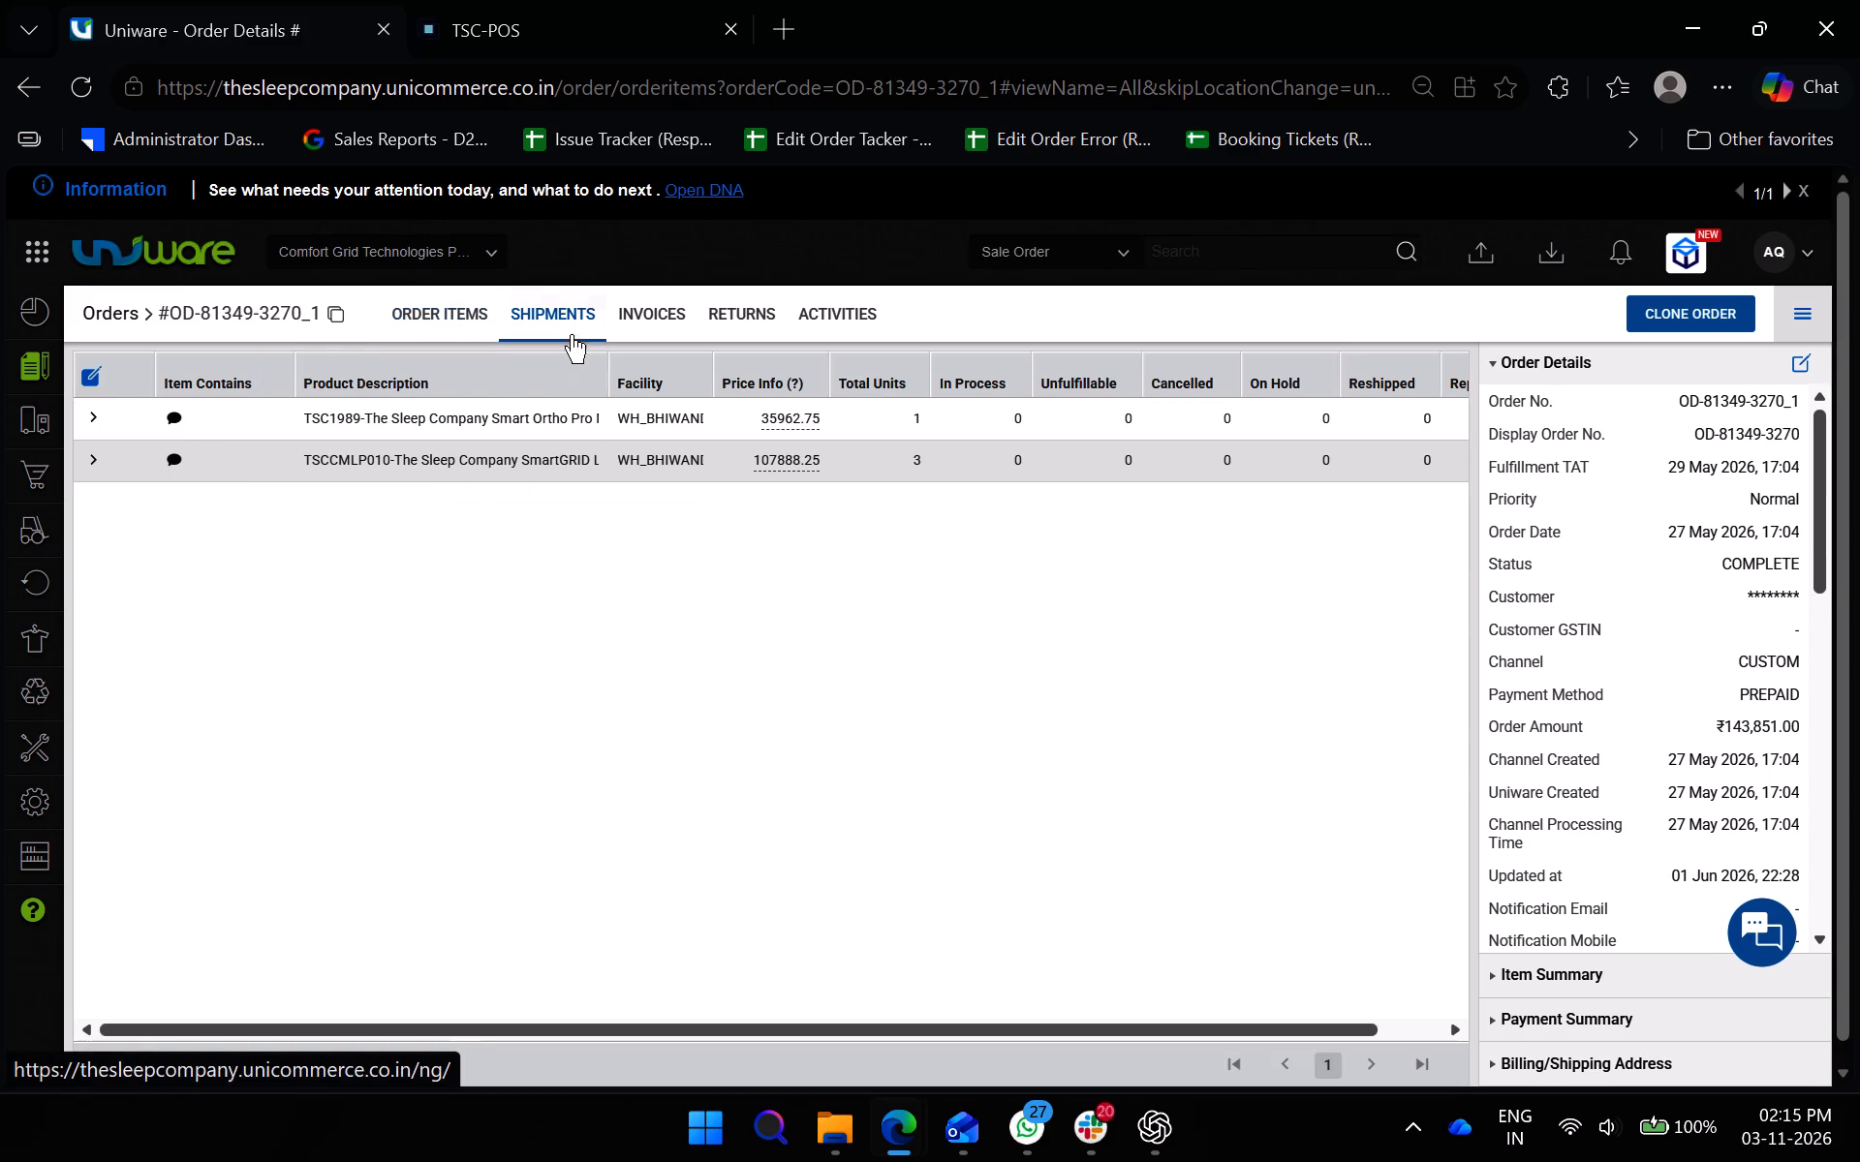
click(504, 311)
click(481, 300)
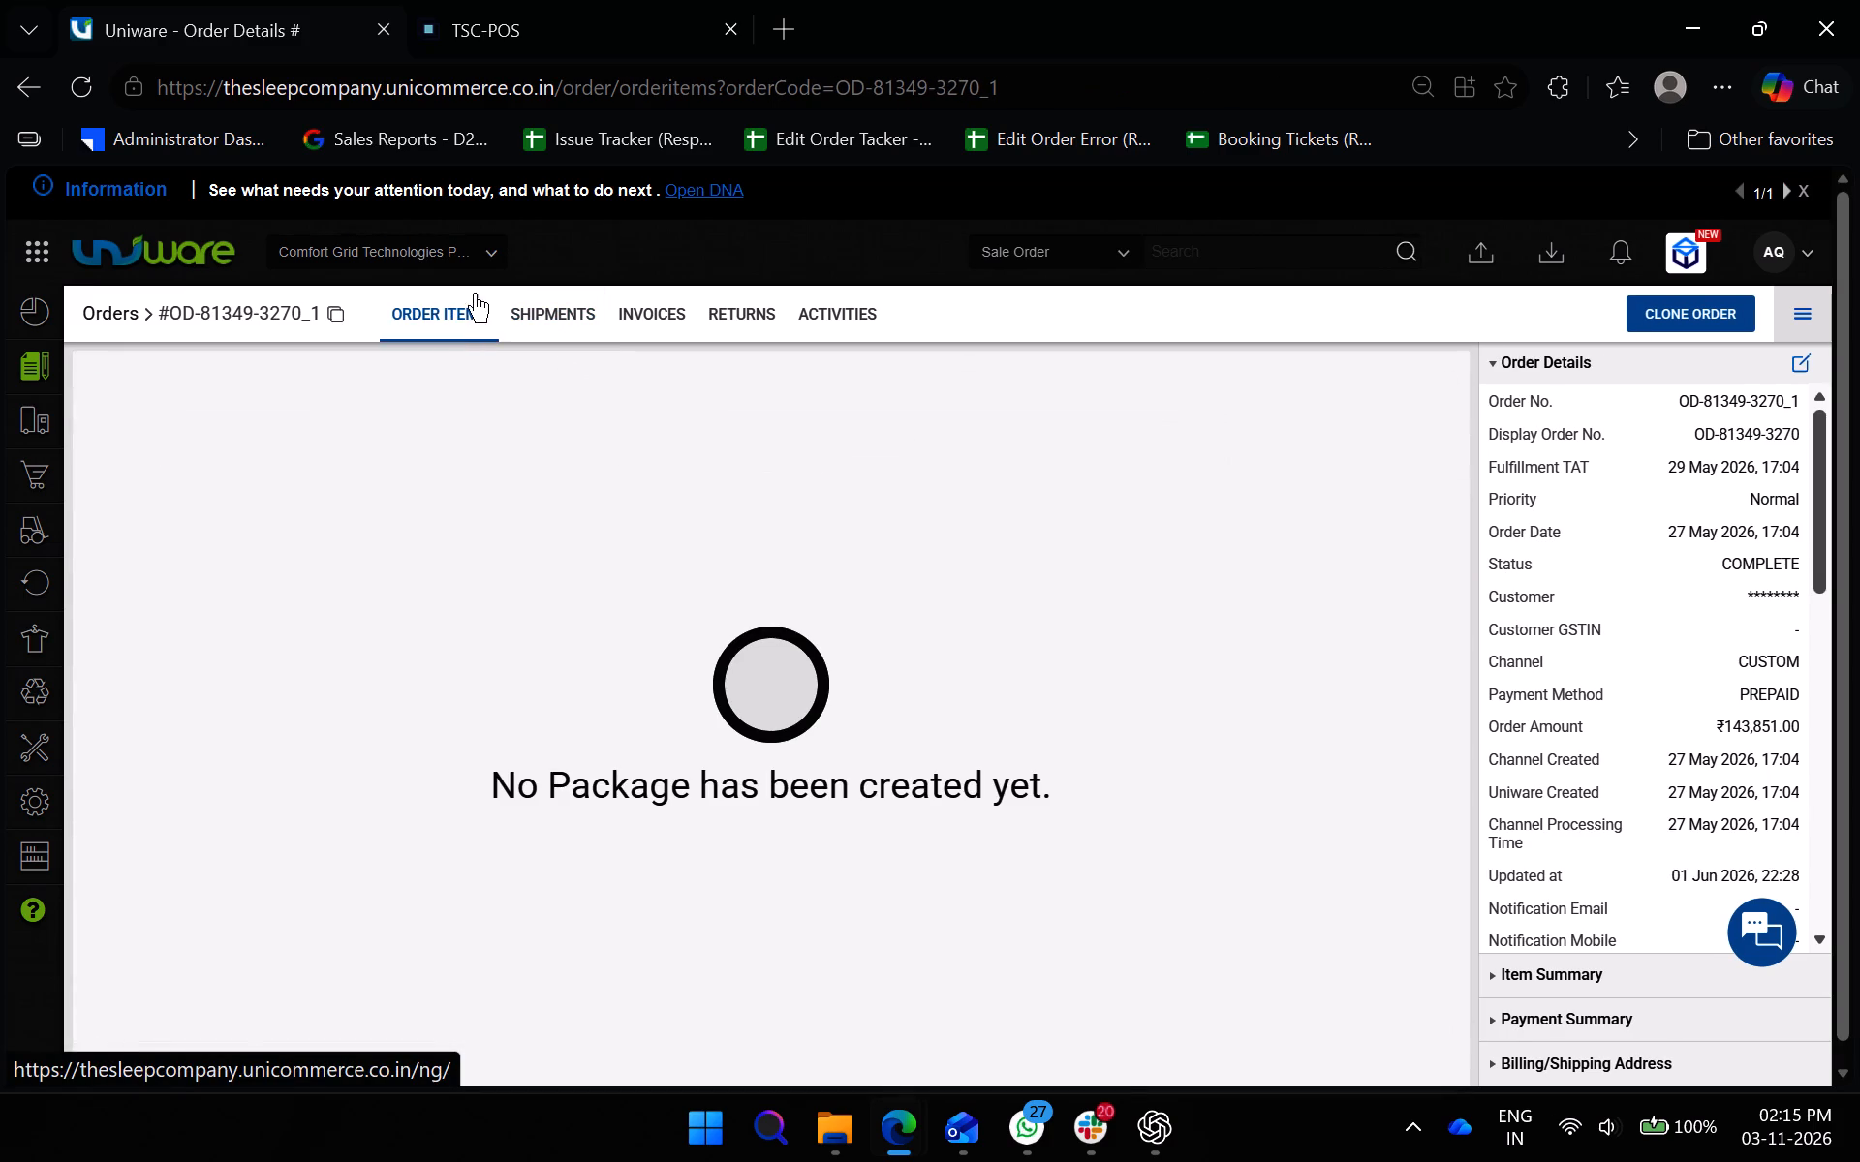
Find facilities matching "bhi" and switch the active facility to Comfort Grid Technologies Pvt Ltd Bhiwandi.
click(462, 260)
text(bhi)
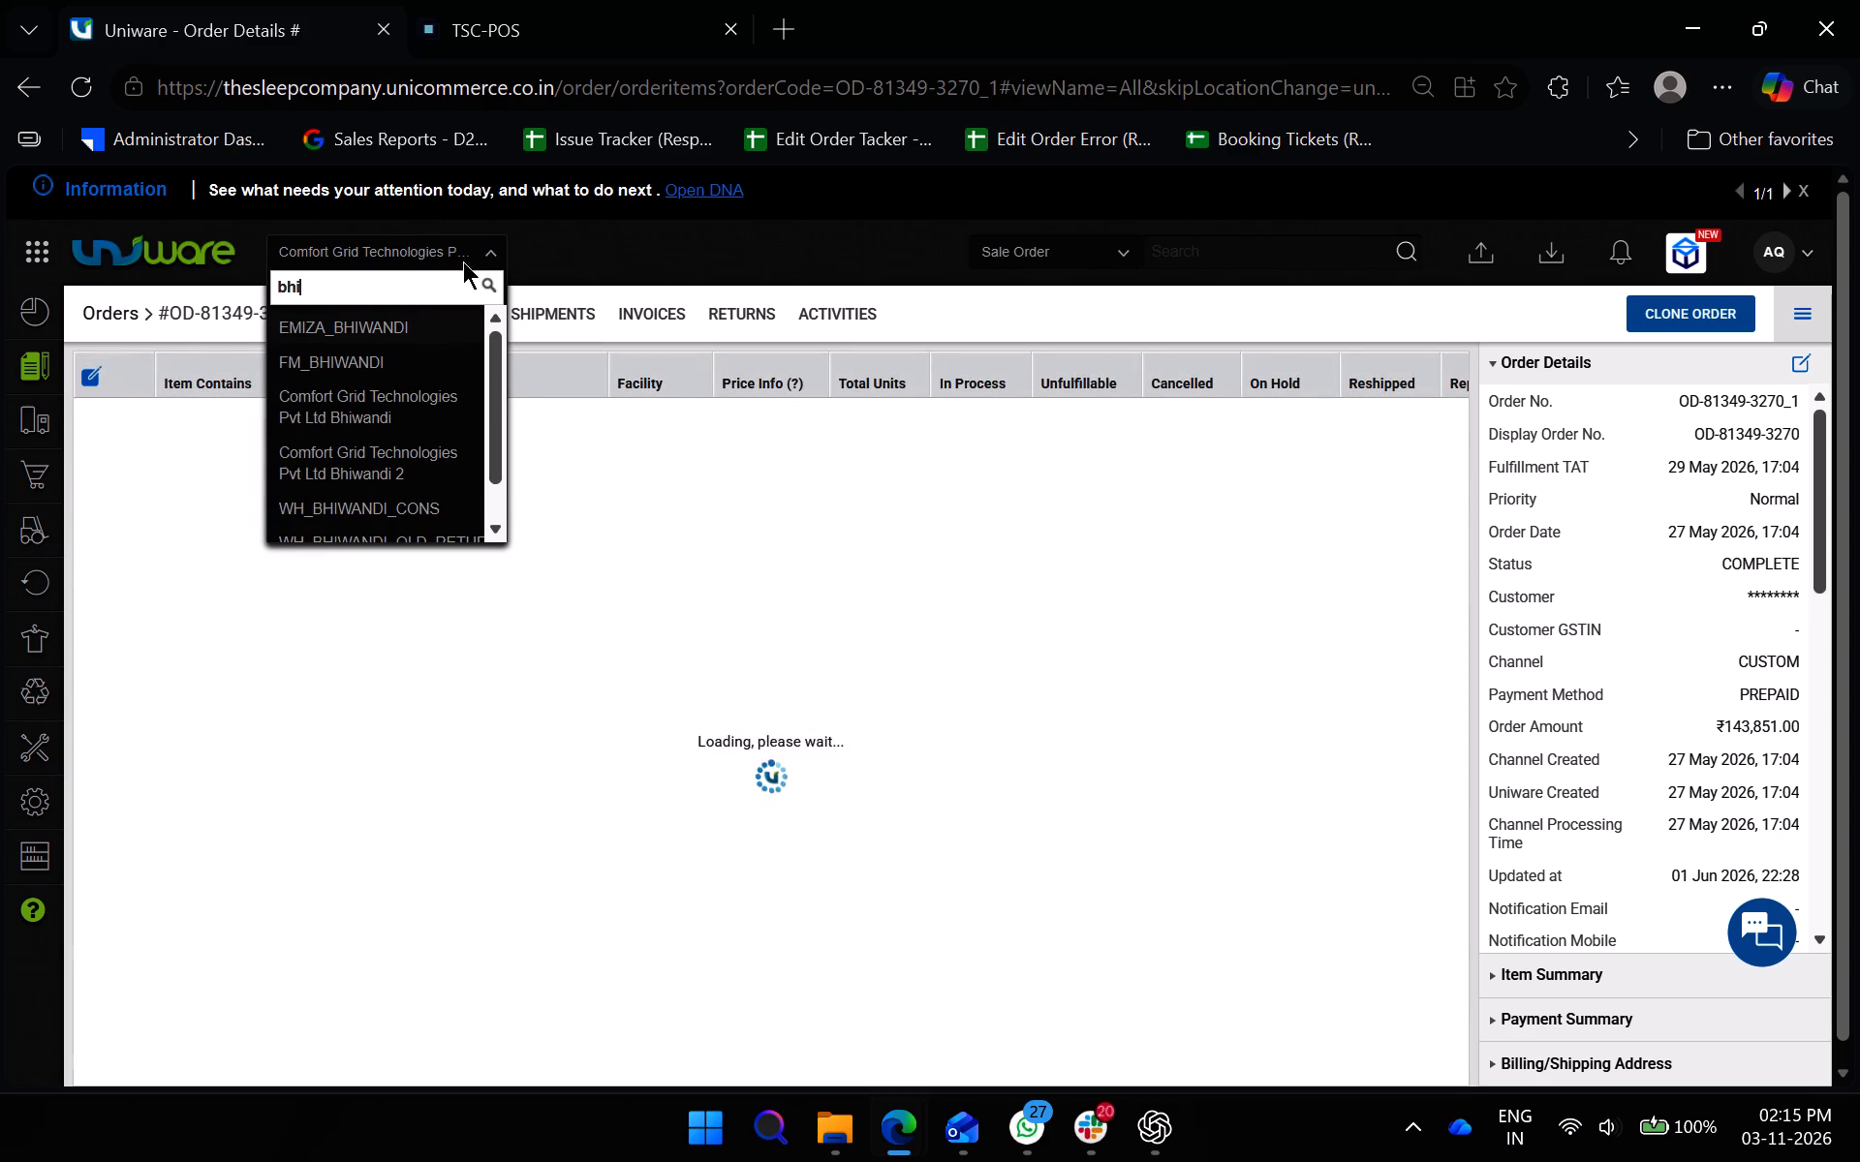
click(415, 412)
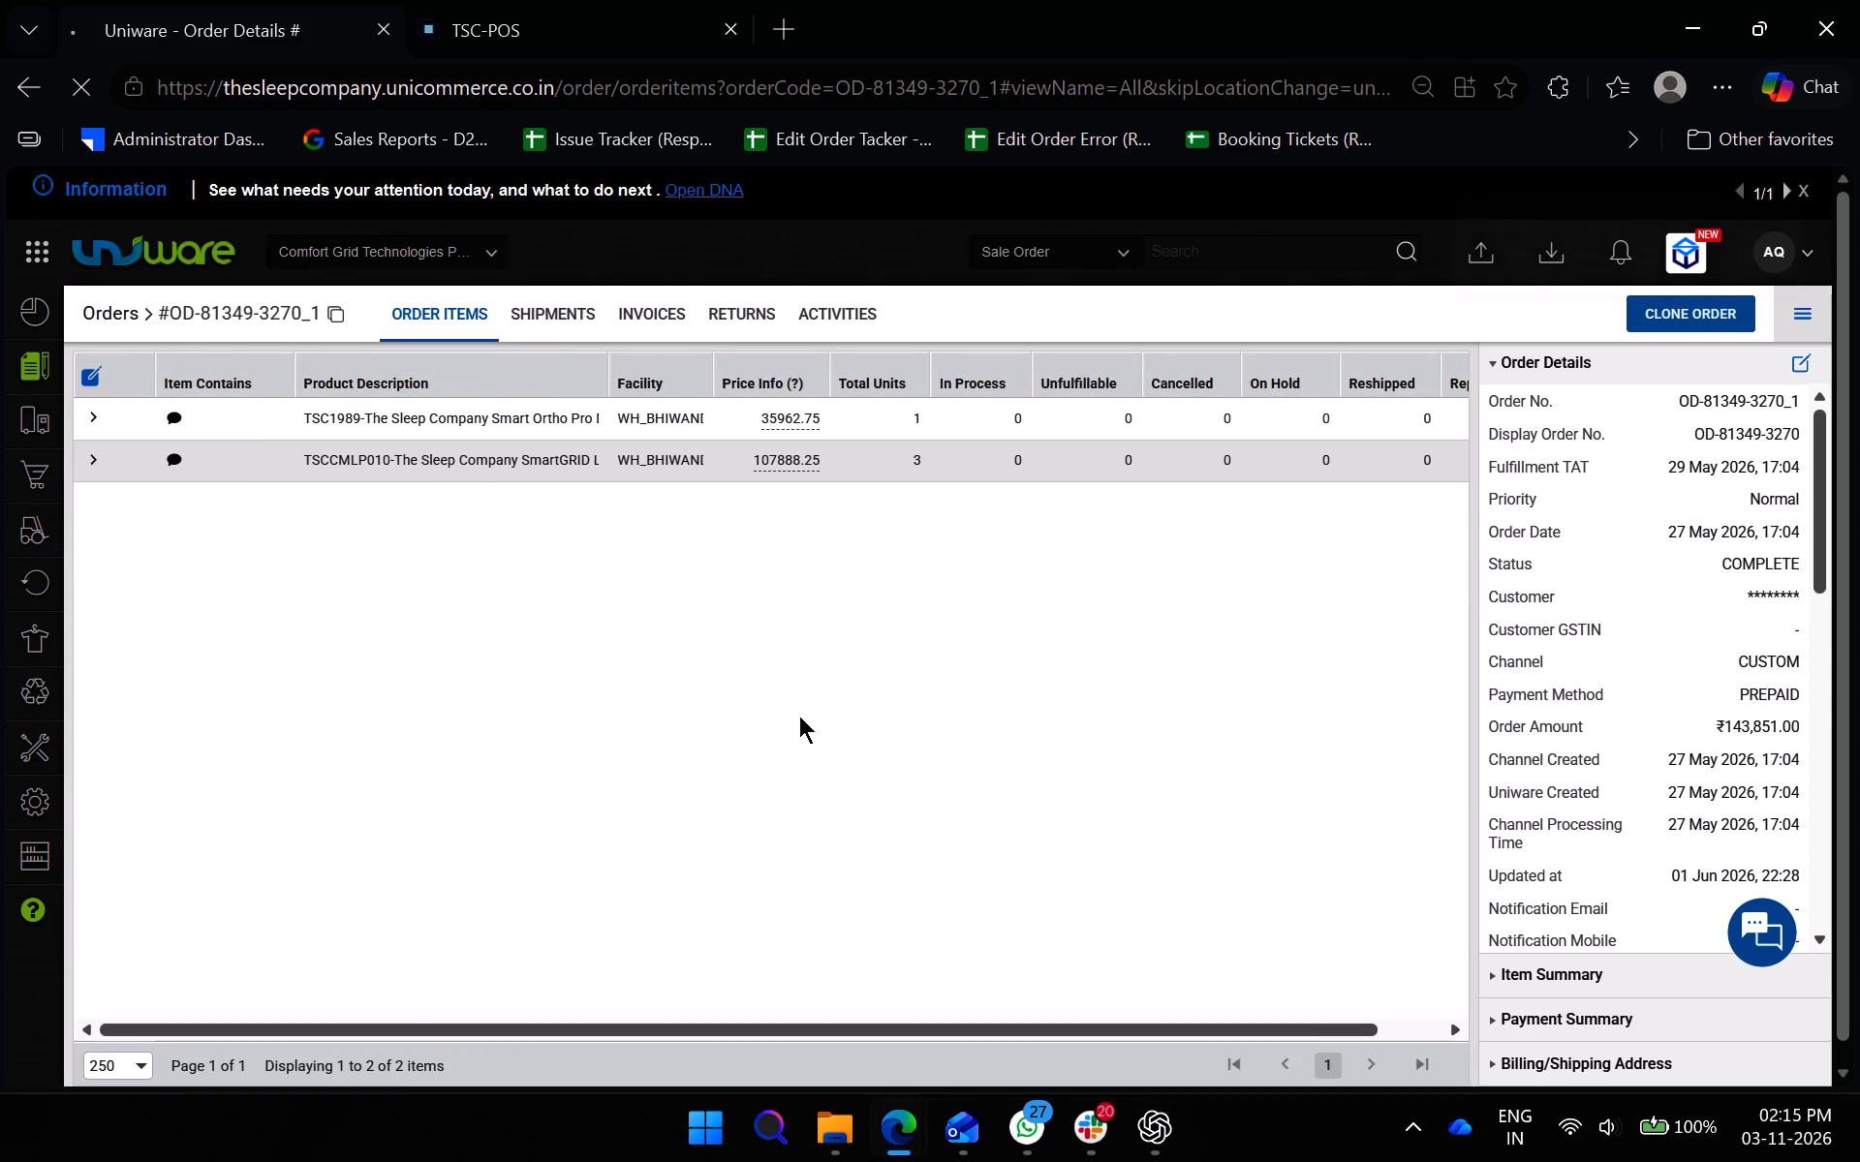
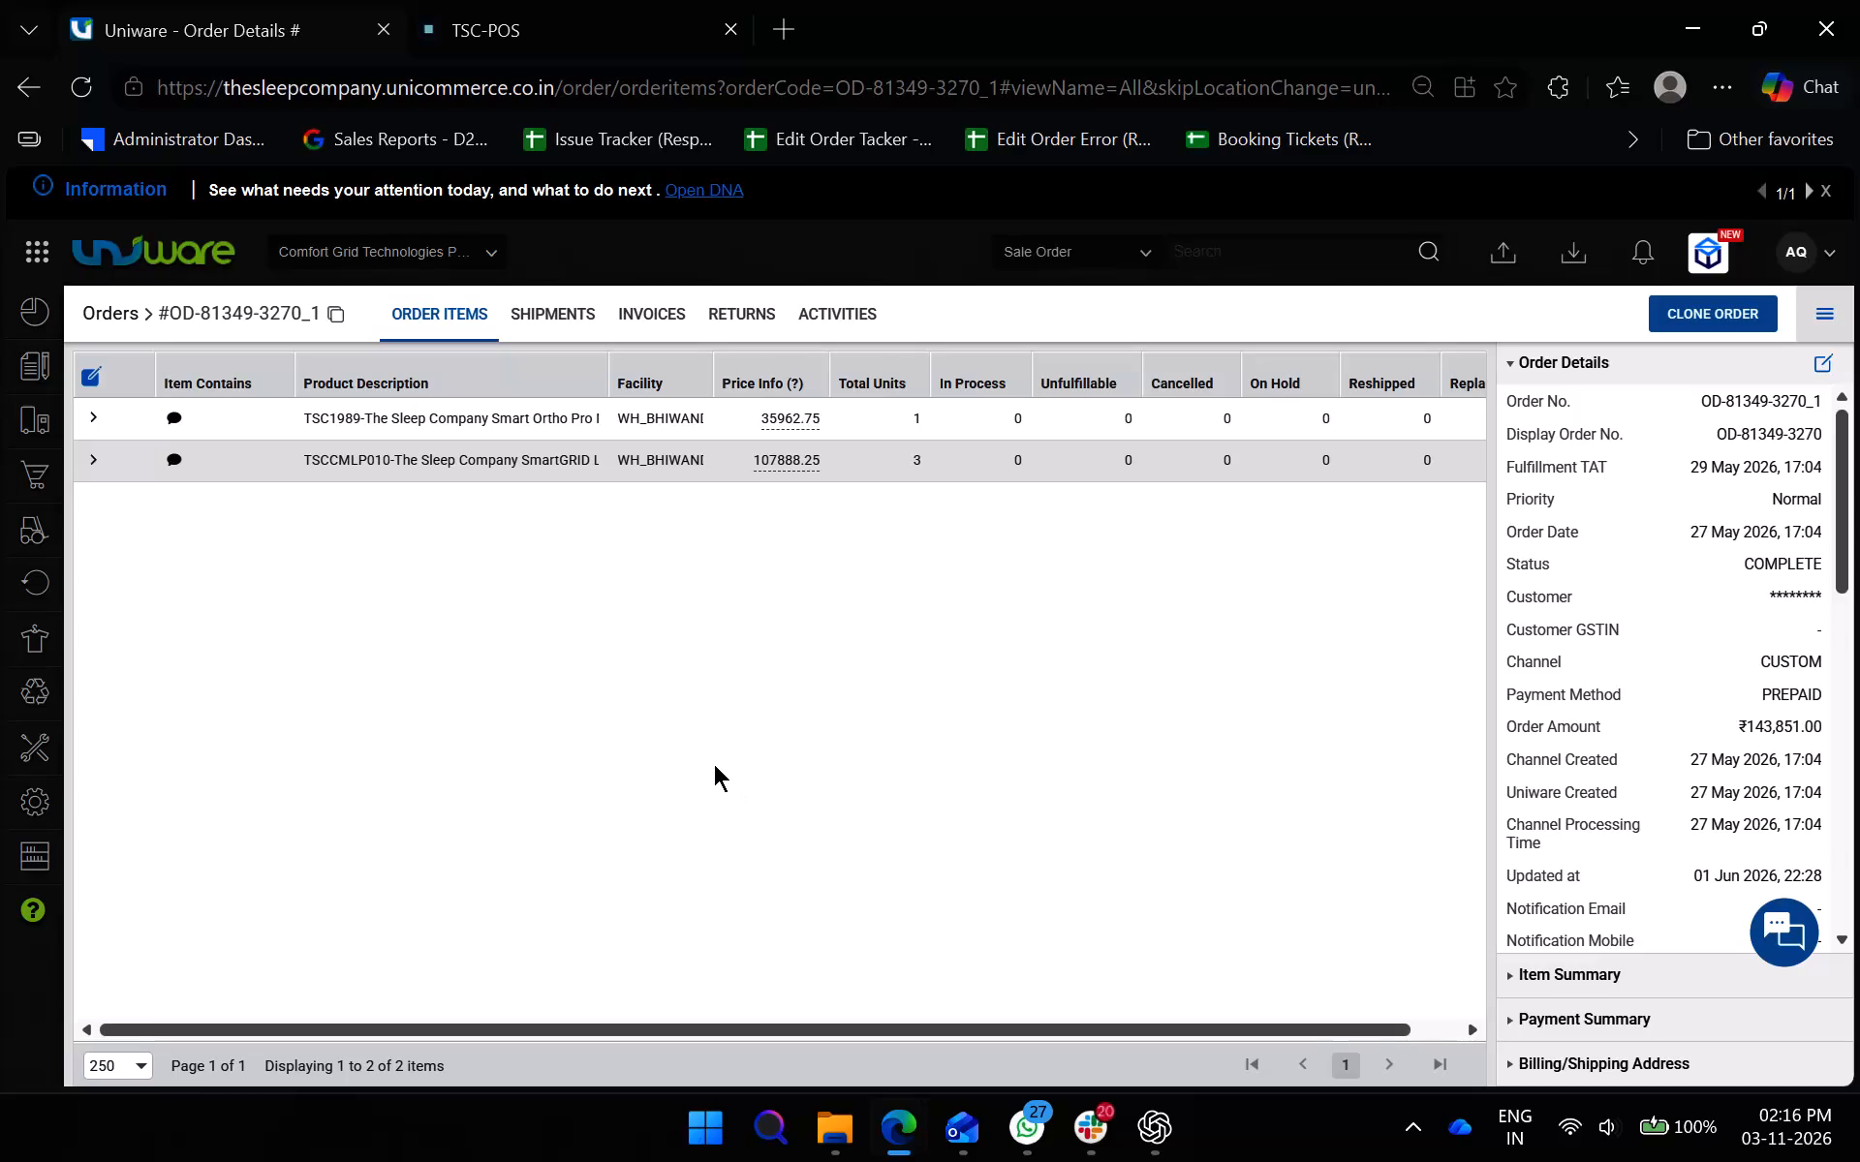
click(559, 324)
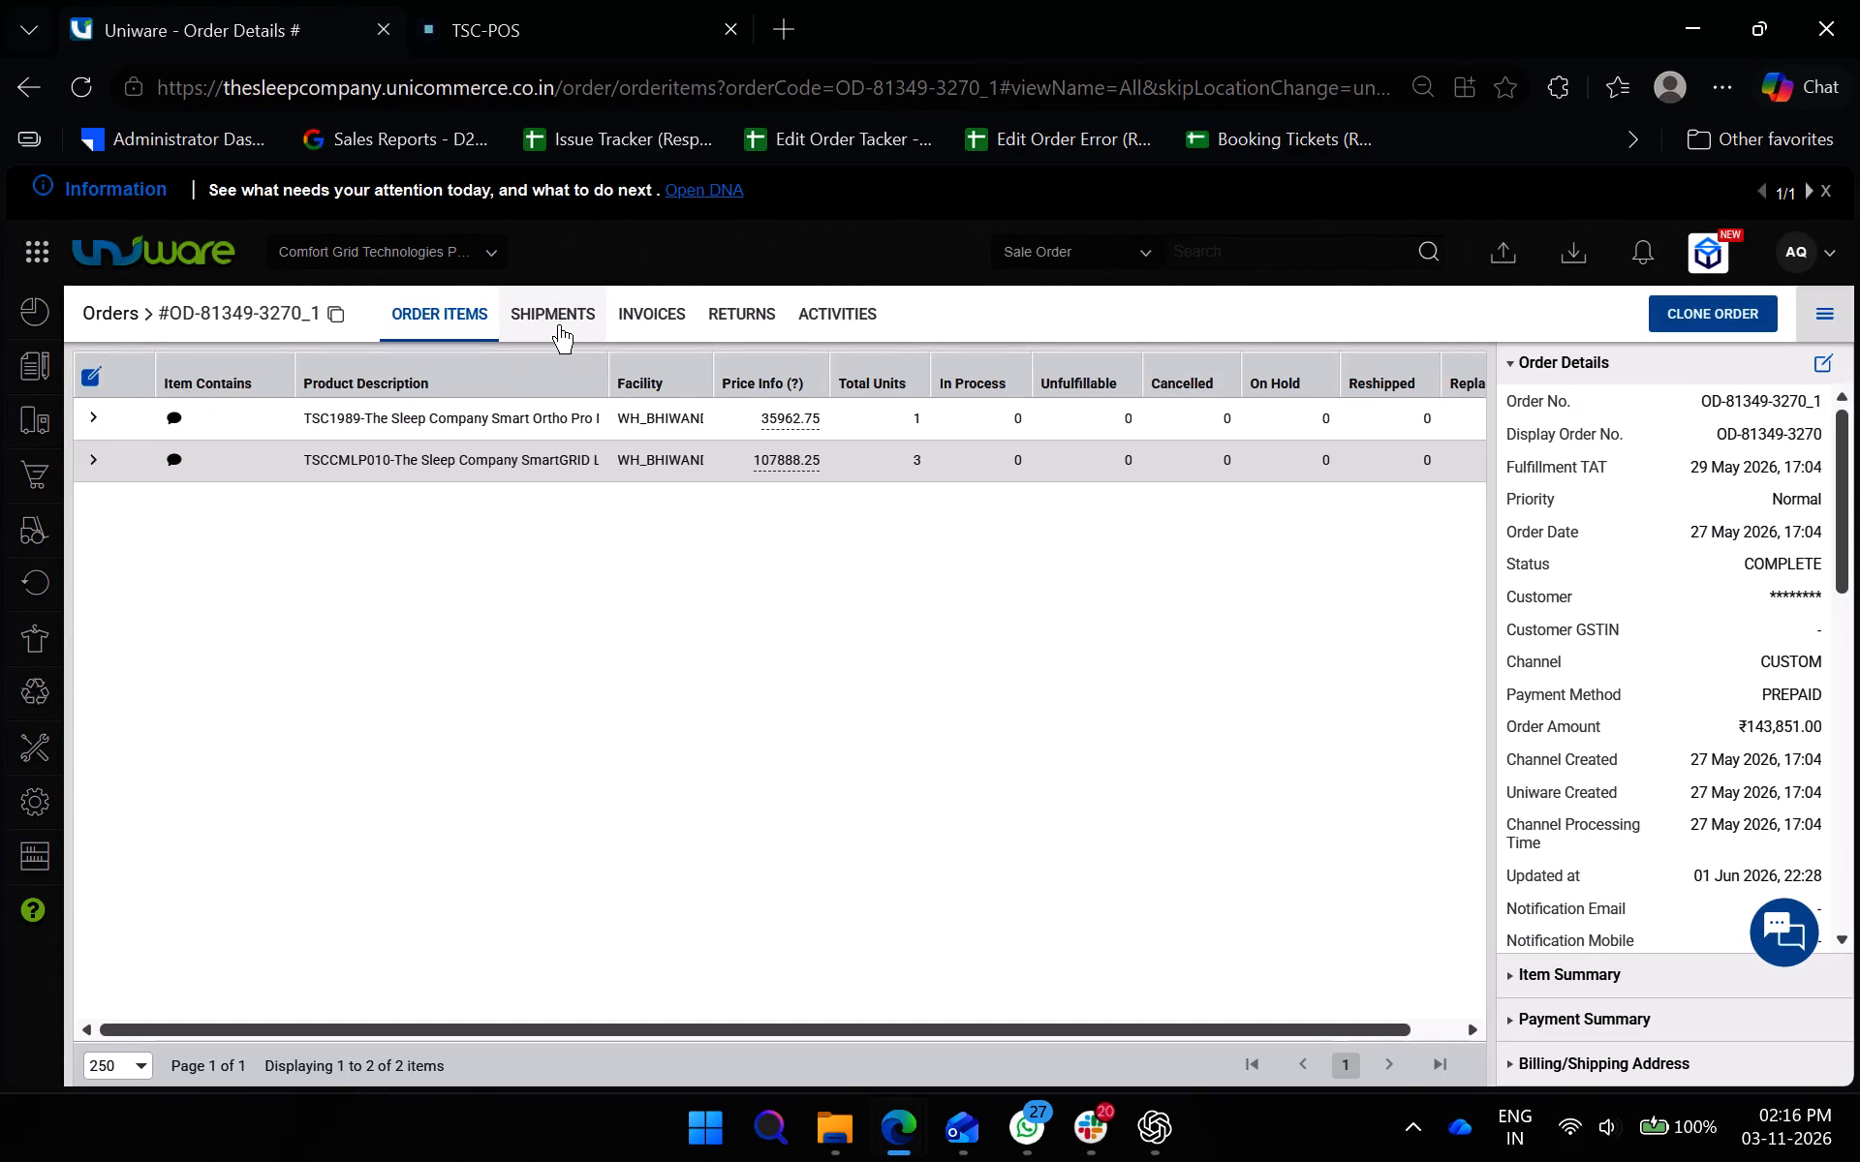
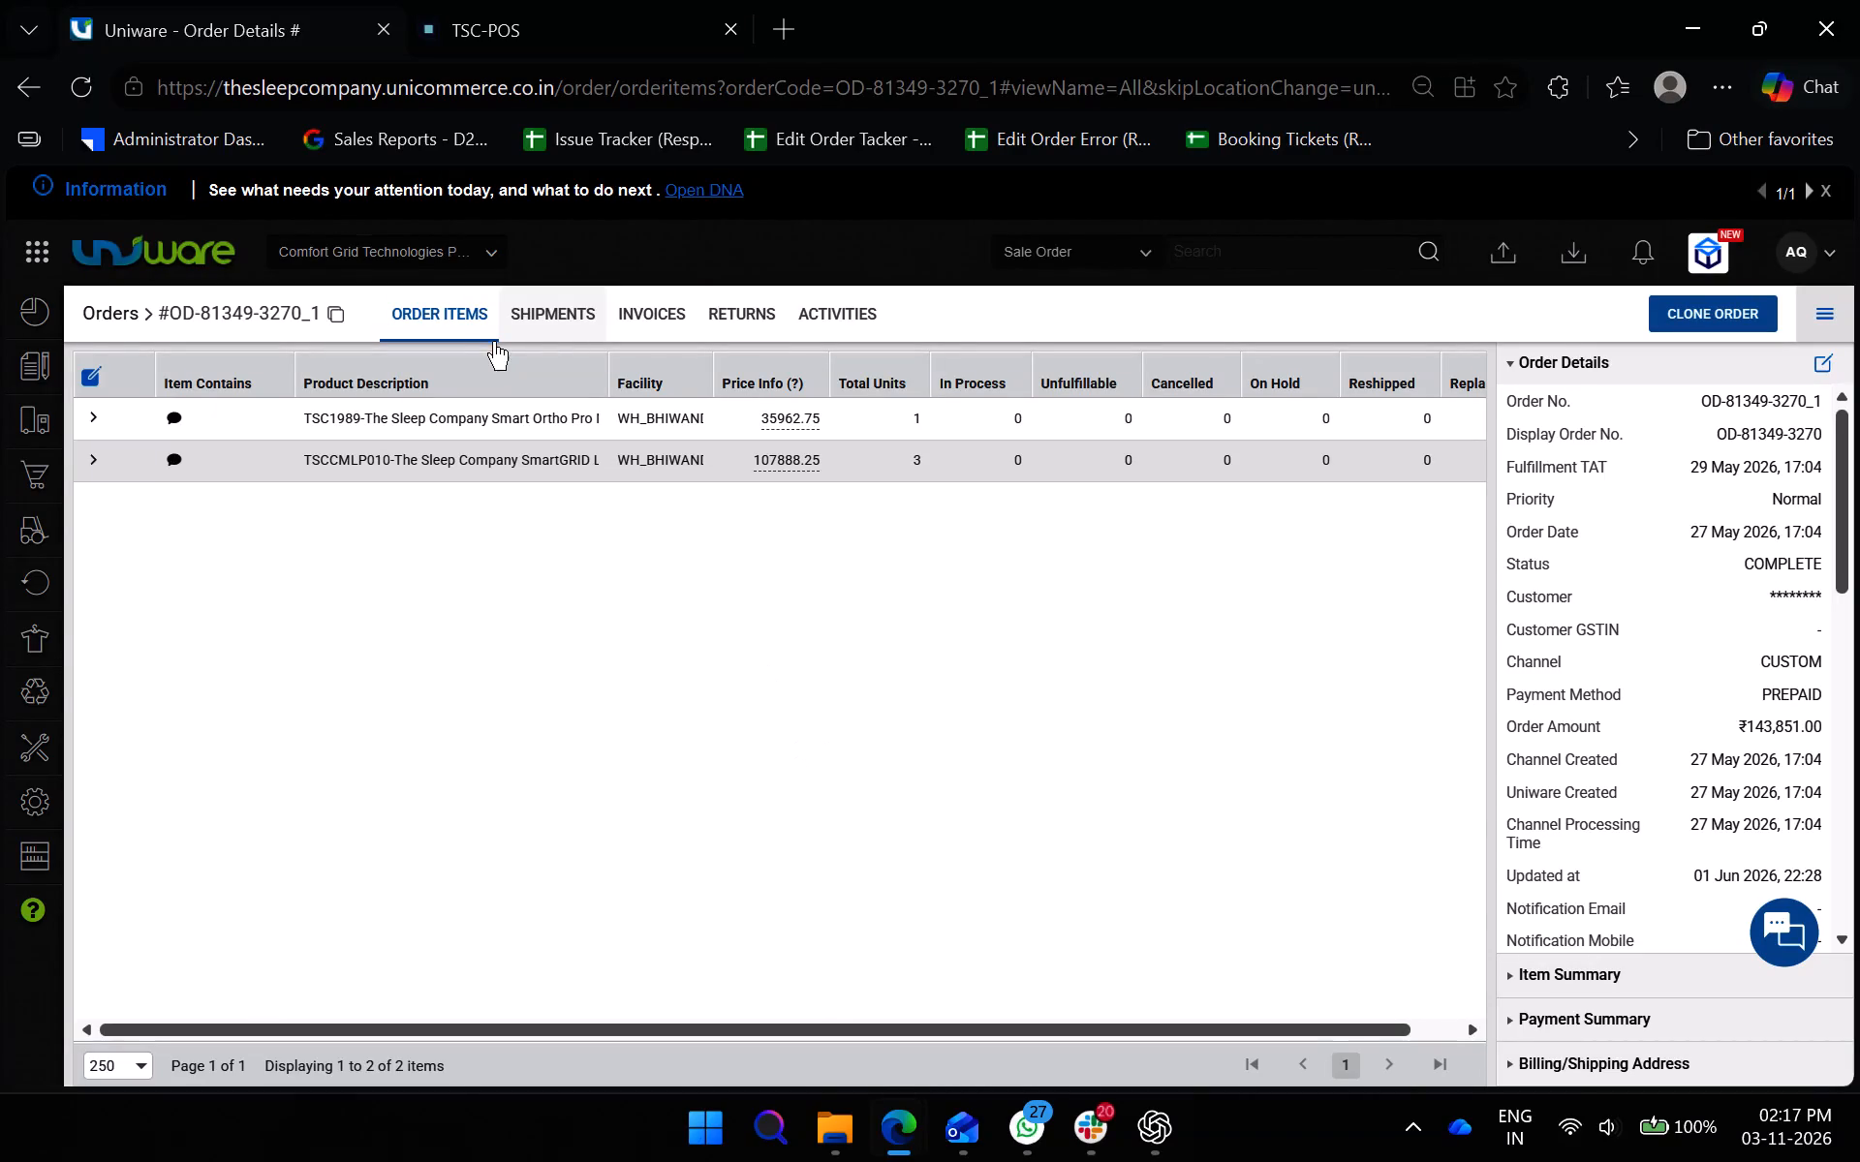
click(598, 330)
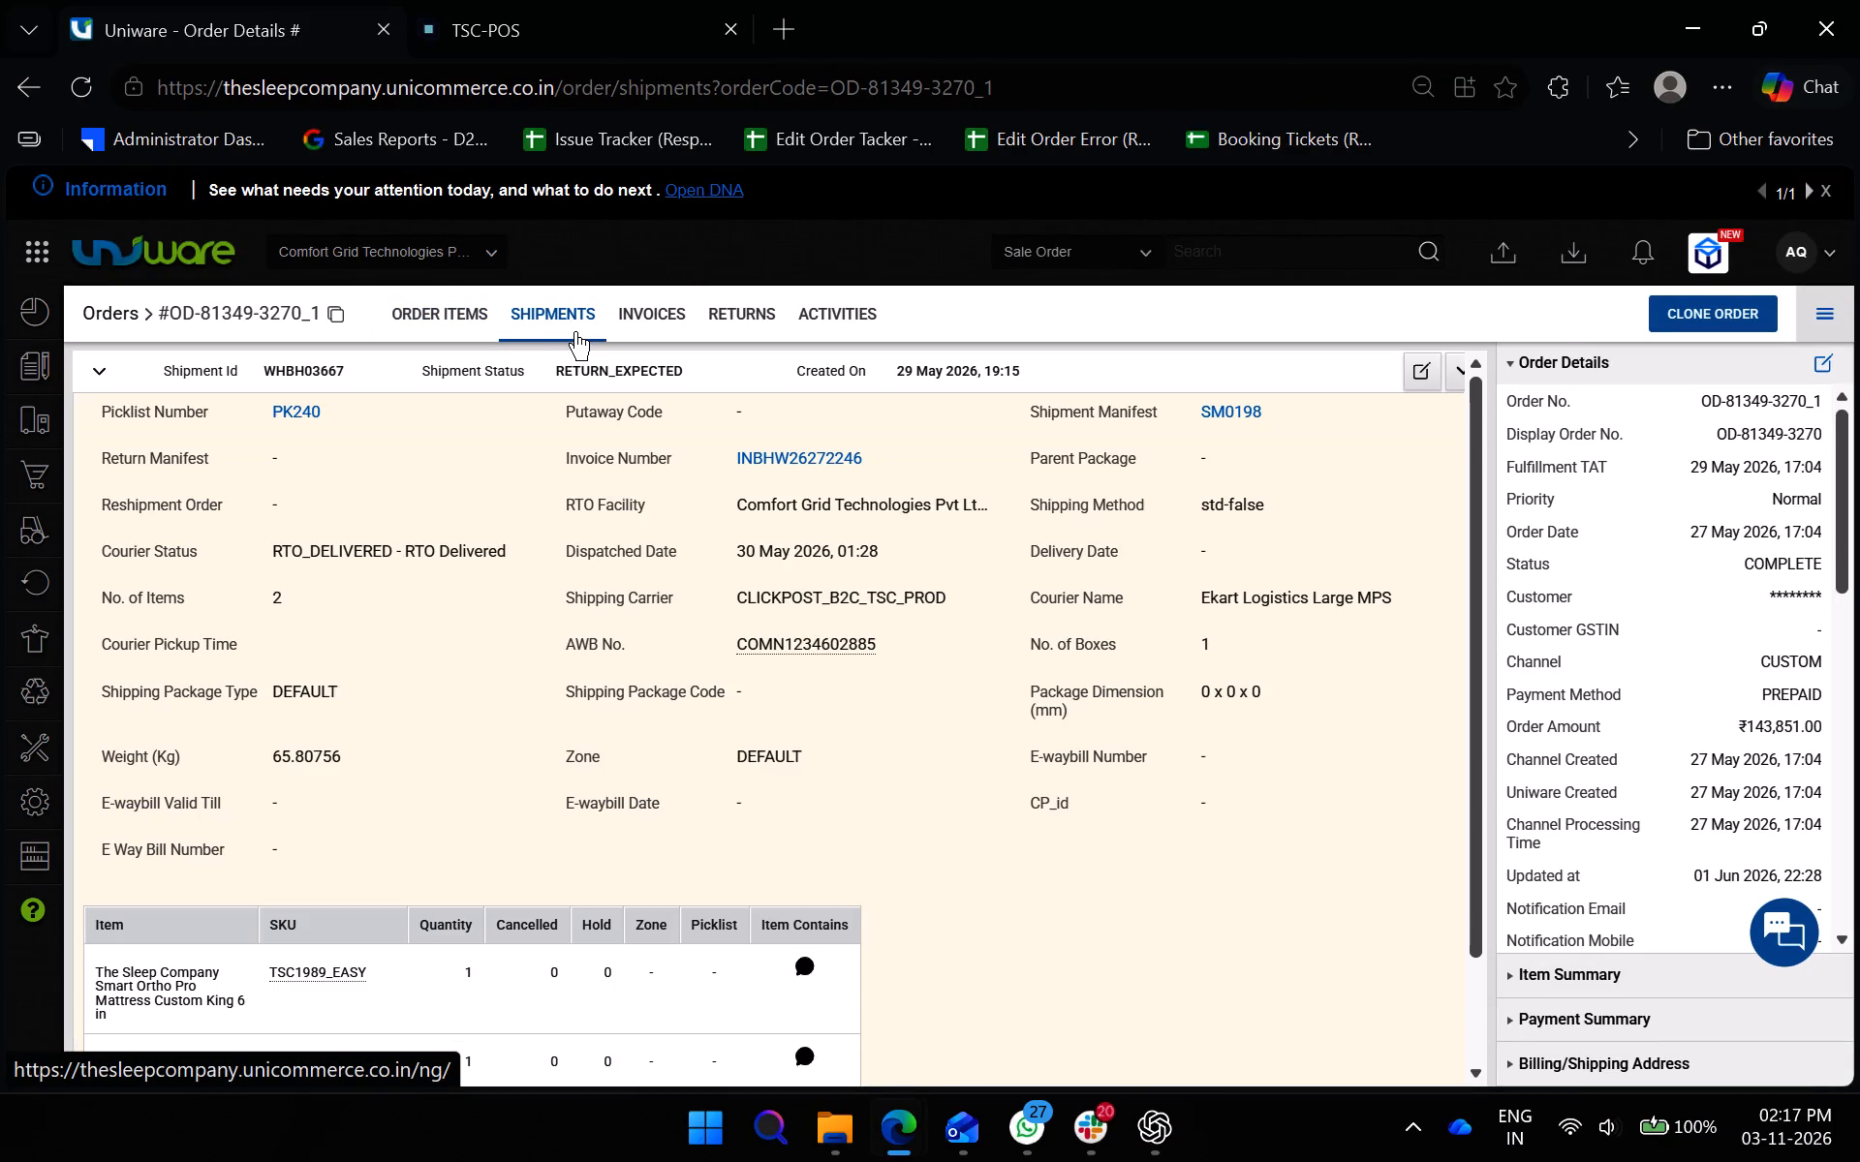
scroll(970, 805, down, 5)
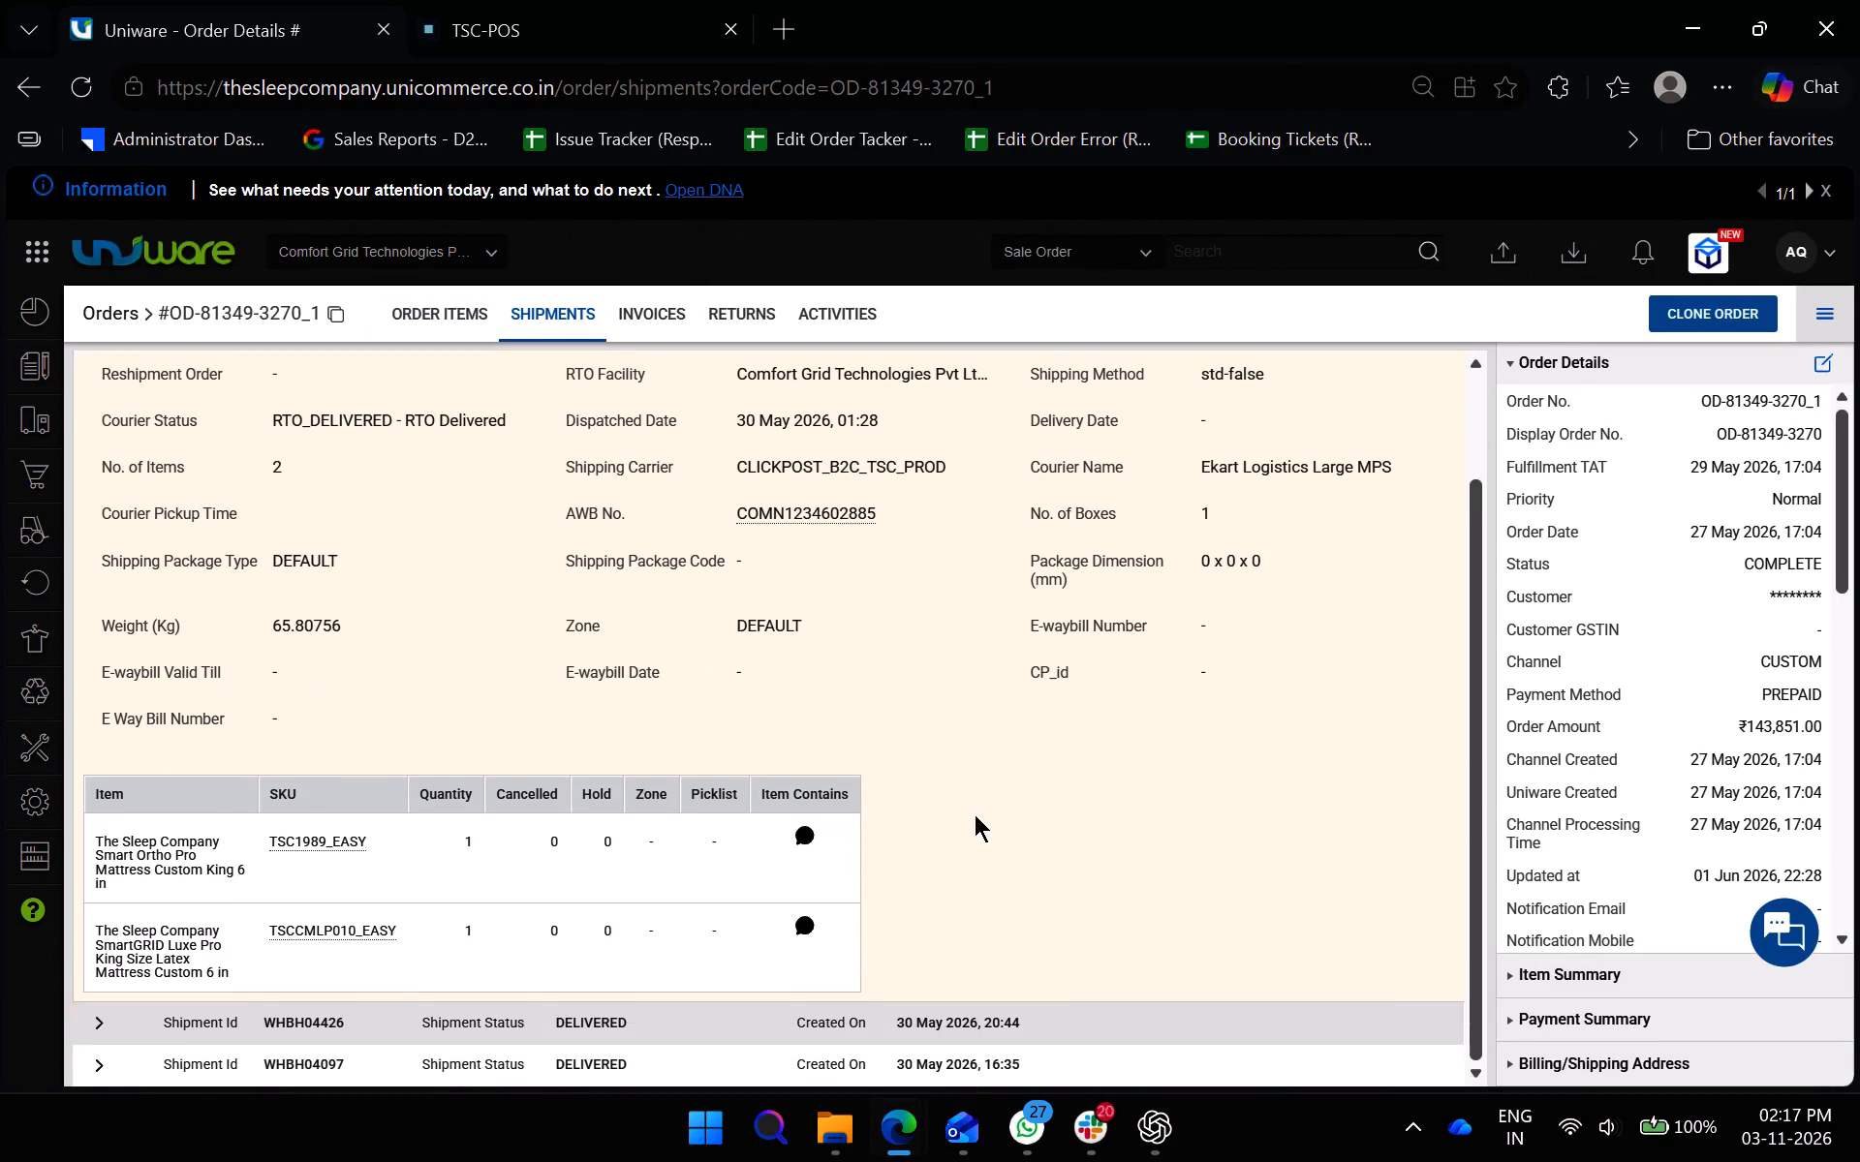
scroll(989, 836, down, 2)
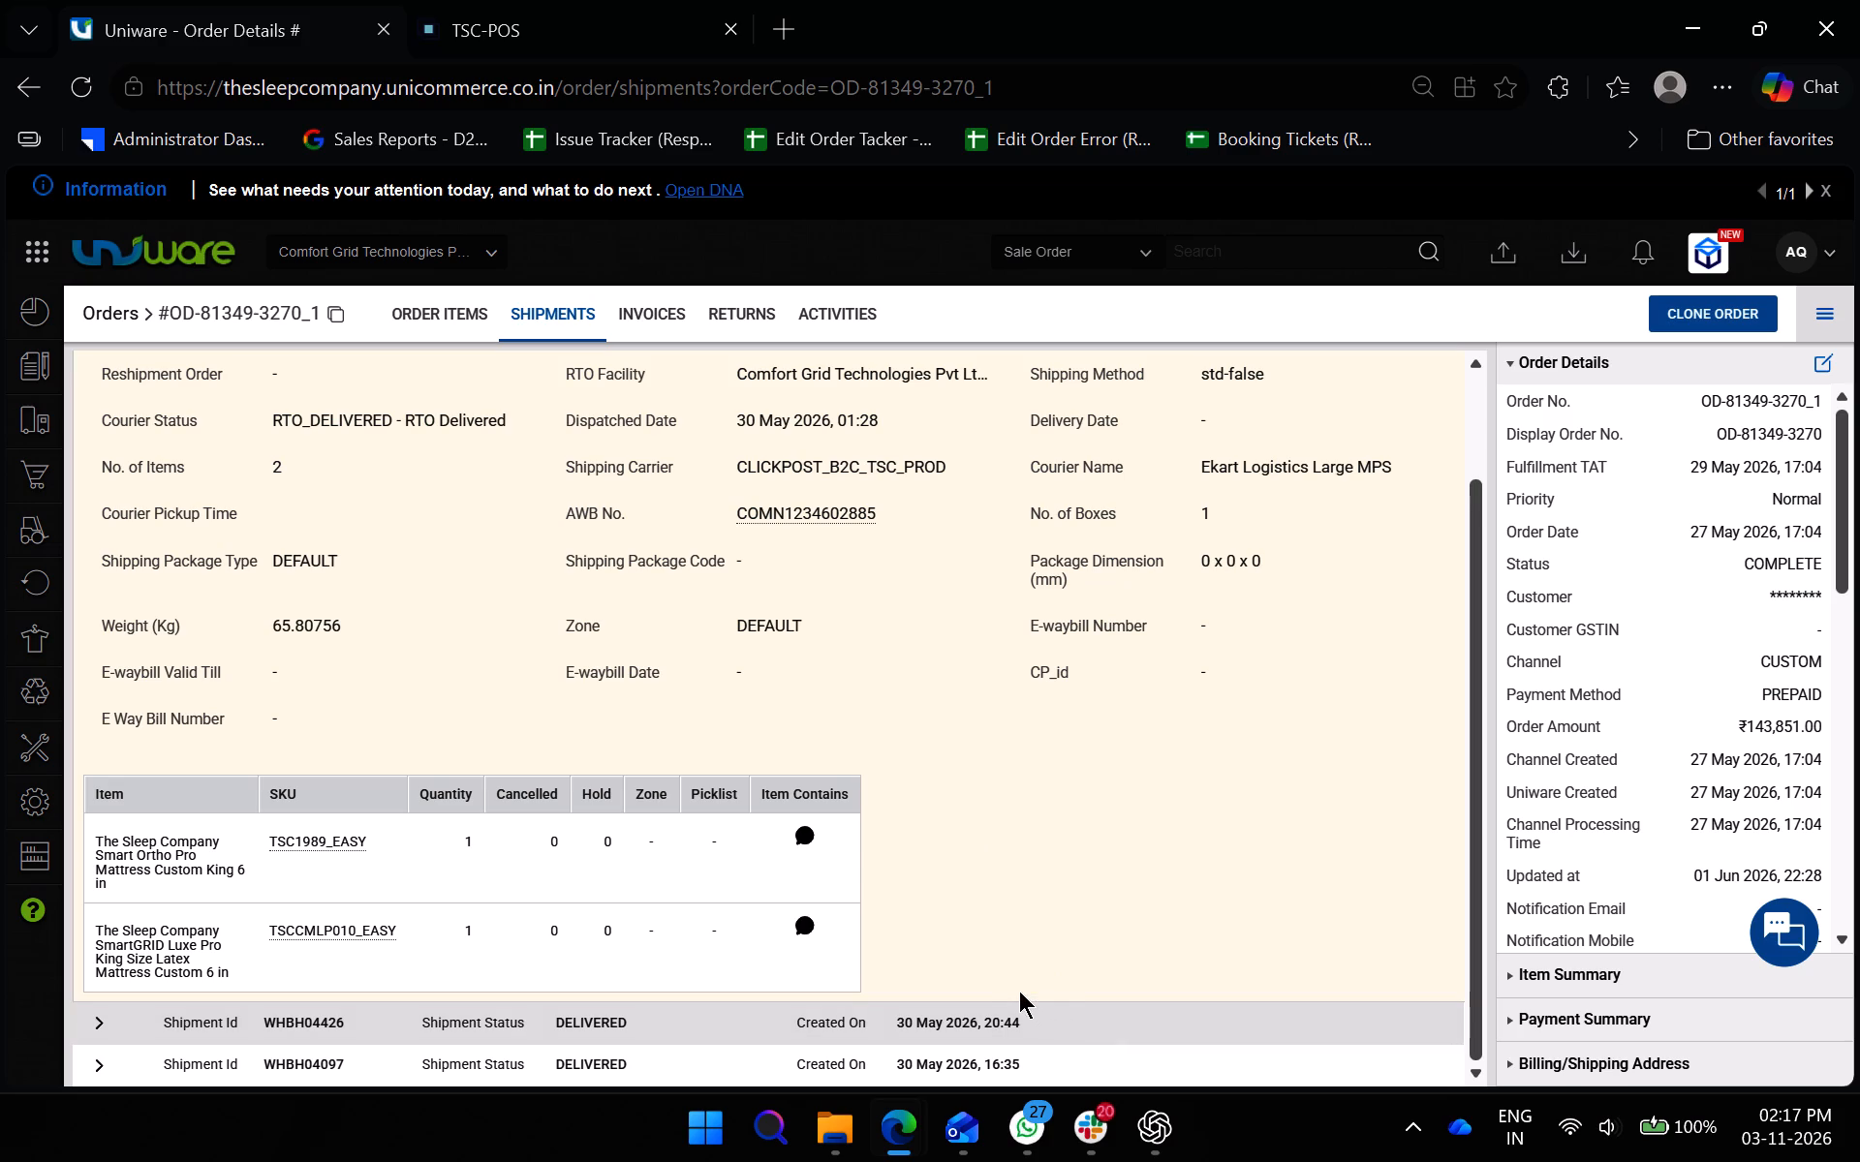